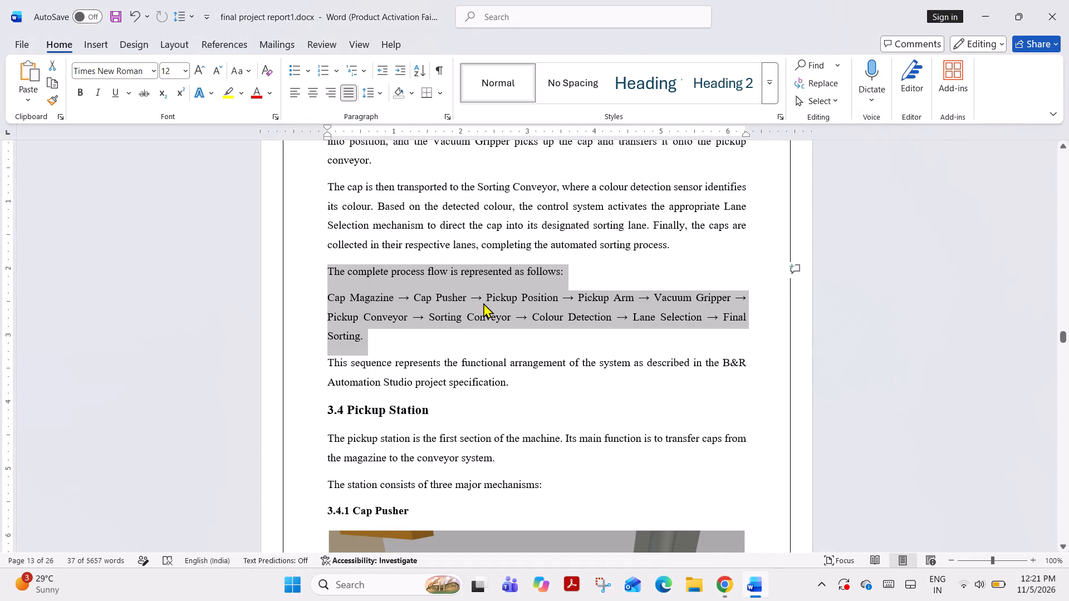
key(BackSpace)
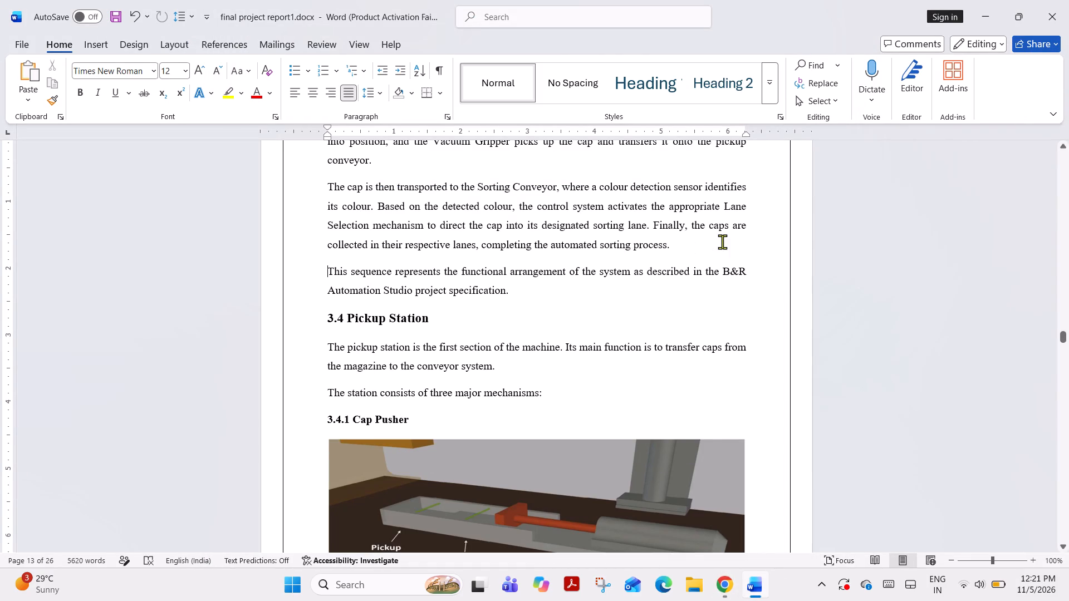
click(708, 248)
key(Return)
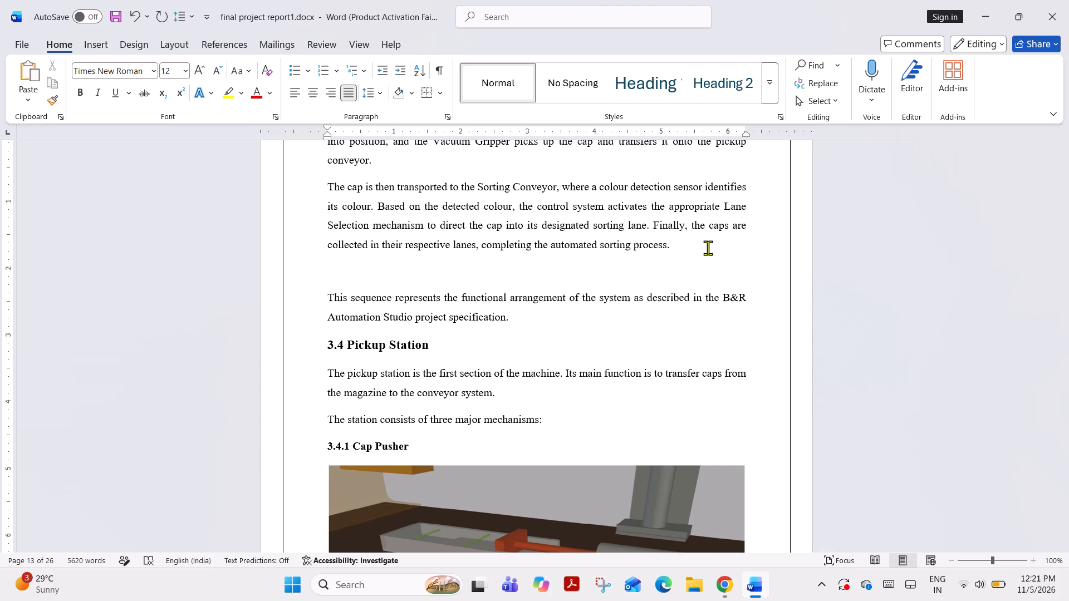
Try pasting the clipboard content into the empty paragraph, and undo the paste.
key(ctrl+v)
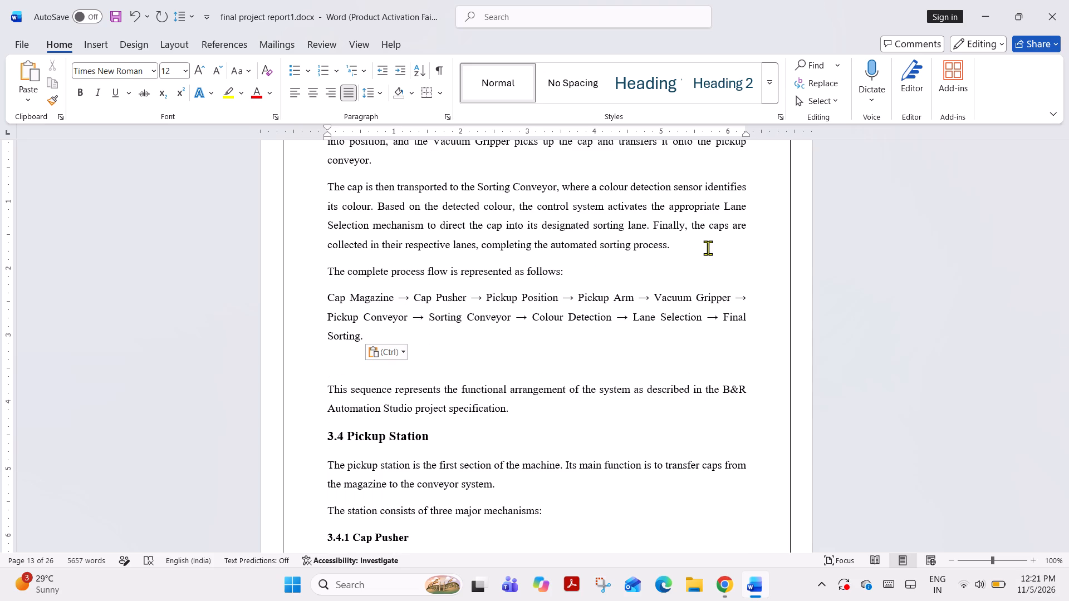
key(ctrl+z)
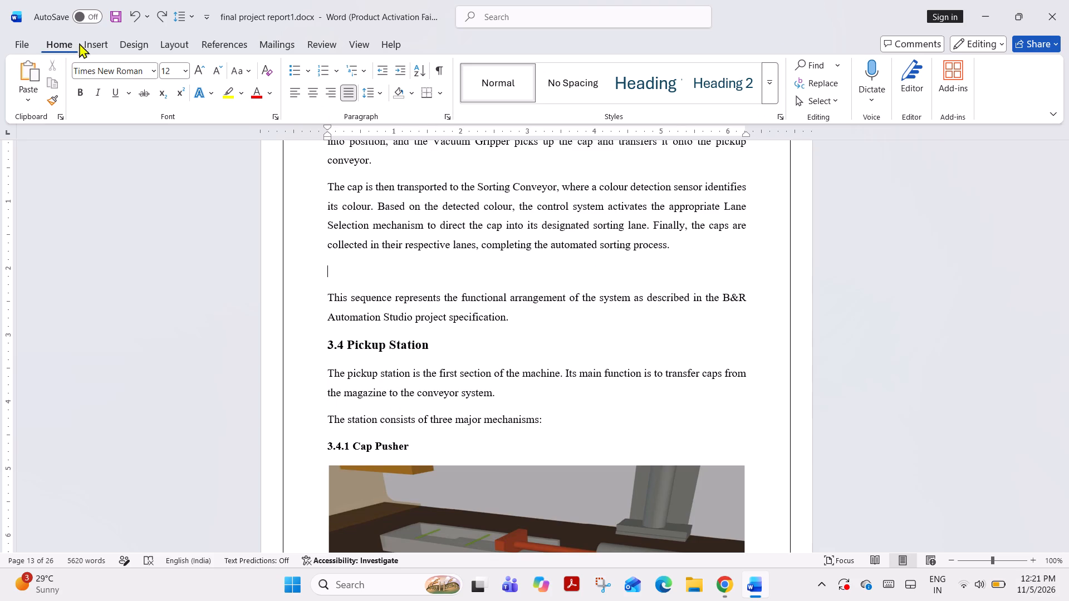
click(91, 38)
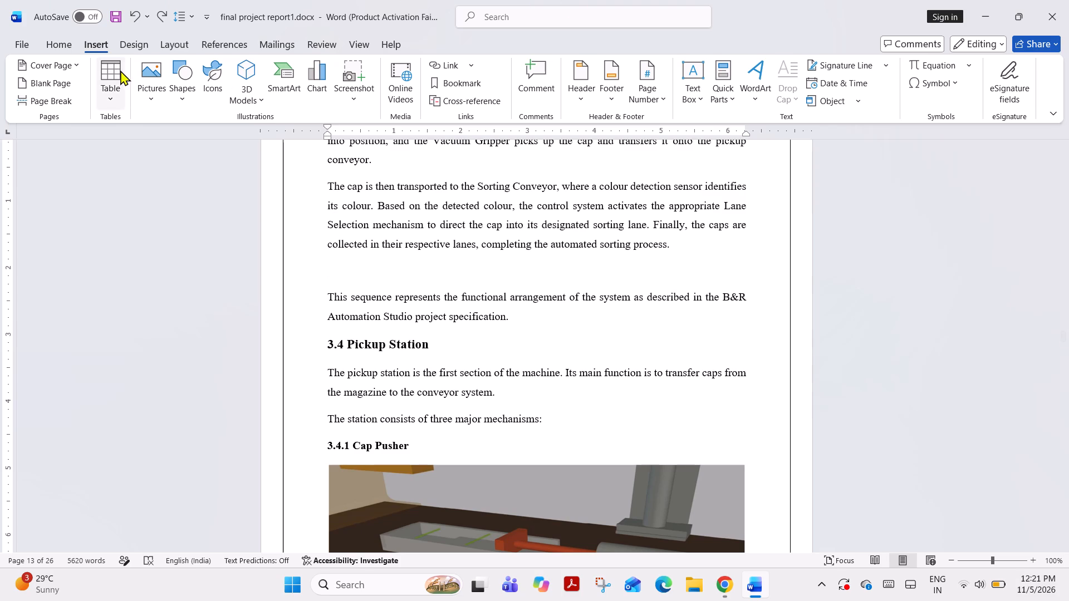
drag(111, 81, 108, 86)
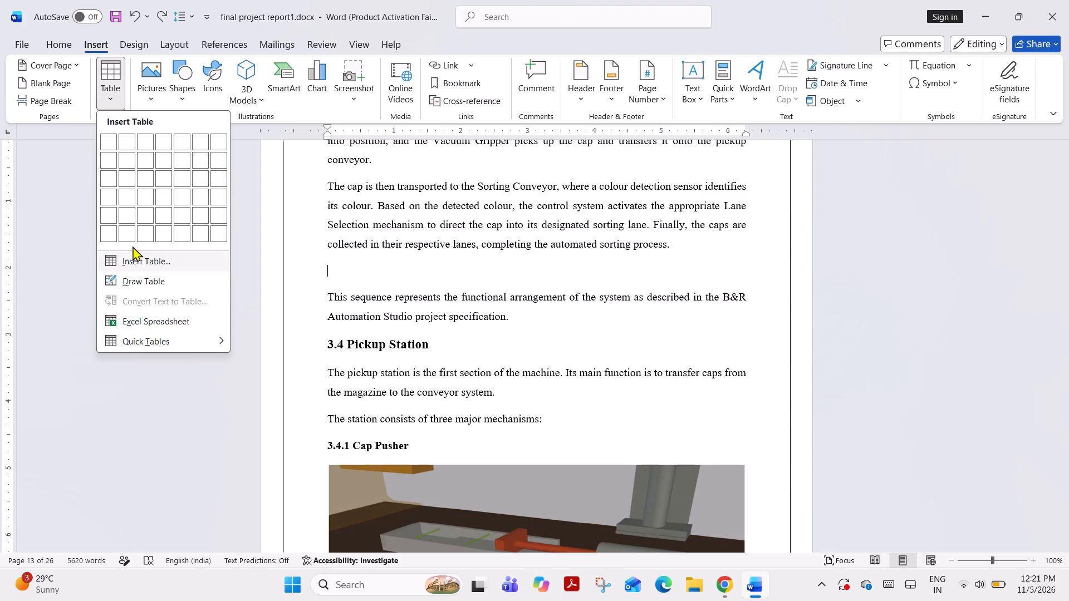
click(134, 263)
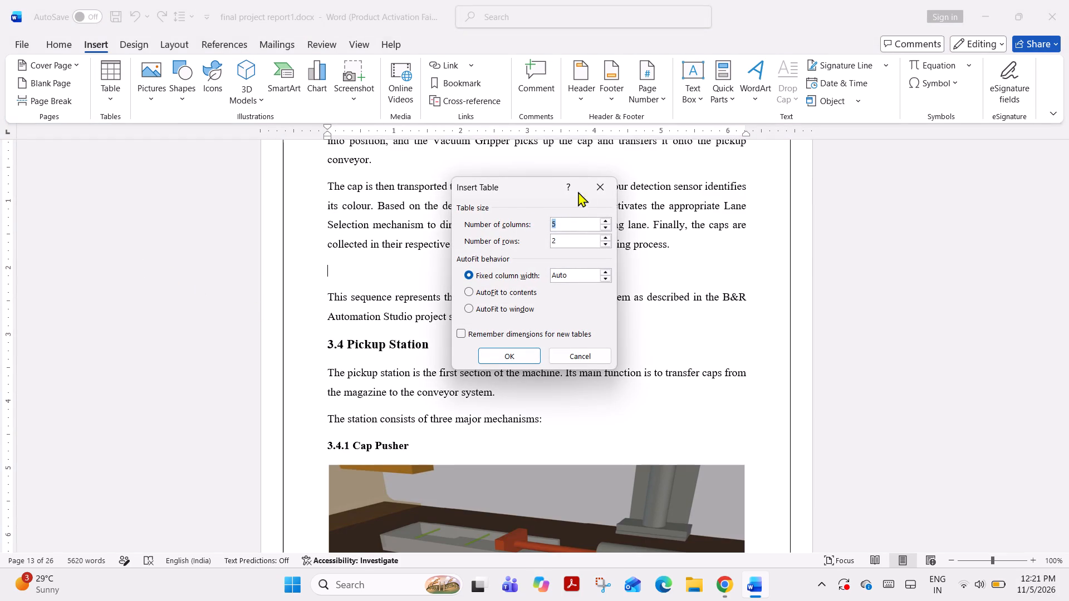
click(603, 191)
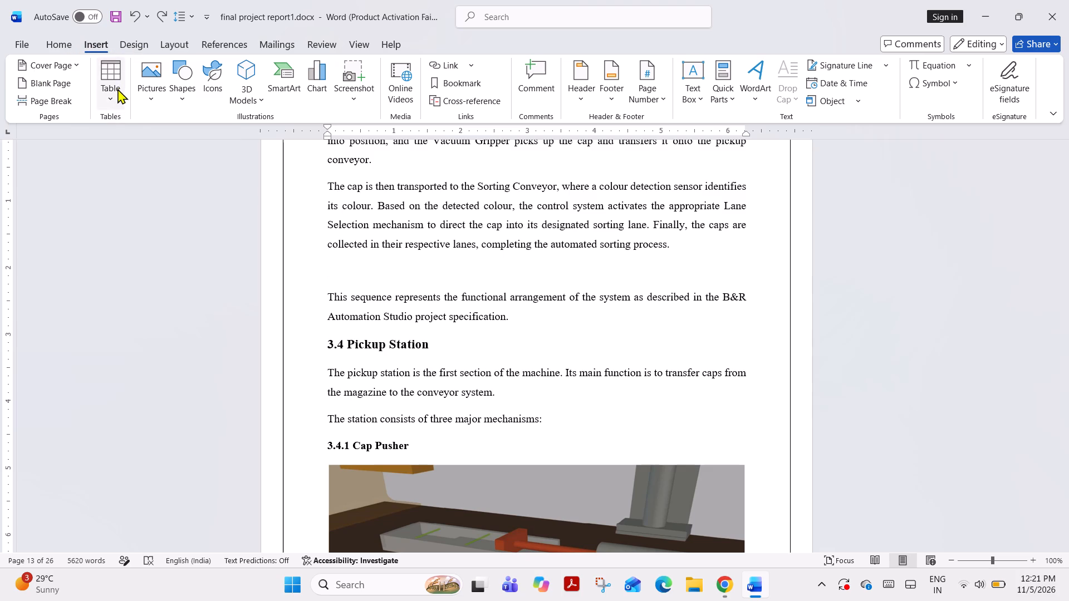
Insert the picture "Automated Cap Sorting Flowchart.png" from the Downloads folder into the empty paragraph.
click(164, 94)
click(176, 142)
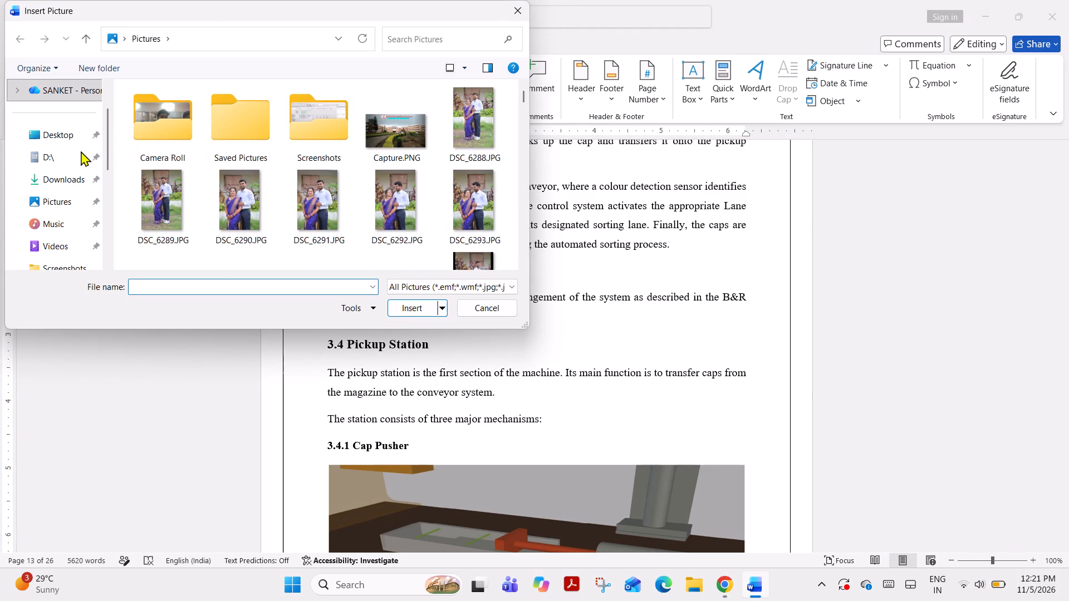
click(72, 186)
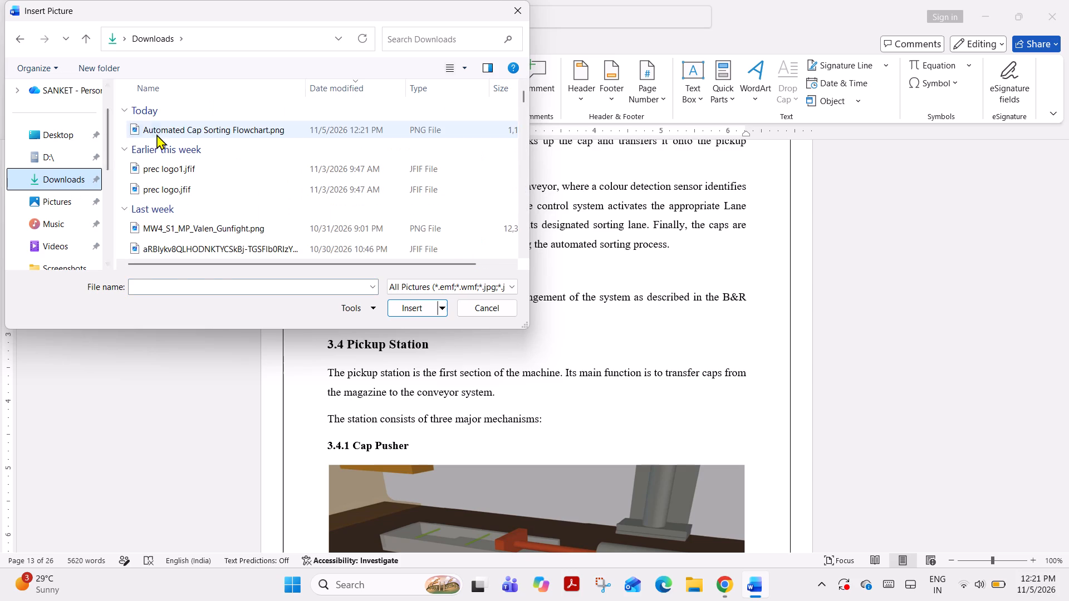
click(156, 134)
click(396, 312)
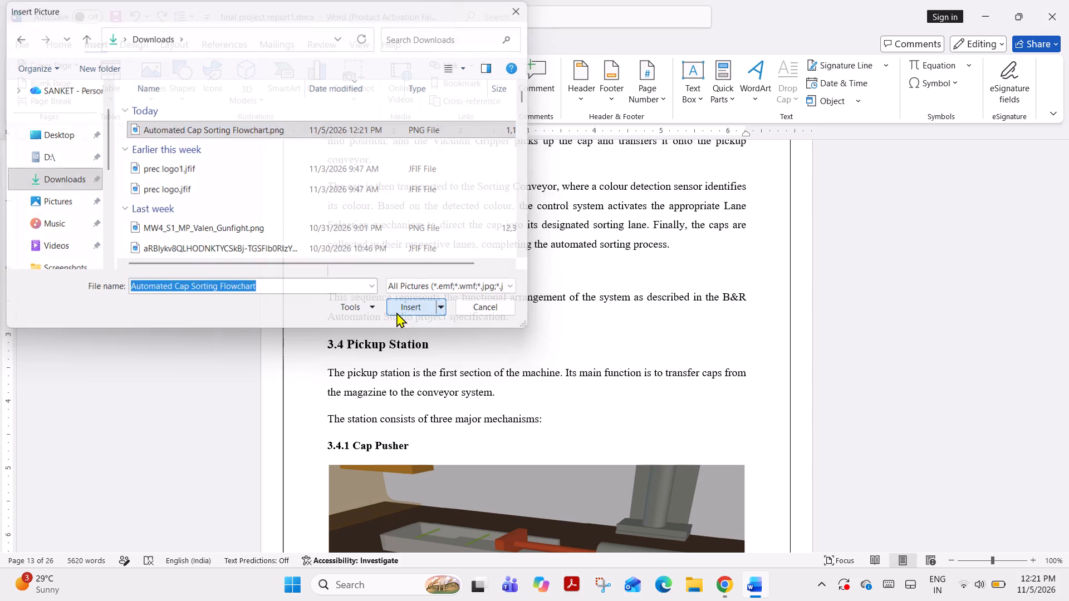
Reduce the height of the inserted flowchart picture to about 7.71", keeping its width at 6.27".
scroll(504, 335, up, 4)
scroll(514, 351, down, 3)
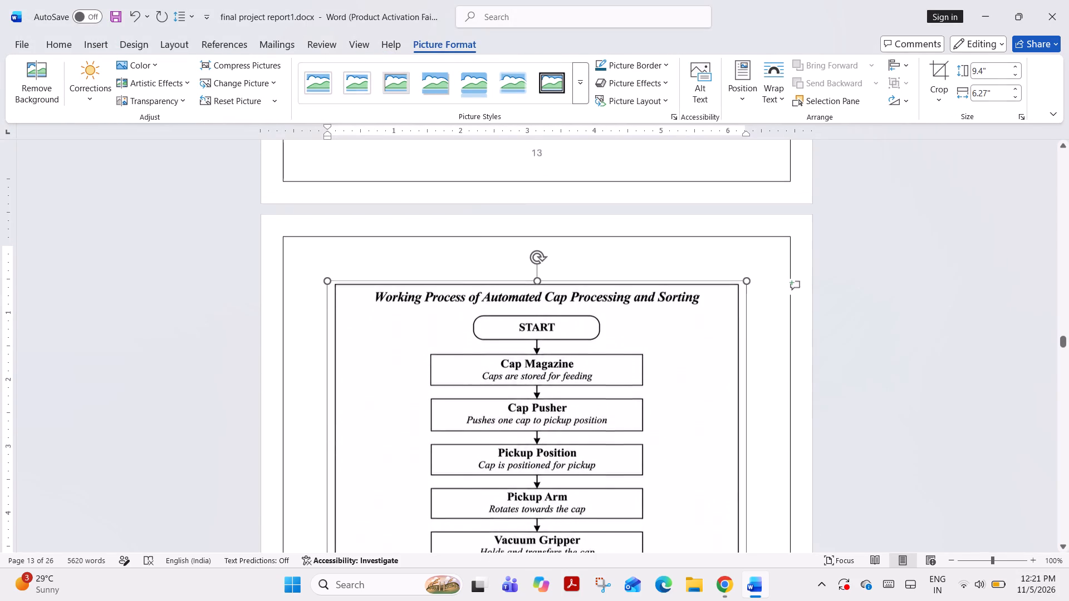
scroll(522, 362, down, 20)
scroll(522, 362, down, 20)
scroll(522, 362, down, 1)
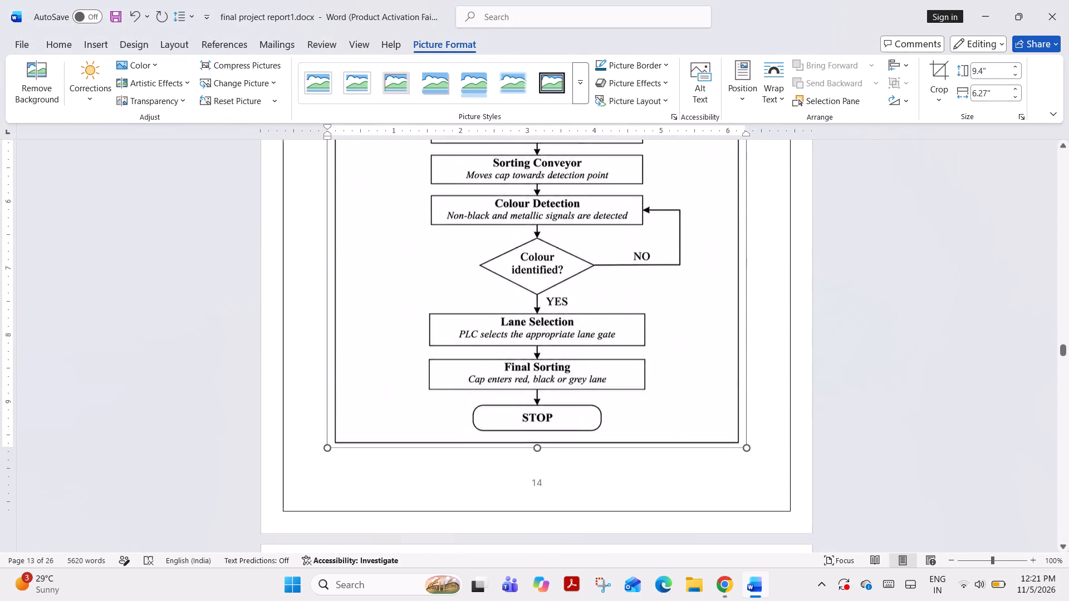
drag(536, 428, 521, 381)
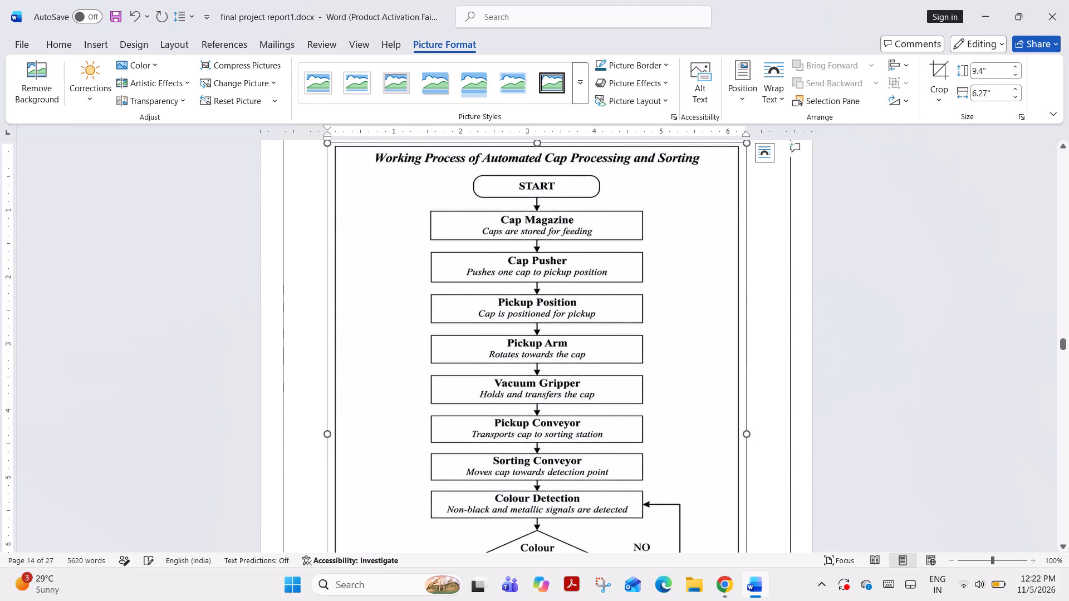
scroll(528, 364, down, 4)
scroll(528, 370, up, 16)
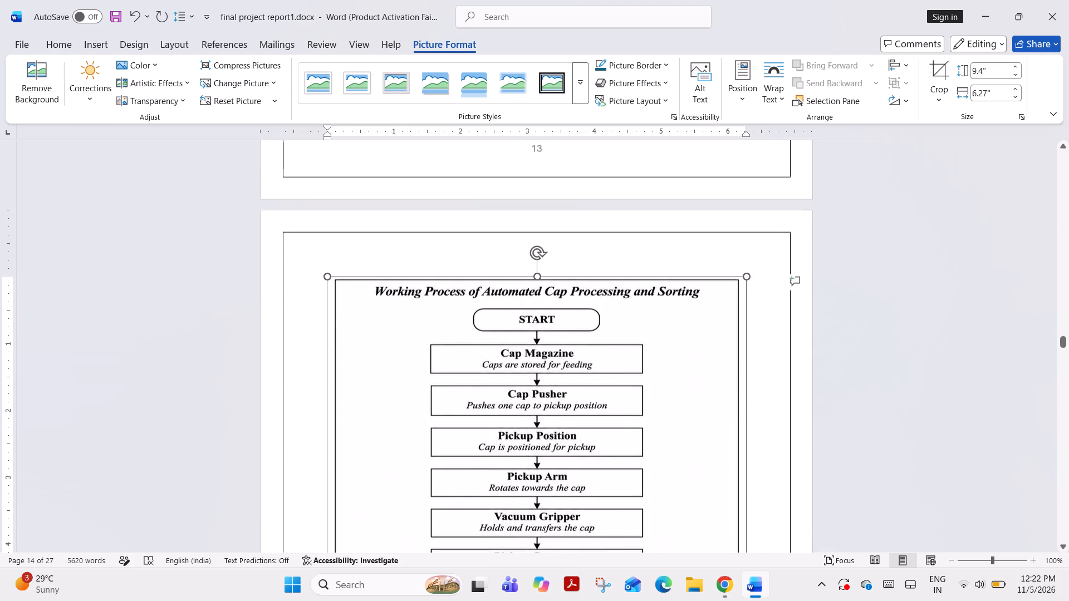
drag(535, 277, 536, 343)
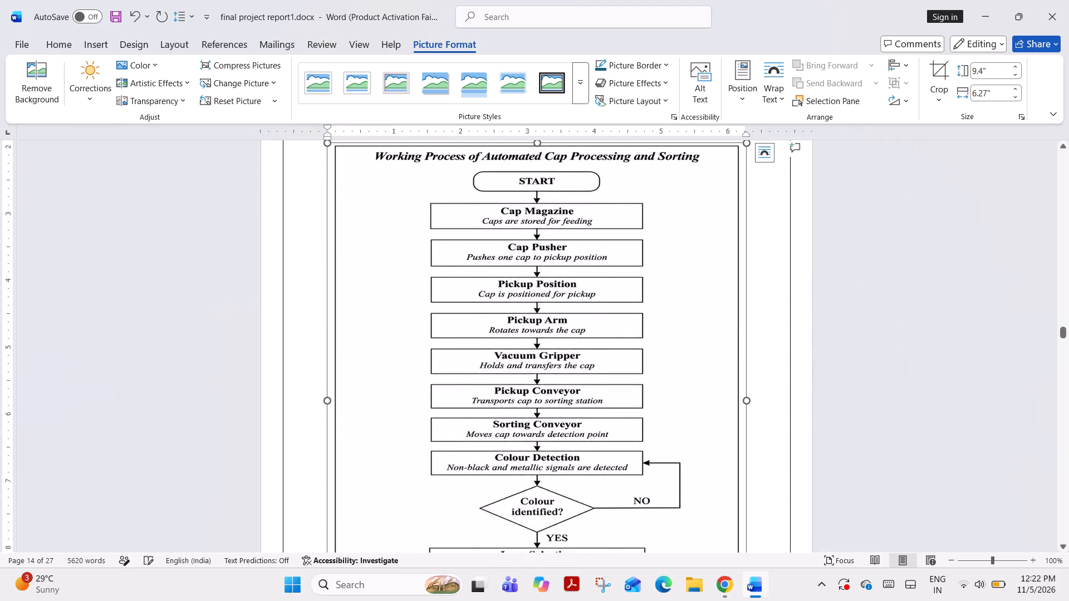
Review the Fig 3.1 picture, its caption and the explanatory text on pages 12 and 13 leading up to the flowchart.
scroll(544, 331, up, 20)
scroll(544, 331, up, 5)
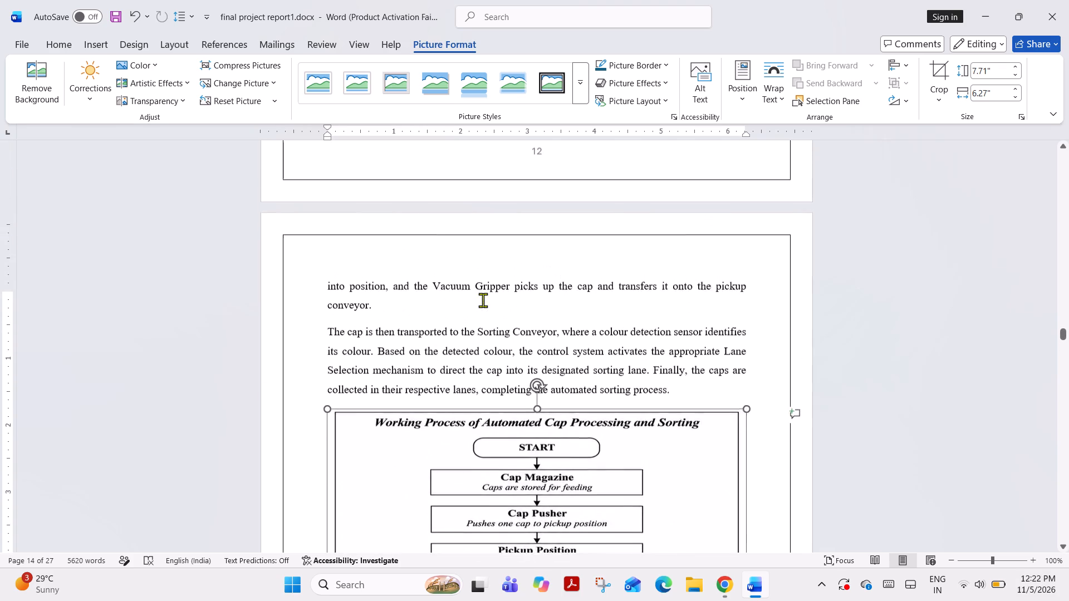
scroll(483, 300, up, 2)
scroll(494, 278, up, 20)
scroll(494, 278, up, 8)
scroll(501, 270, down, 10)
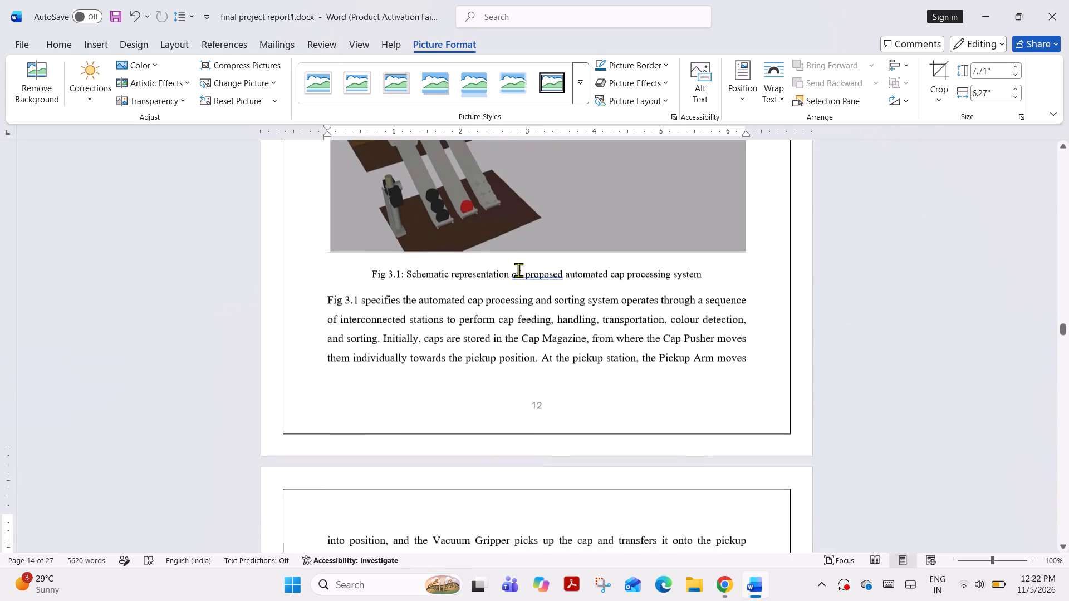
scroll(518, 270, down, 20)
scroll(518, 270, down, 20)
scroll(518, 270, down, 2)
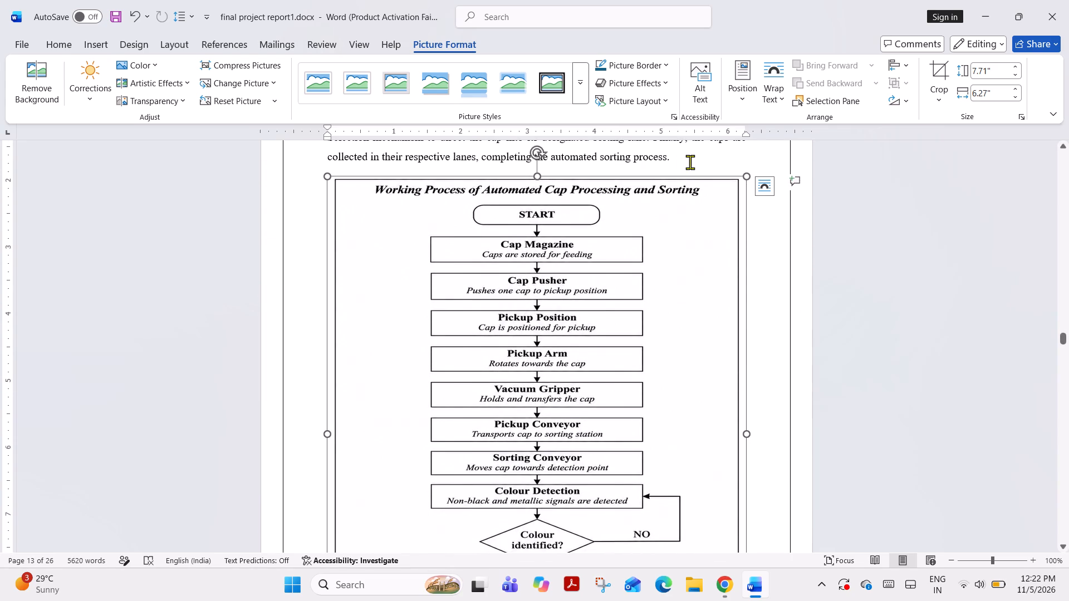
scroll(632, 201, up, 18)
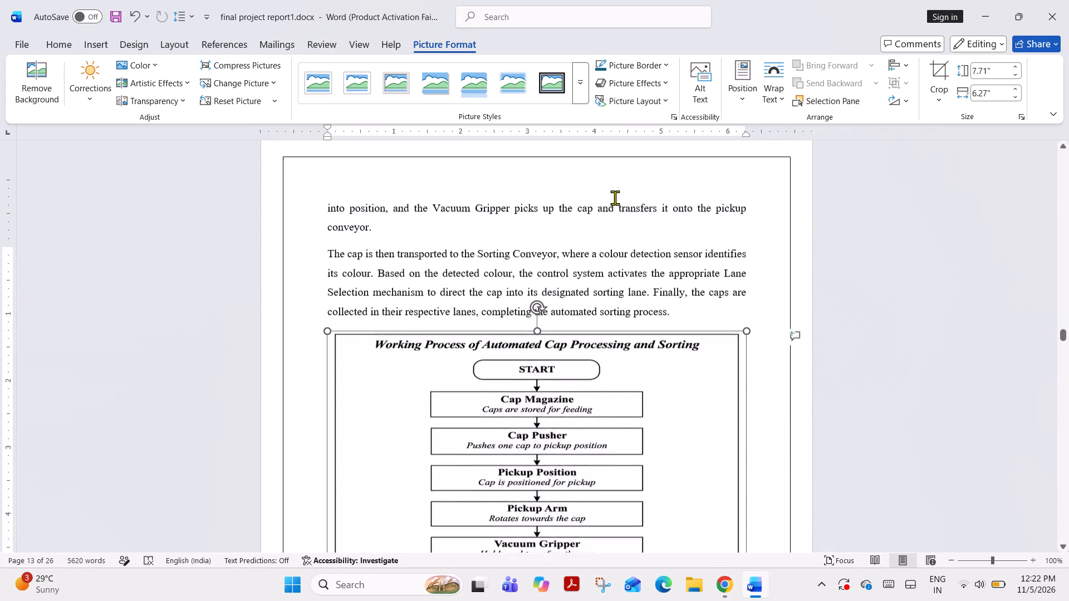
scroll(606, 214, up, 7)
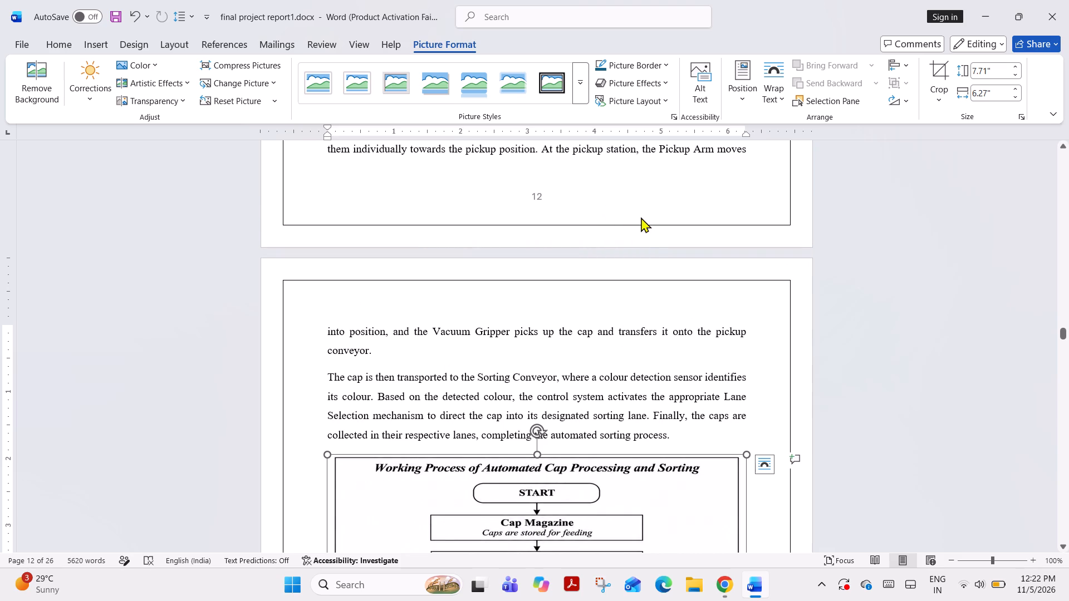
scroll(634, 231, up, 5)
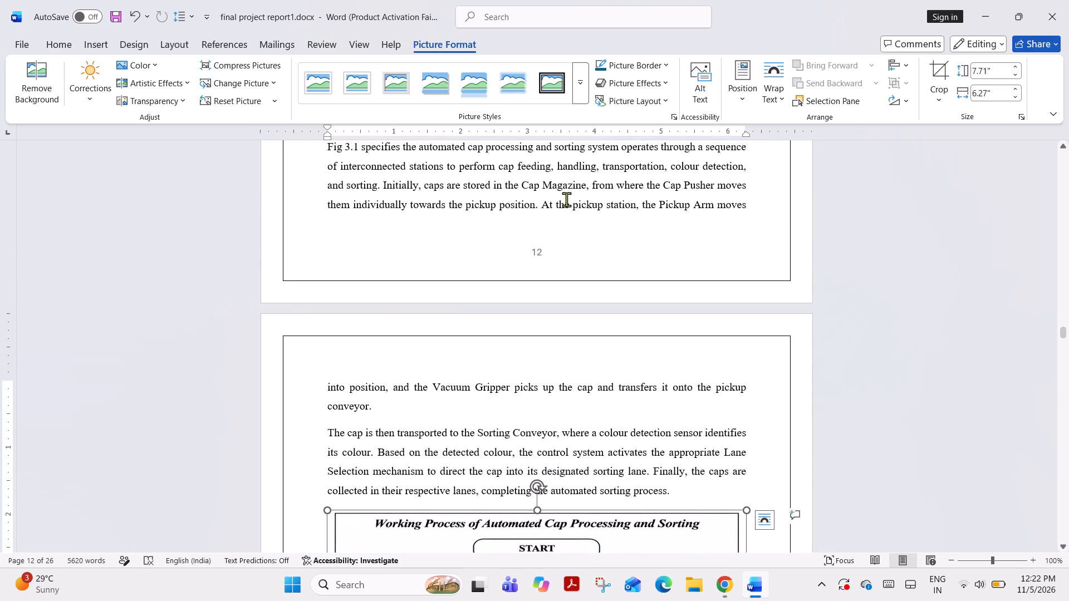
scroll(577, 229, up, 6)
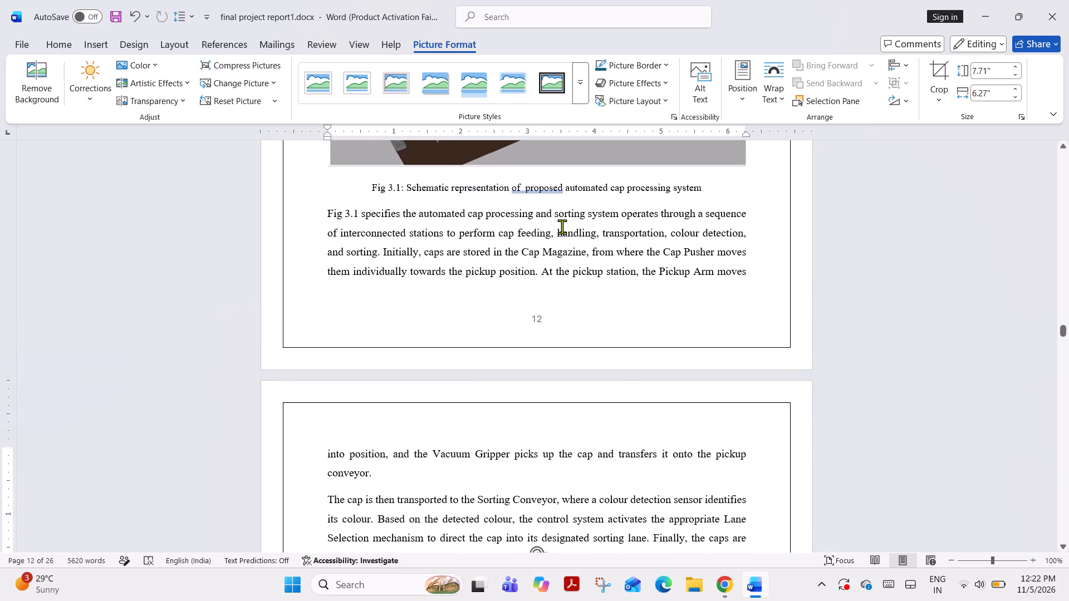
scroll(582, 321, up, 2)
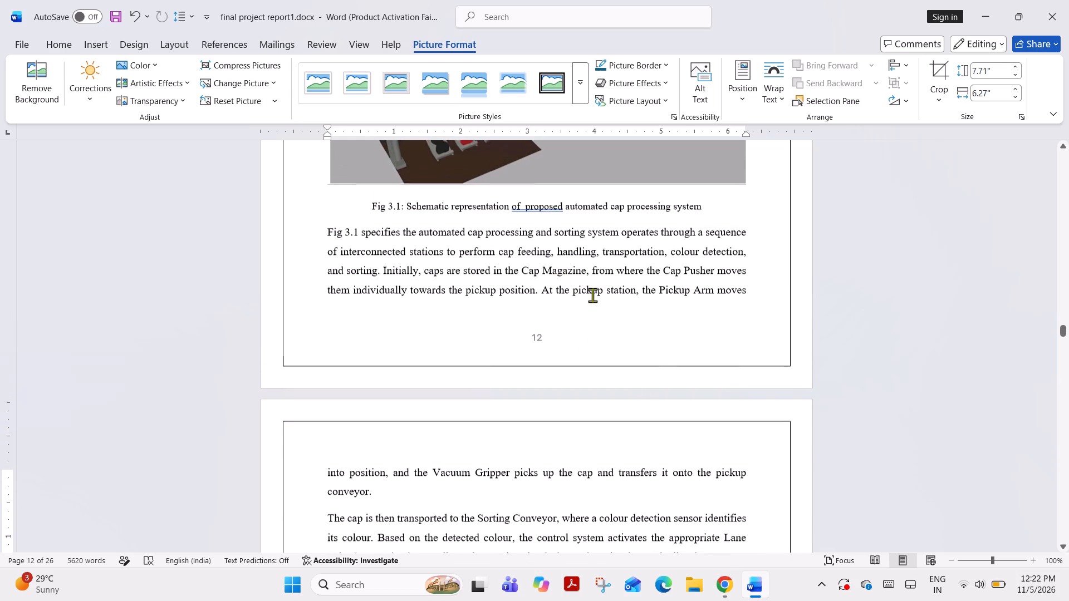
scroll(592, 295, up, 14)
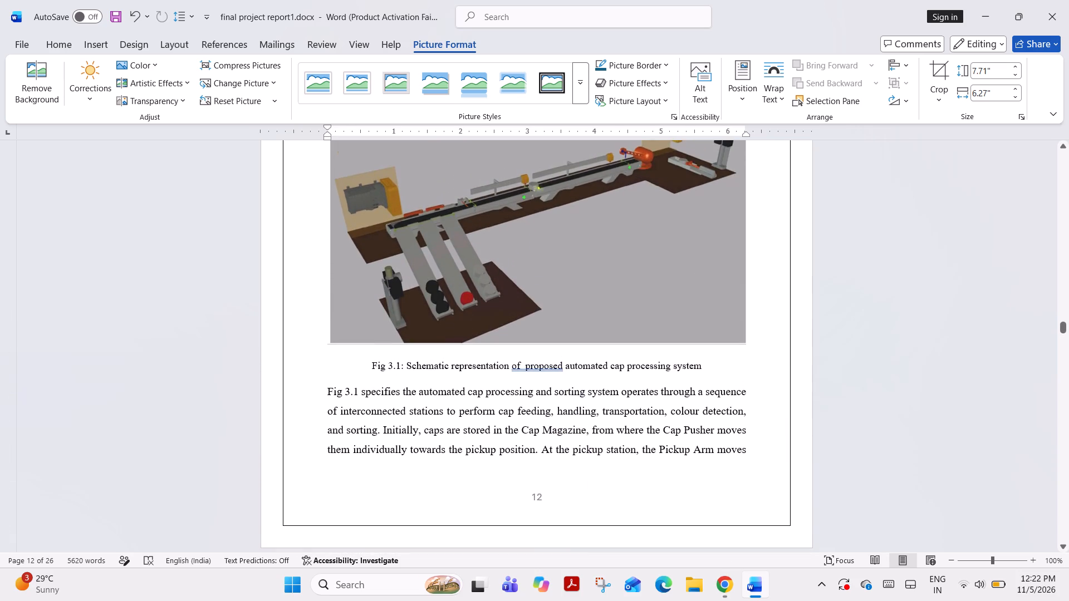
scroll(570, 292, down, 16)
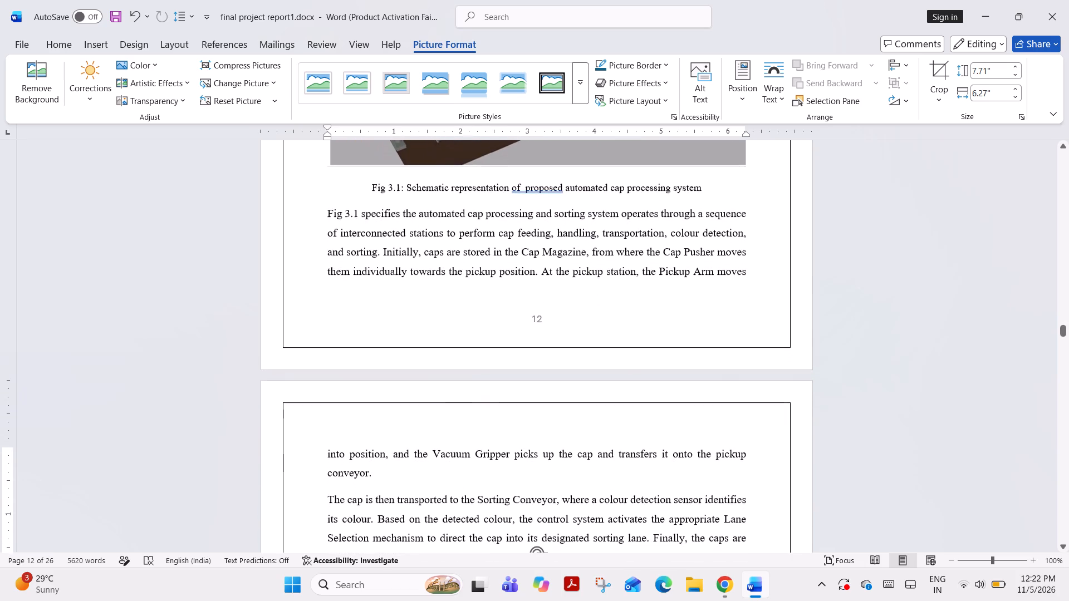
scroll(599, 307, down, 5)
scroll(599, 322, up, 3)
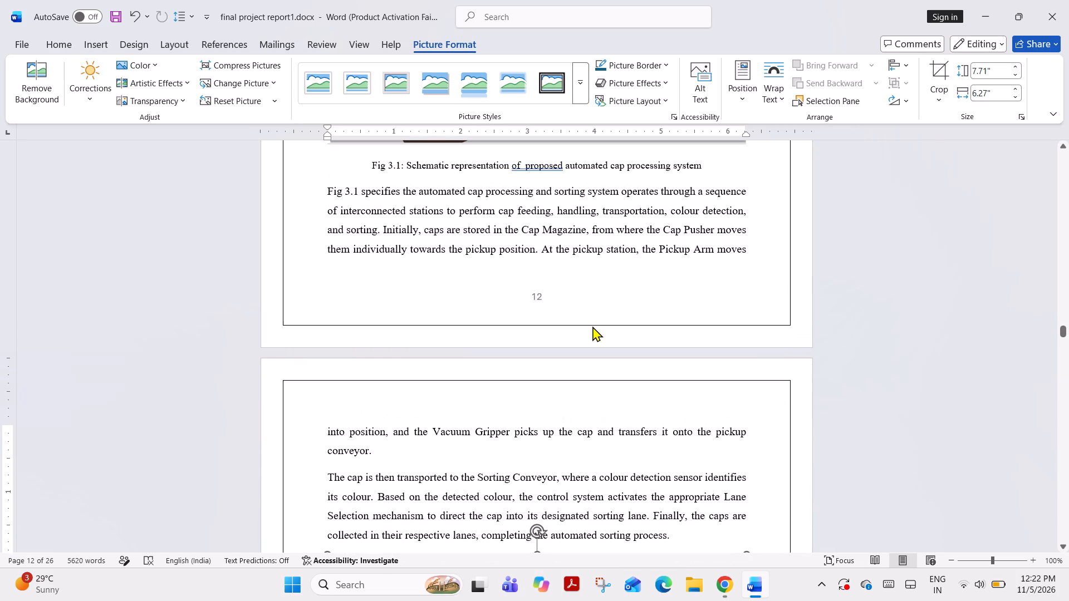
scroll(592, 326, down, 1)
scroll(598, 316, up, 1)
scroll(615, 282, down, 4)
scroll(612, 290, up, 4)
scroll(612, 290, down, 3)
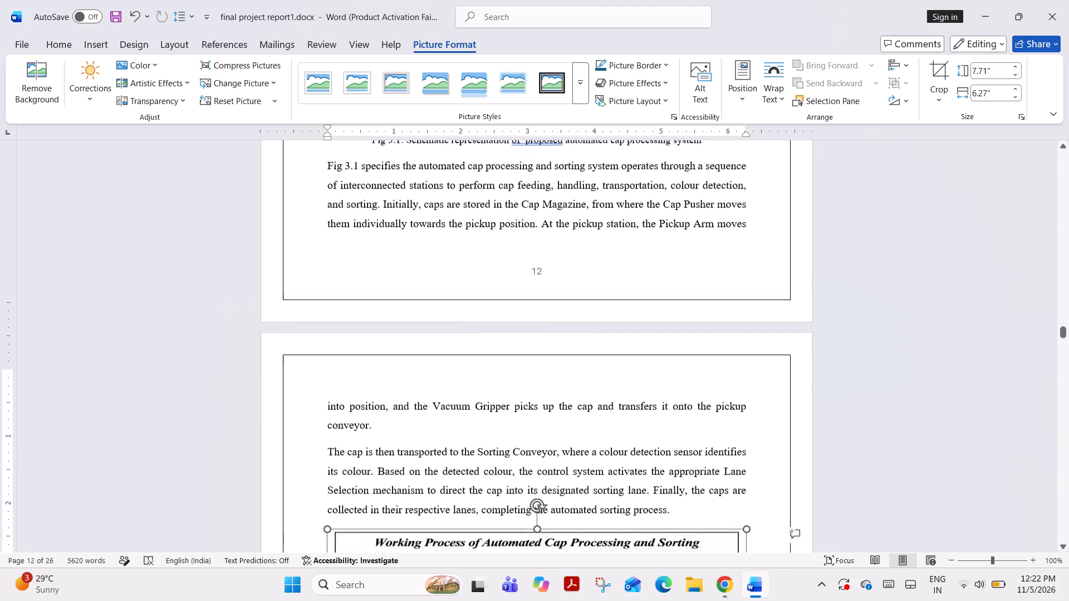
scroll(612, 295, down, 7)
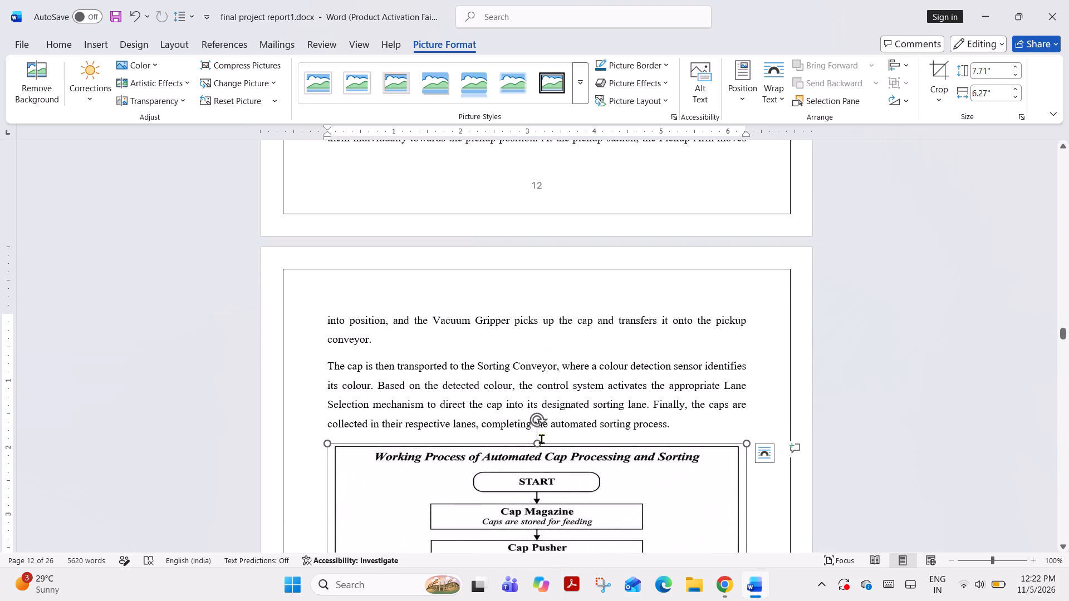
Examine how the inserted flowchart fits on page 13 between the explanatory paragraphs and the 3.4 Pickup Station section.
scroll(557, 359, down, 20)
scroll(557, 359, down, 17)
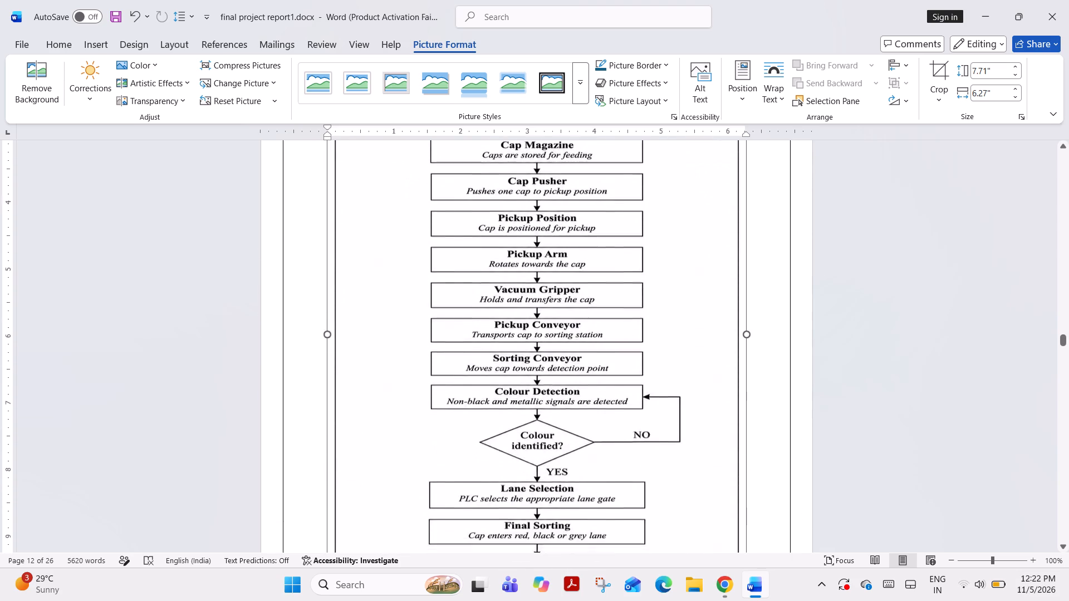
scroll(573, 336, down, 20)
scroll(573, 336, down, 16)
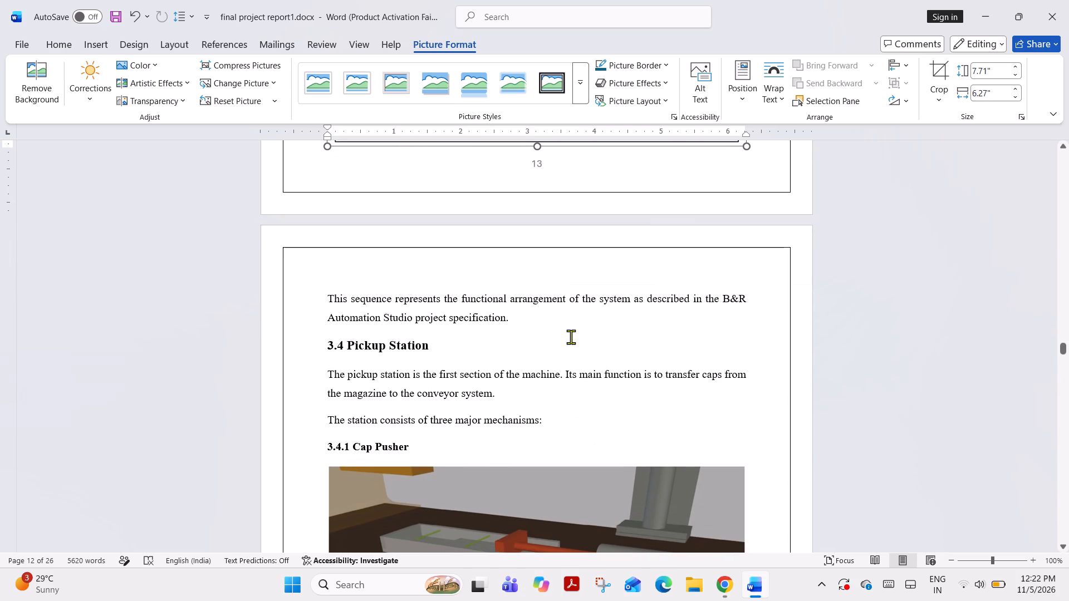
scroll(571, 337, up, 20)
scroll(571, 337, up, 7)
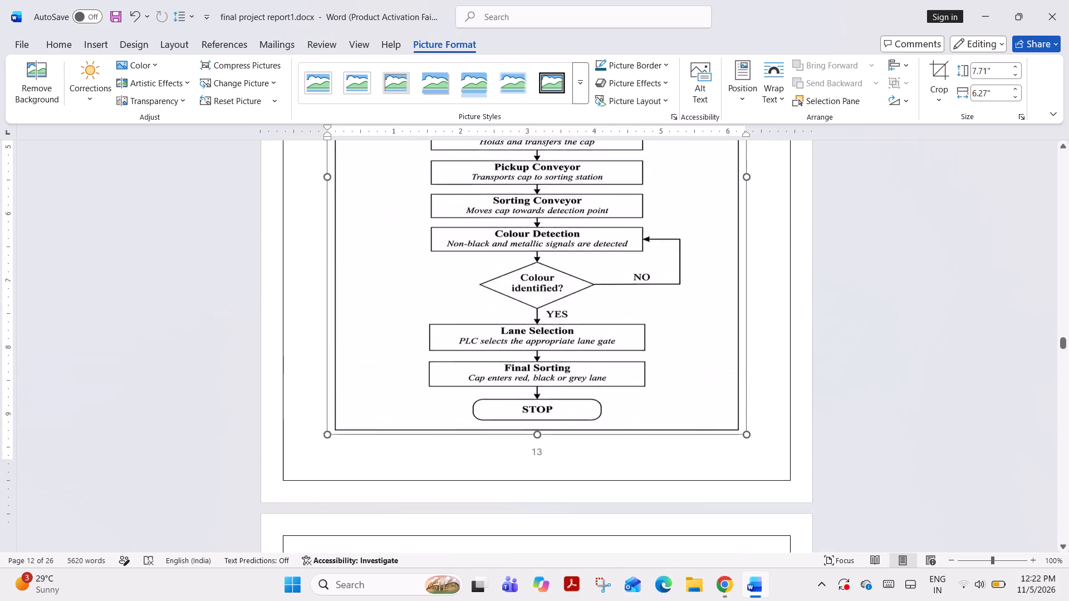
scroll(574, 329, up, 20)
scroll(574, 329, up, 20)
scroll(574, 329, up, 4)
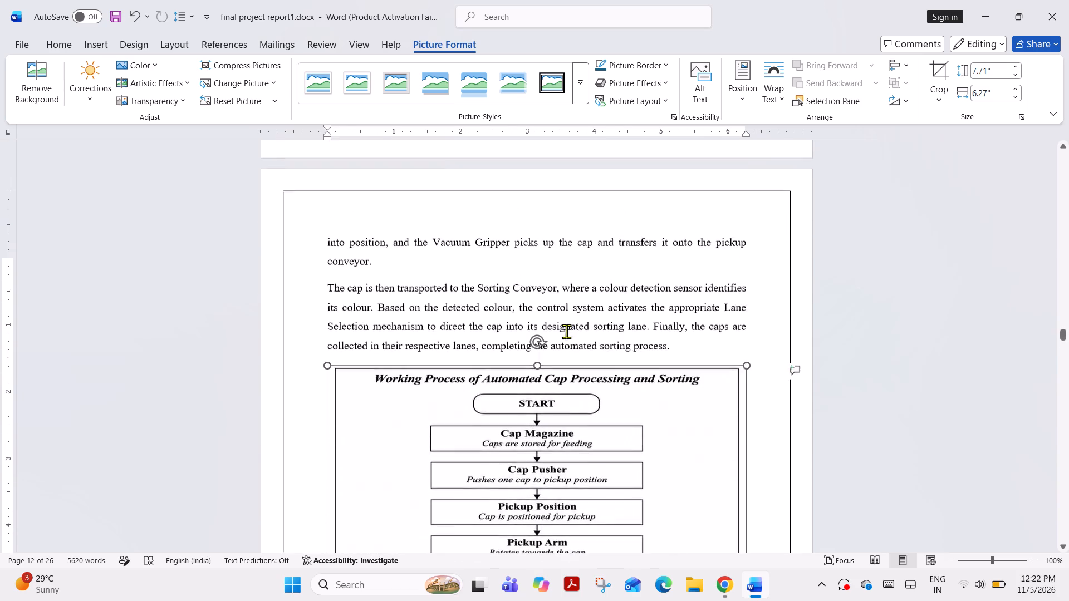
scroll(566, 331, up, 16)
scroll(561, 331, down, 6)
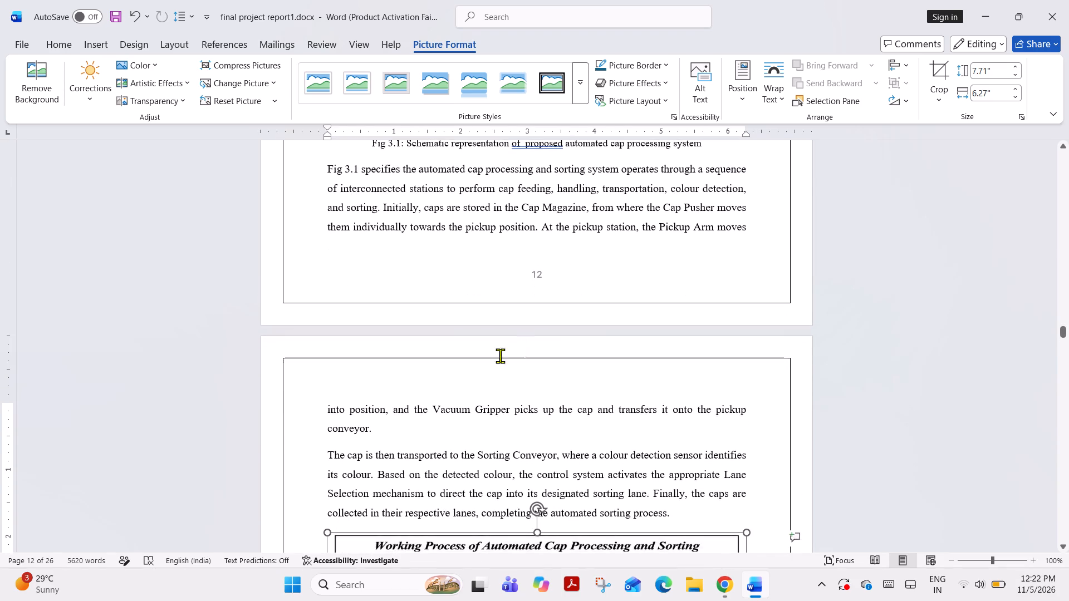
scroll(401, 497, down, 5)
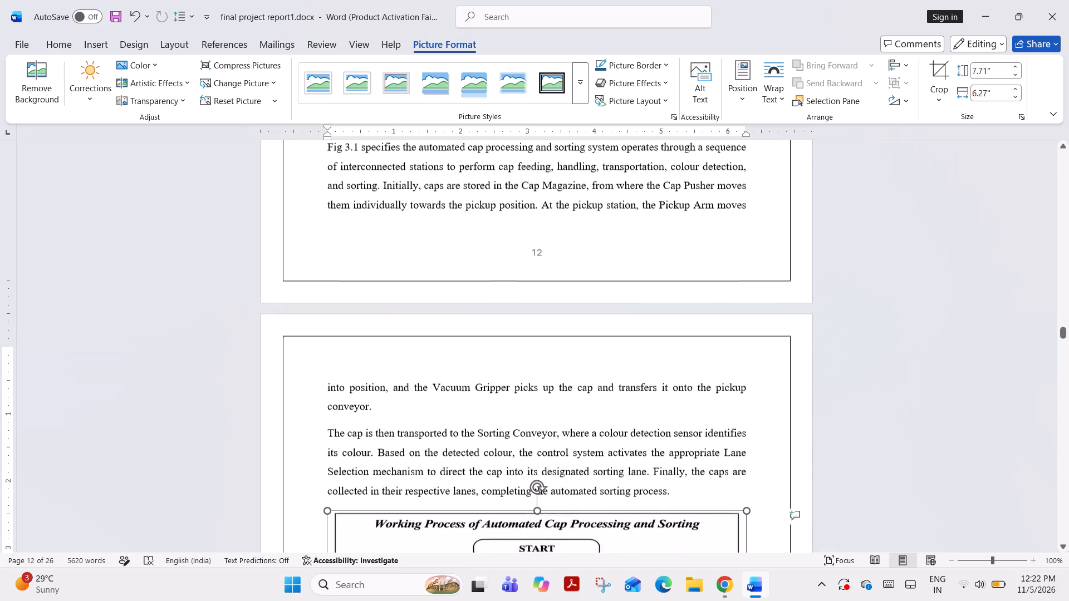
Undo the resizing and the insertion of the flowchart picture.
key(ctrl+z)
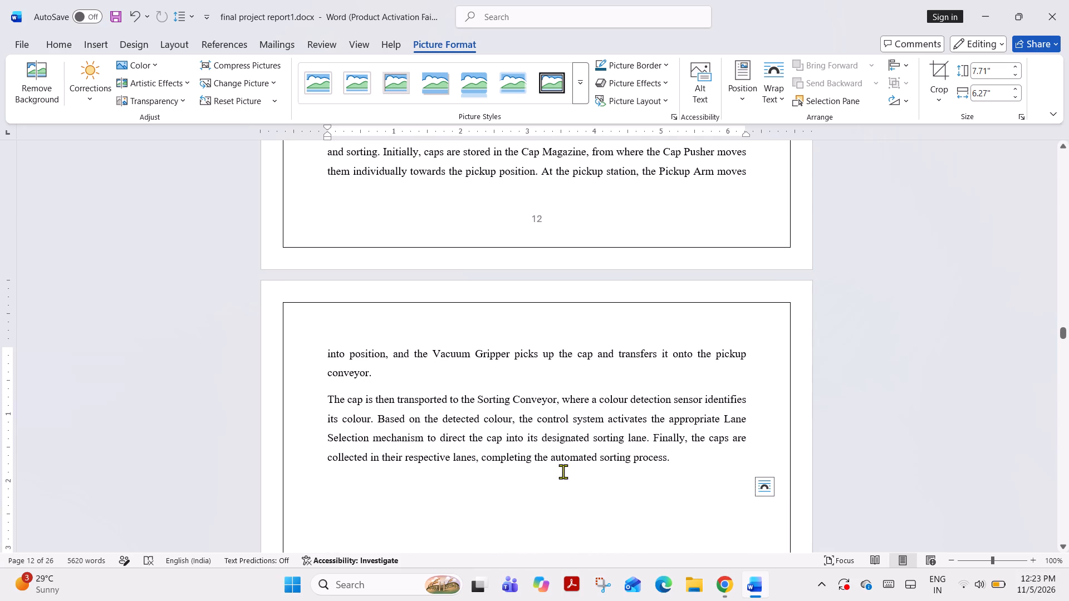
key(ctrl+z)
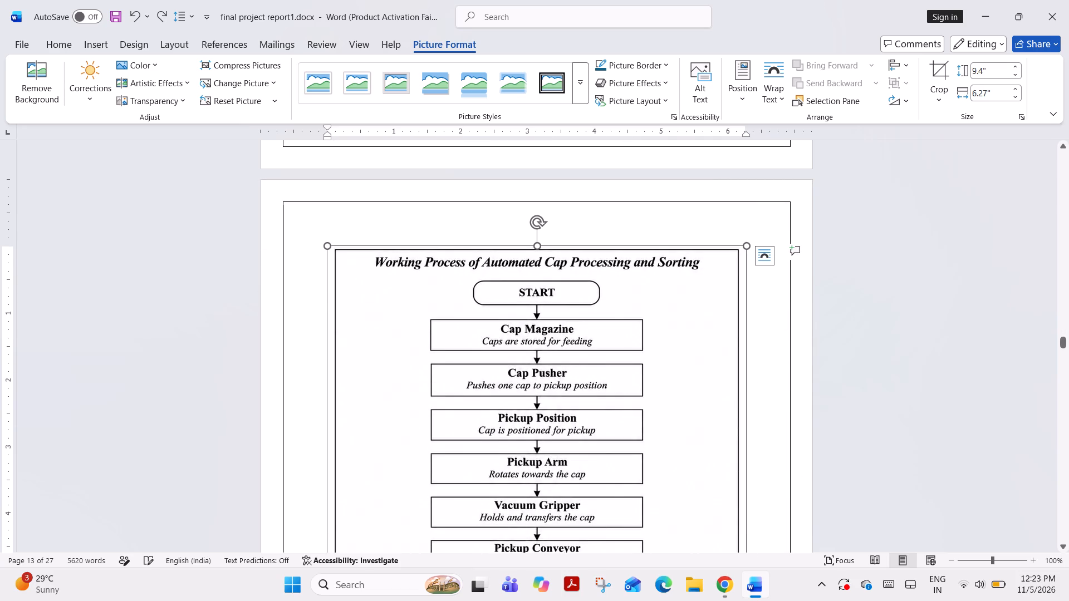
key(ctrl+z)
Review the layout of pages 13 and 14, from the empty paragraph through sections 3.4.1 Cap Pusher and 3.4.2 Pickup Arm.
scroll(562, 470, down, 20)
scroll(562, 470, down, 1)
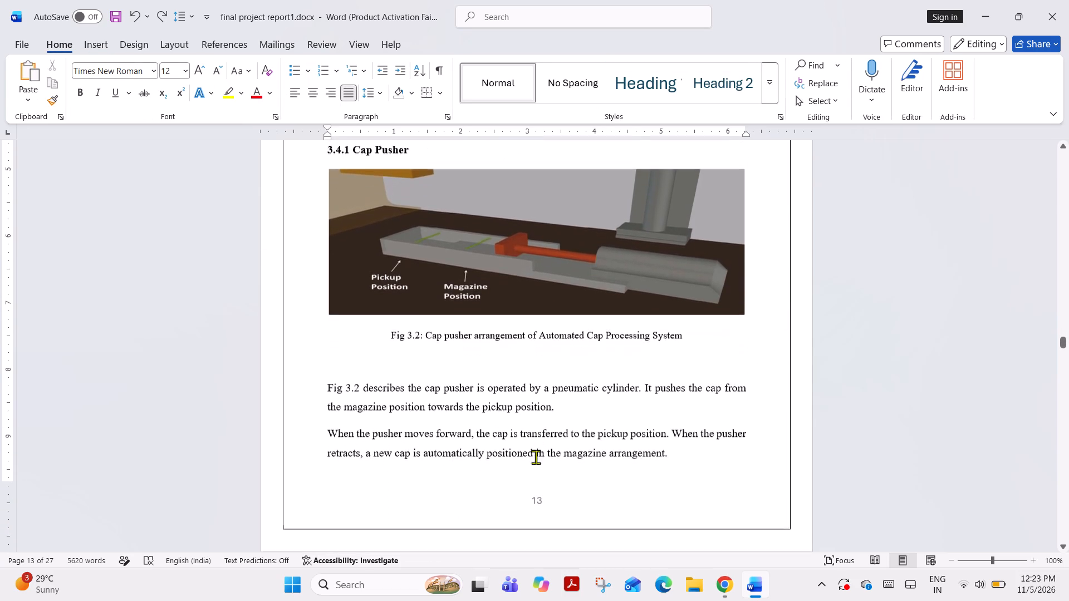
scroll(536, 457, down, 20)
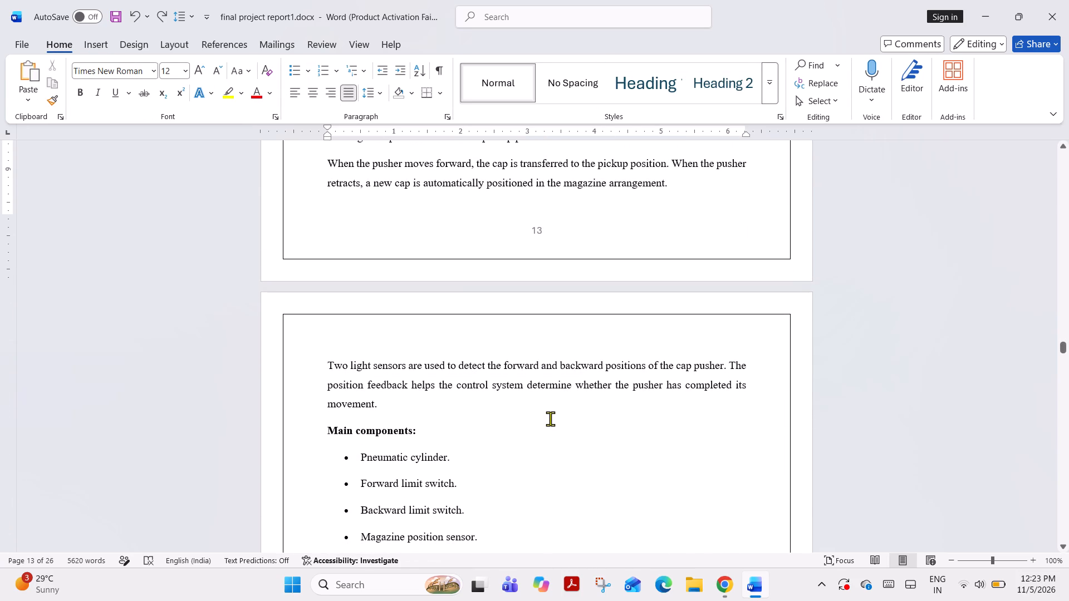
scroll(546, 396, up, 12)
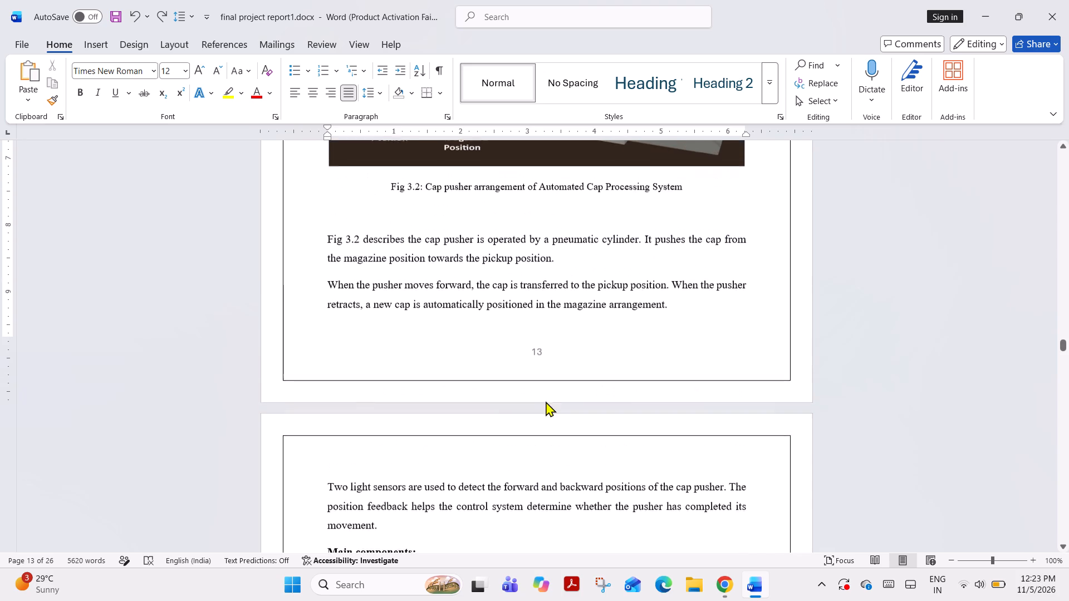
scroll(546, 401, up, 5)
scroll(546, 398, down, 12)
scroll(531, 432, down, 13)
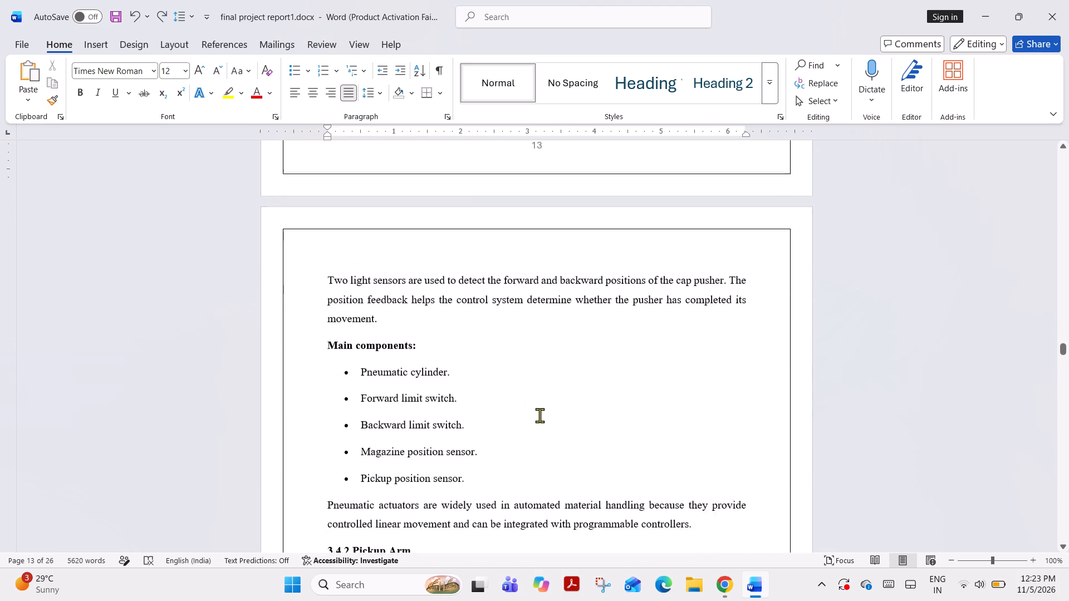
scroll(540, 415, down, 20)
scroll(540, 415, down, 3)
scroll(552, 401, up, 13)
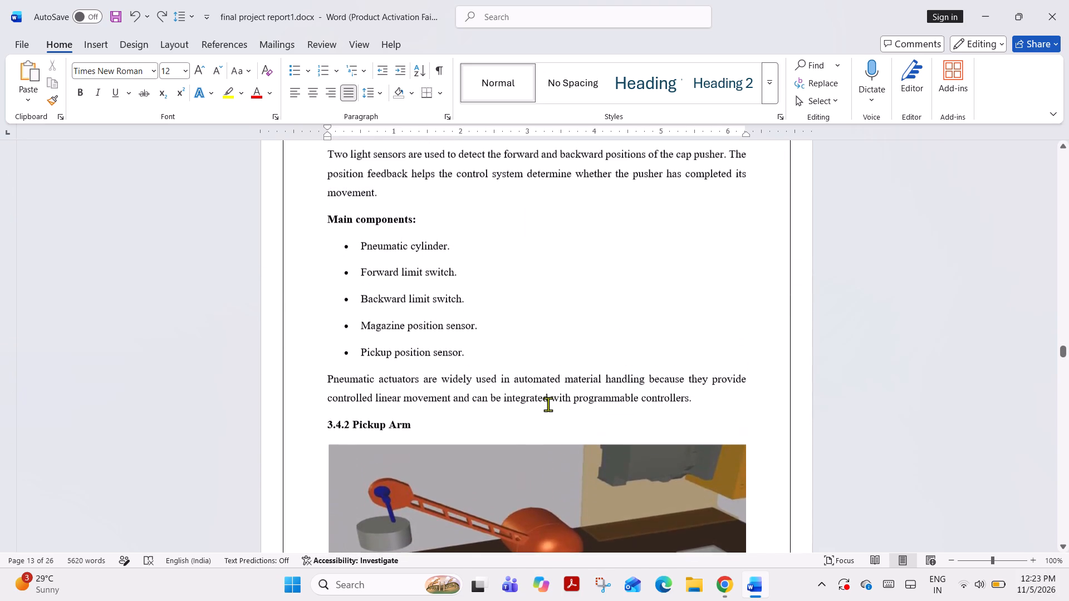
scroll(548, 404, up, 12)
scroll(546, 401, up, 12)
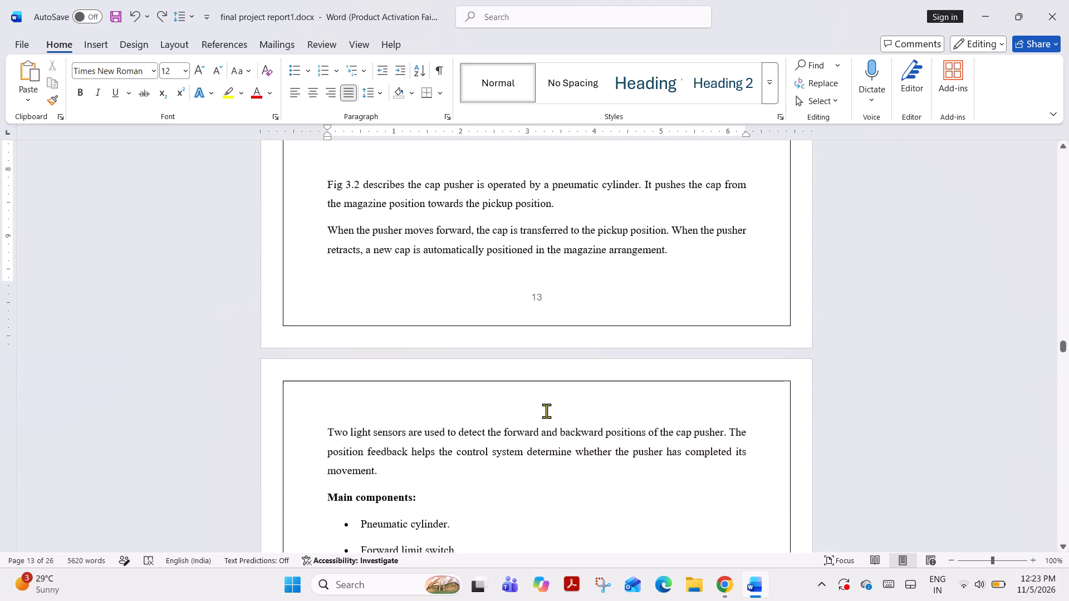
scroll(547, 409, up, 20)
scroll(547, 409, up, 12)
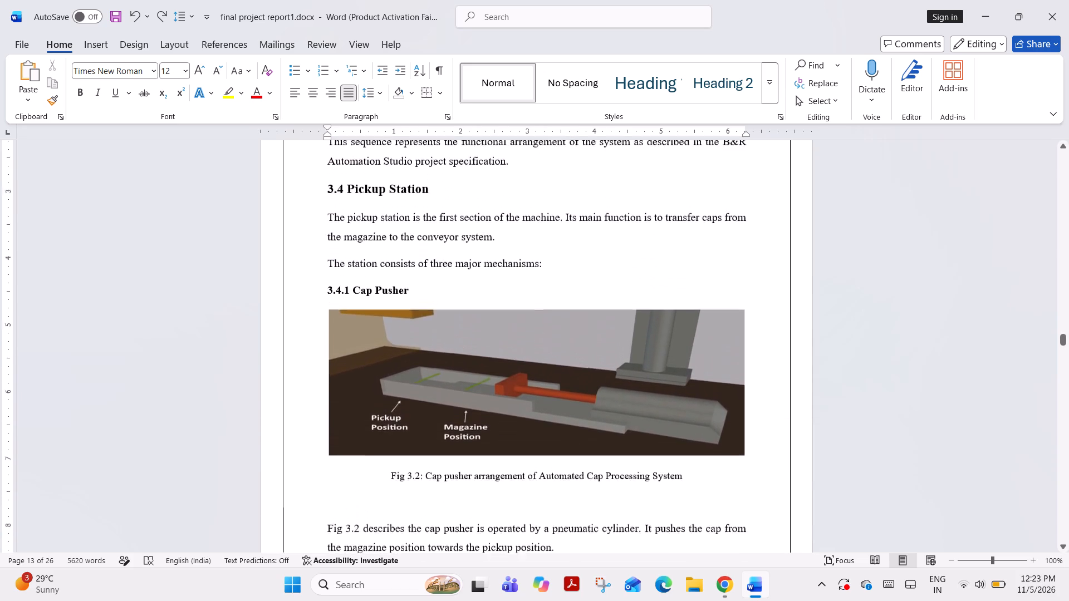
scroll(546, 400, up, 18)
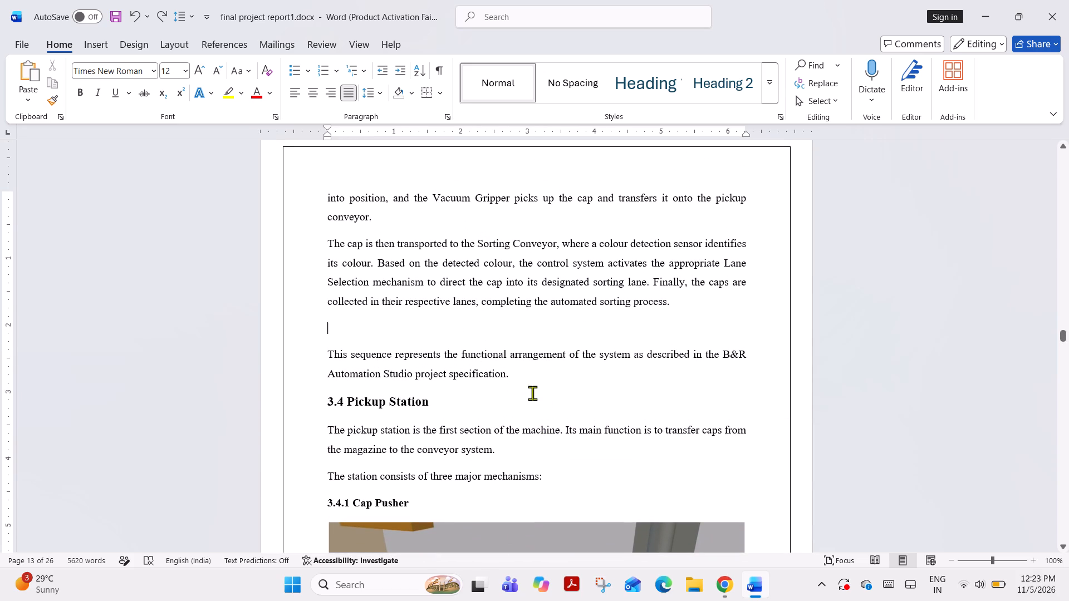
Join the paragraph starting "The cap is then transported" to the end of the paragraph before it.
click(532, 393)
scroll(460, 363, up, 2)
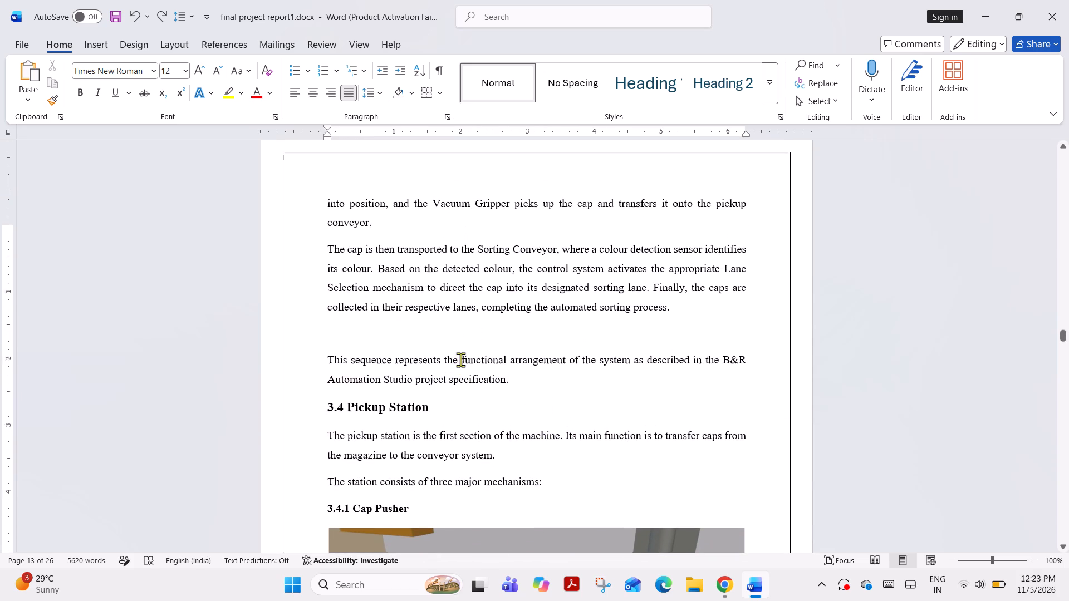
scroll(460, 359, up, 9)
click(327, 368)
key(BackSpace)
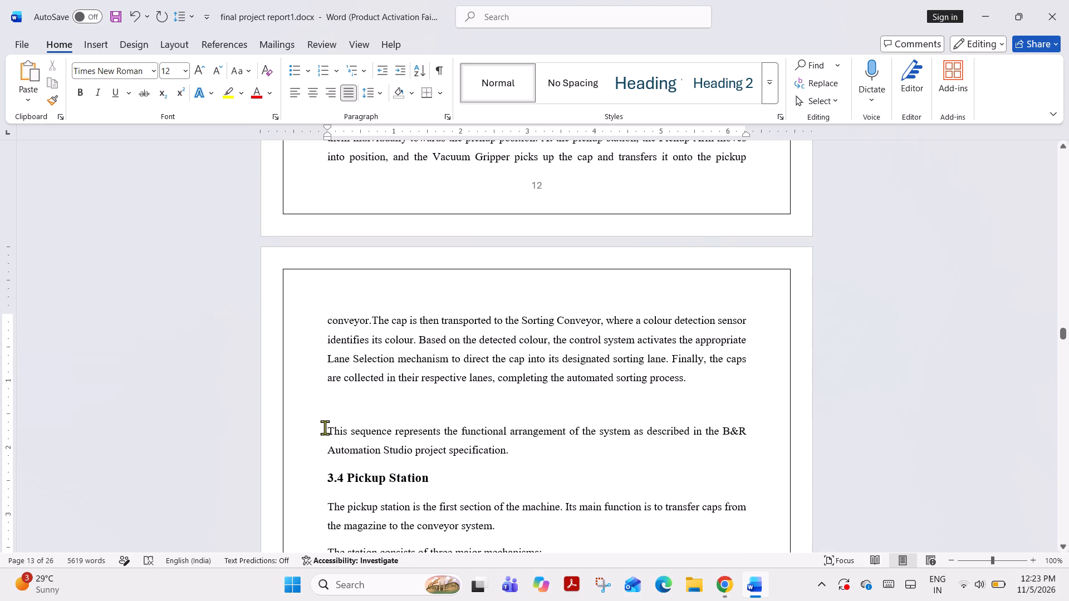
Delete the empty paragraph and append the "This sequence represents" paragraph to the preceding text, separated by a space.
click(327, 426)
key(BackSpace)
key(BackSpace)
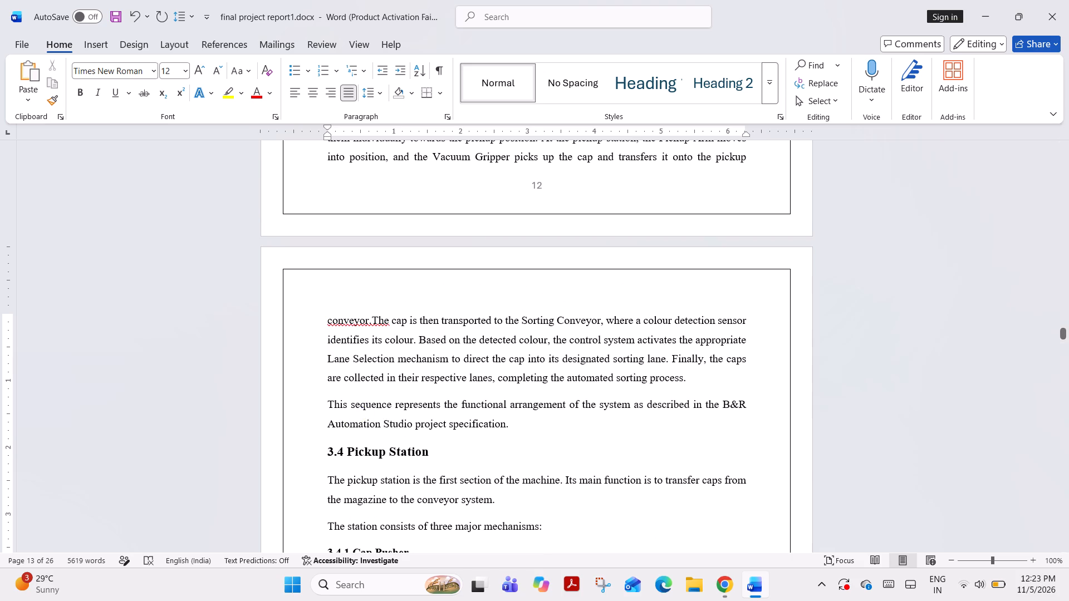
key(space)
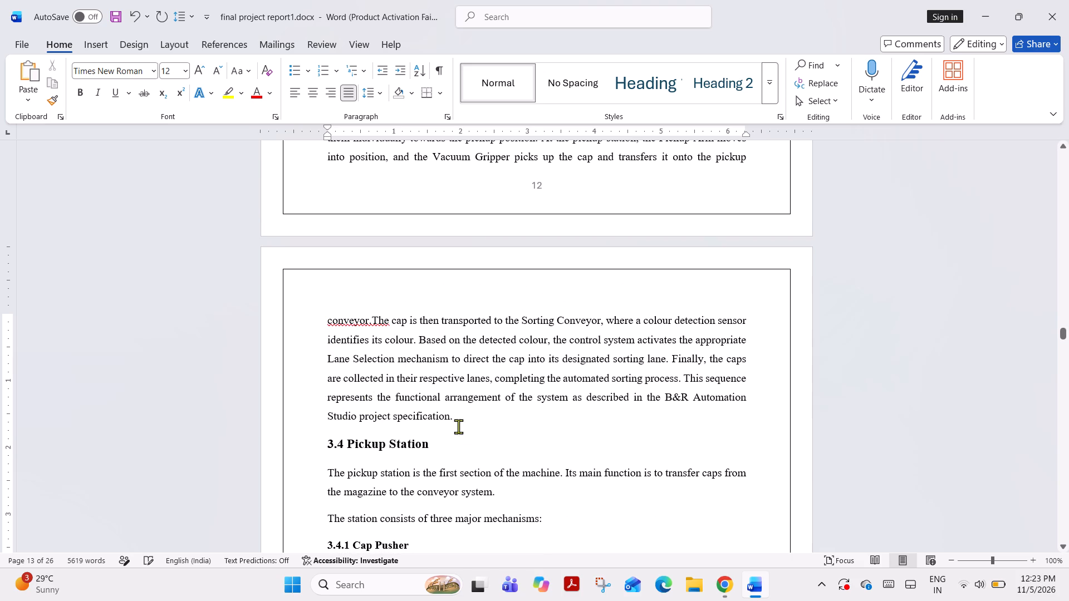
Insert a space between "conveyor." and "The" in the merged paragraph, and check the word "The".
click(371, 321)
key(space)
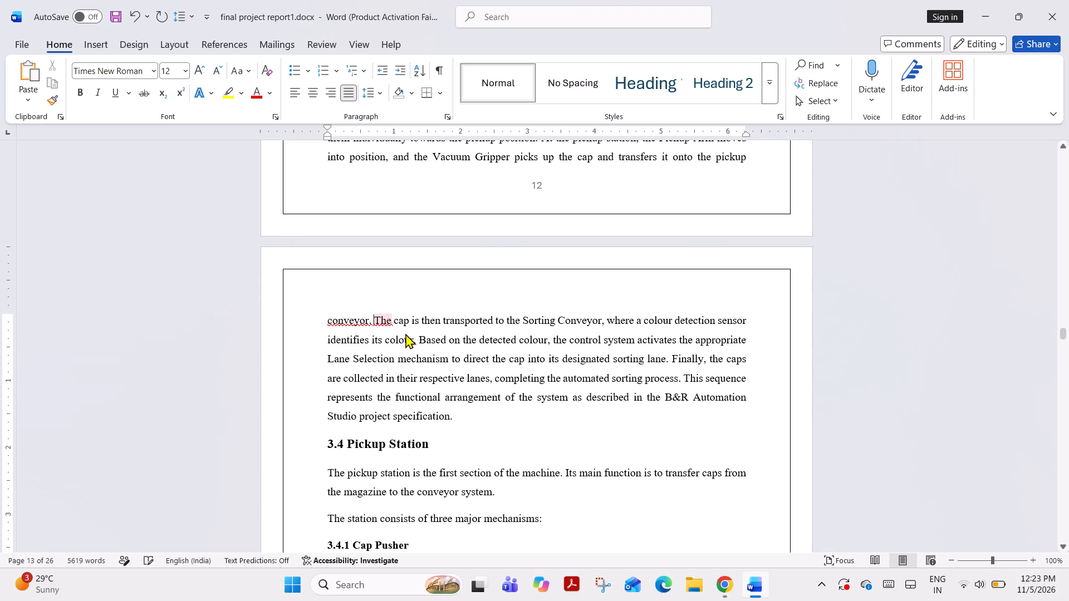
click(473, 418)
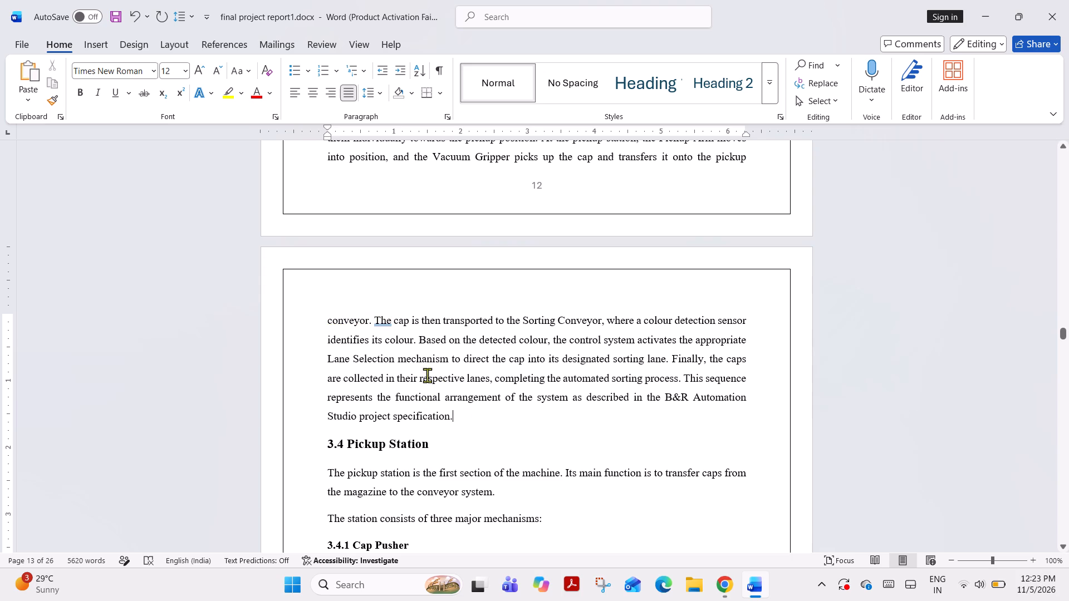
click(387, 322)
click(385, 324)
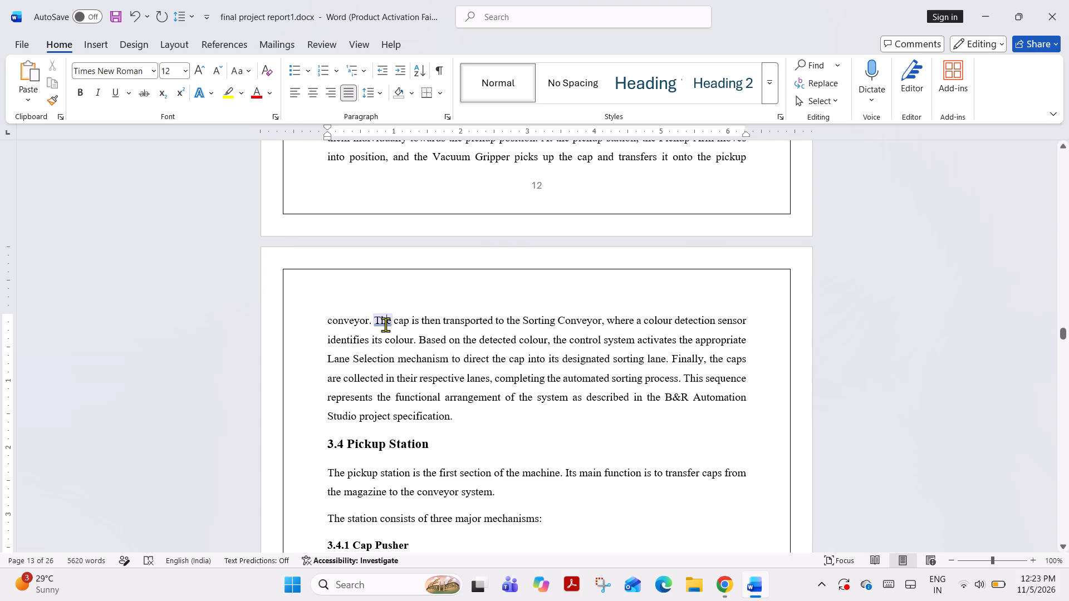
click(383, 321)
Remove the space after the "3.4 Pickup Station" heading paragraph.
click(459, 448)
scroll(479, 420, down, 3)
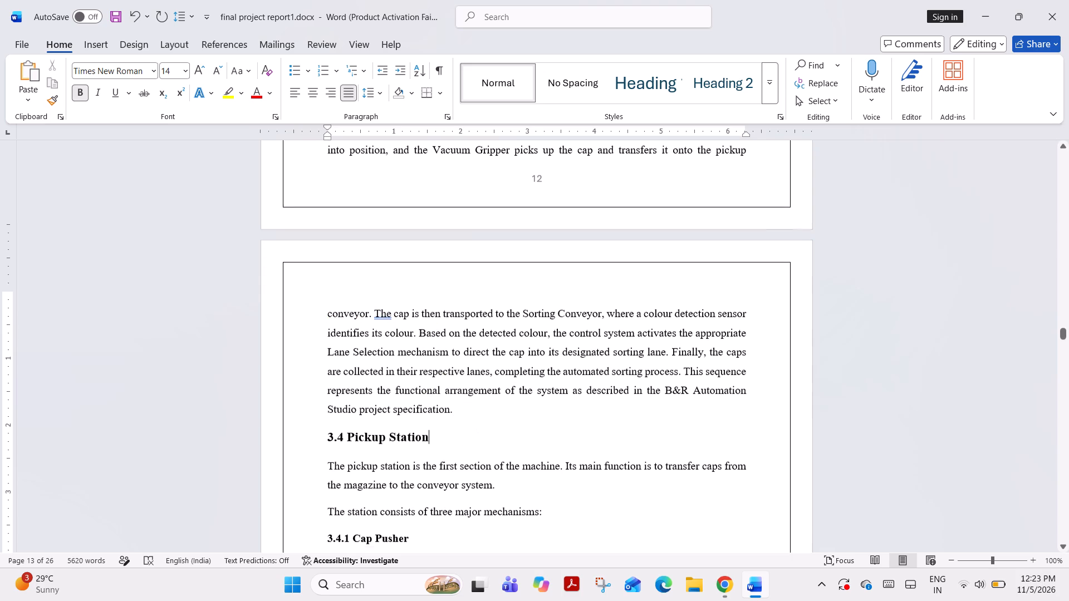
scroll(489, 425, down, 9)
click(329, 329)
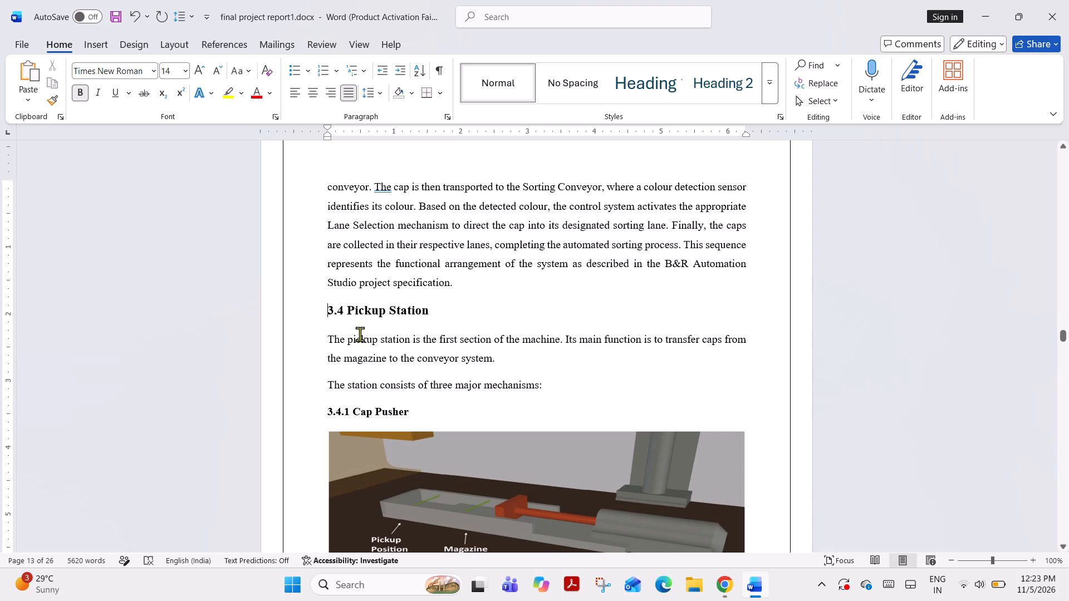
click(324, 339)
click(430, 315)
click(364, 96)
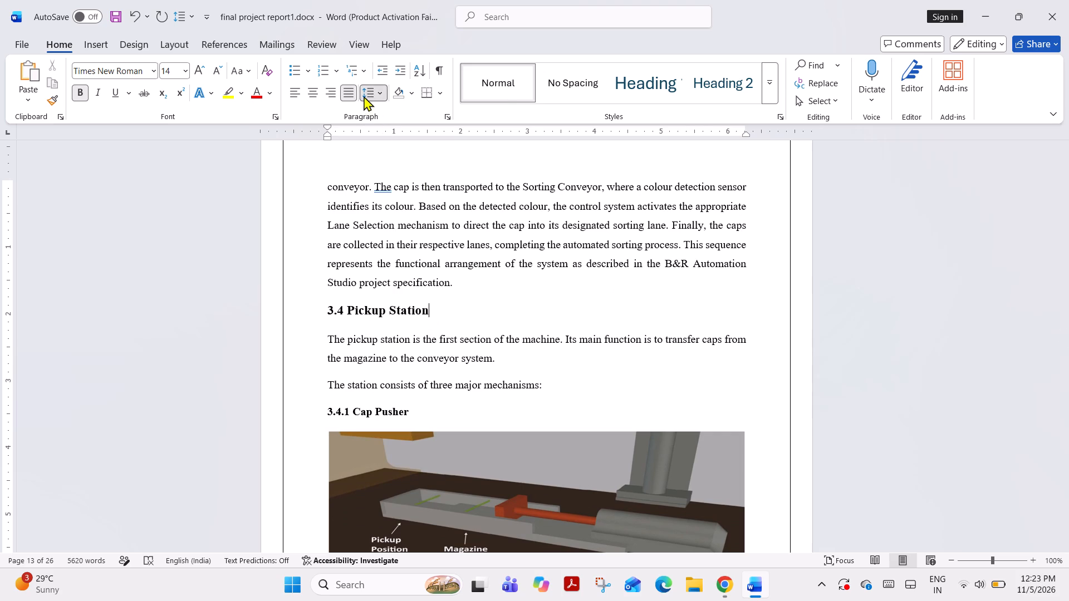
click(420, 263)
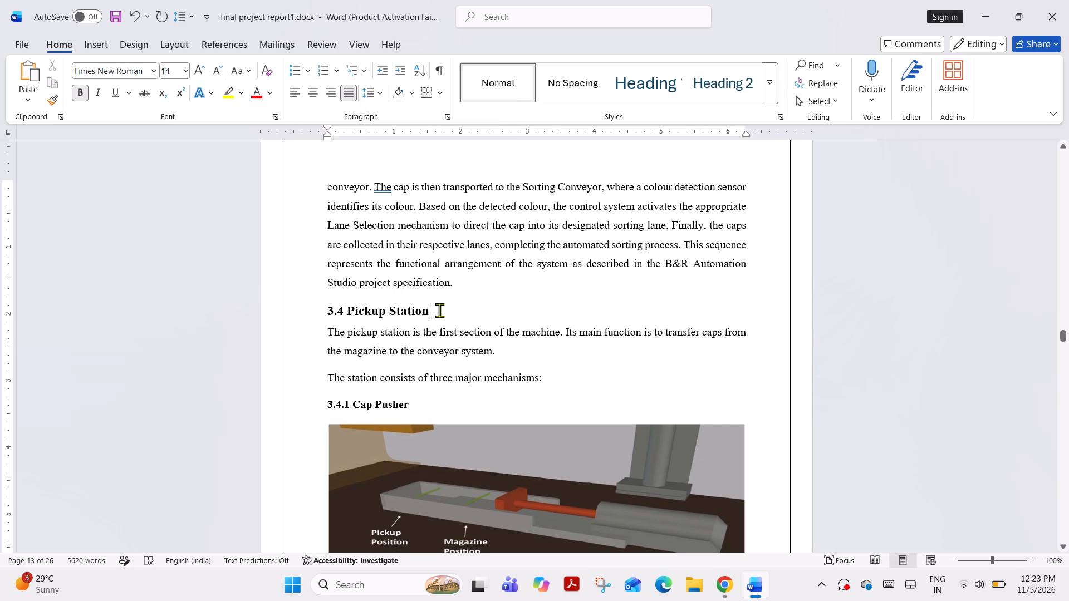
Remove the space after the paragraph starting "The pickup station is the first section of the machine".
scroll(442, 338, down, 3)
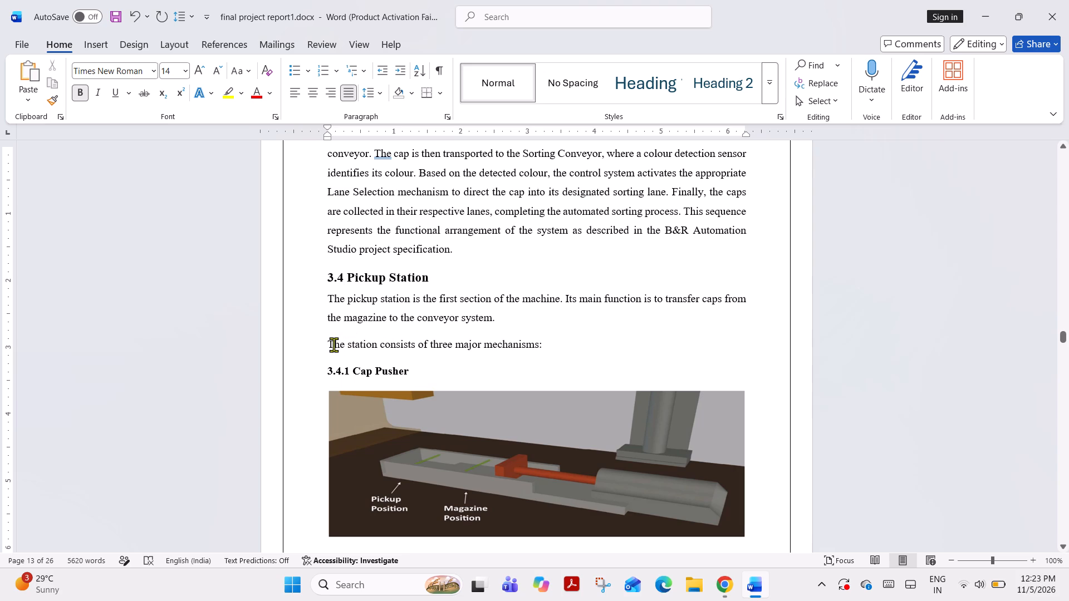
click(326, 343)
key(BackSpace)
key(Return)
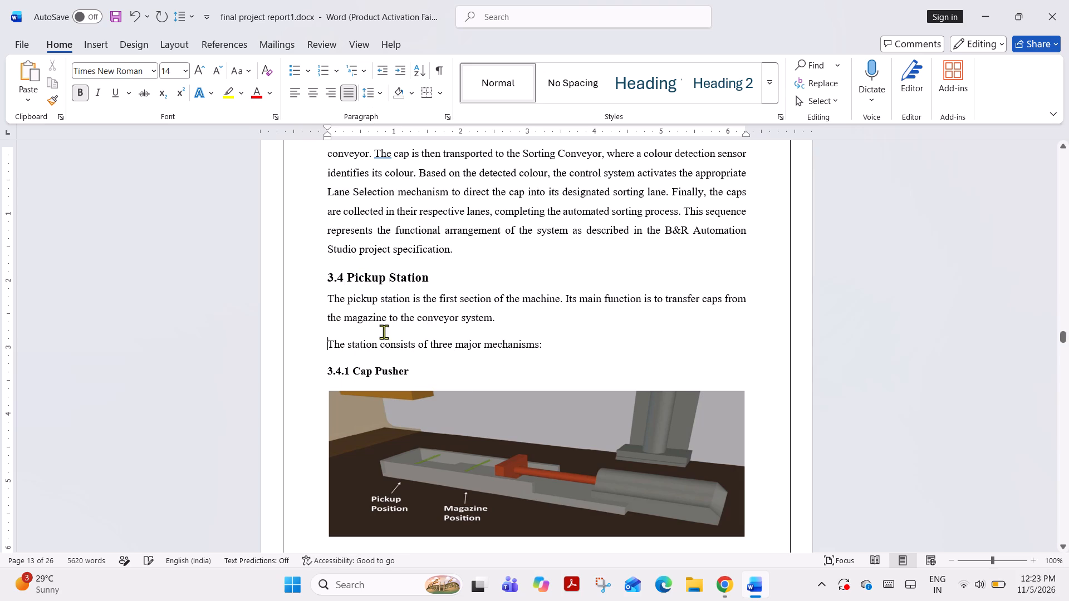
click(512, 321)
click(367, 92)
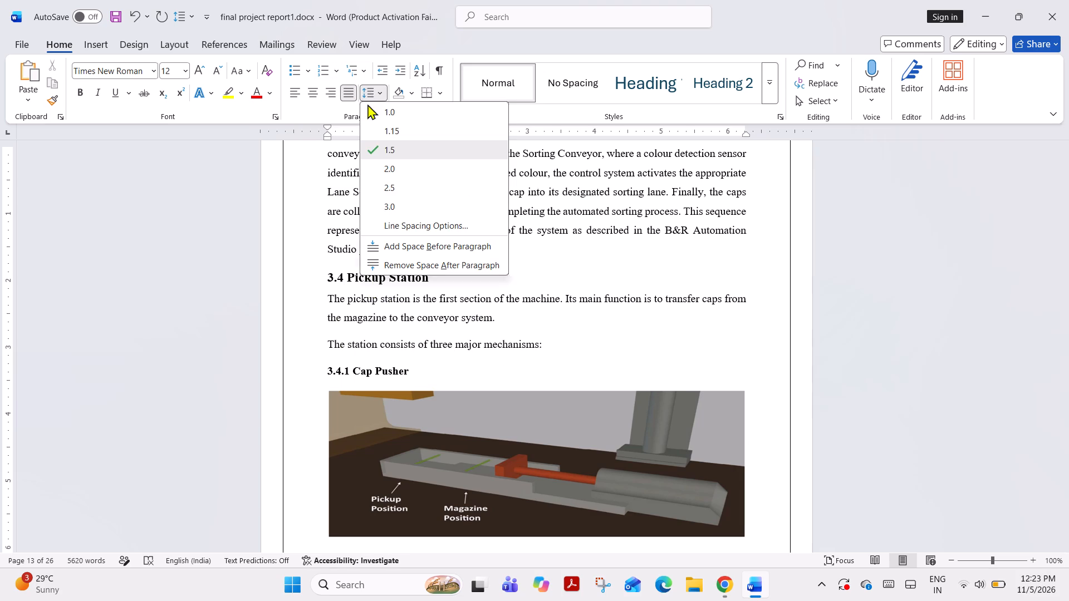
click(413, 263)
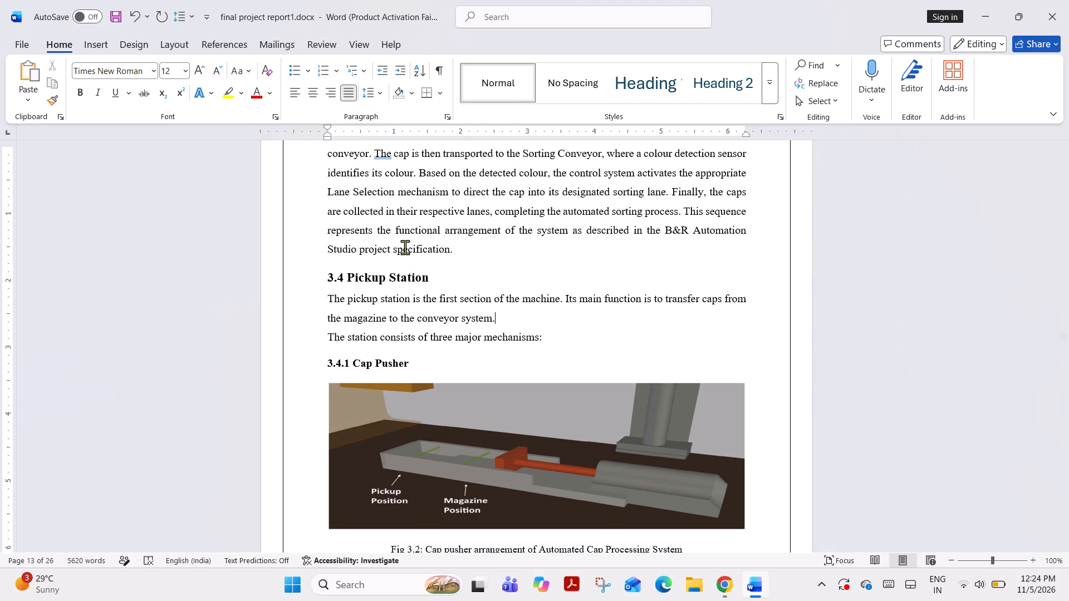
Replace the "3.4.1" number of the Cap Pusher heading with a bullet and decrease its indent one level.
scroll(370, 275, down, 9)
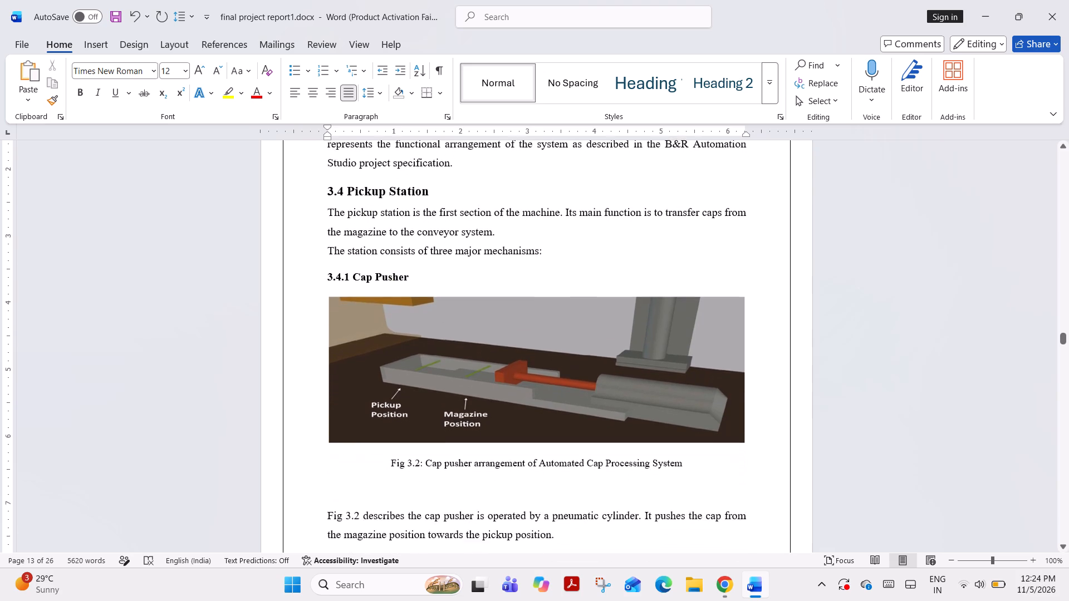
scroll(388, 319, down, 3)
drag(328, 233, 334, 231)
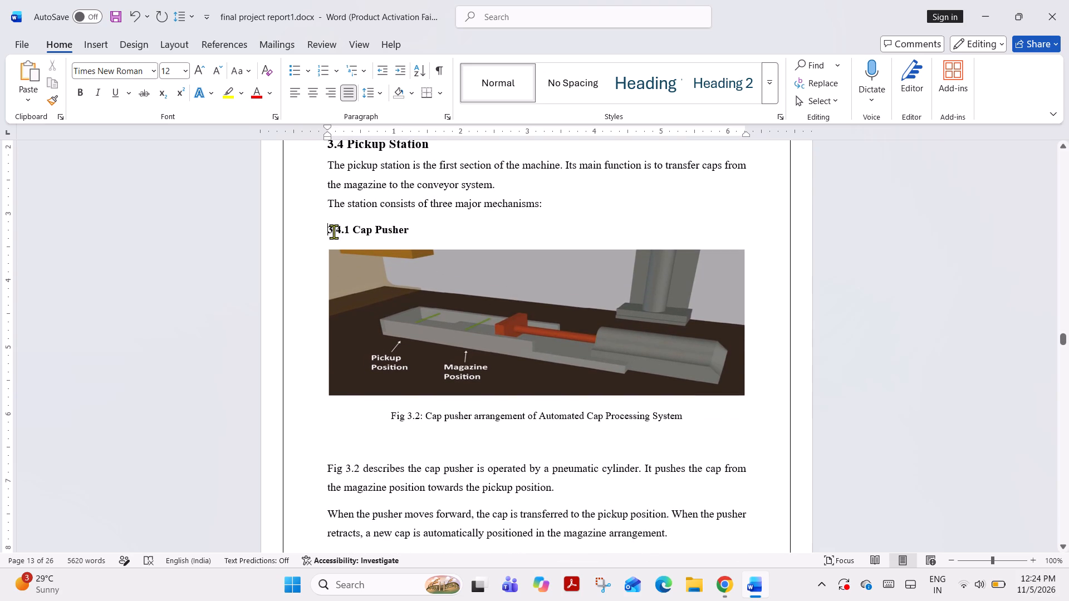
drag(334, 231, 355, 231)
key(BackSpace)
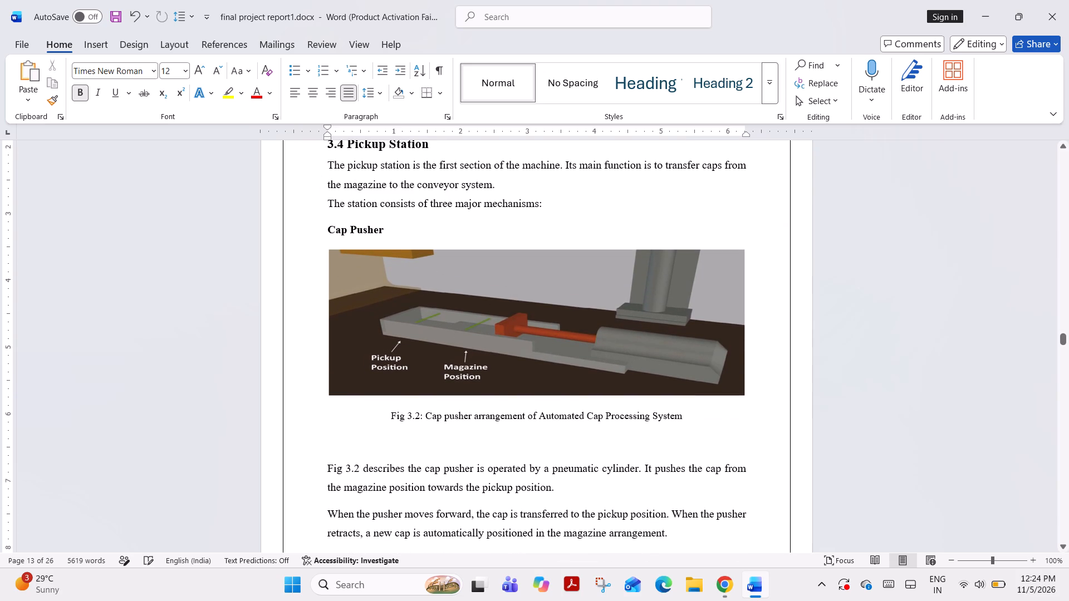
click(297, 73)
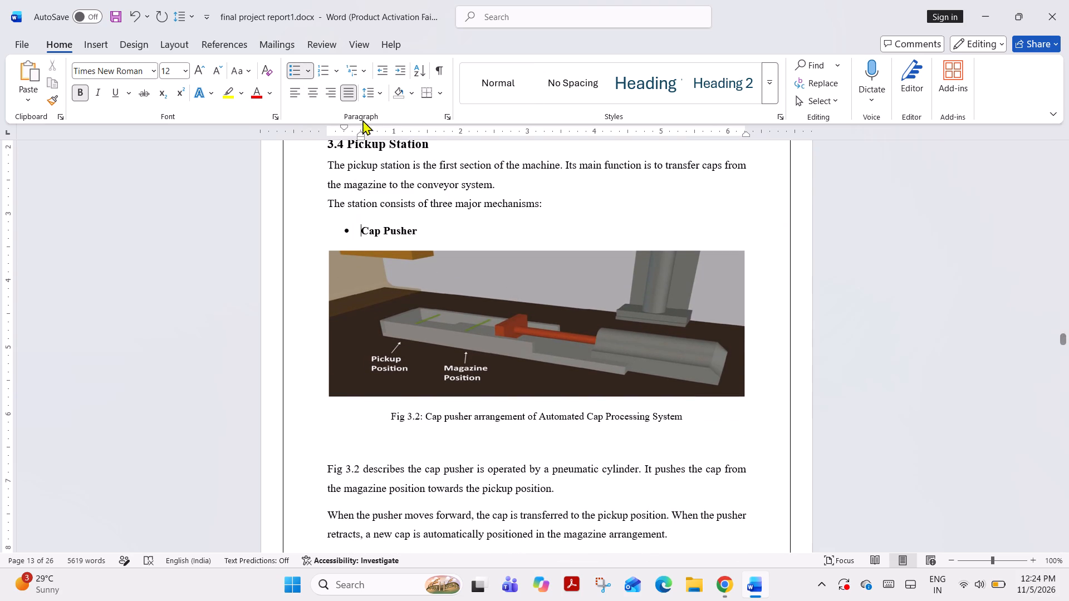
click(384, 72)
Delete the empty paragraph between the Fig 3.2 caption and the "Fig 3.2 describes the cap pusher" paragraph.
scroll(383, 322, down, 3)
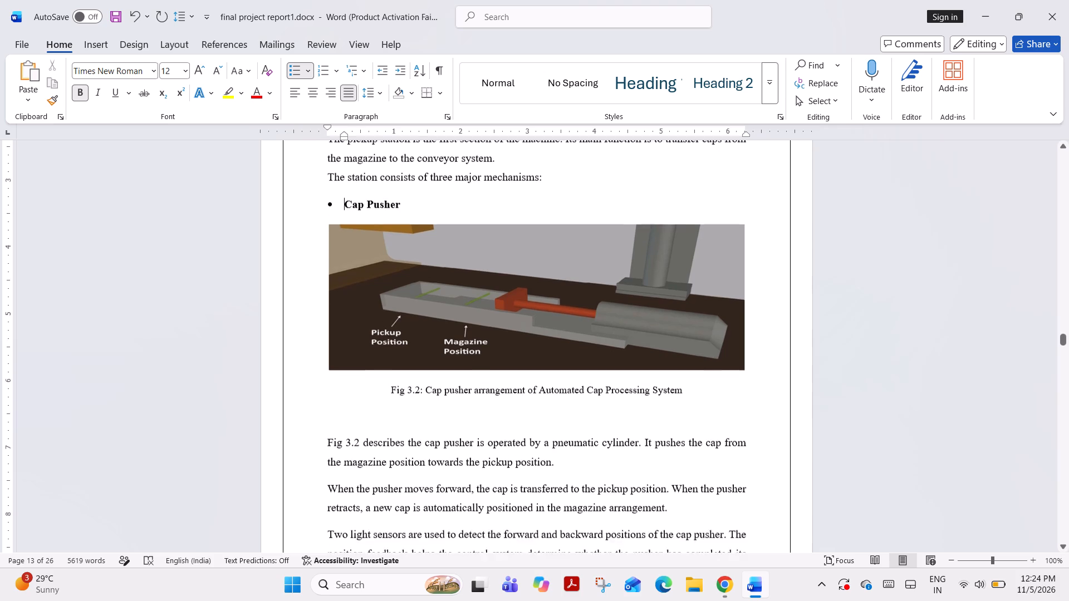
scroll(380, 330, down, 5)
click(321, 379)
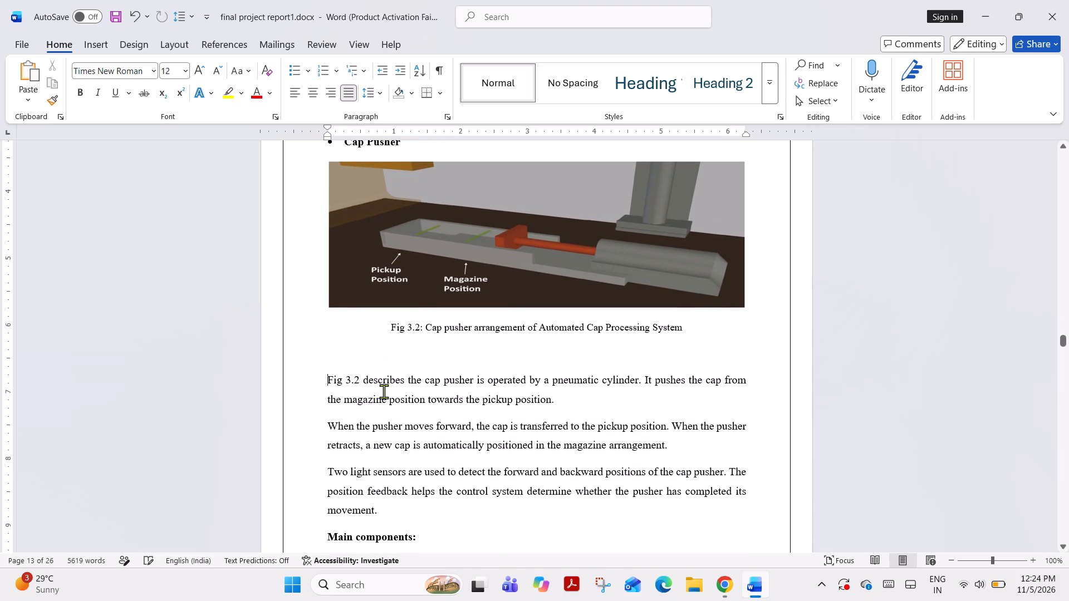
key(BackSpace)
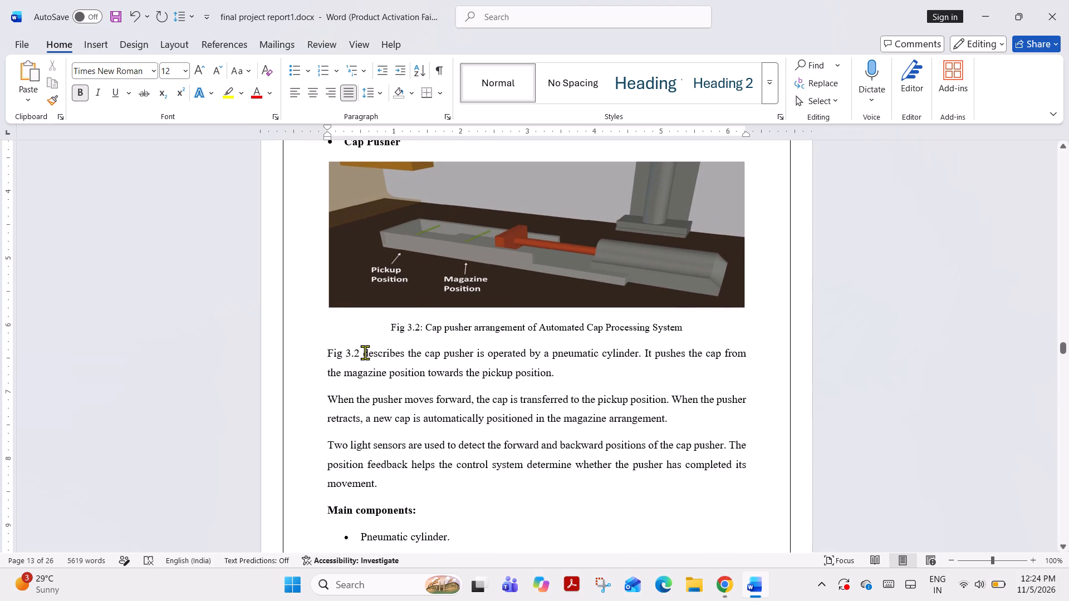
Review the Cap Pusher text and its Main components list across the page break up to the Pickup Arm heading.
scroll(371, 366, down, 14)
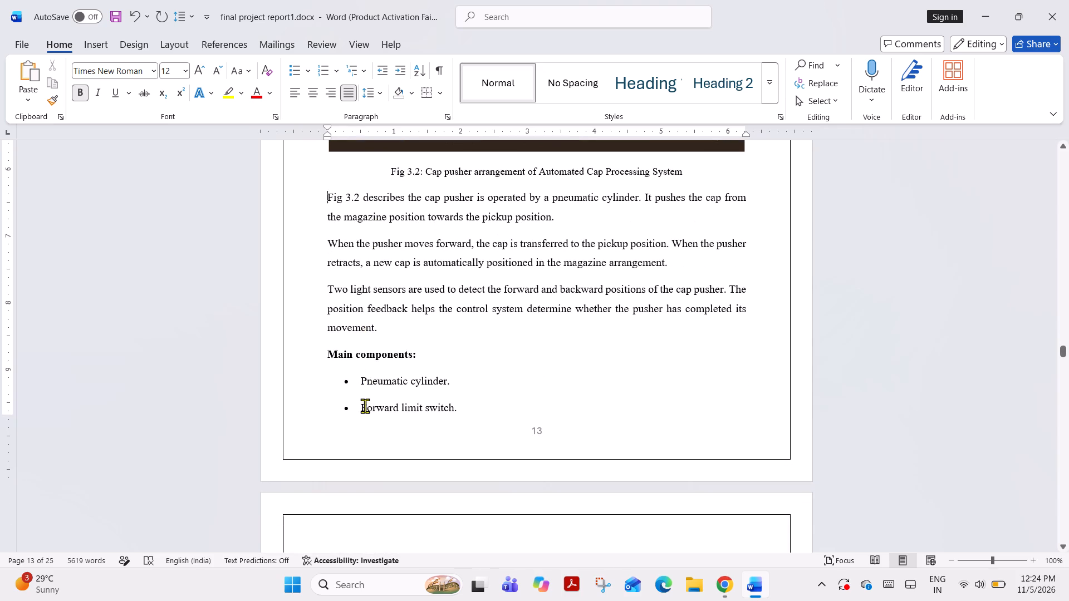
scroll(361, 398, down, 20)
scroll(361, 398, down, 3)
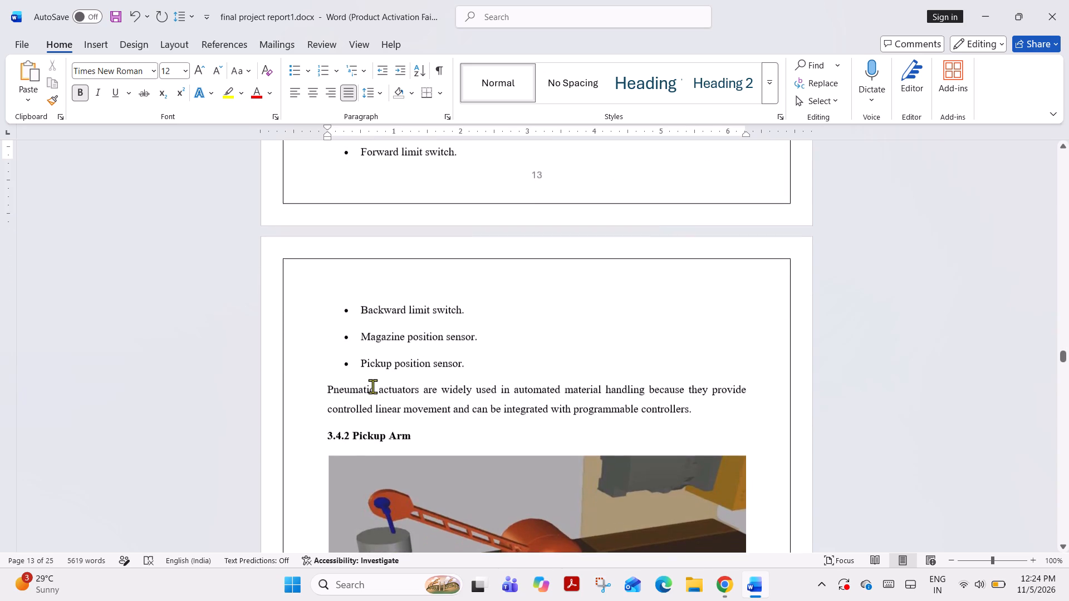
scroll(383, 385, up, 16)
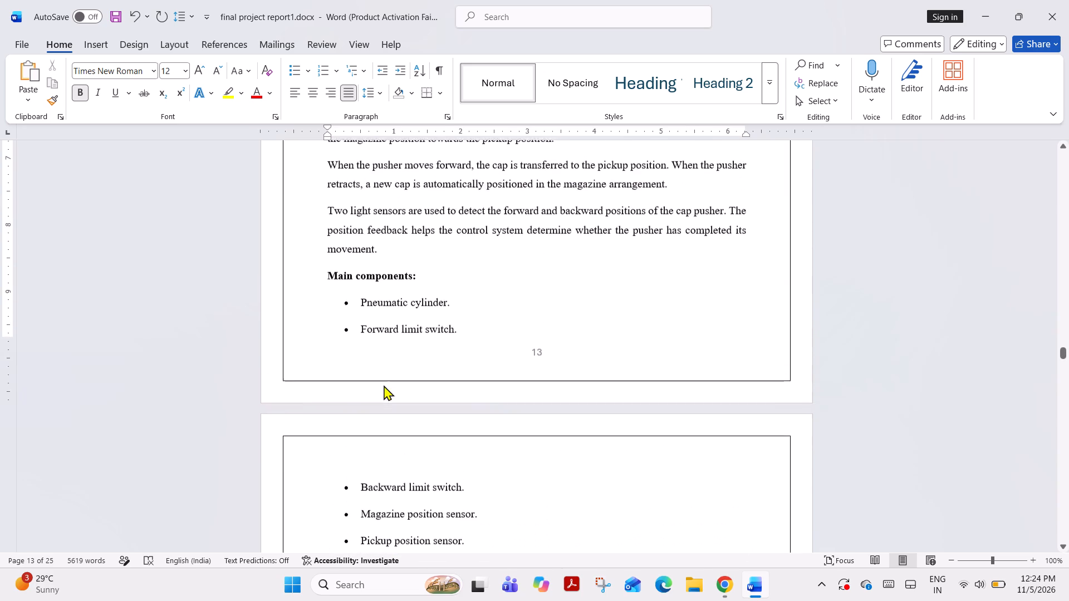
scroll(384, 385, up, 19)
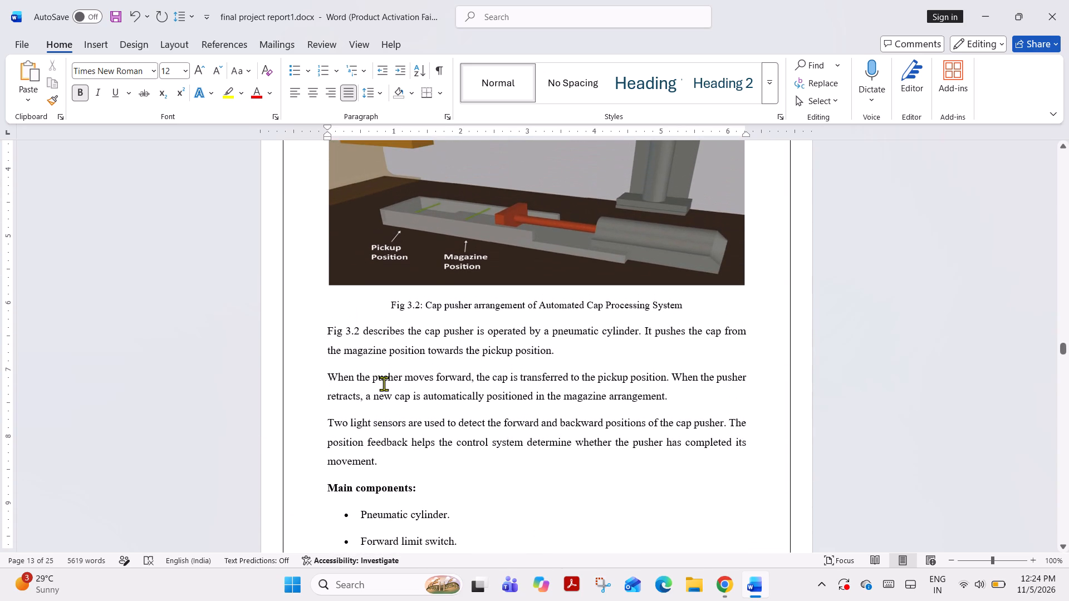
scroll(392, 385, up, 15)
Delete the "Main components:" heading and its whole bulleted list, from Pneumatic cylinder to Pickup position sensor.
scroll(402, 390, down, 15)
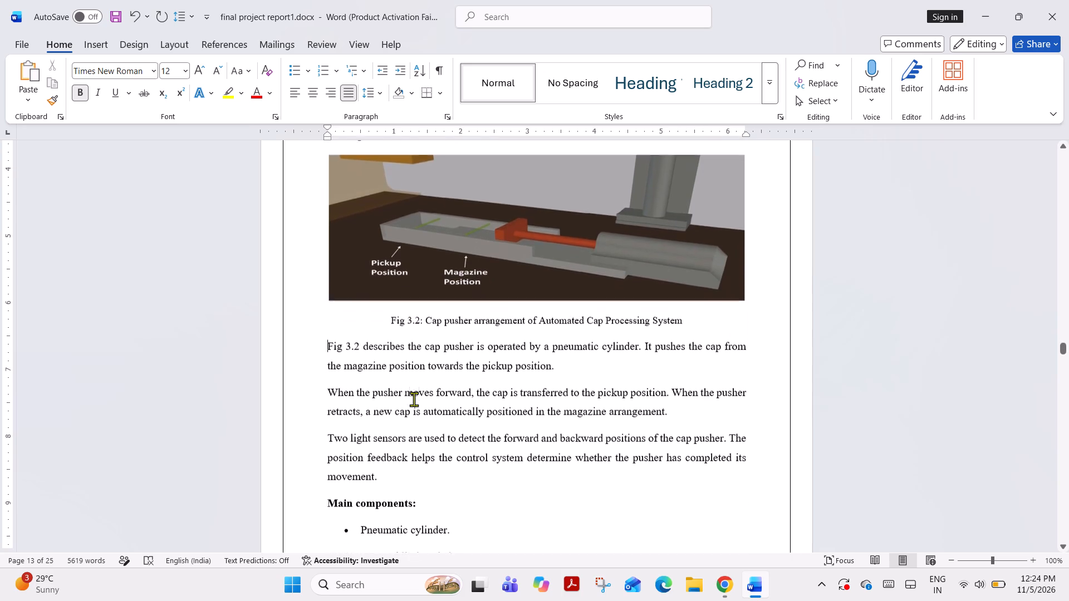
scroll(414, 399, down, 9)
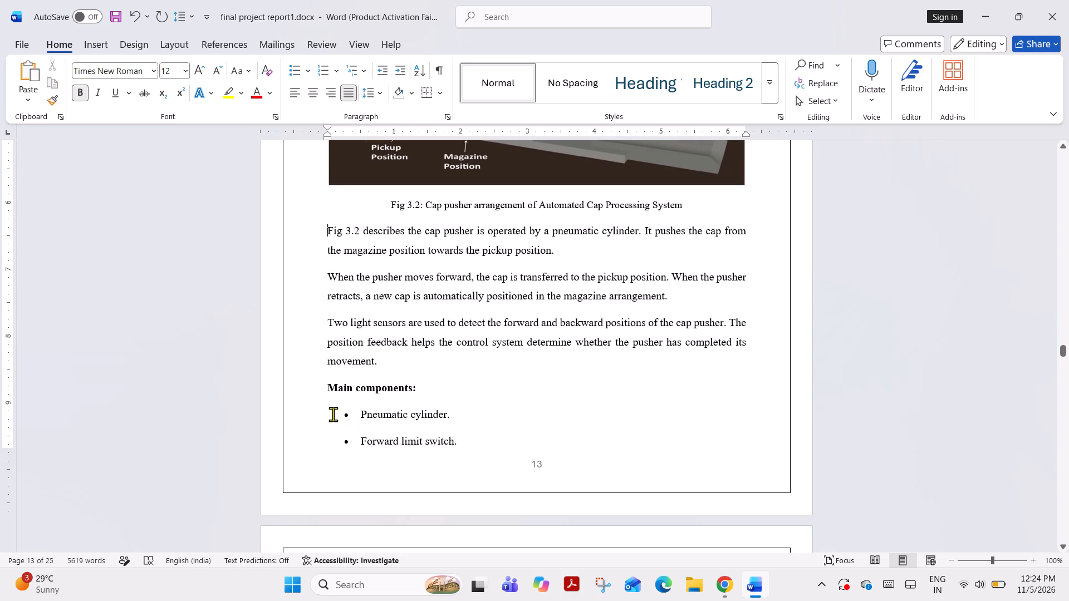
drag(360, 415, 454, 444)
key(BackSpace)
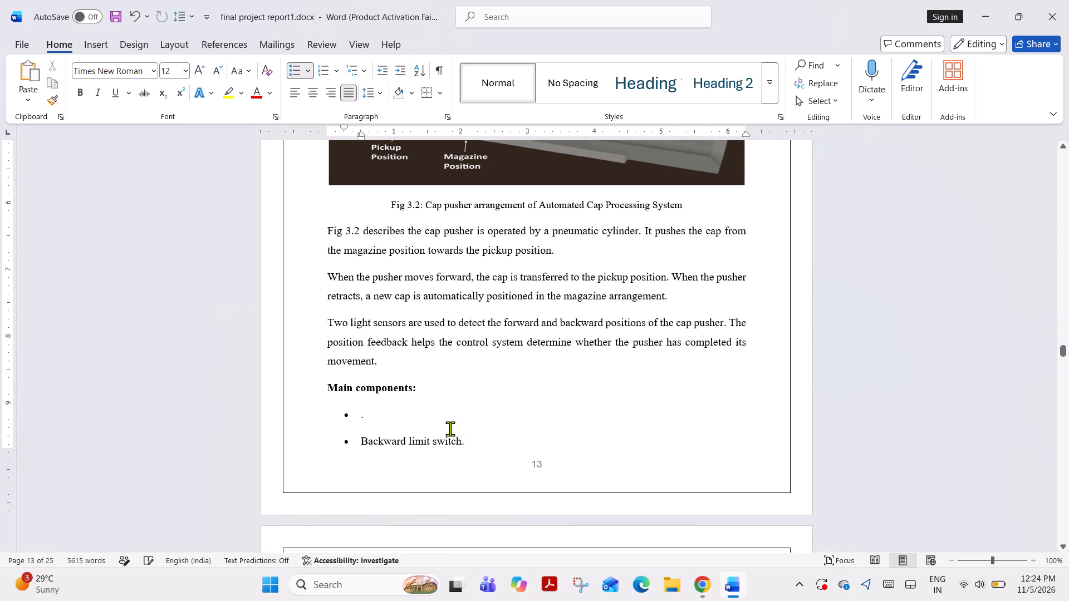
drag(328, 386, 442, 506)
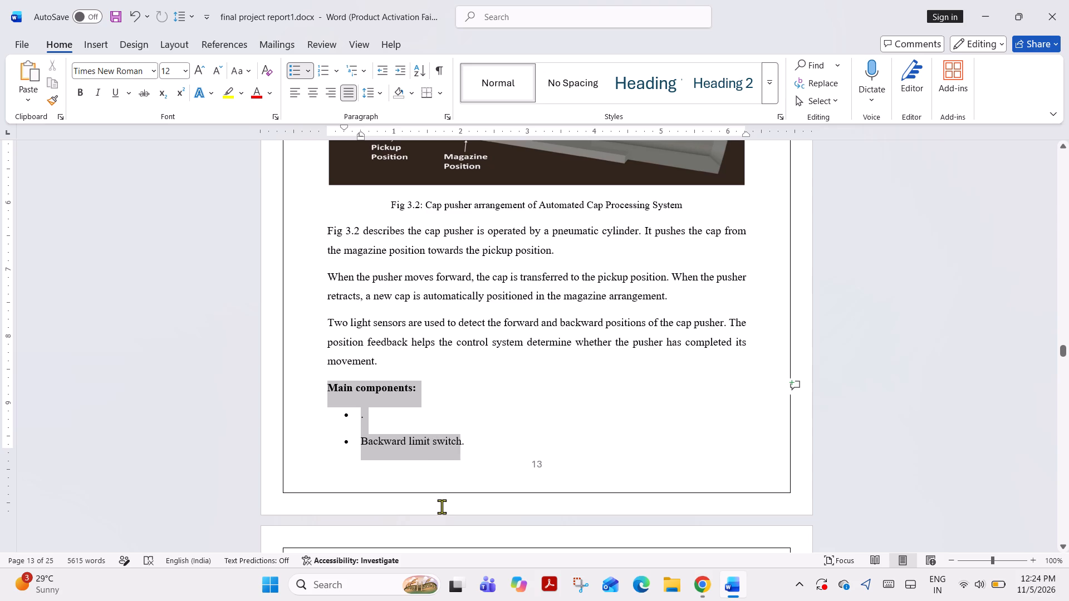
drag(442, 506, 473, 463)
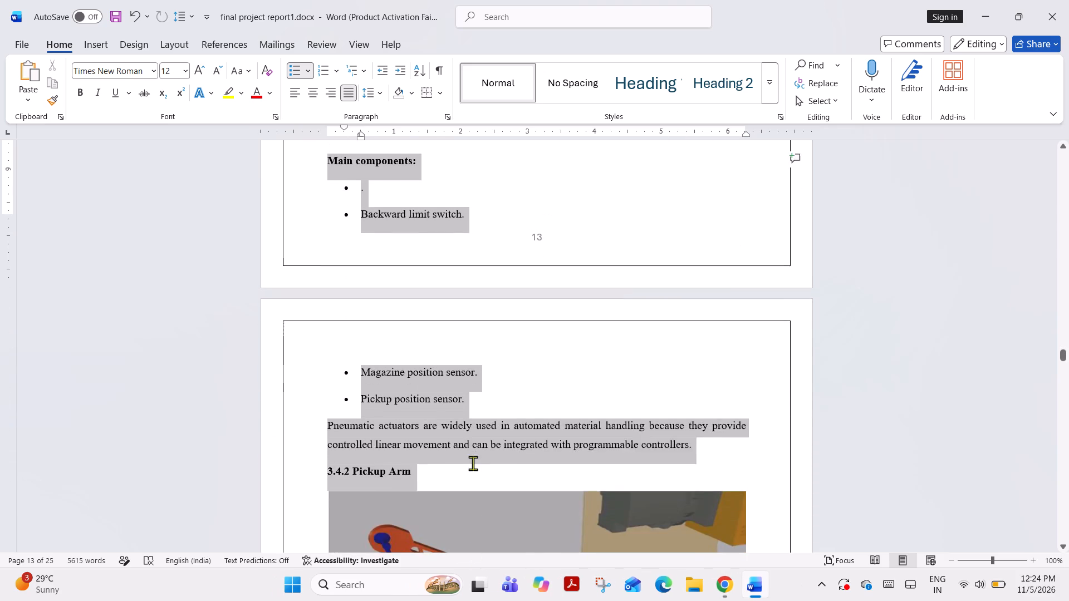
drag(473, 463, 718, 393)
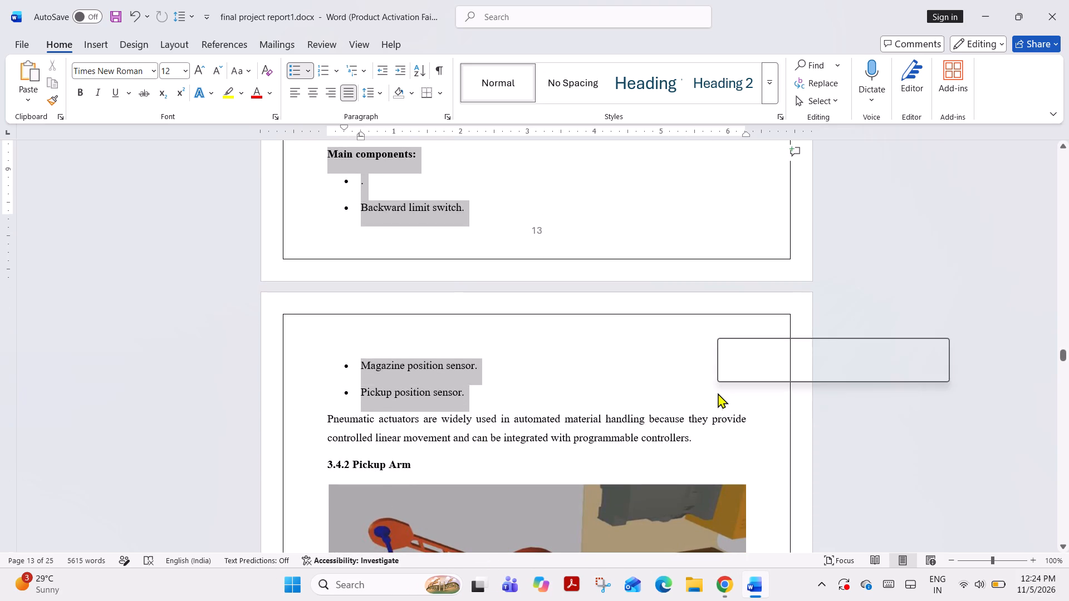
key(BackSpace)
Merge the Cap Pusher paragraphs below Fig 3.2, including the "Pneumatic actuators" text, into one paragraph with spaces between the joined sentences.
scroll(537, 367, up, 5)
key(BackSpace)
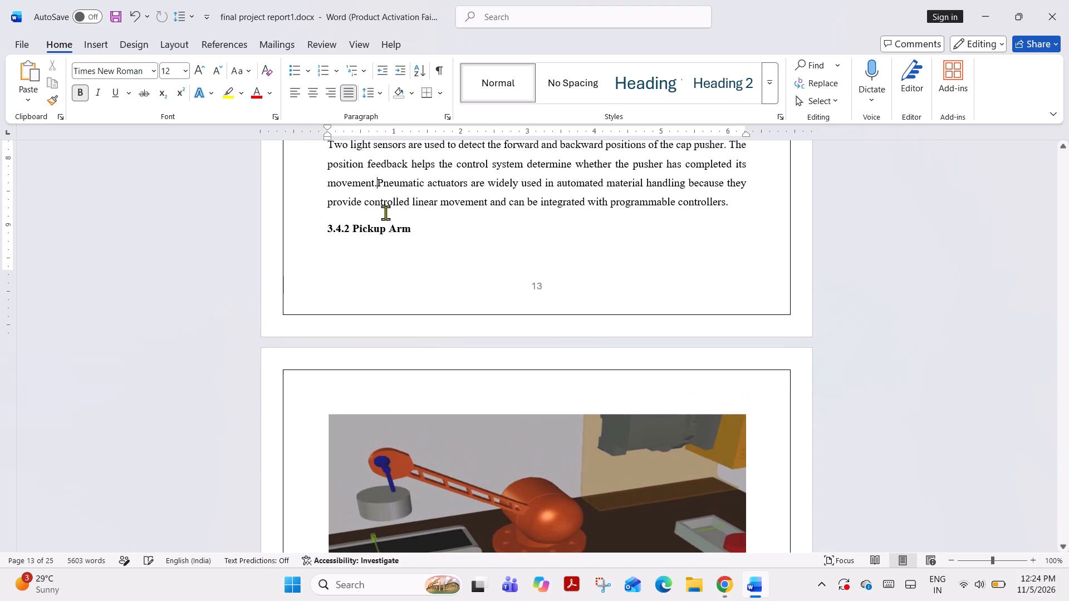
key(space)
scroll(435, 317, up, 11)
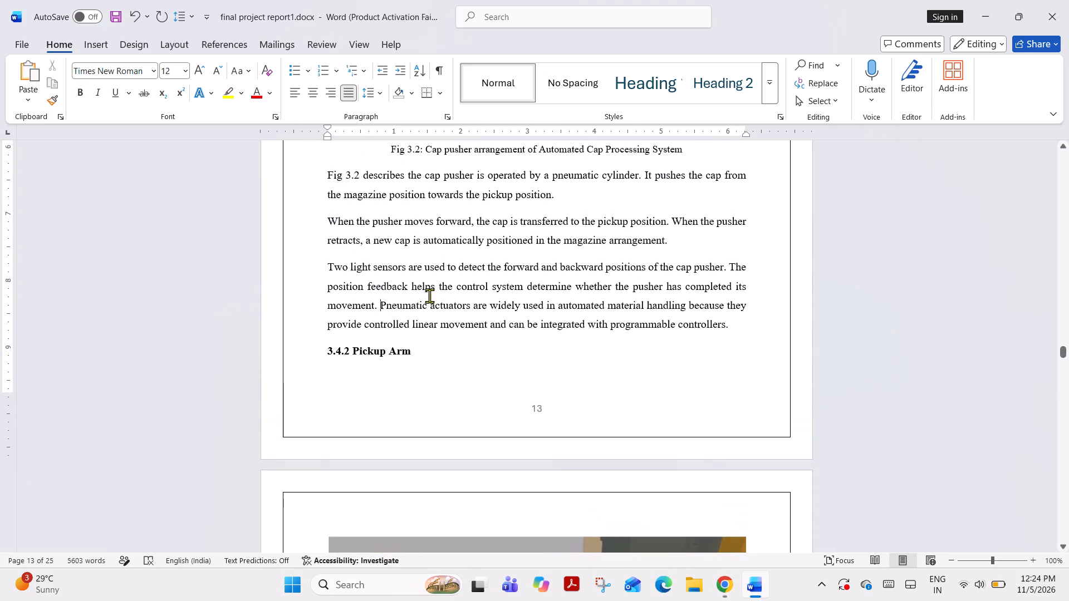
scroll(345, 262, up, 11)
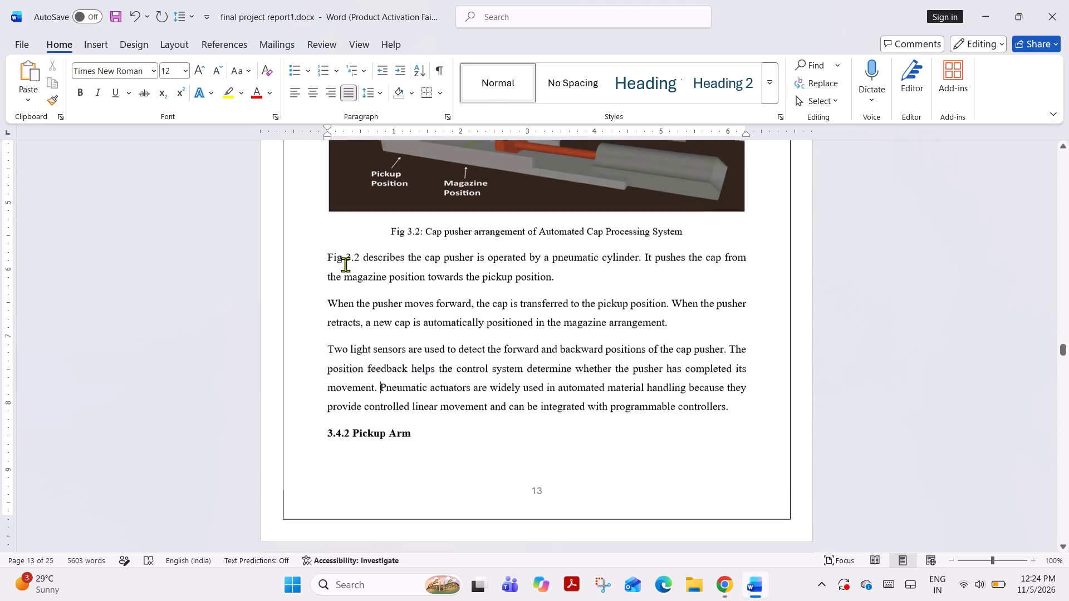
click(327, 346)
key(BackSpace)
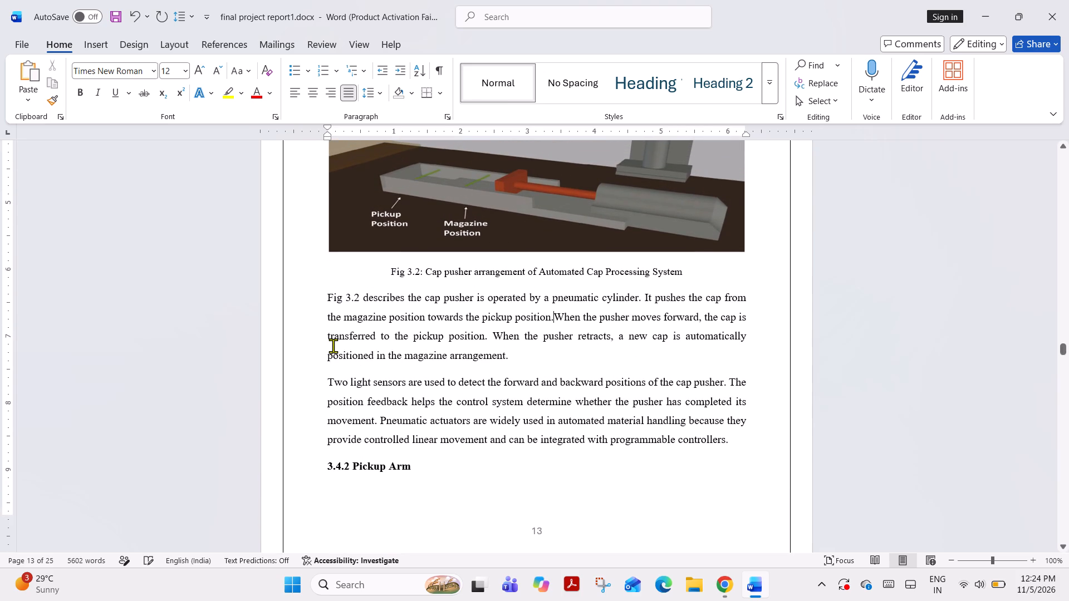
key(space)
click(328, 379)
key(BackSpace)
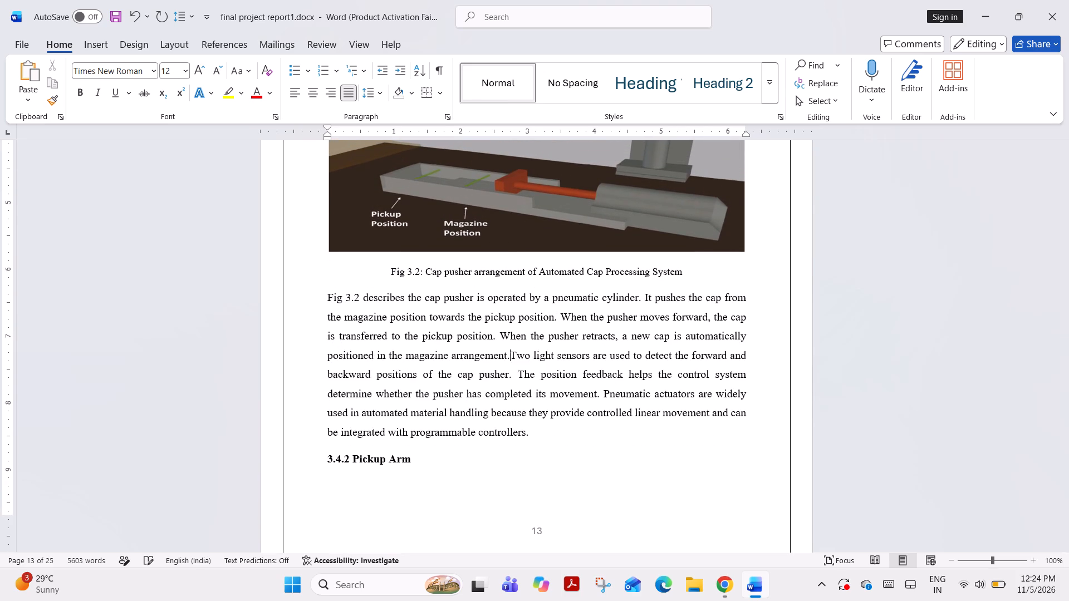
key(space)
Insert two empty paragraphs before the "3.4.2 Pickup Arm" heading to push it onto the following page.
scroll(490, 365, down, 2)
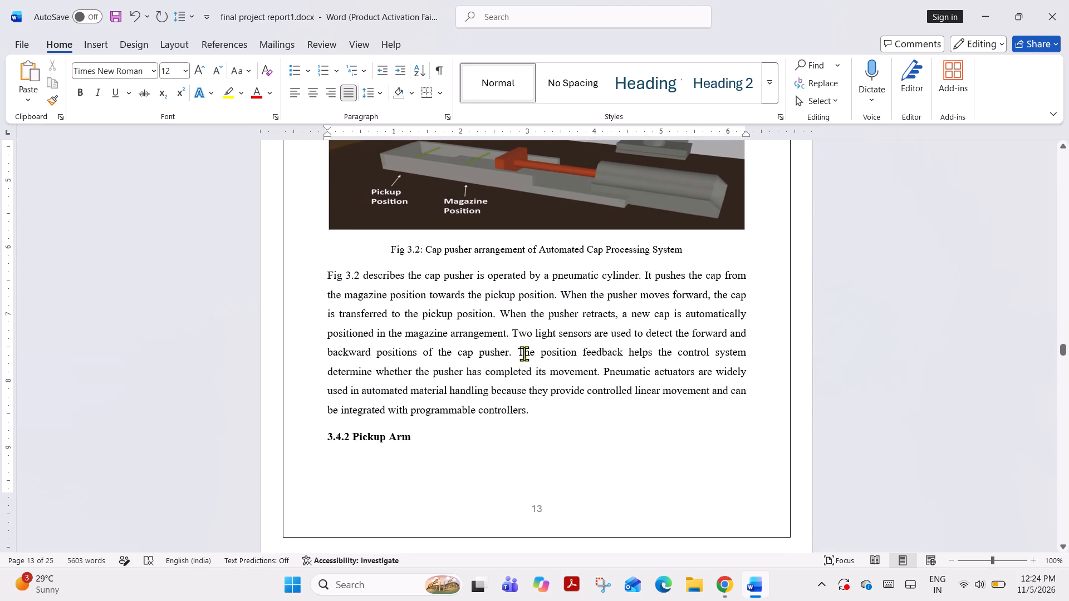
scroll(532, 375, down, 5)
click(543, 397)
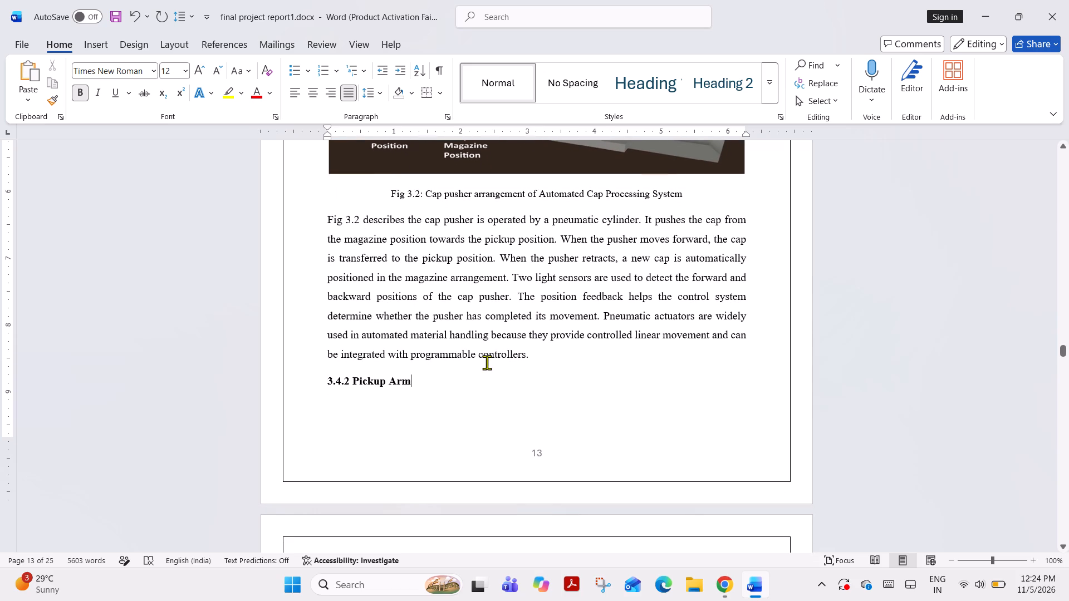
scroll(534, 362, up, 10)
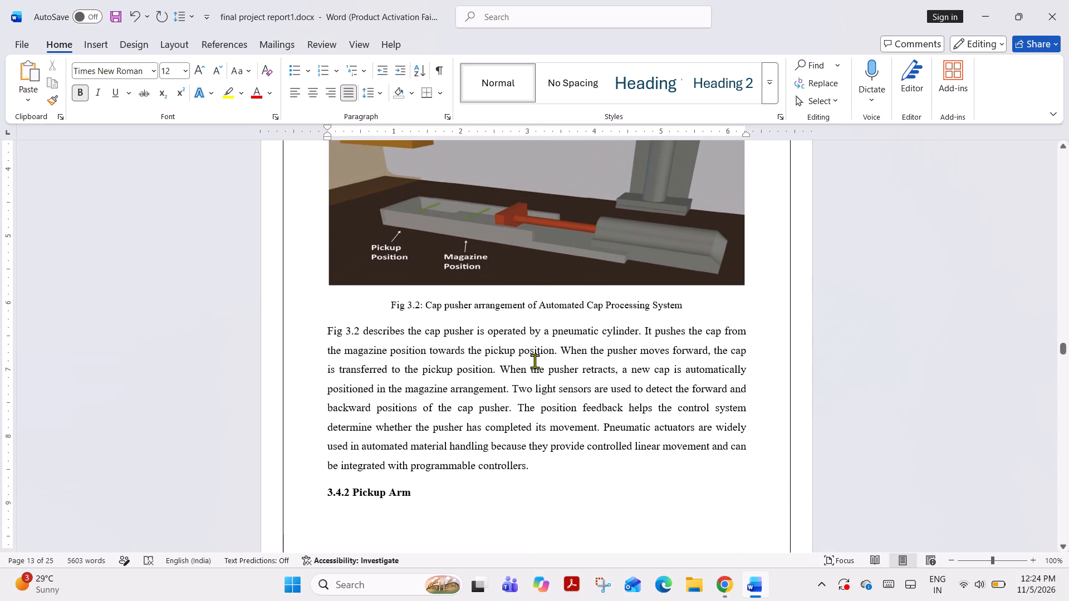
scroll(537, 359, up, 11)
scroll(537, 358, down, 6)
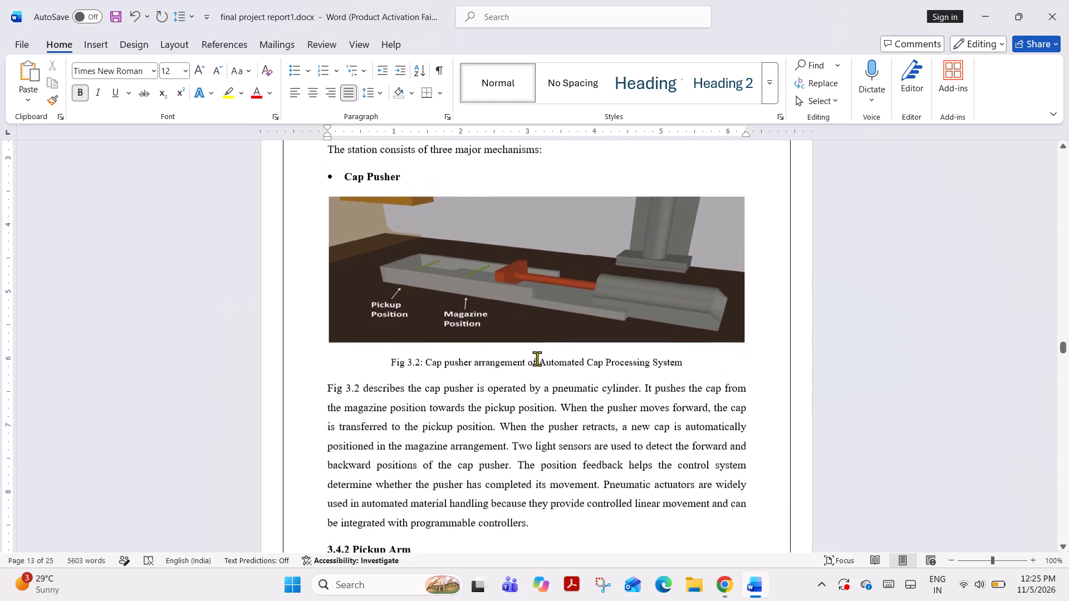
scroll(537, 358, down, 17)
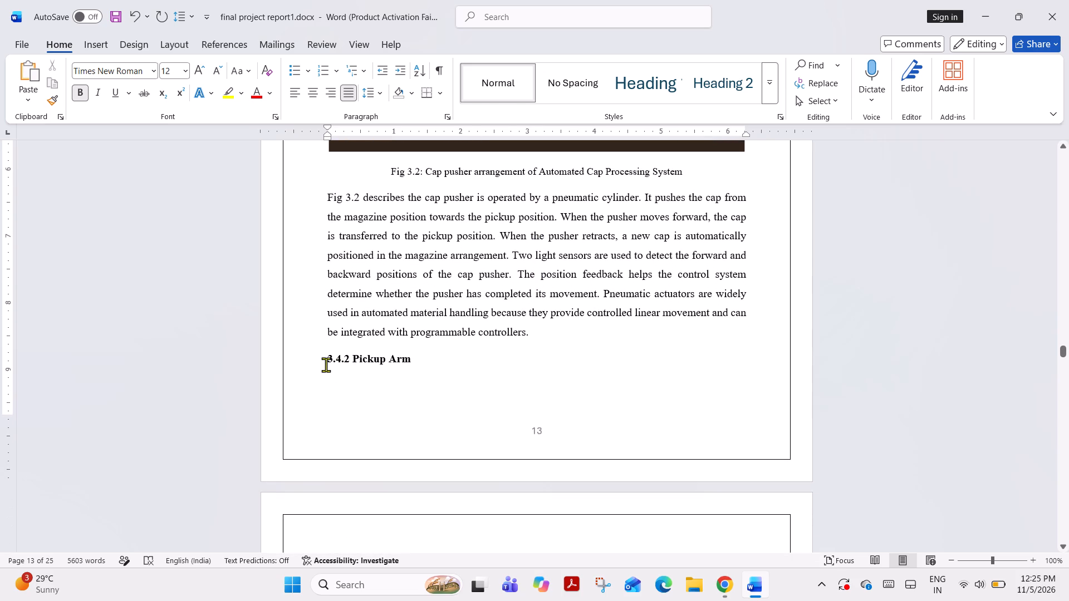
click(326, 364)
key(Return)
key(Return)
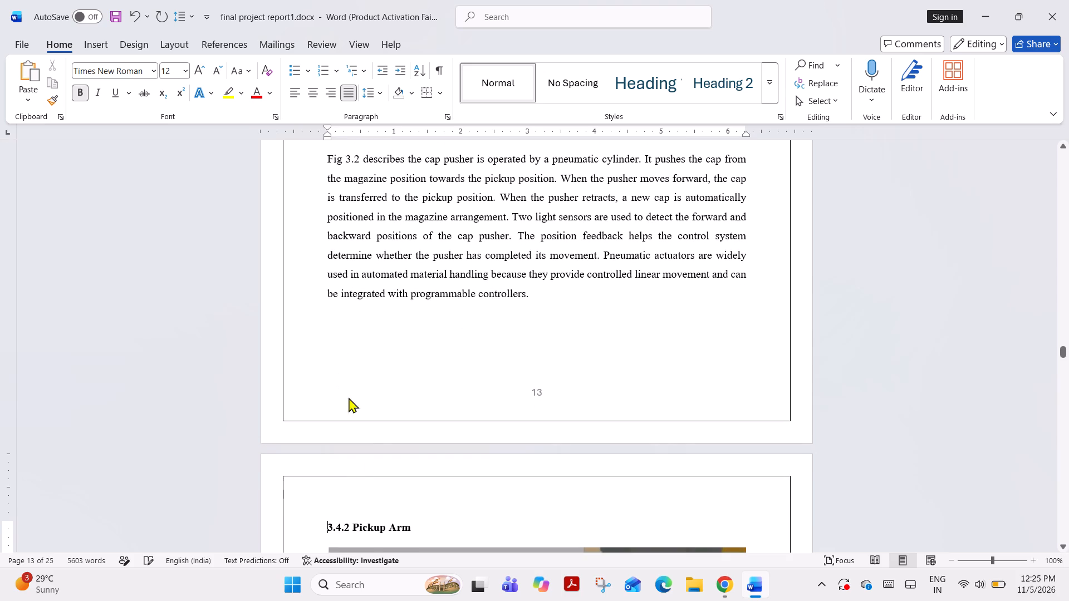
Replace the "3.4.2" number of the Pickup Arm heading with a bullet and decrease its indent.
drag(352, 529, 322, 535)
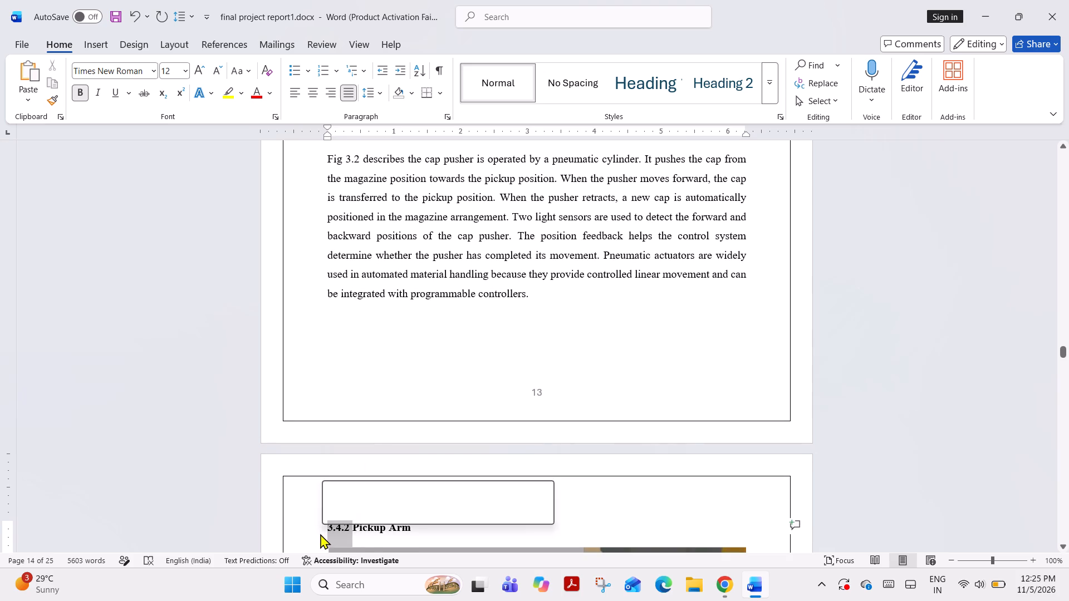
key(BackSpace)
click(296, 72)
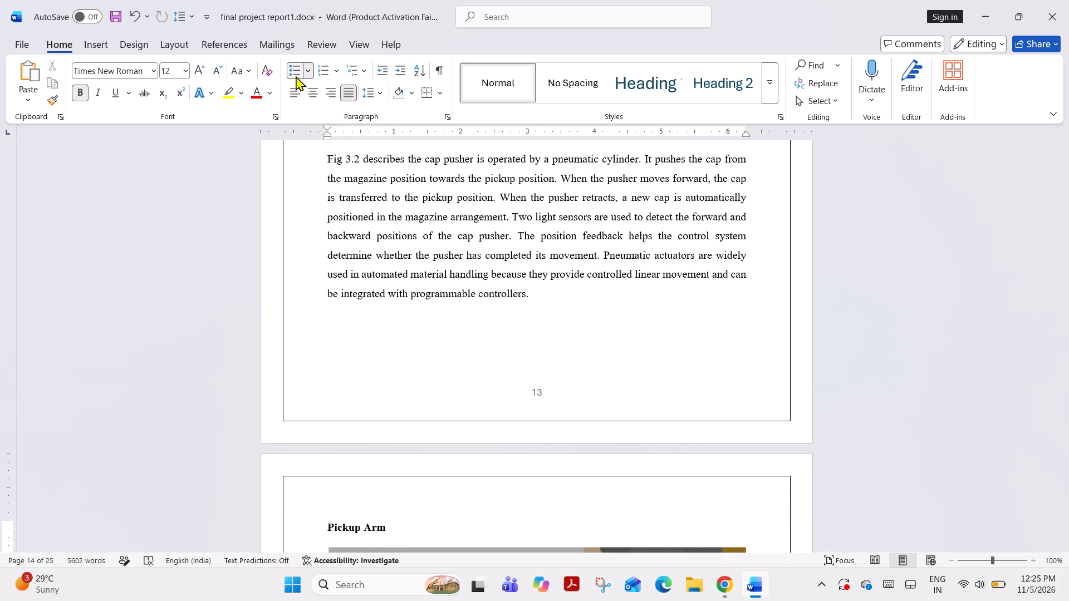
click(383, 75)
click(383, 75)
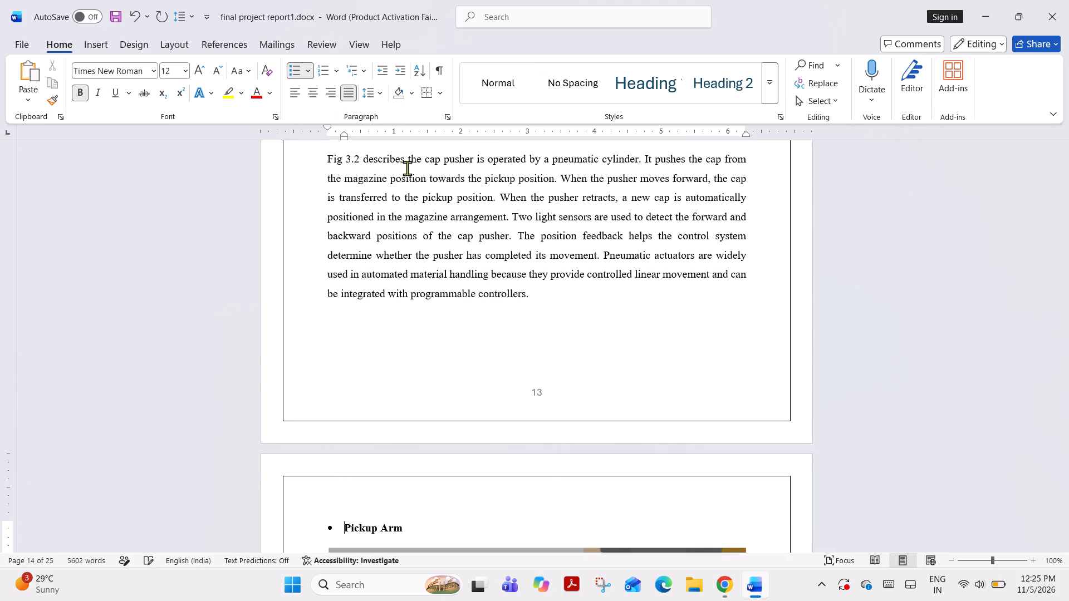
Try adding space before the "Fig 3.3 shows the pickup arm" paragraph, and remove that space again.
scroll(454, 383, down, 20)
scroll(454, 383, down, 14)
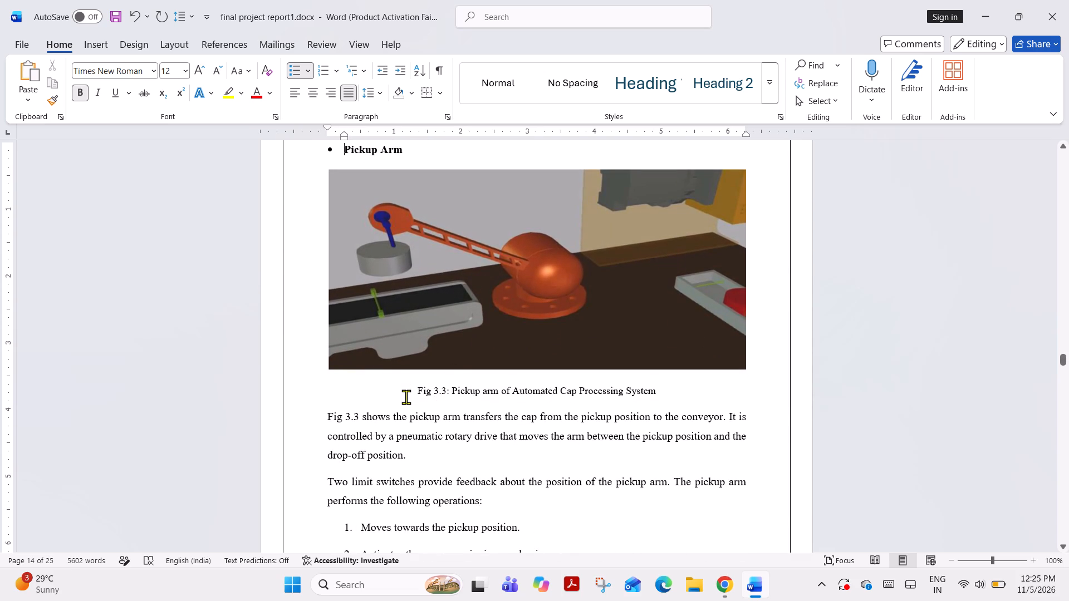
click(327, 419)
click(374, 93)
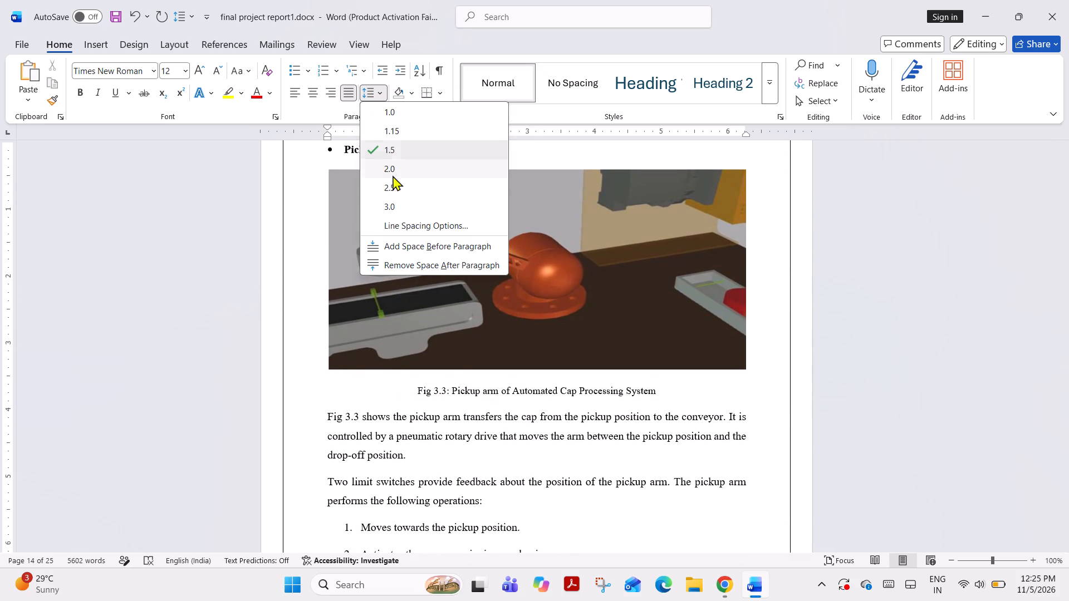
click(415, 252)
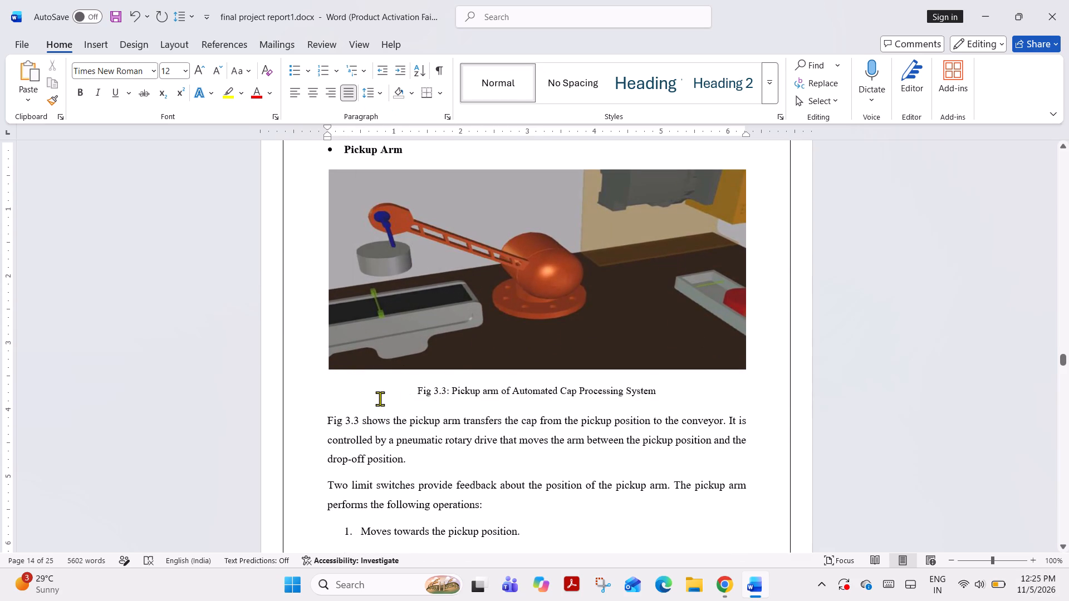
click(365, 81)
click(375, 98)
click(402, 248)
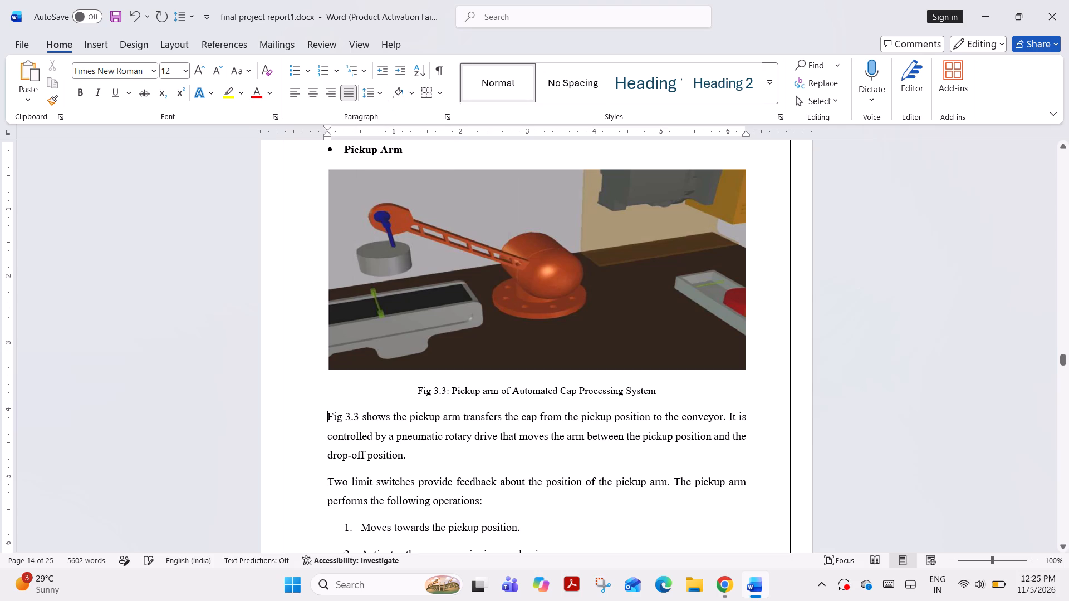
Merge the "Two limit switches" paragraph into the "Fig 3.3 shows the pickup arm" paragraph, with a space between the sentences.
scroll(502, 456, down, 4)
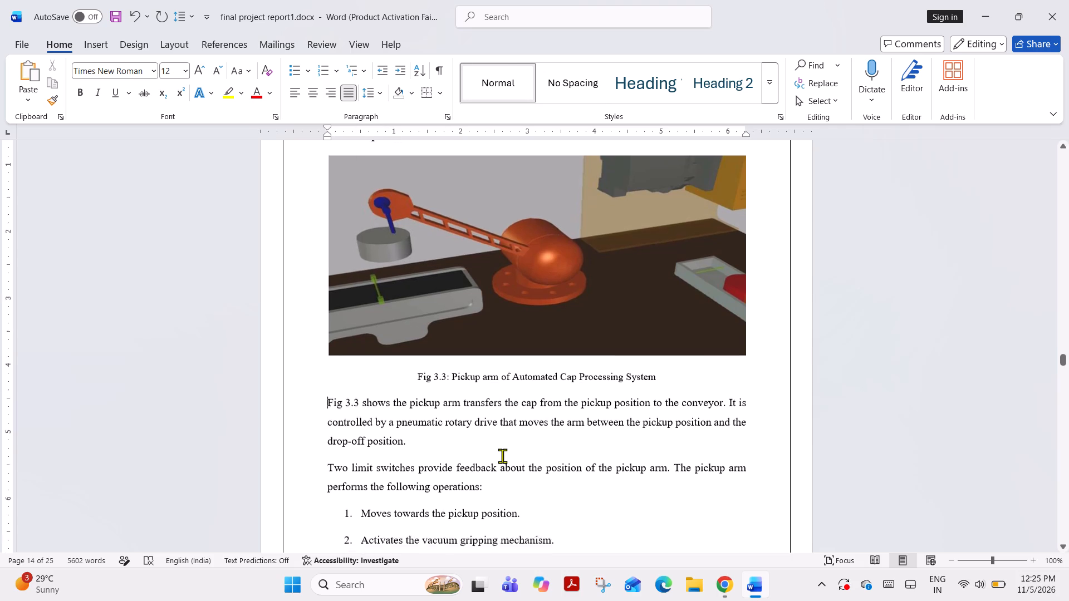
scroll(502, 456, down, 1)
click(328, 419)
key(BackSpace)
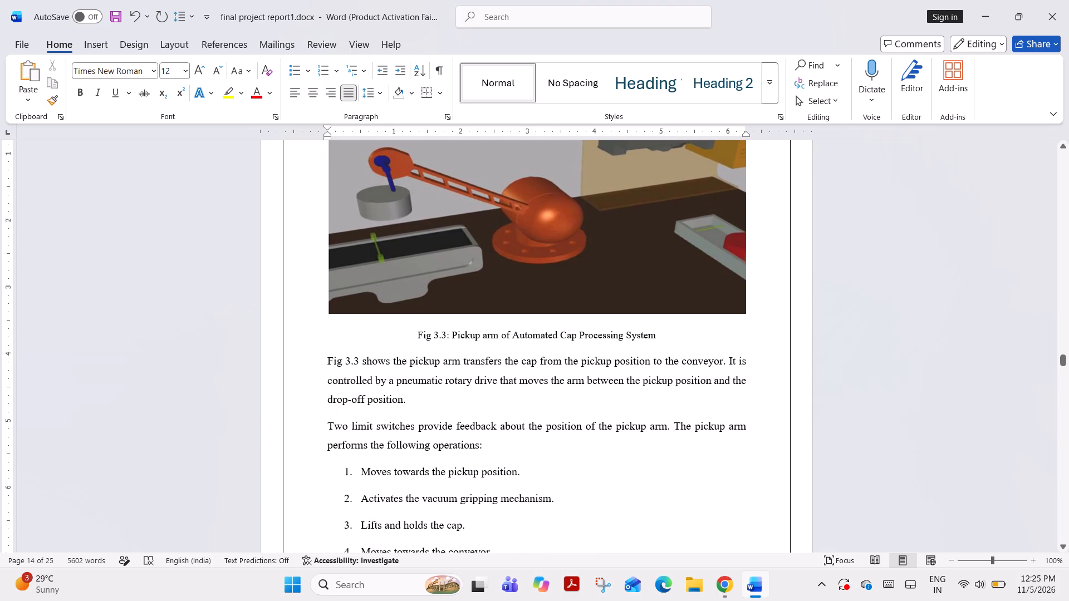
key(space)
Decrease the indent of the six numbered pickup arm operations by one level.
scroll(449, 431, down, 11)
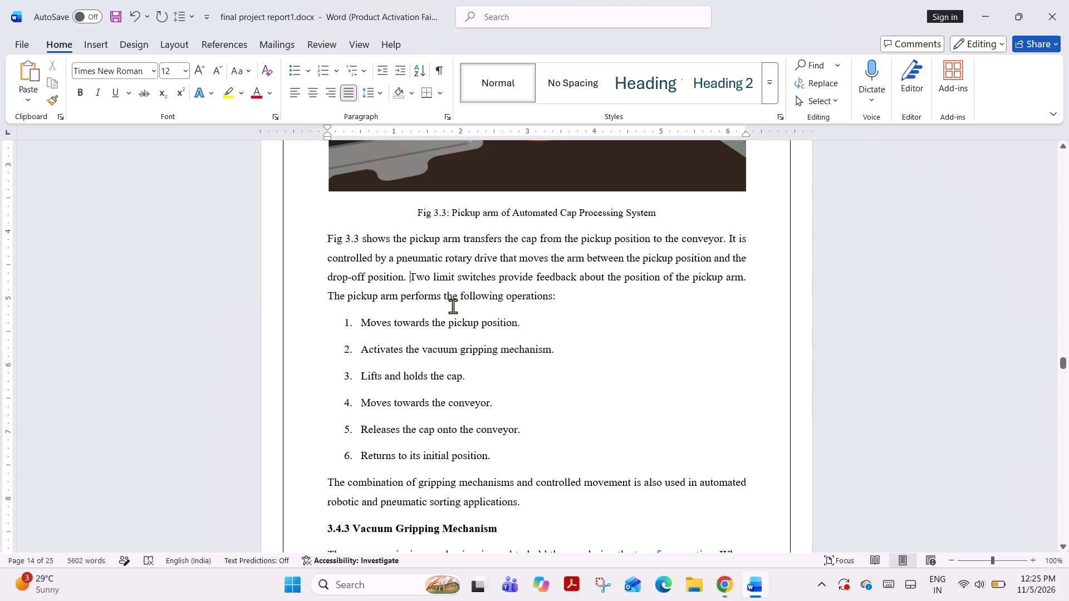
scroll(561, 314, down, 9)
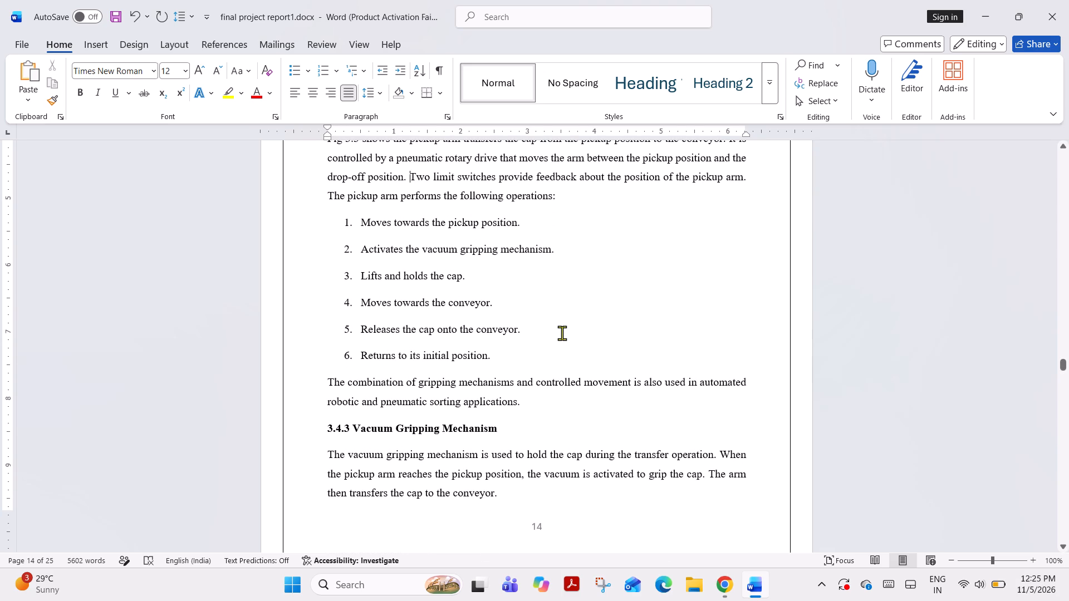
drag(335, 220, 526, 352)
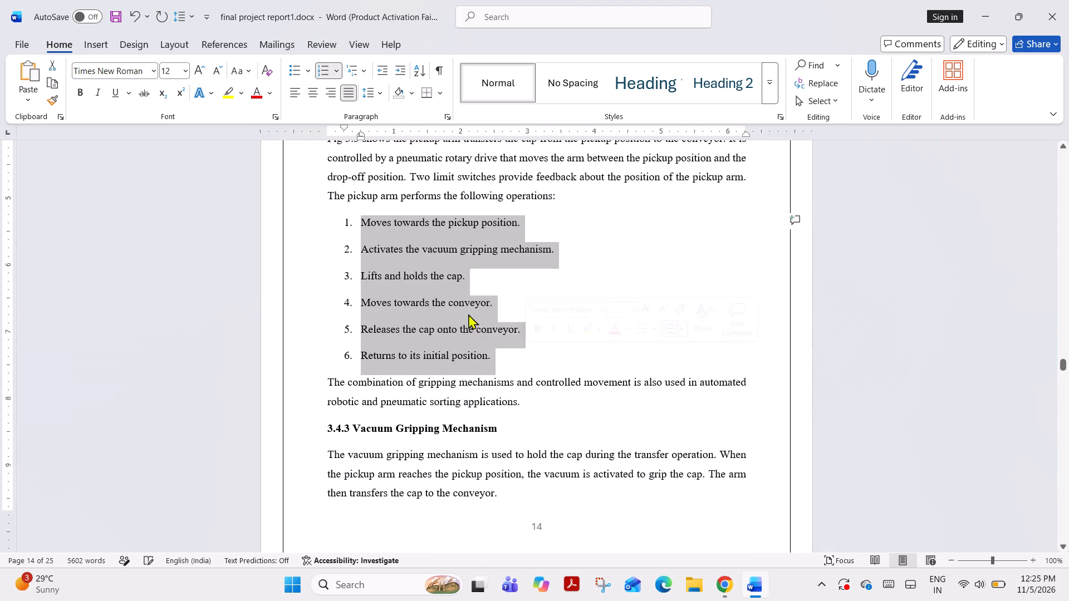
click(380, 70)
click(405, 336)
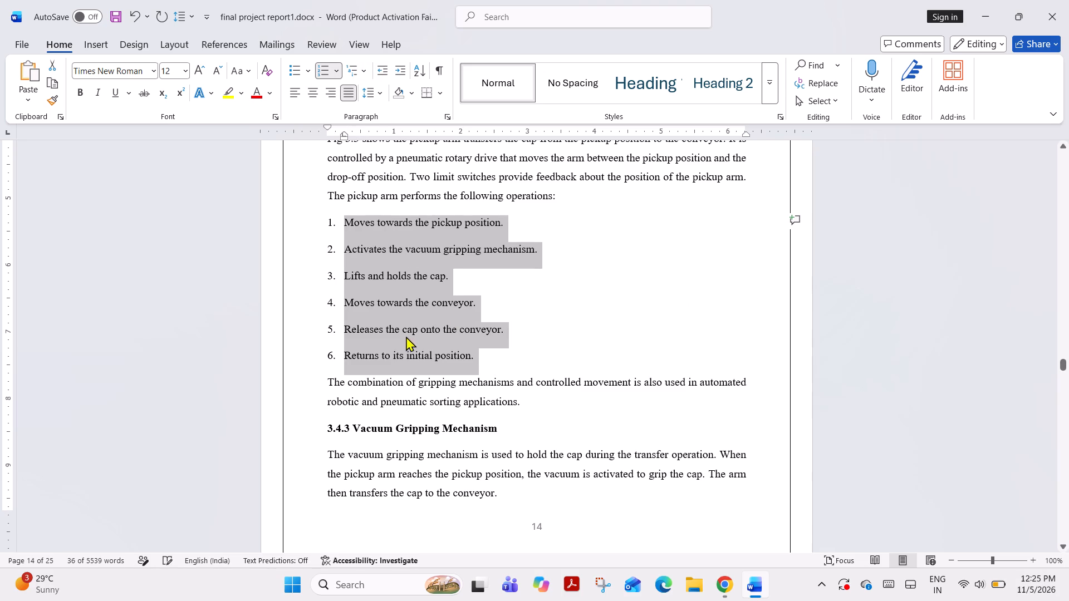
Move the paragraph "The combination of gripping mechanisms…" from below the numbered list to just before "The pickup arm performs the following operations:".
scroll(538, 380, up, 6)
scroll(518, 387, down, 6)
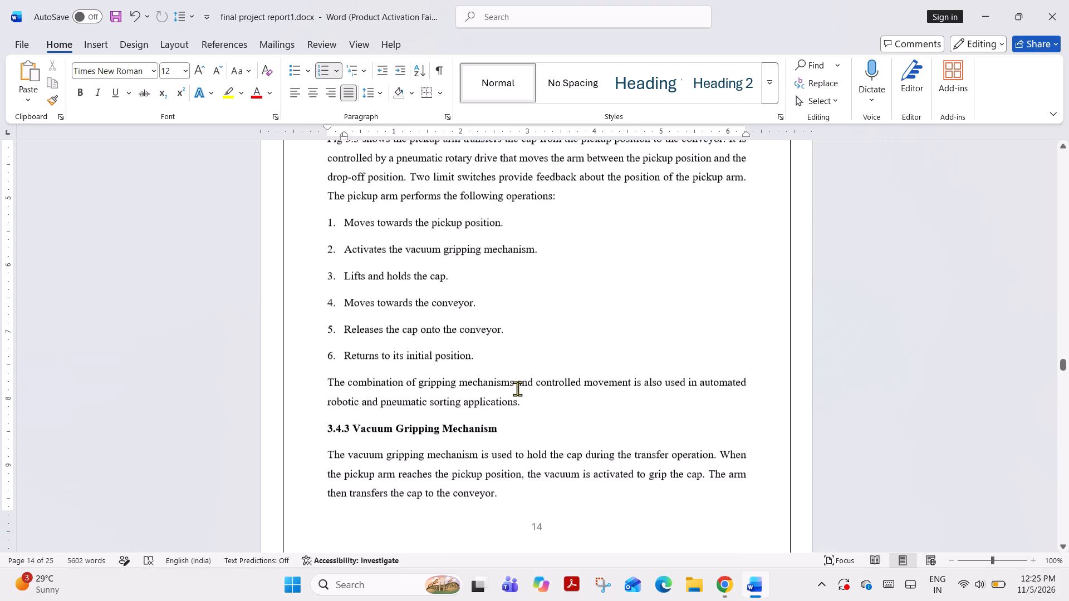
scroll(517, 388, down, 4)
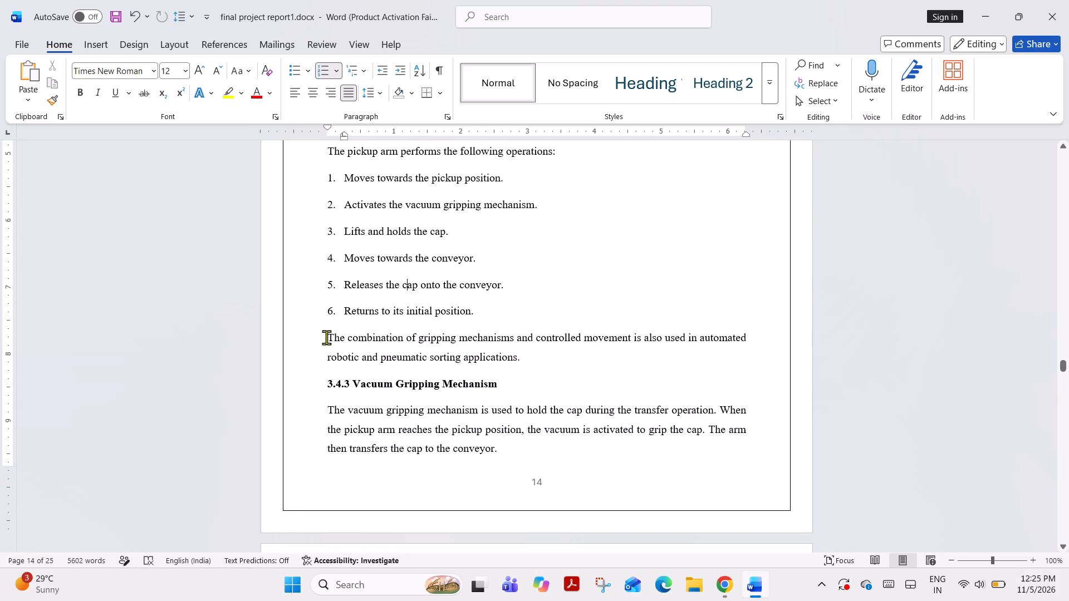
drag(326, 337, 521, 359)
key(ctrl+c)
scroll(491, 323, up, 2)
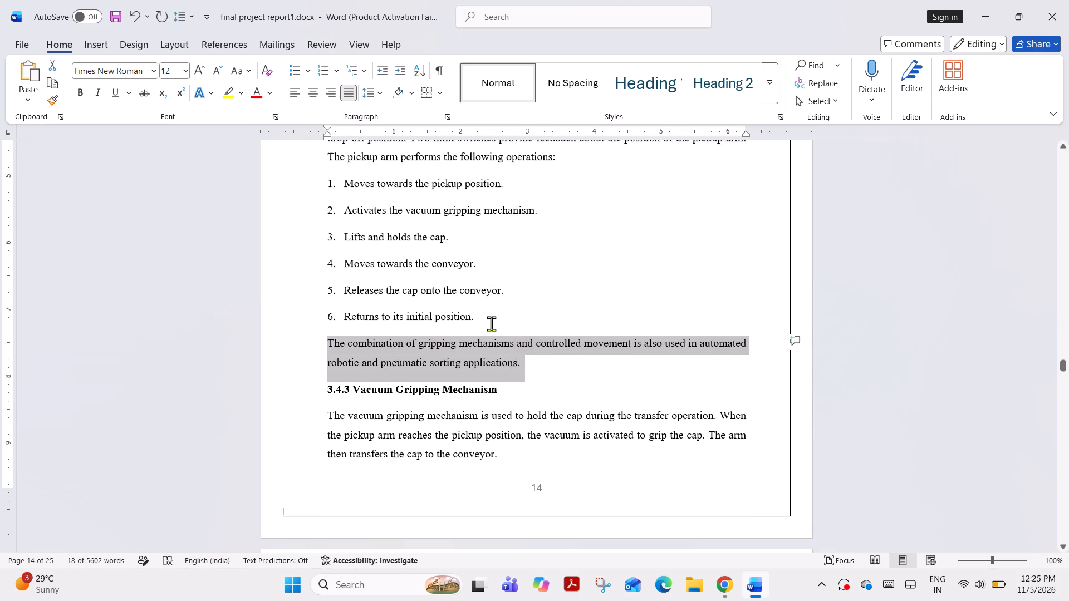
scroll(491, 323, up, 3)
key(ctrl+x)
scroll(491, 330, up, 4)
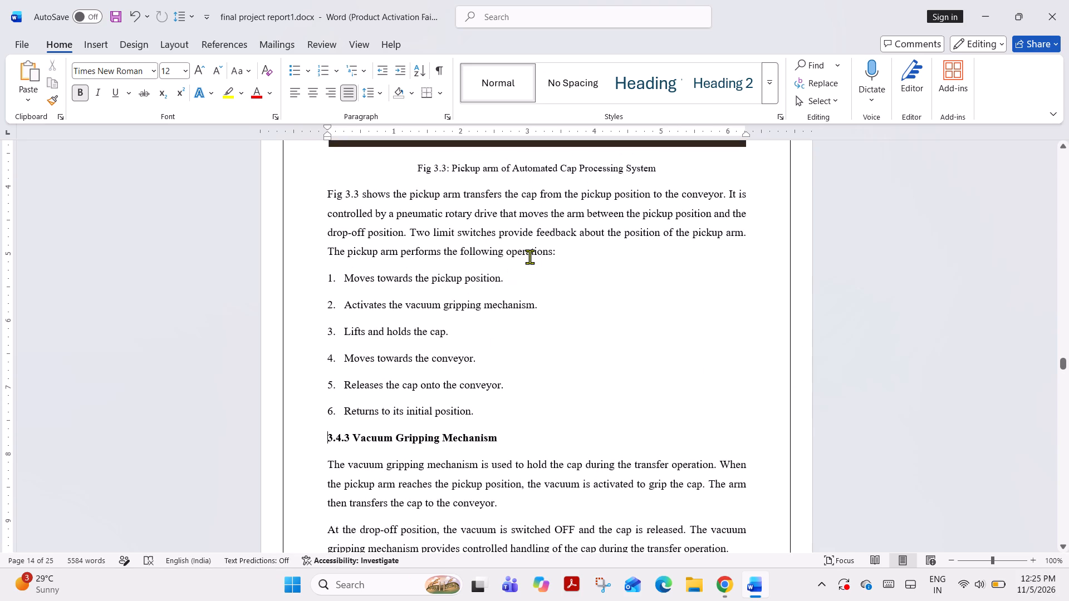
click(573, 248)
click(748, 229)
key(ctrl+v)
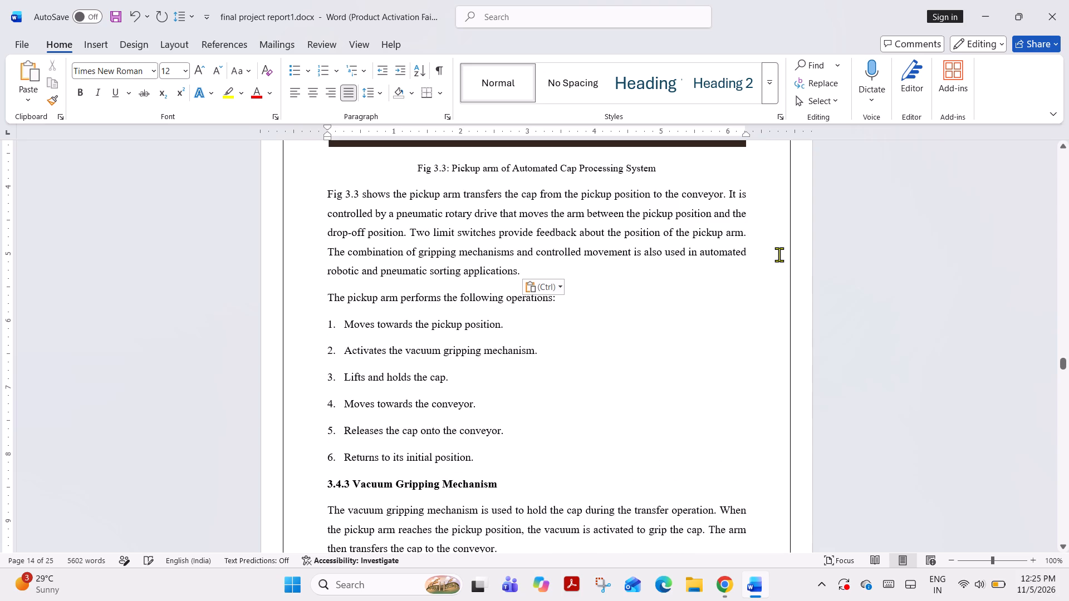
Remove the space after the "The pickup arm performs the following operations:" line and after the Fig 3.3 description paragraph above it.
scroll(684, 390, down, 10)
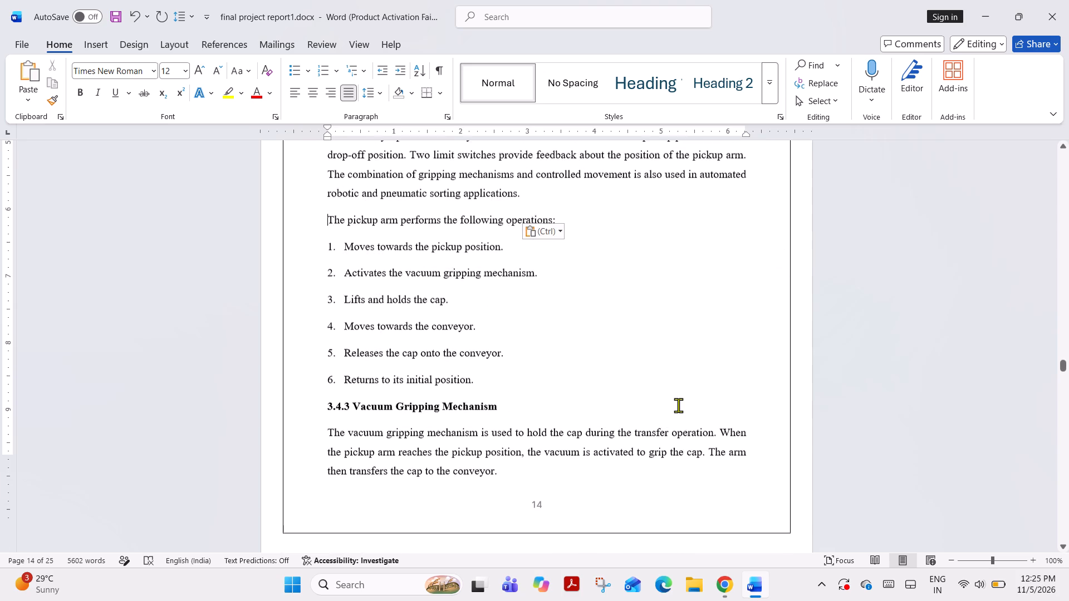
click(324, 179)
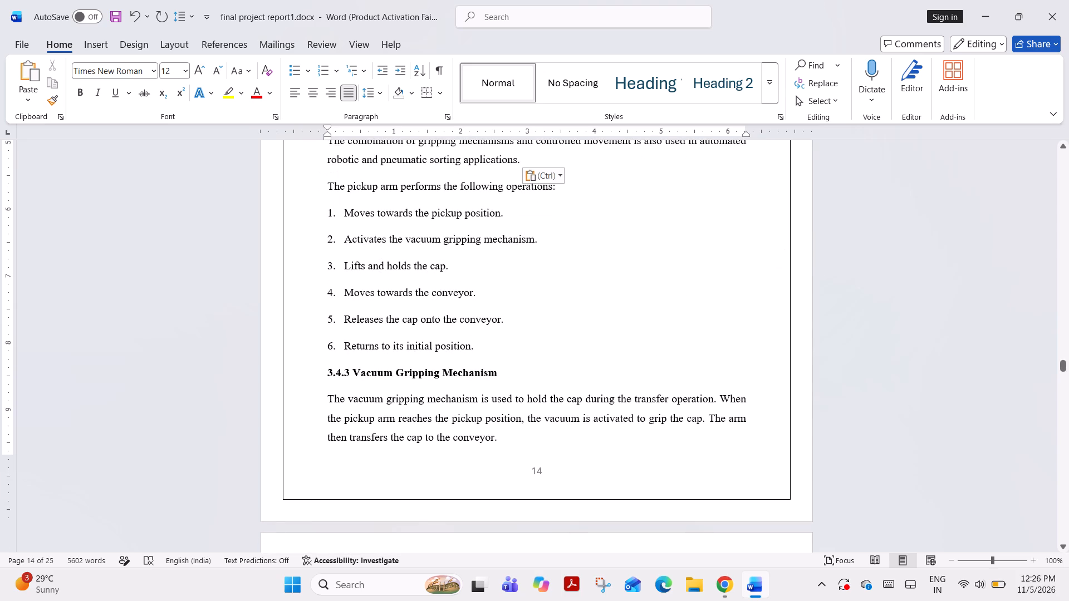
click(327, 182)
click(365, 92)
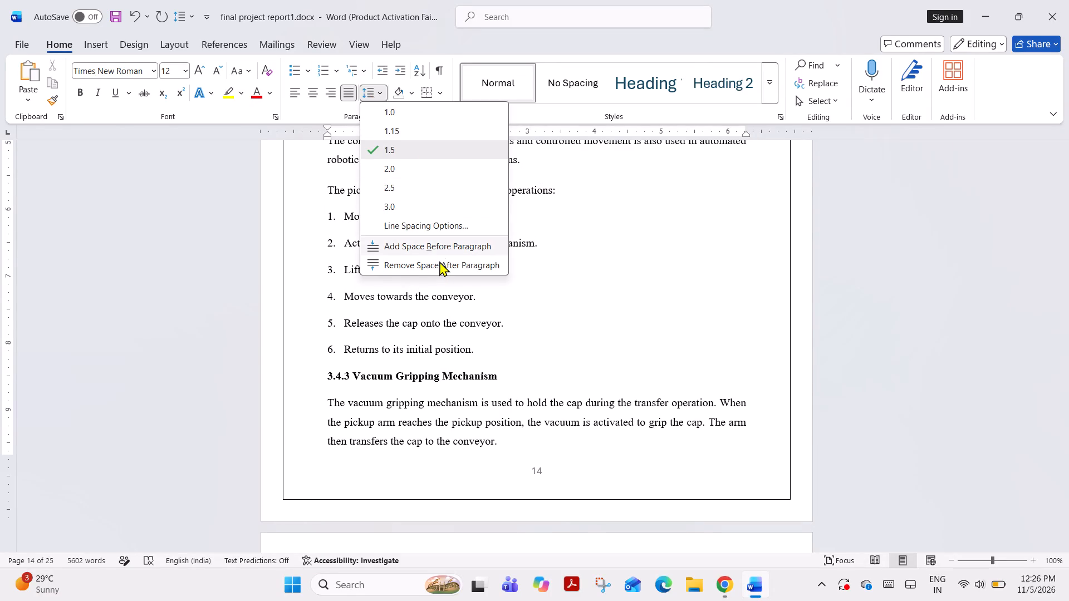
click(439, 261)
click(537, 168)
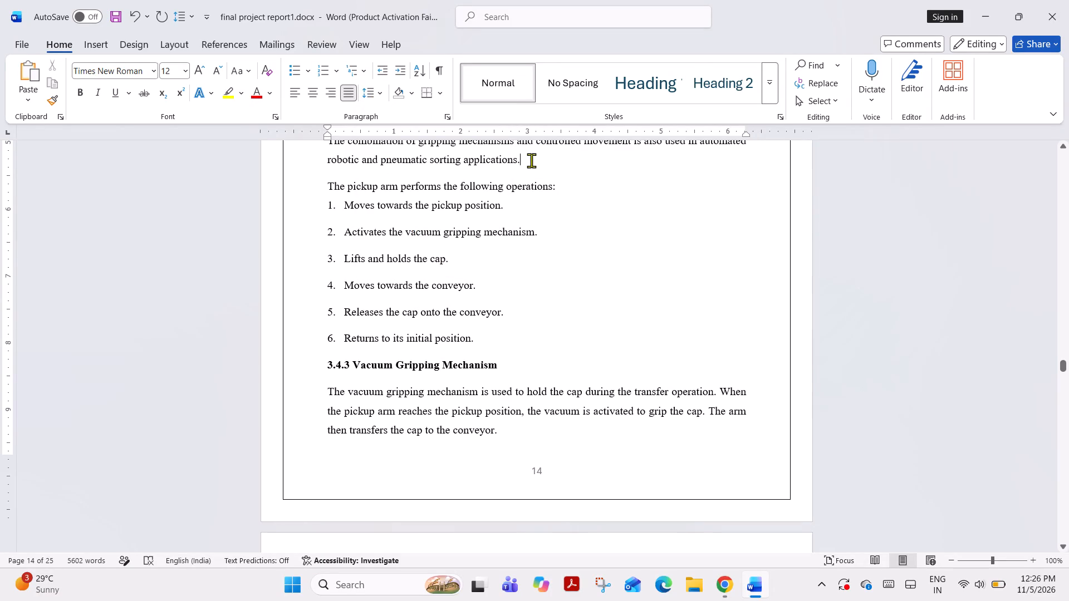
click(370, 92)
click(426, 257)
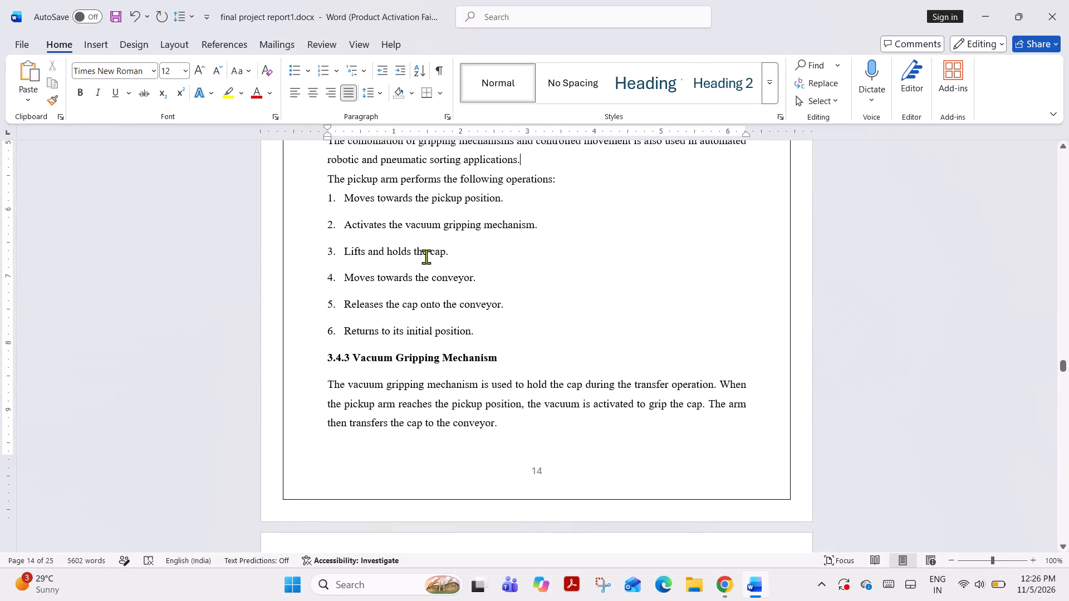
click(555, 230)
Remove the space after the "3.4.3 Vacuum Gripping Mechanism" heading.
scroll(597, 231, up, 13)
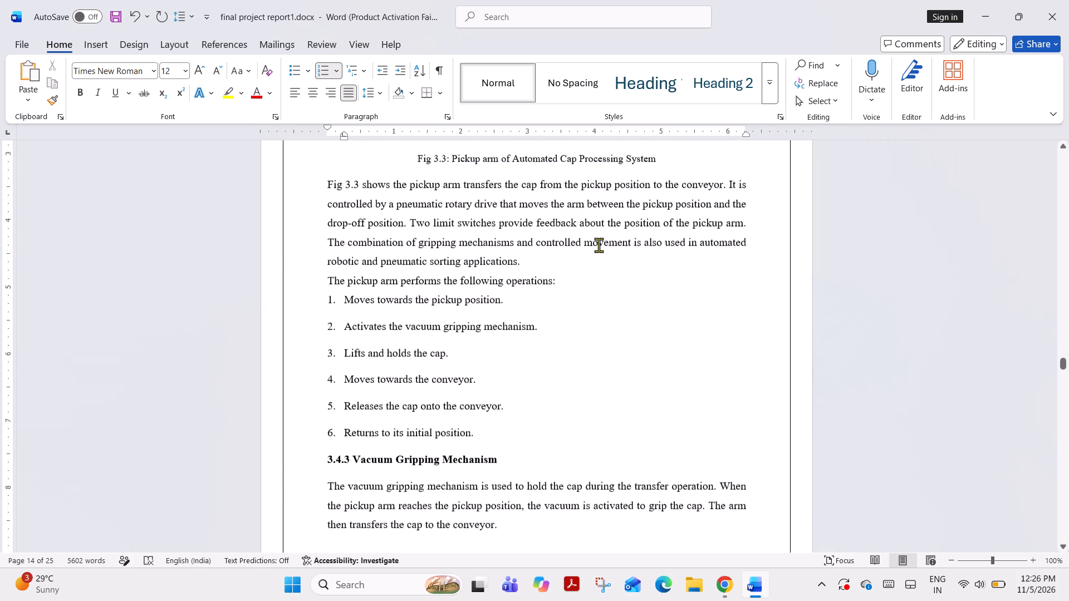
scroll(534, 368, down, 3)
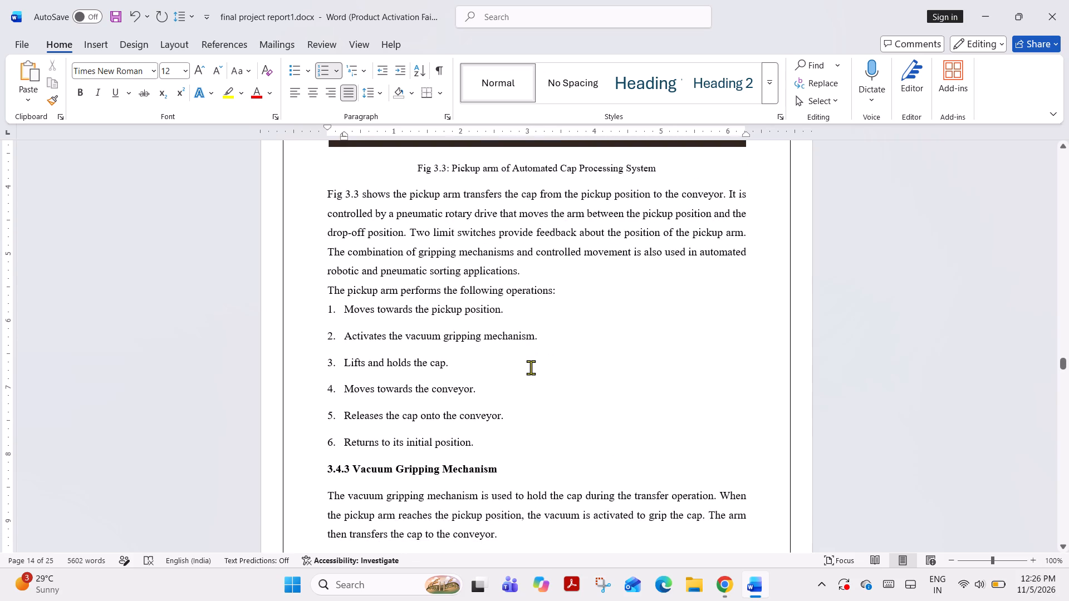
scroll(531, 367, down, 14)
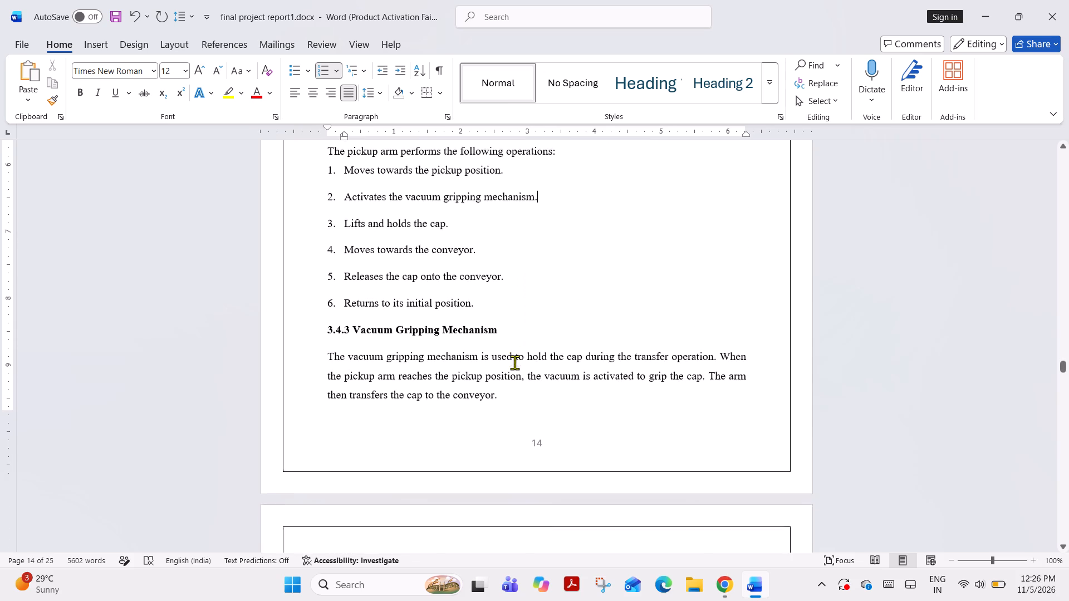
scroll(514, 362, down, 1)
click(502, 300)
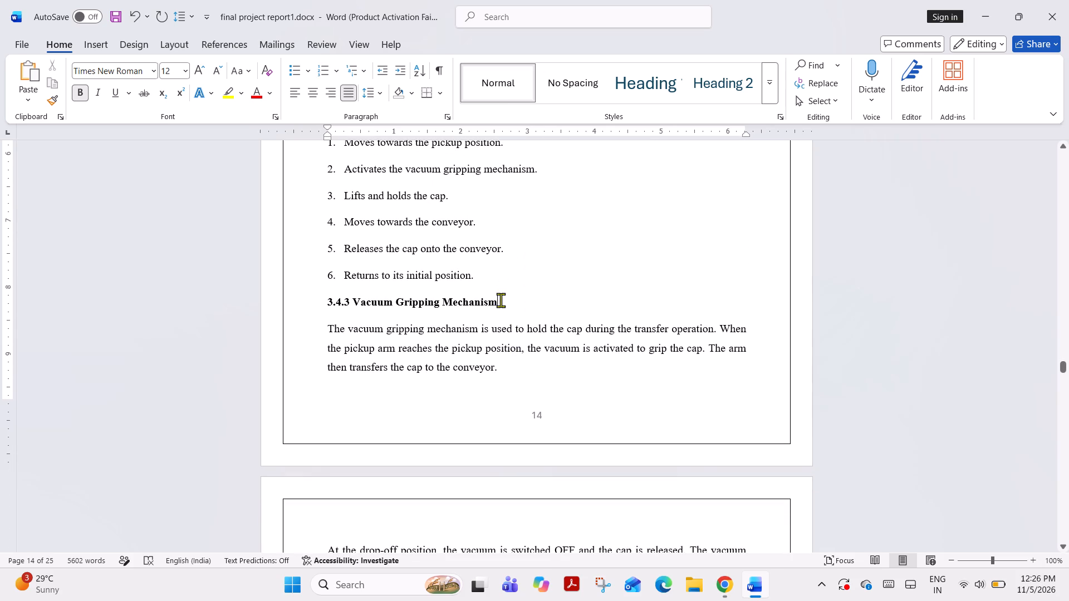
click(373, 90)
click(438, 266)
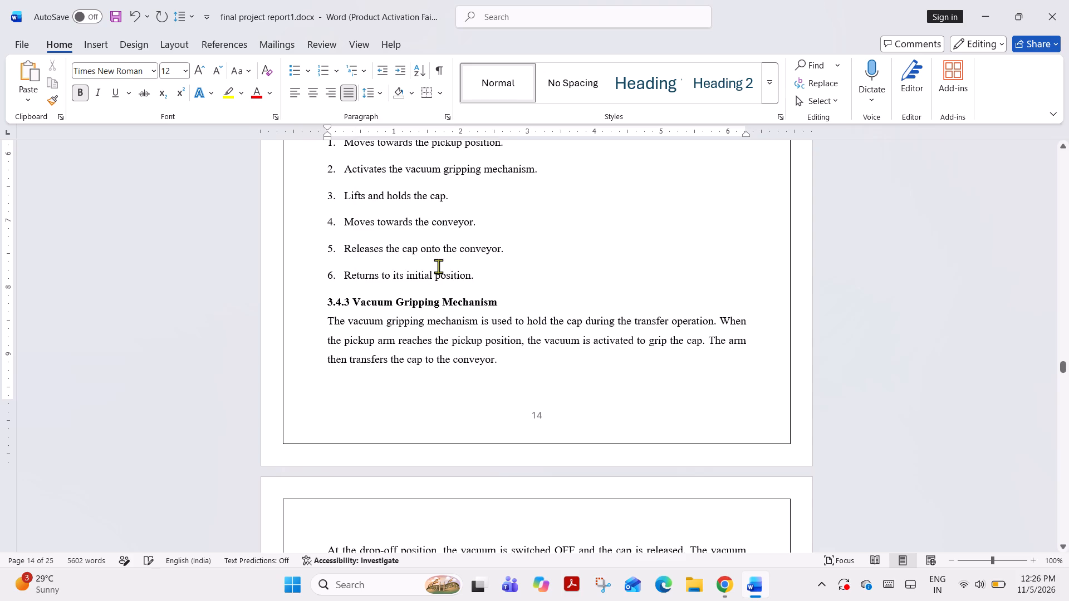
Replace the "3.4.3" number of the Vacuum Gripping Mechanism heading with a bullet.
scroll(553, 361, down, 5)
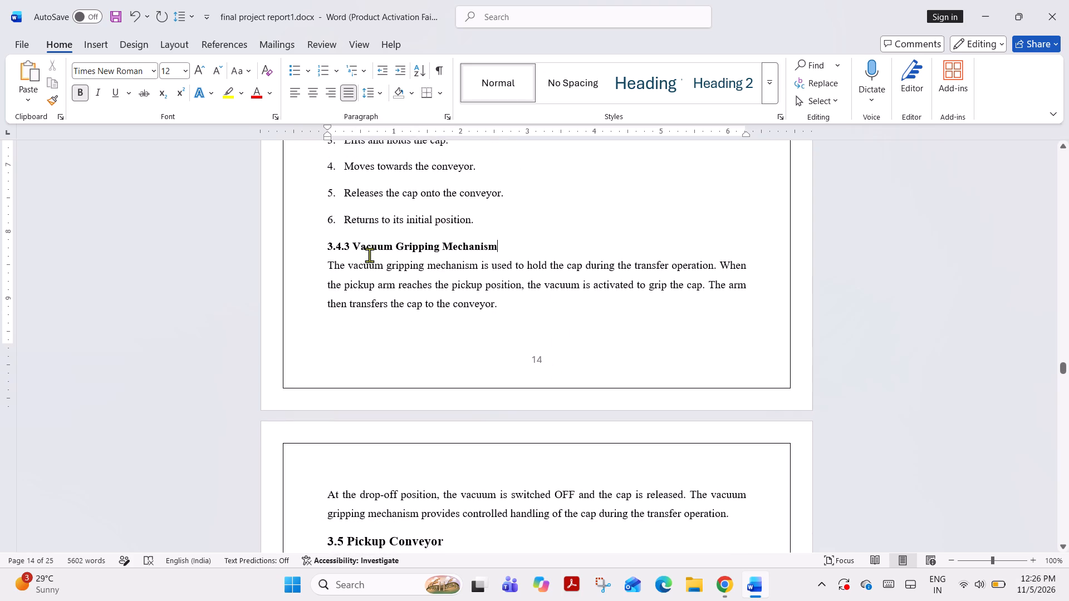
drag(349, 246, 325, 254)
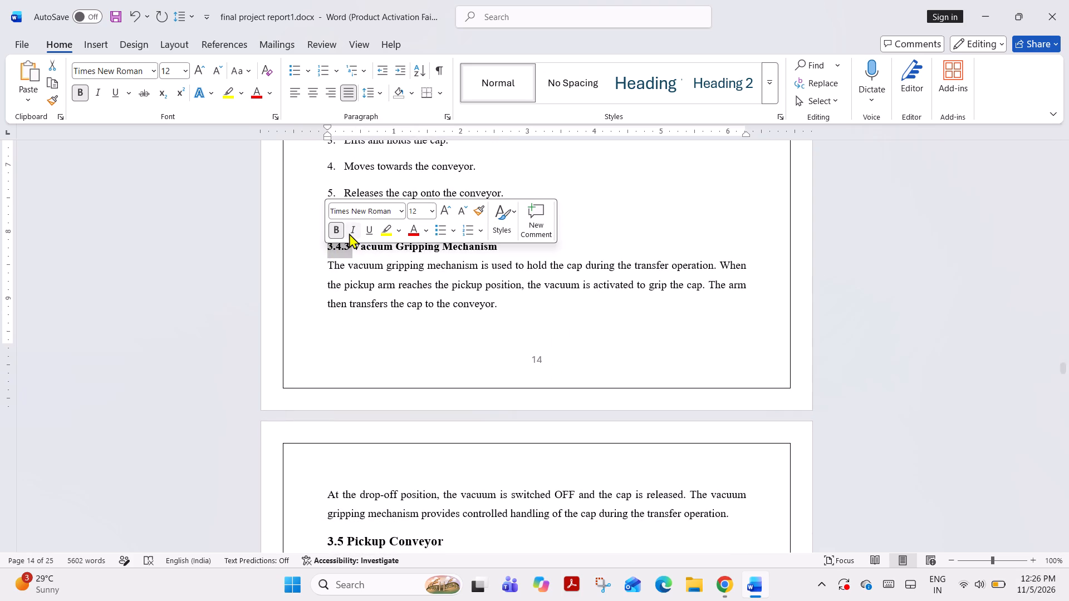
key(BackSpace)
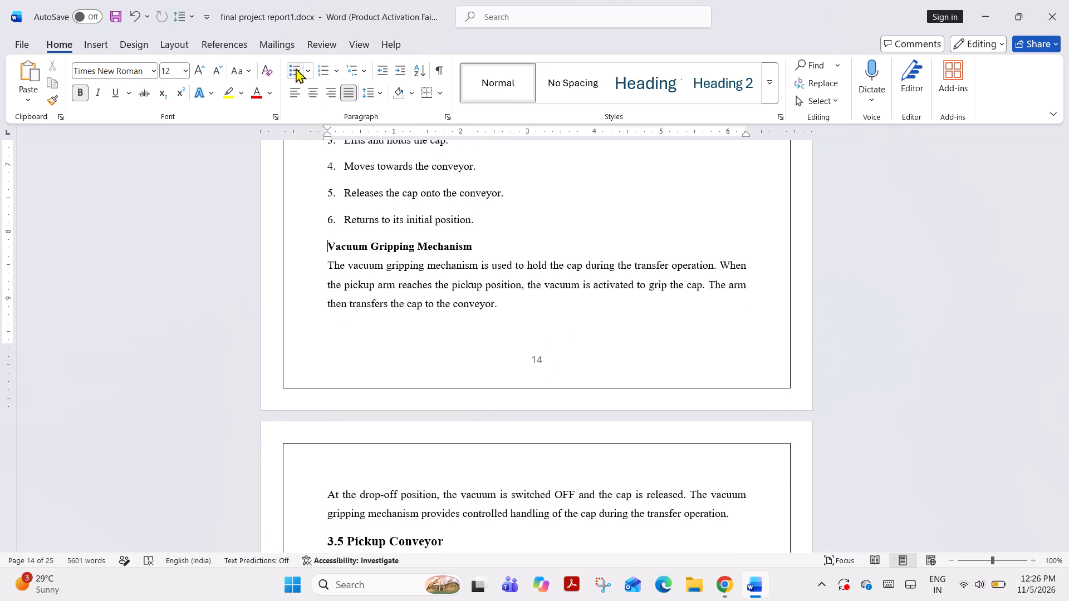
click(296, 68)
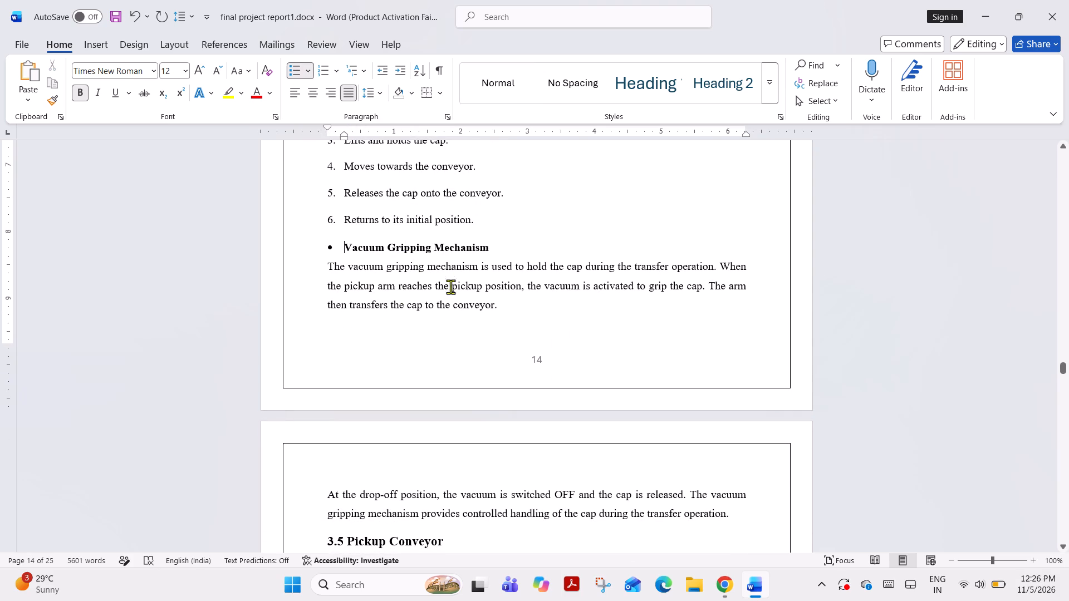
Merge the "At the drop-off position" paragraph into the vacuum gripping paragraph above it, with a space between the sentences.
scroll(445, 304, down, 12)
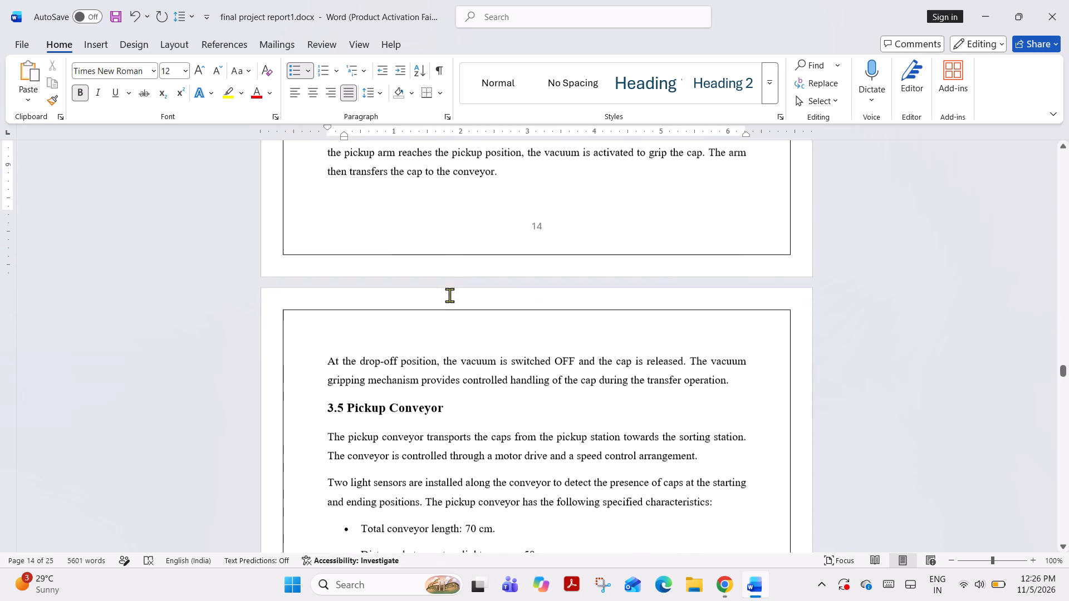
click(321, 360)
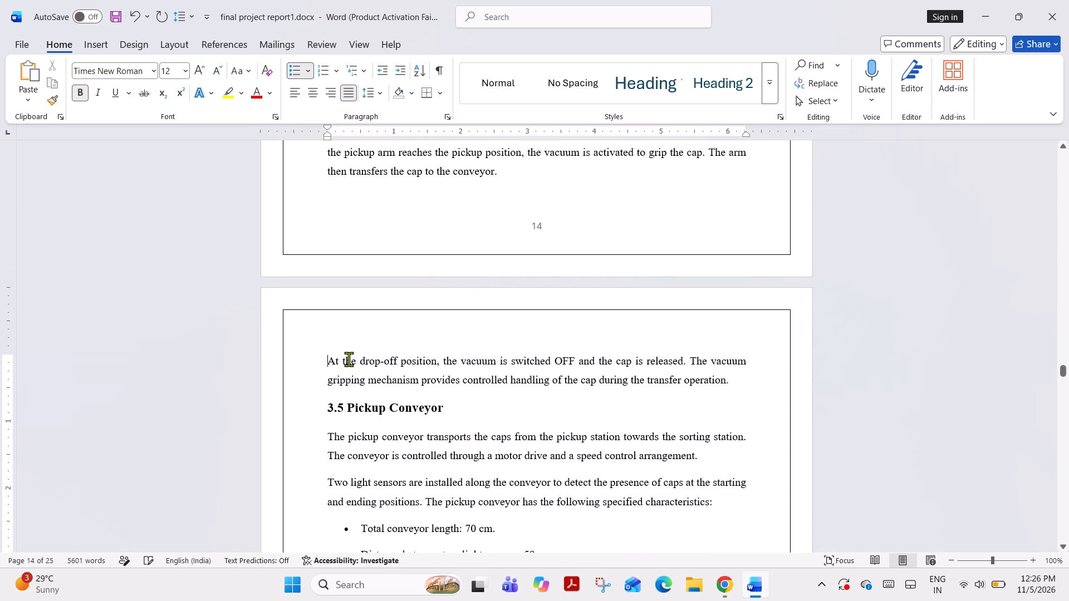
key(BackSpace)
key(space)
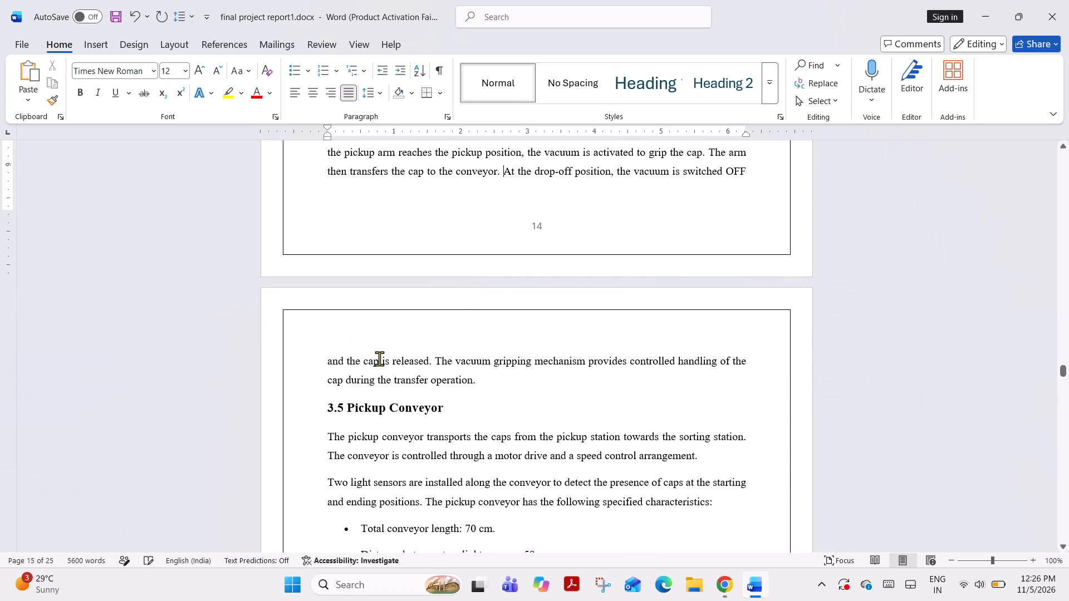
Delete the end of the vacuum gripping paragraph, from the full stop after "transfers the cap to the conveyor" through "during the transfer operation.".
scroll(438, 348, down, 1)
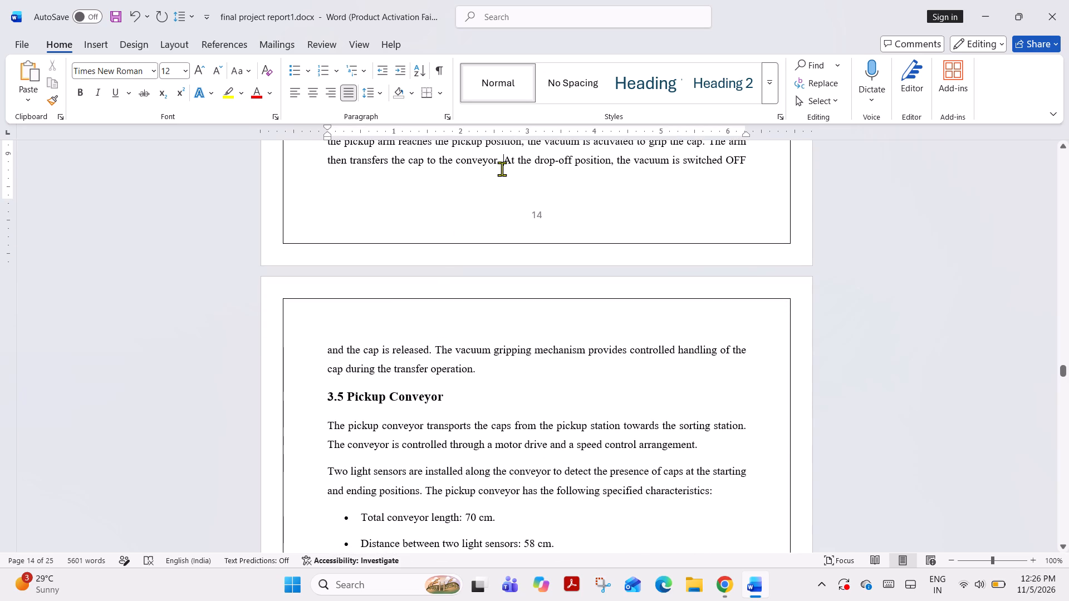
drag(500, 158, 593, 341)
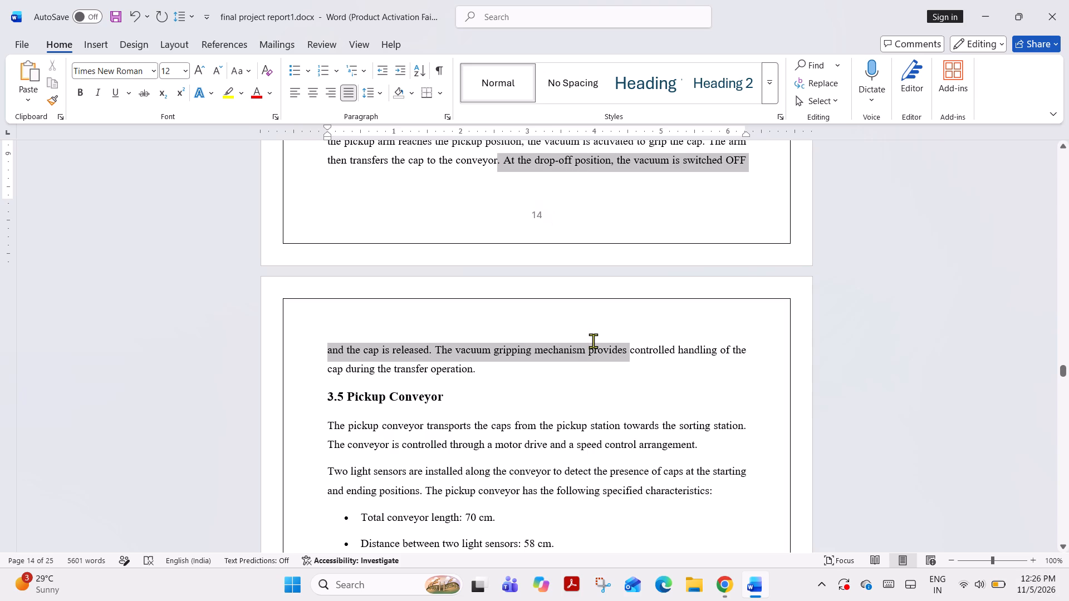
drag(593, 341, 605, 371)
key(BackSpace)
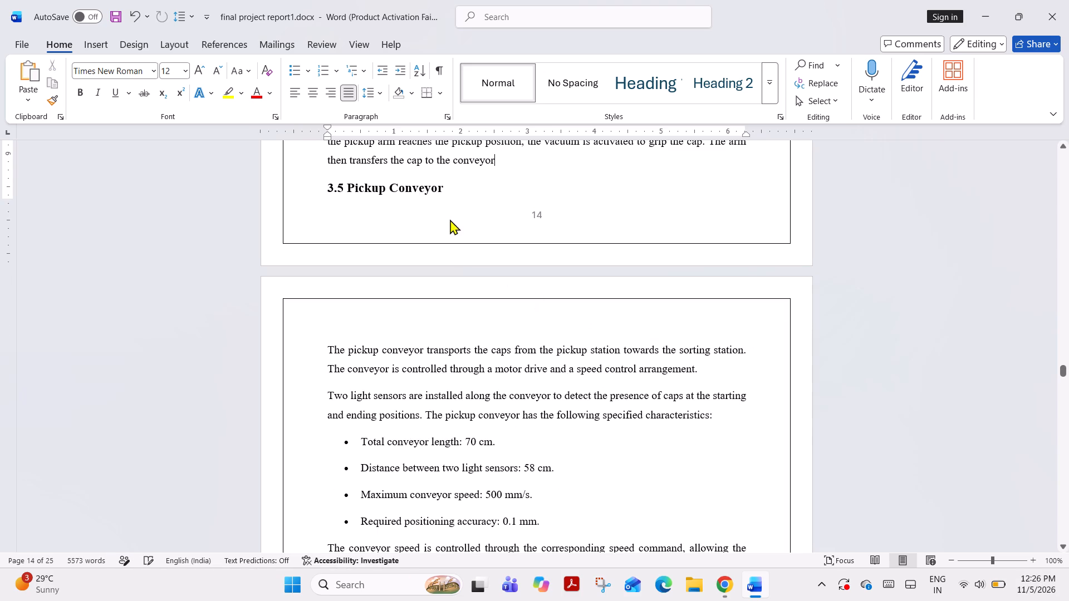
Insert an empty paragraph before the "3.5 Pickup Conveyor" heading to push it onto the following page.
click(477, 178)
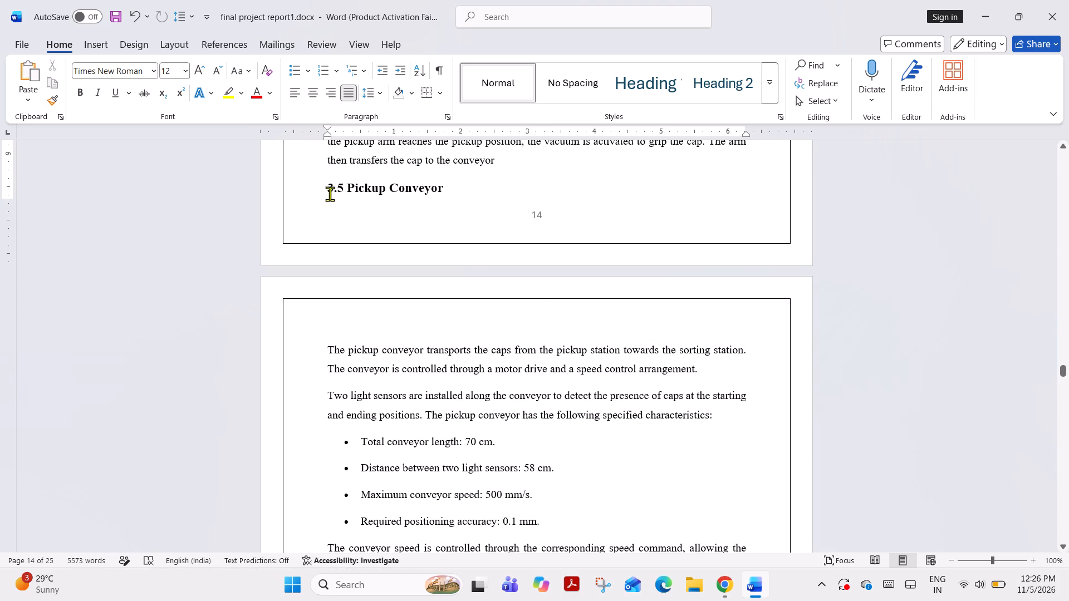
click(326, 193)
key(Return)
scroll(415, 321, down, 3)
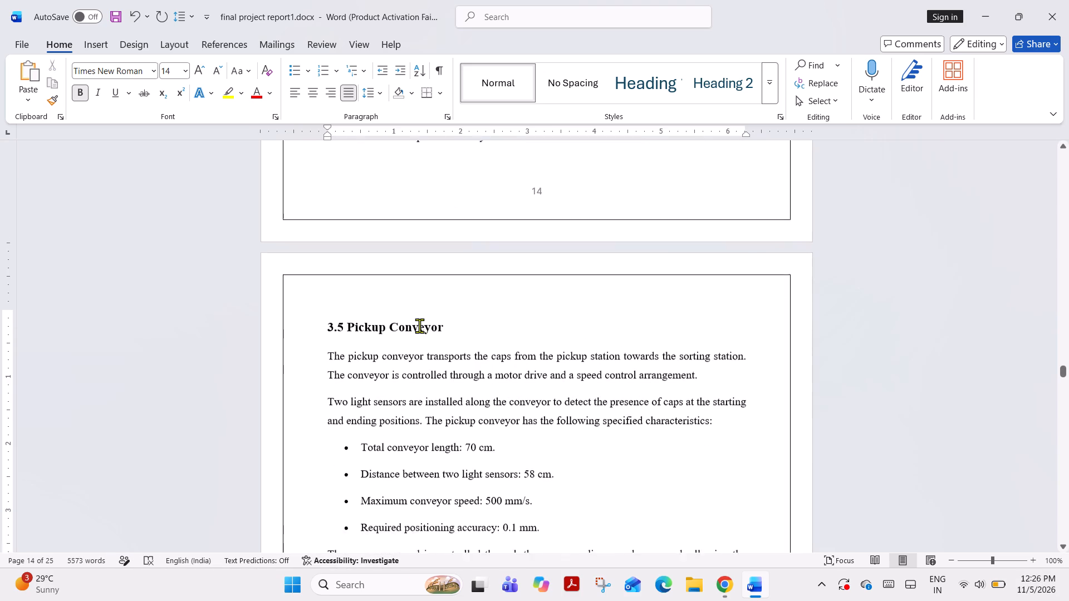
scroll(419, 326, down, 8)
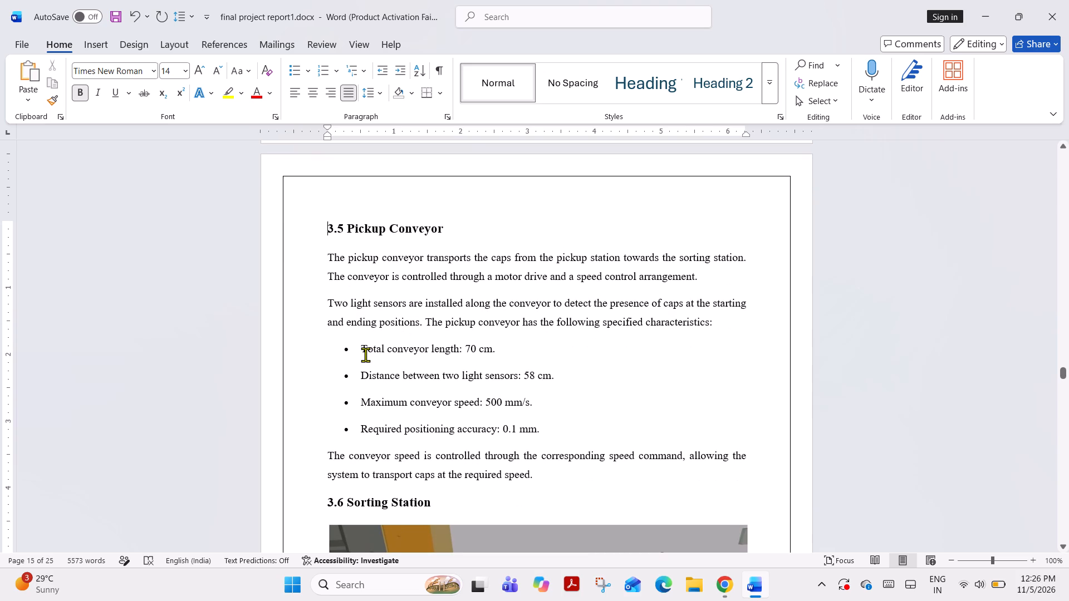
Decrease the indent of the four bulleted characteristics in the Pickup Conveyor section by one level.
drag(364, 348, 536, 417)
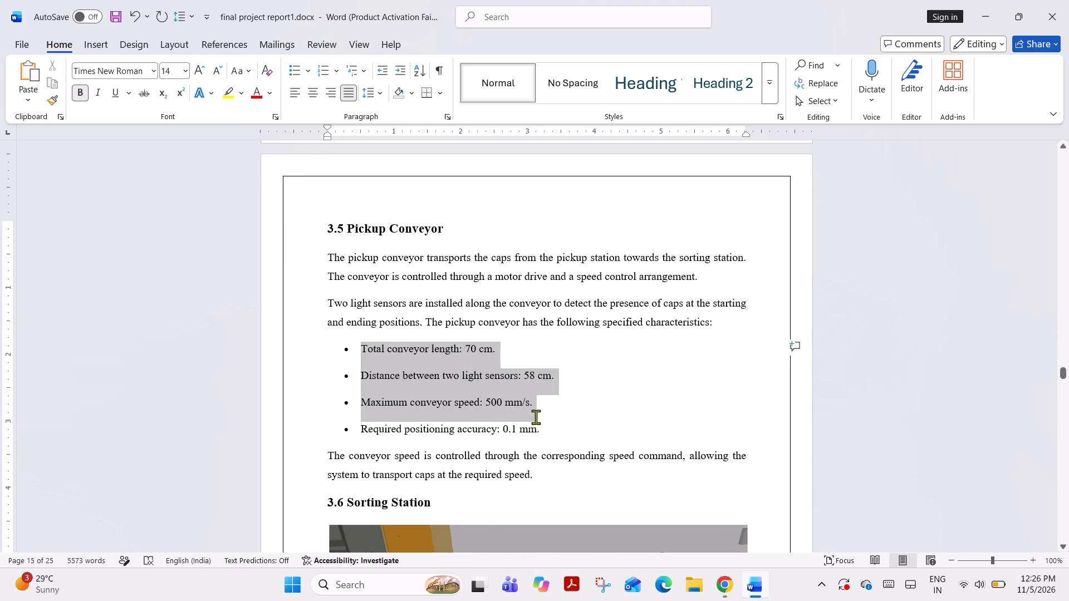
drag(536, 417, 554, 427)
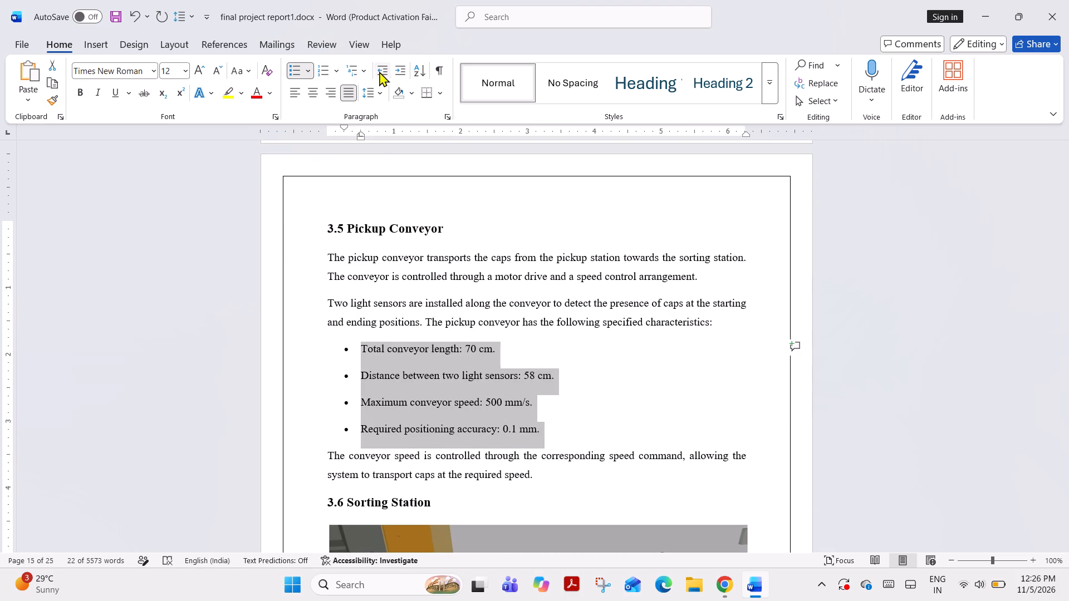
click(380, 71)
Merge the "Two light sensors are installed" paragraph into the Pickup Conveyor paragraph above it, with a space between the sentences.
click(323, 299)
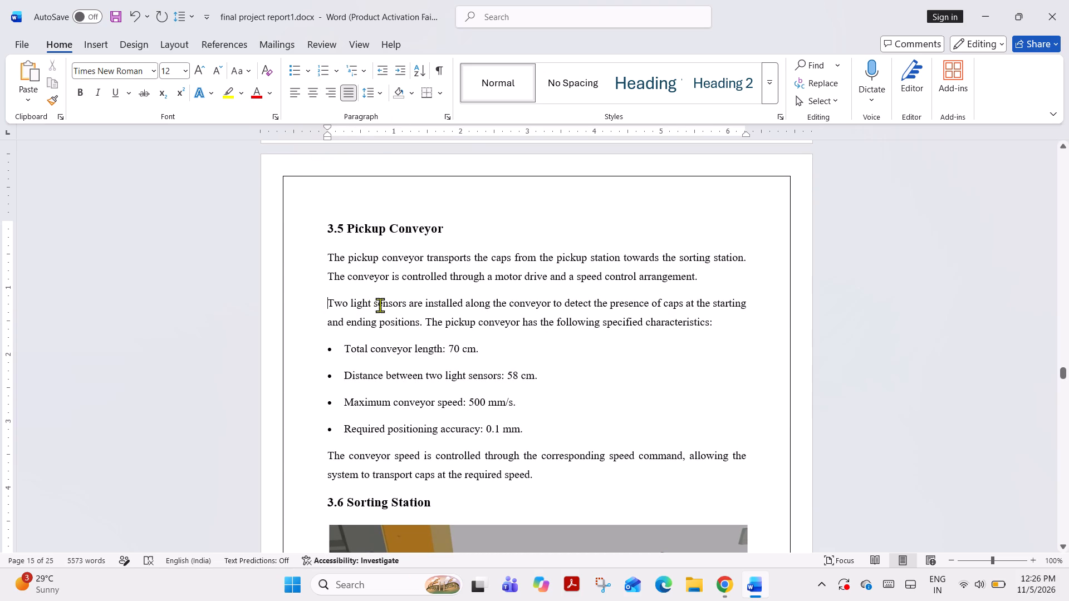
key(BackSpace)
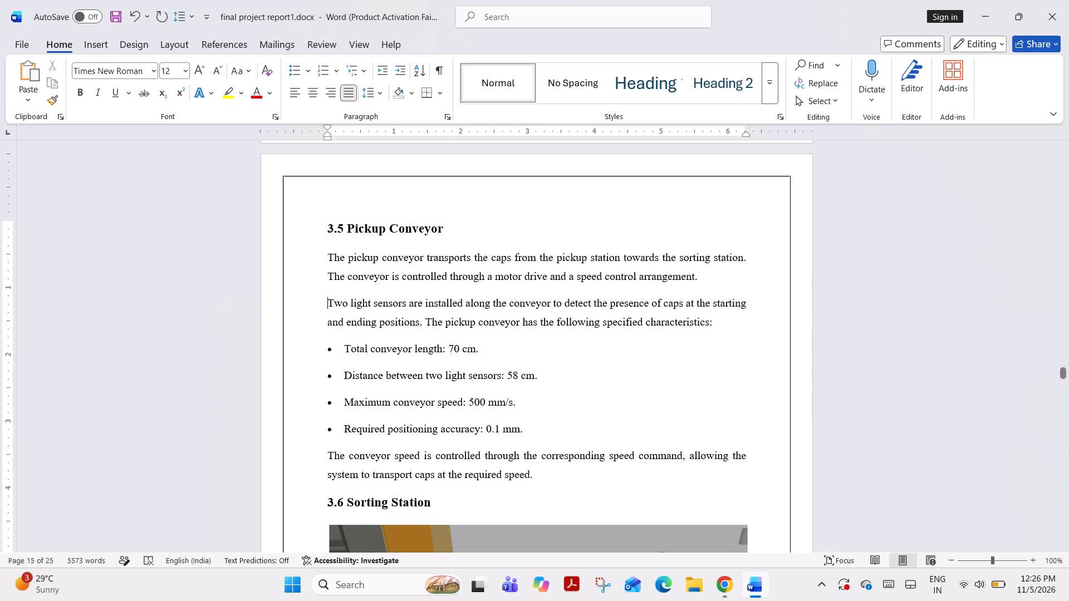
key(space)
scroll(438, 329, down, 2)
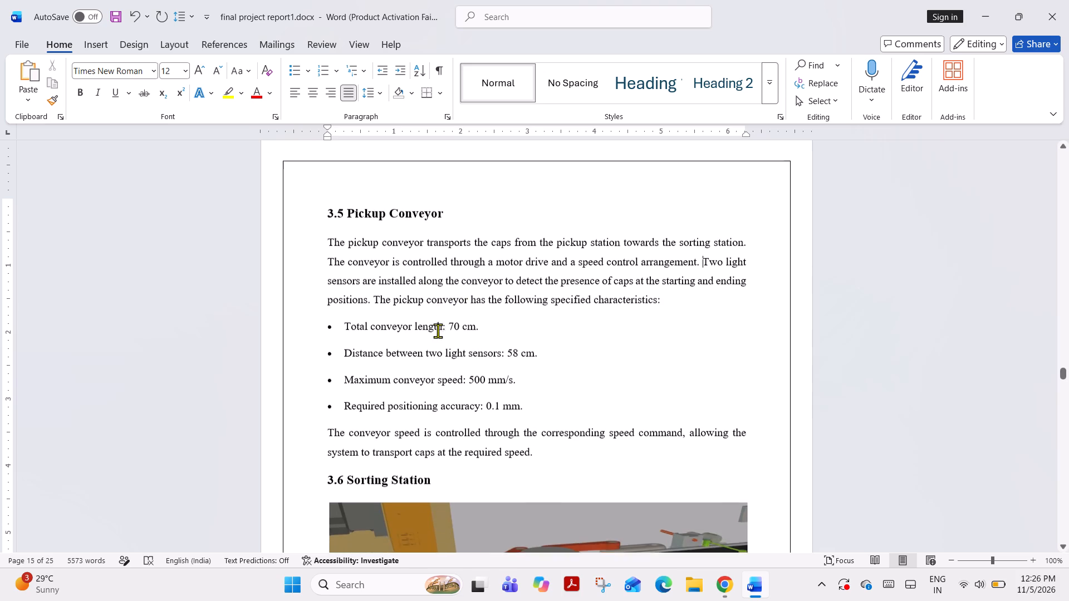
scroll(438, 331, down, 2)
Merge the line "The pickup arm performs the following operations:" into the Fig 3.3 paragraph above it, with a space between the sentences.
scroll(411, 262, up, 9)
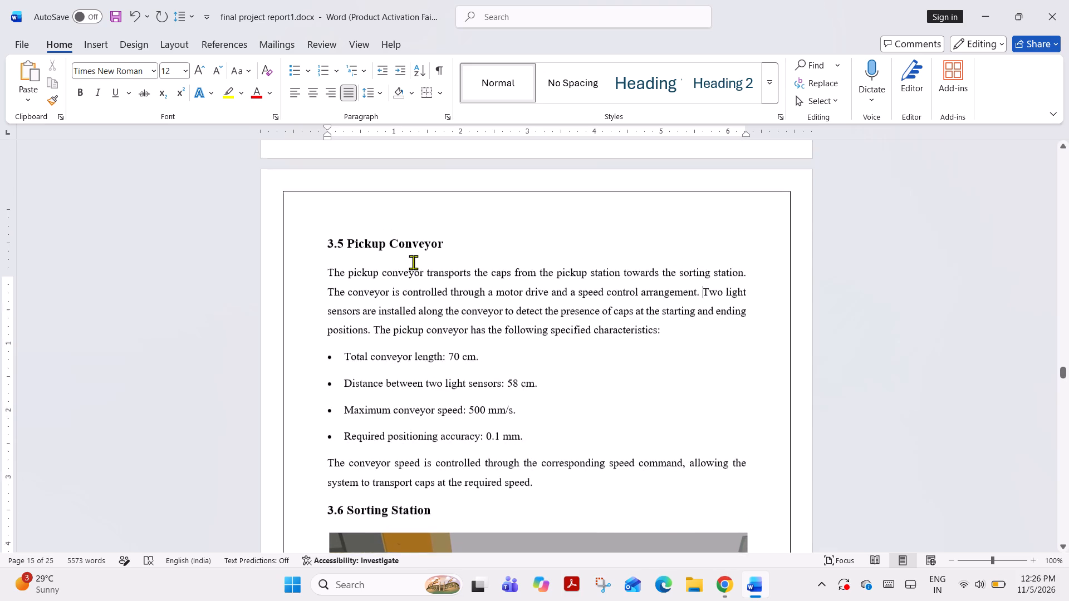
scroll(413, 262, up, 17)
scroll(413, 262, up, 16)
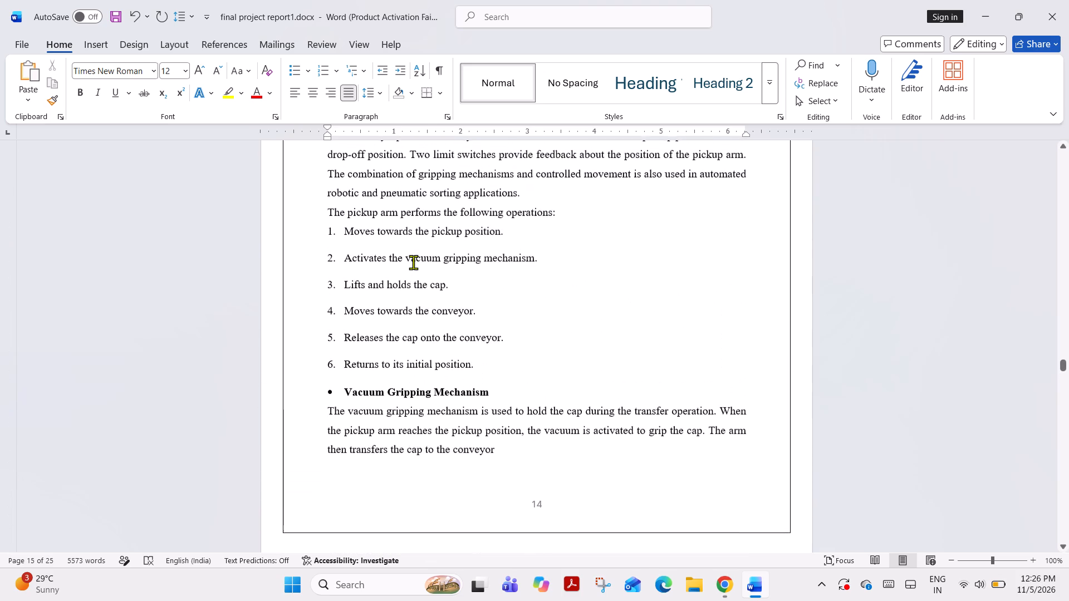
scroll(413, 262, up, 4)
click(326, 267)
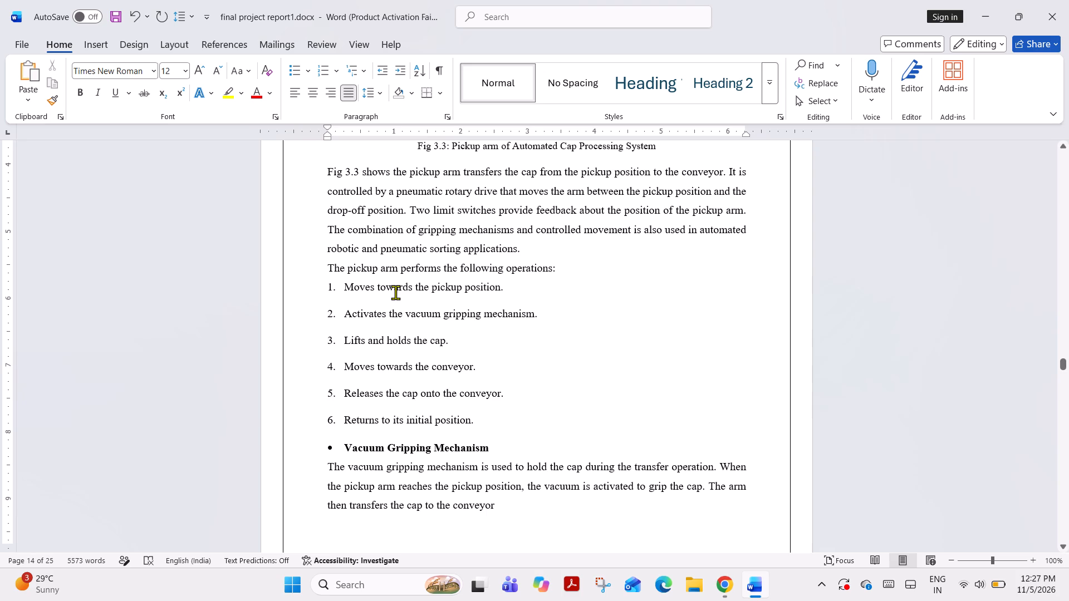
key(BackSpace)
key(space)
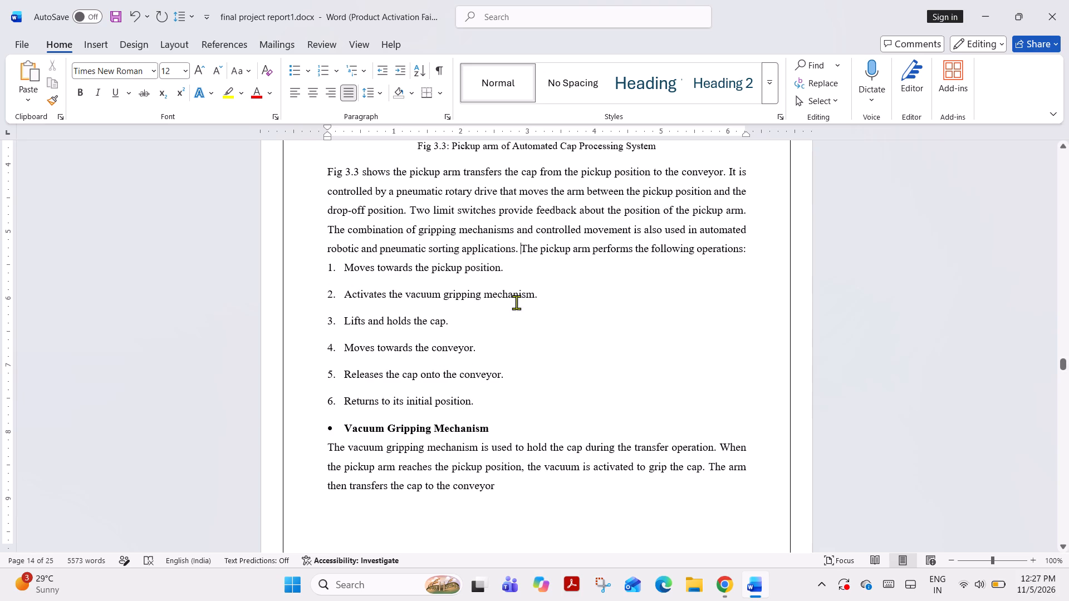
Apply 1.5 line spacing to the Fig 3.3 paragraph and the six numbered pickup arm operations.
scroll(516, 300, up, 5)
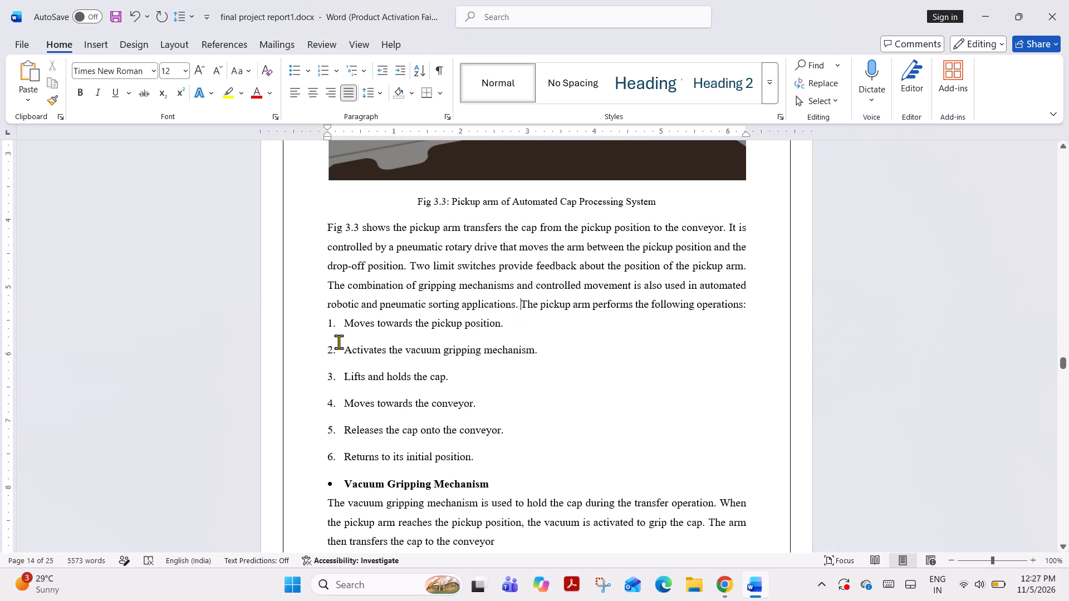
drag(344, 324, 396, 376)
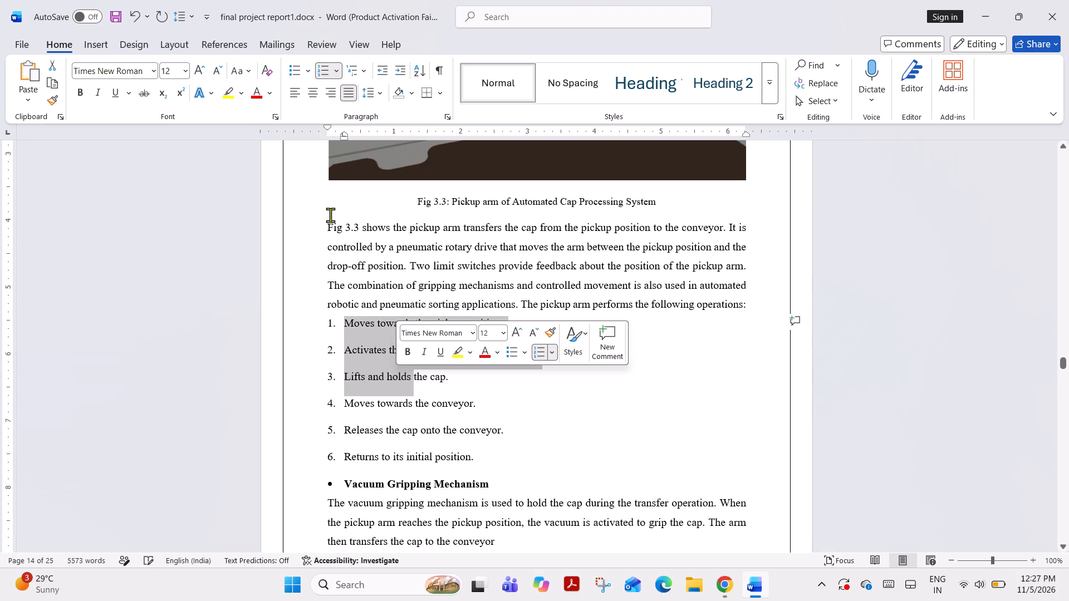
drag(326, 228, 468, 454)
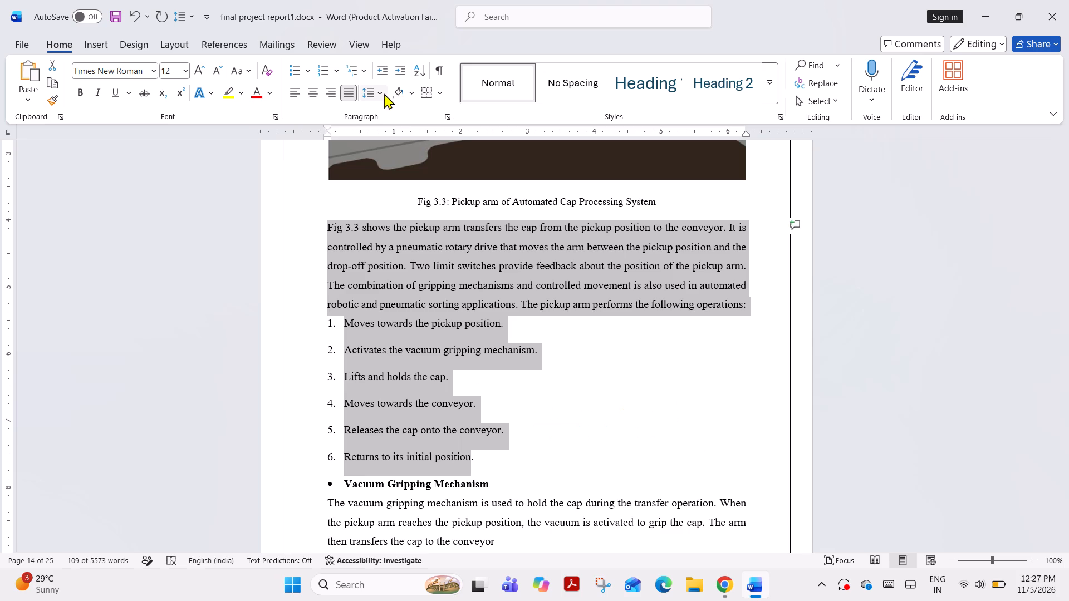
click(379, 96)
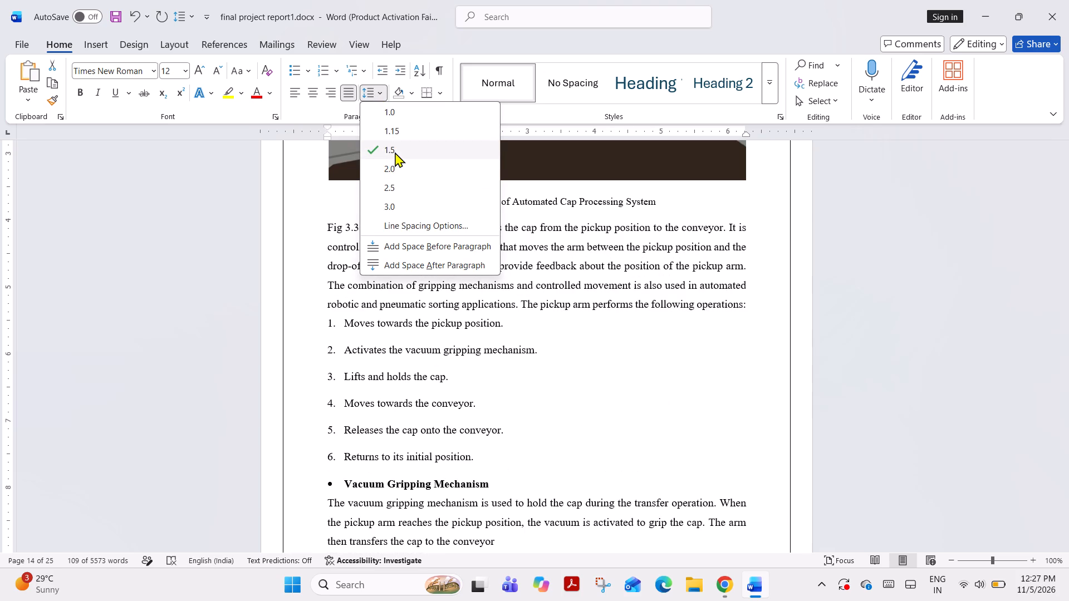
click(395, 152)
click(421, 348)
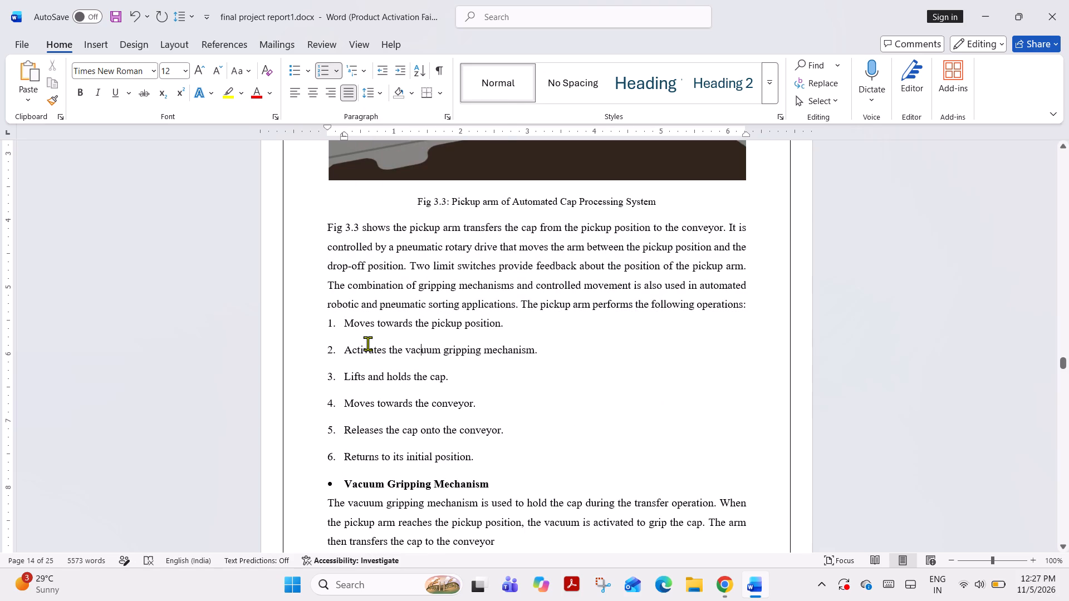
Set the line spacing of the six numbered pickup arm operations to 1.15.
drag(341, 327, 483, 456)
click(368, 89)
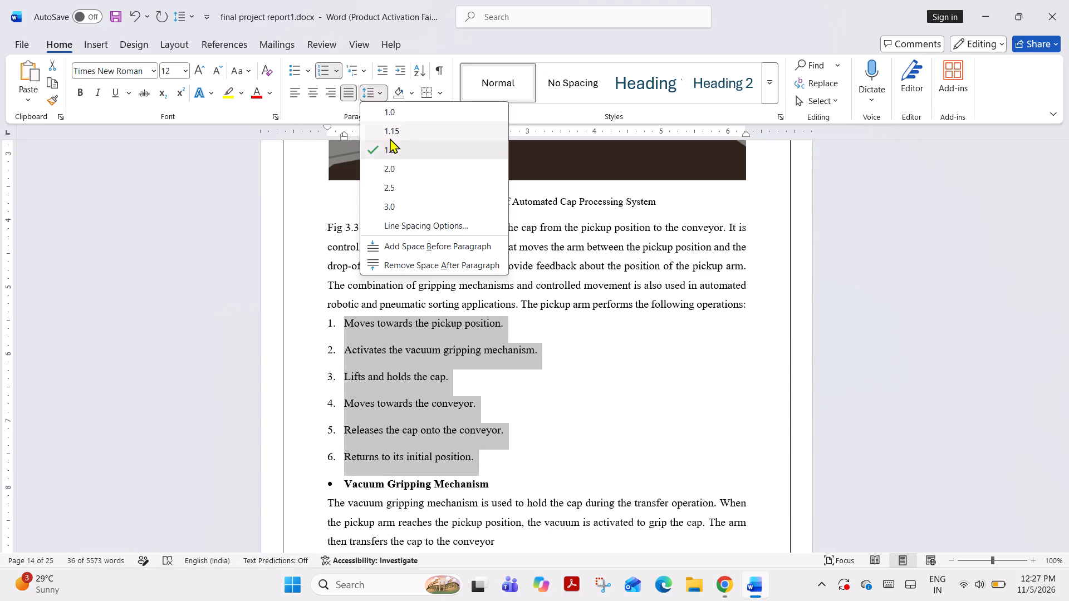
click(388, 132)
click(266, 351)
click(433, 377)
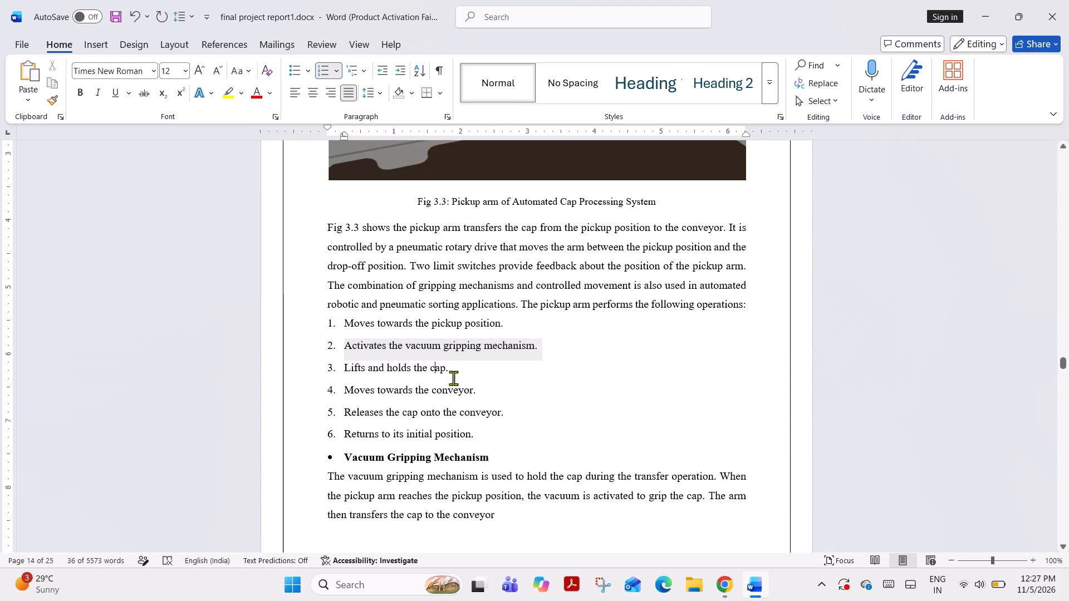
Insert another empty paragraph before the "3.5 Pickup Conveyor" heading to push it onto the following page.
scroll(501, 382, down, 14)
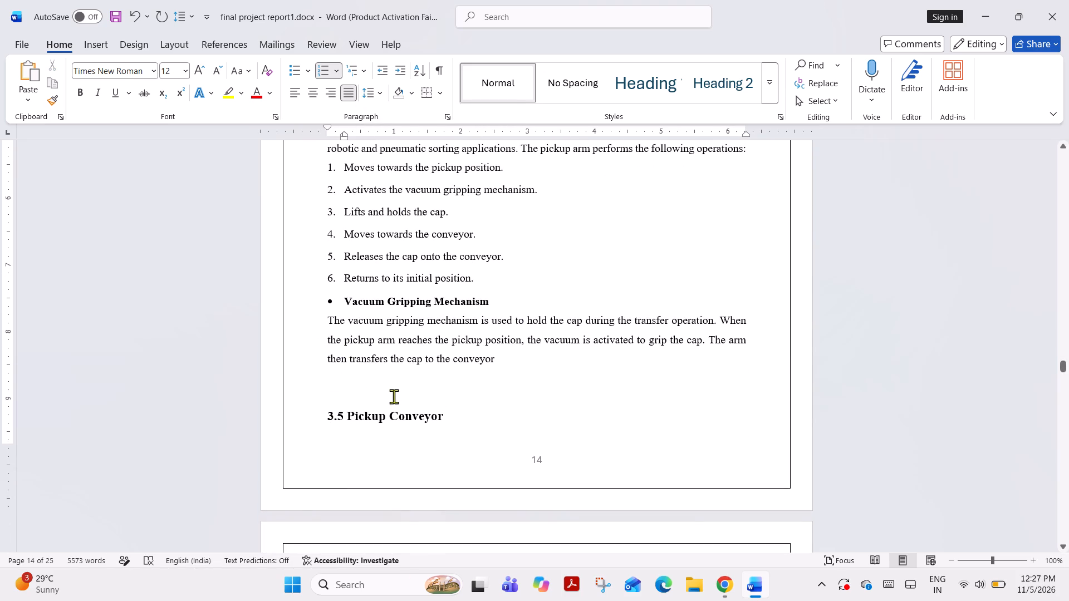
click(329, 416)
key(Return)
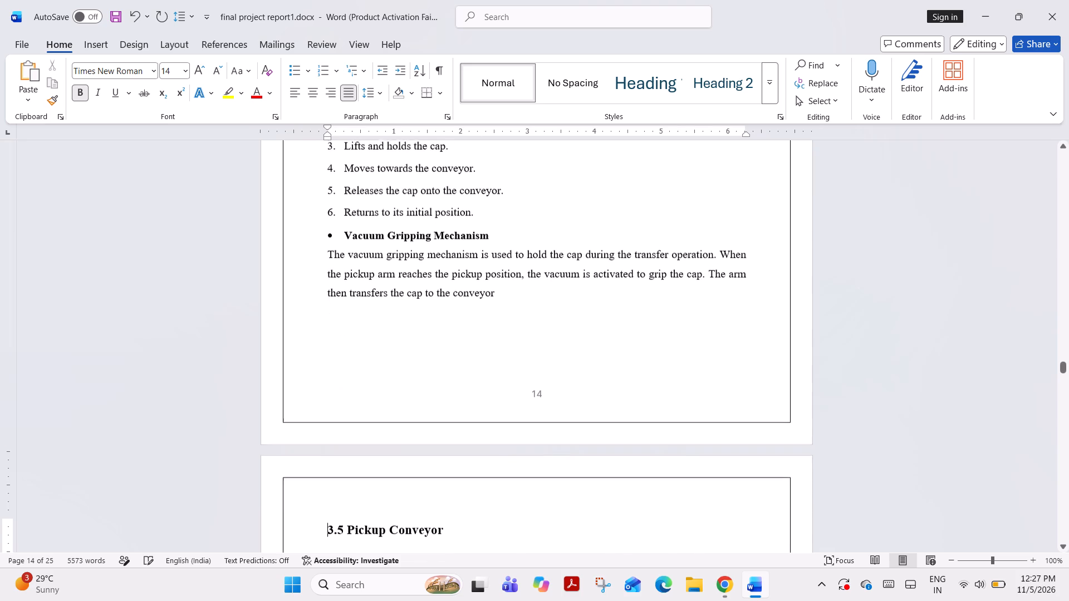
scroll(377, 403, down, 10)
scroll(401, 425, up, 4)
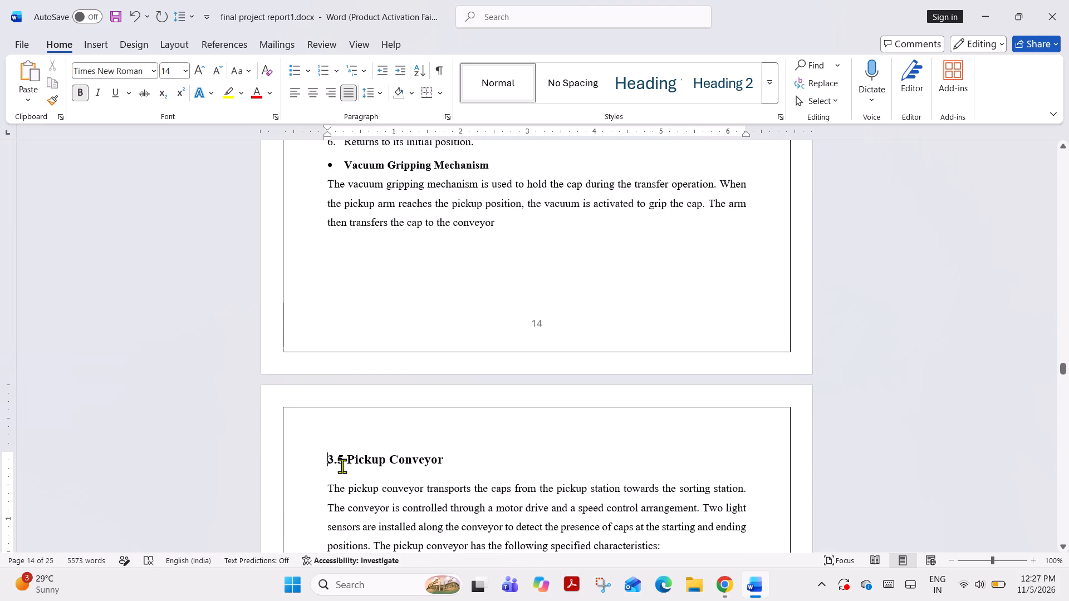
Delete both empty paragraphs before the "3.5 Pickup Conveyor" heading so it follows directly after the vacuum gripping paragraph.
key(BackSpace)
key(BackSpace)
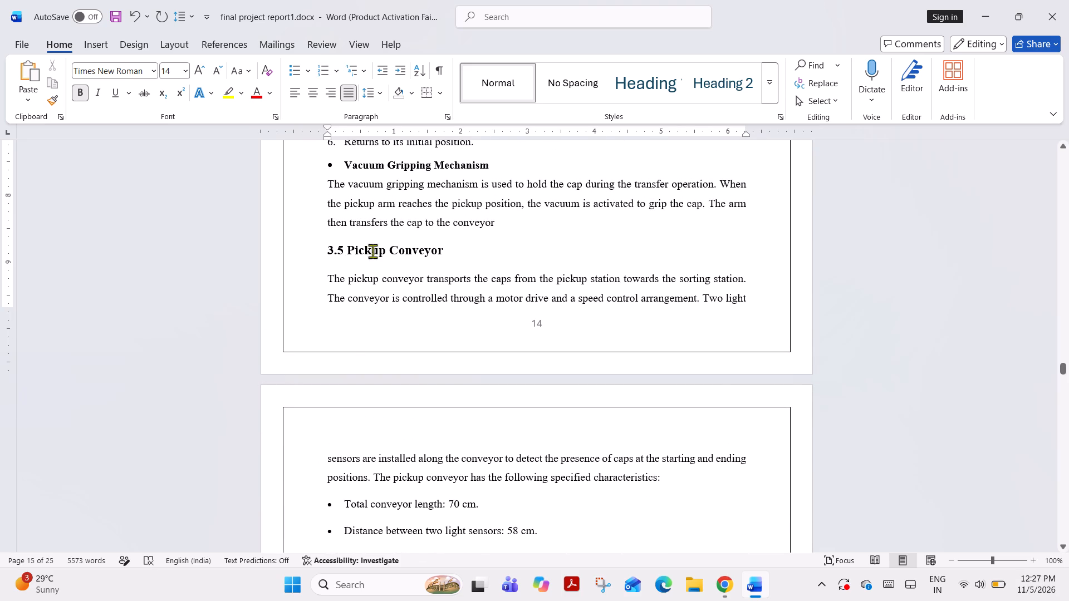
Remove the space after the "3.5 Pickup Conveyor" heading.
click(443, 248)
click(372, 94)
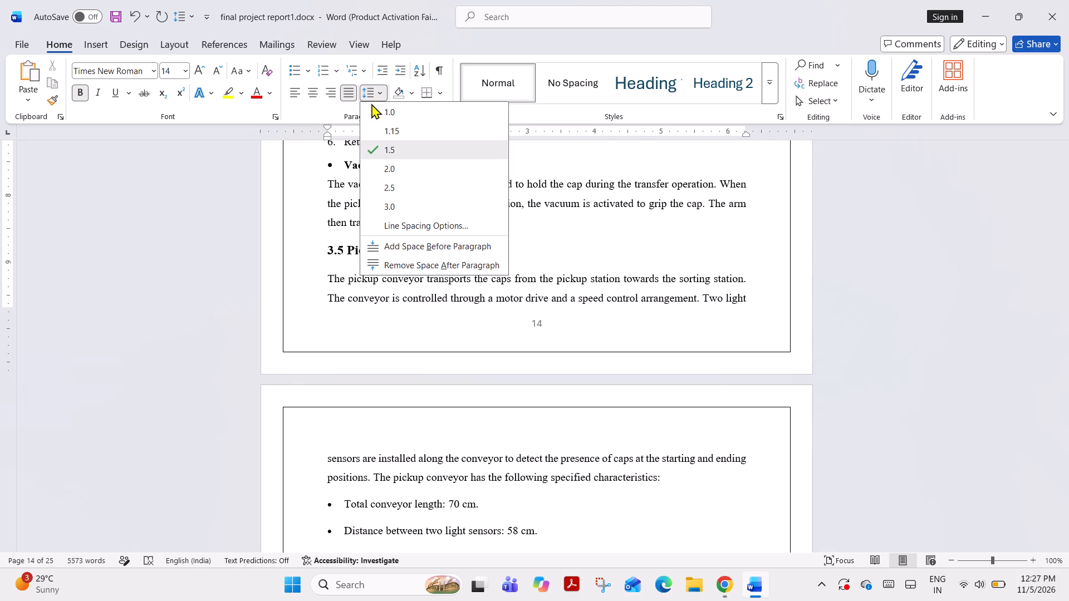
click(418, 269)
Copy the four bulleted pickup conveyor characteristics, from total conveyor length through required positioning accuracy.
scroll(455, 353, down, 5)
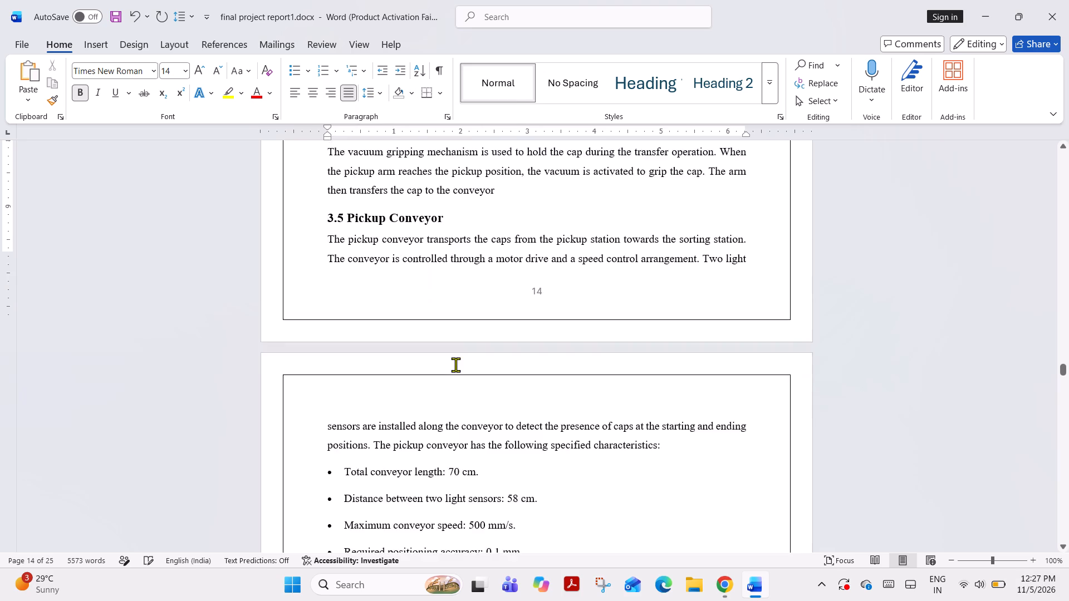
scroll(441, 377, down, 10)
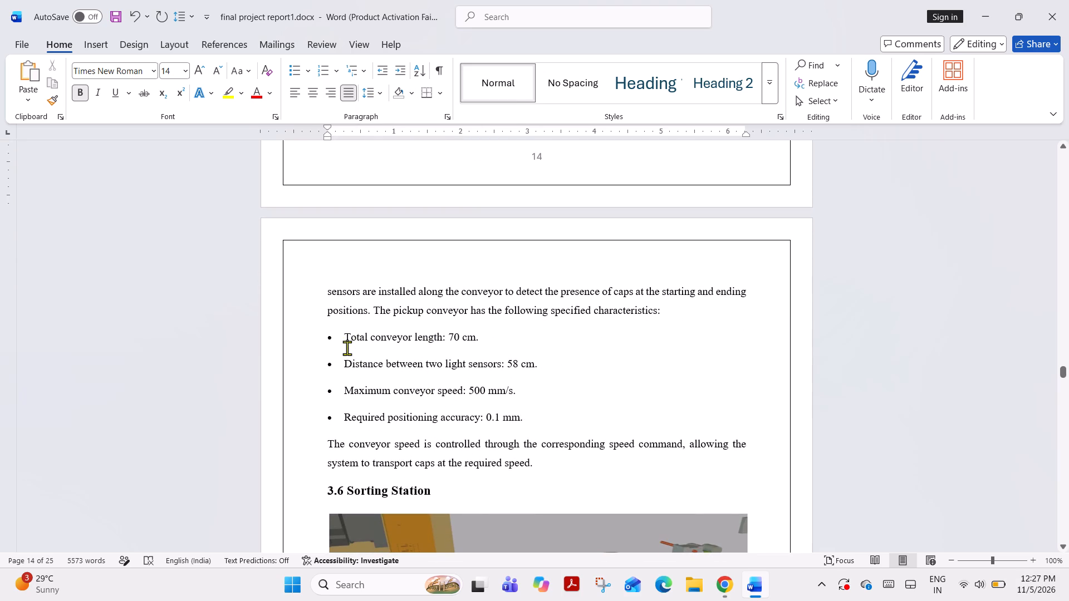
scroll(366, 368, down, 9)
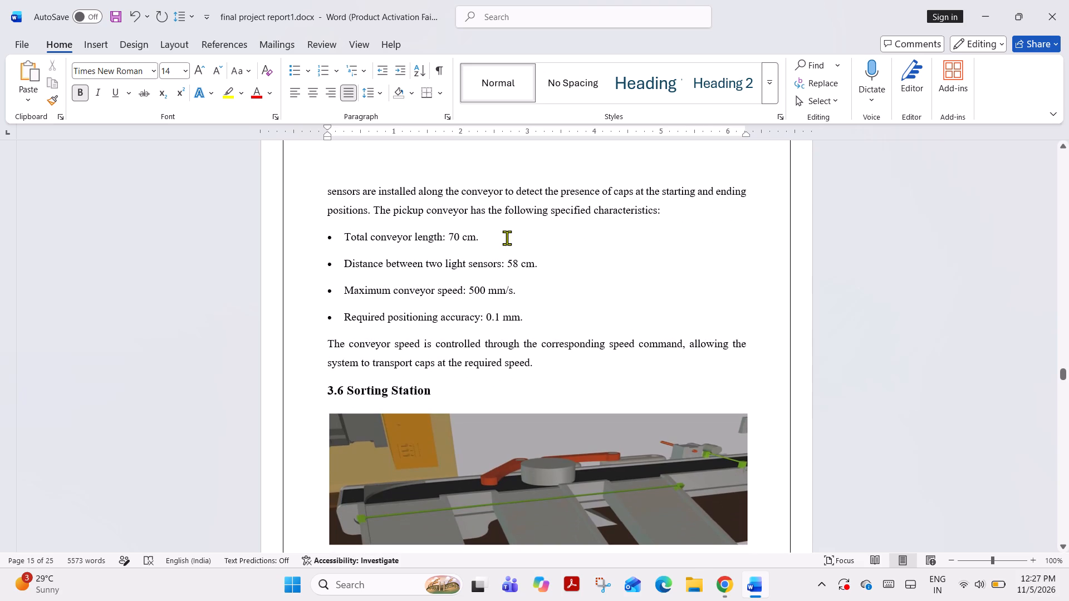
scroll(367, 285, down, 3)
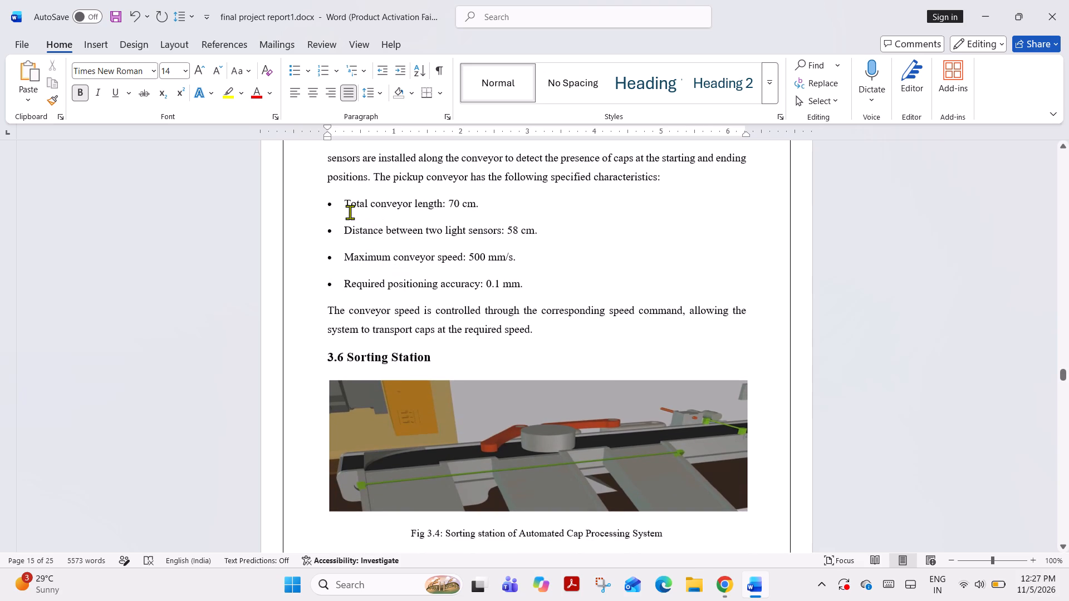
drag(341, 205, 475, 269)
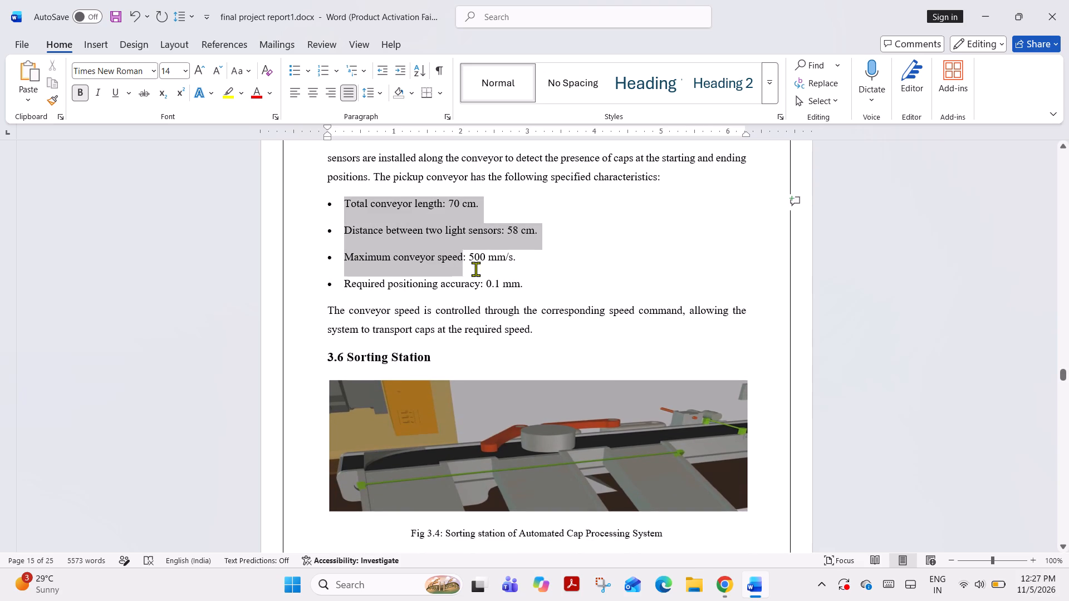
drag(475, 269, 529, 281)
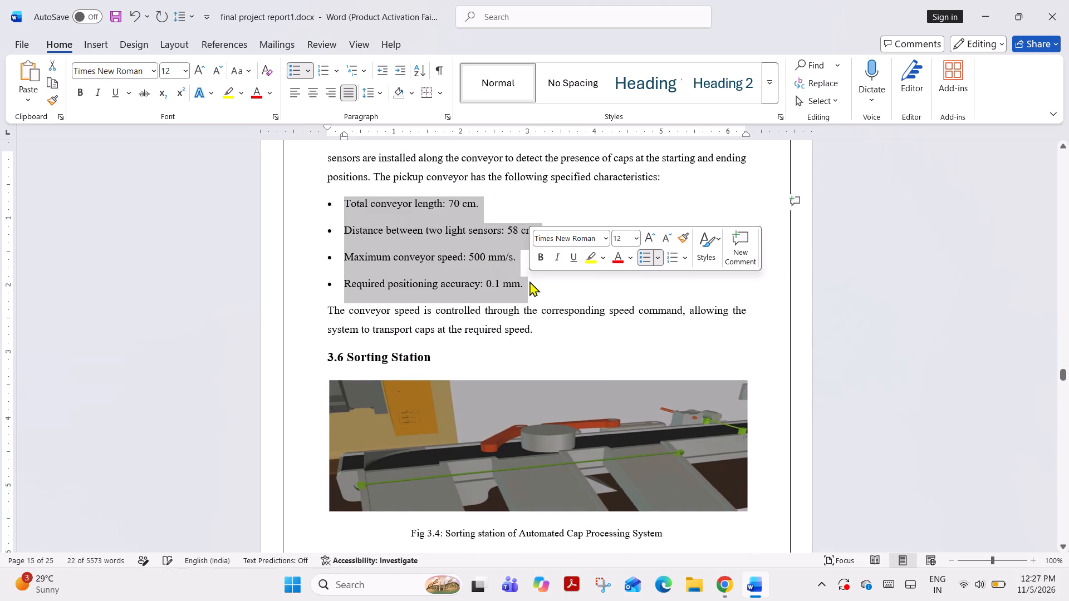
key(ctrl+c)
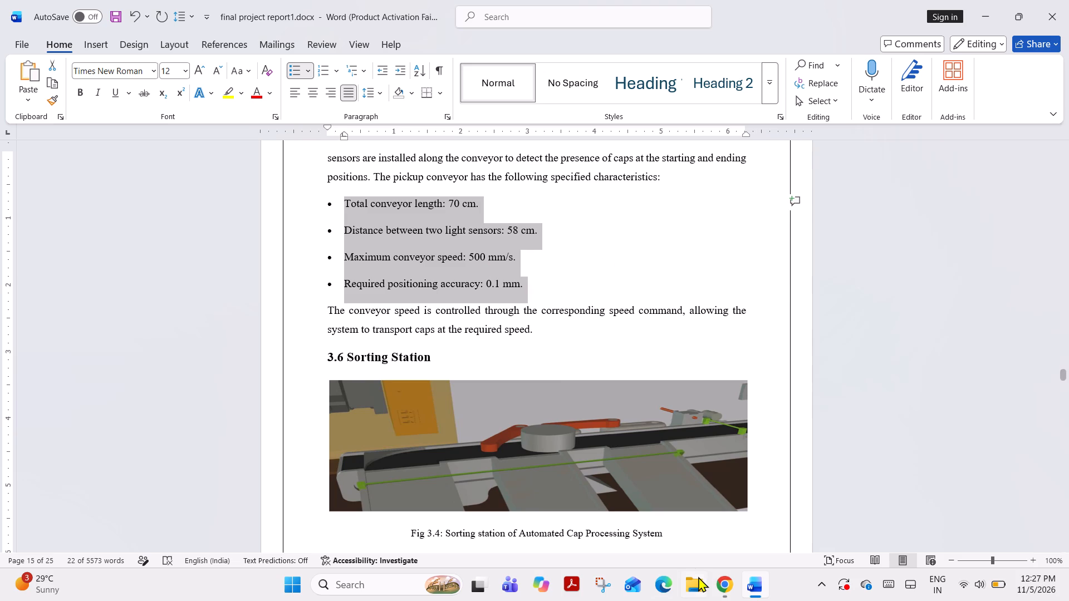
Switch to the Cap Processing report chat in Chrome, maximize the window and close the enlarged flowchart image.
click(728, 585)
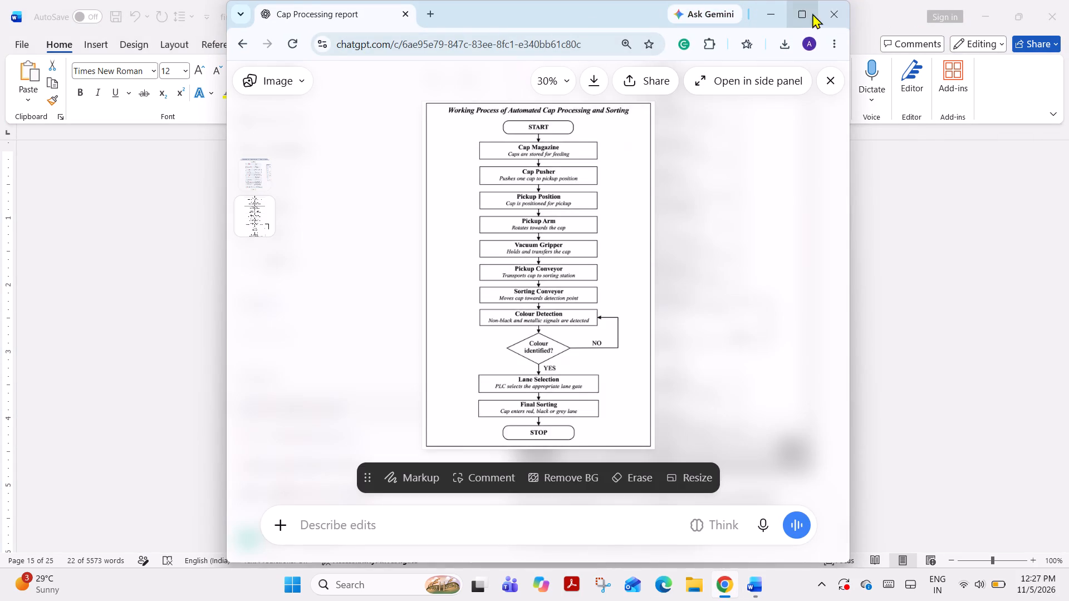
click(810, 13)
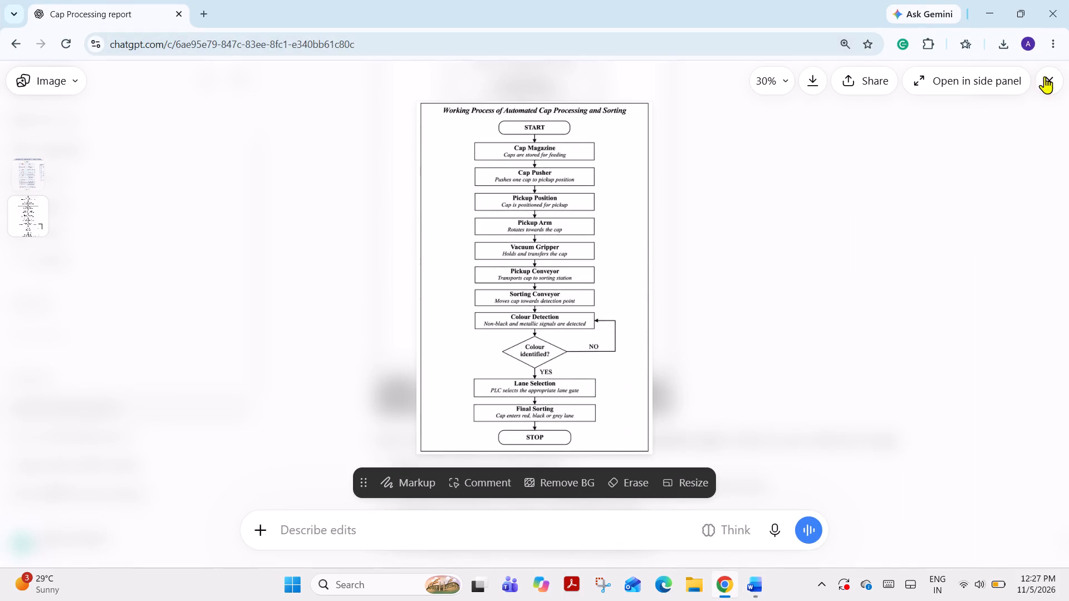
click(1055, 83)
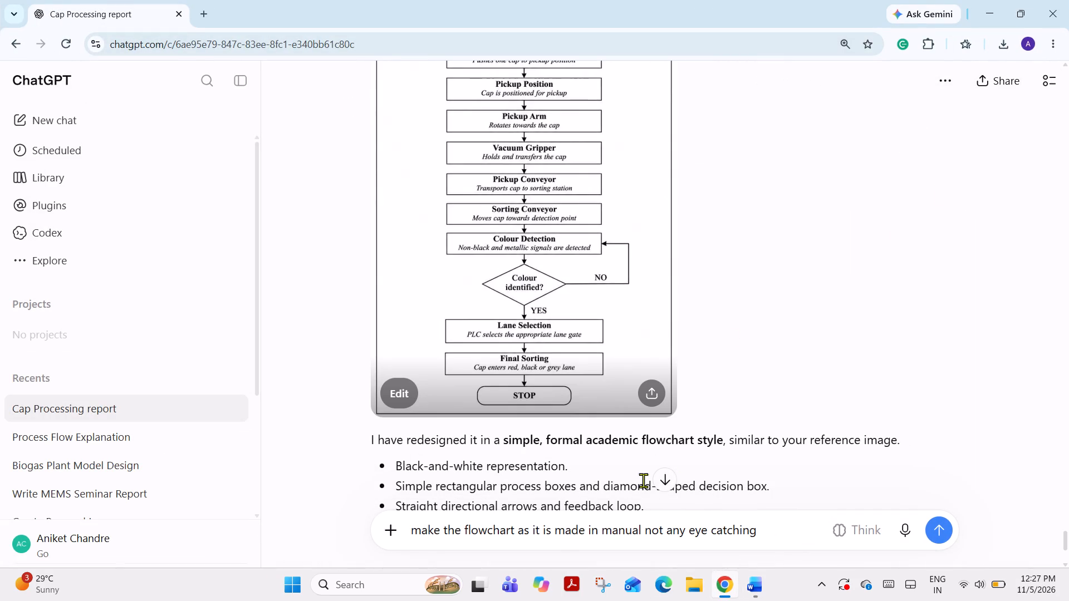
drag(762, 520, 448, 573)
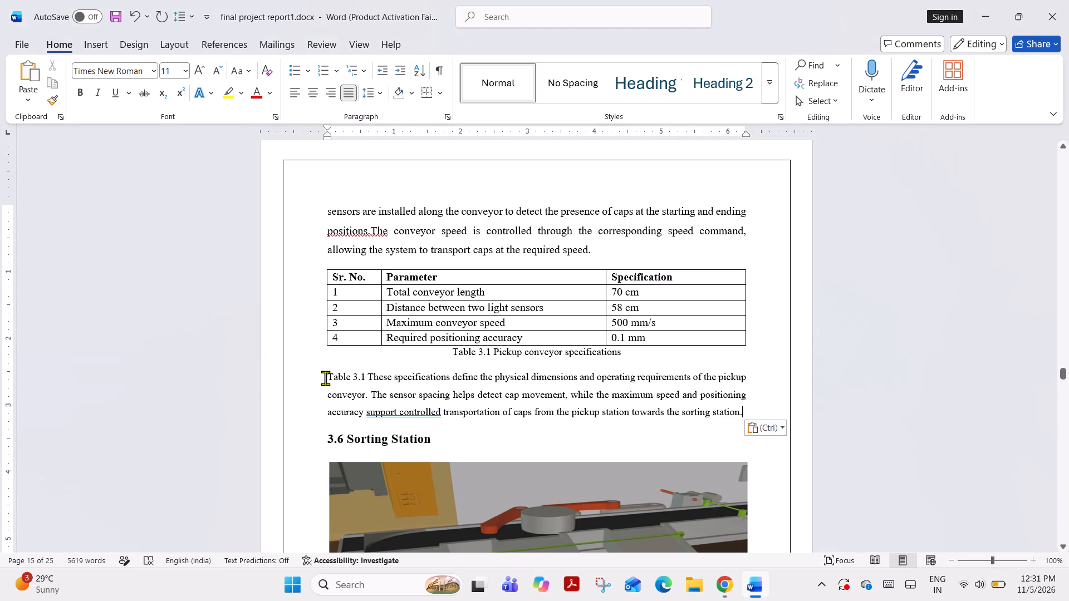
Replace the word "These" after "Table 3.1" in the explanation paragraph with "represents the".
drag(391, 377, 377, 380)
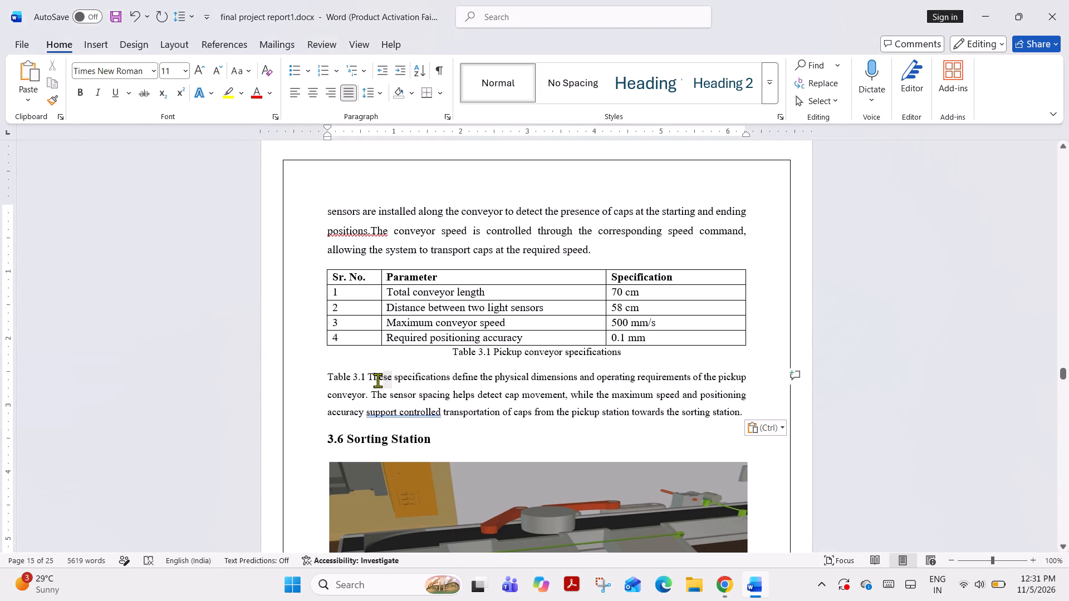
drag(377, 380, 367, 381)
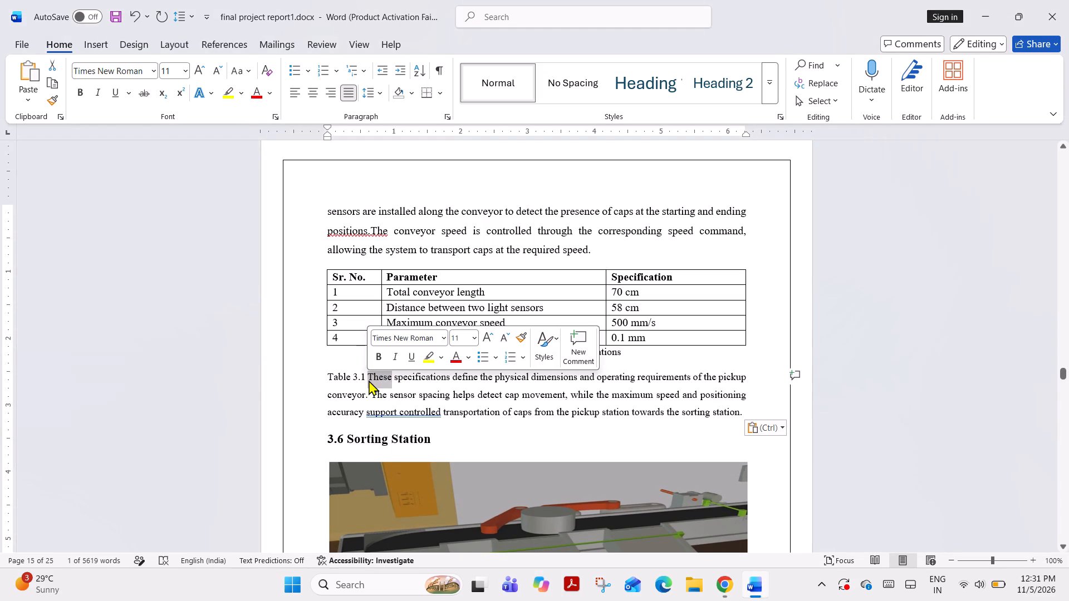
key(a)
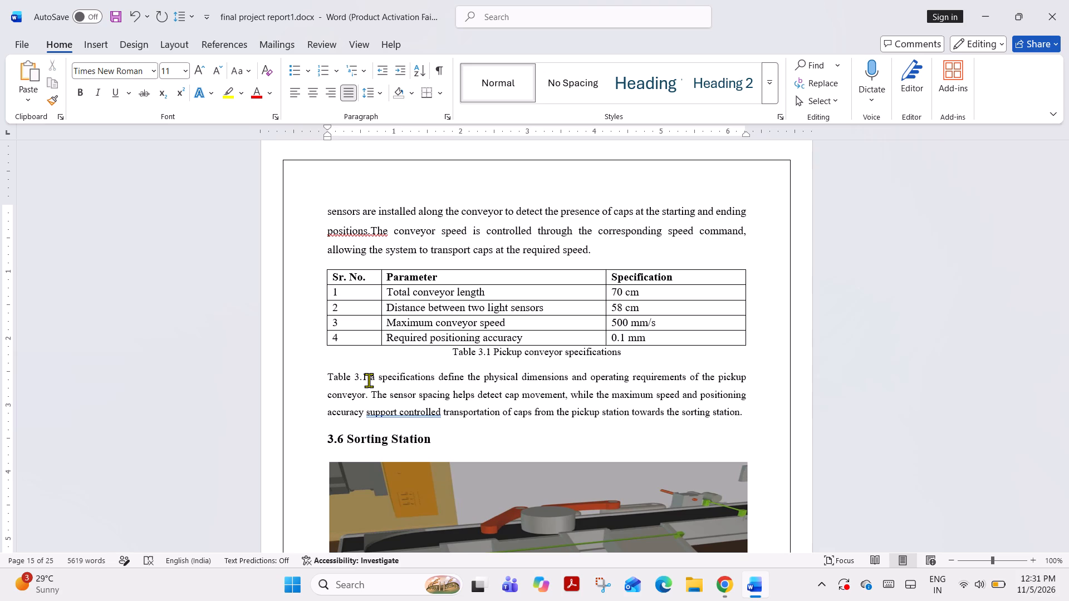
key(BackSpace)
text(repren)
key(BackSpace)
text(sw)
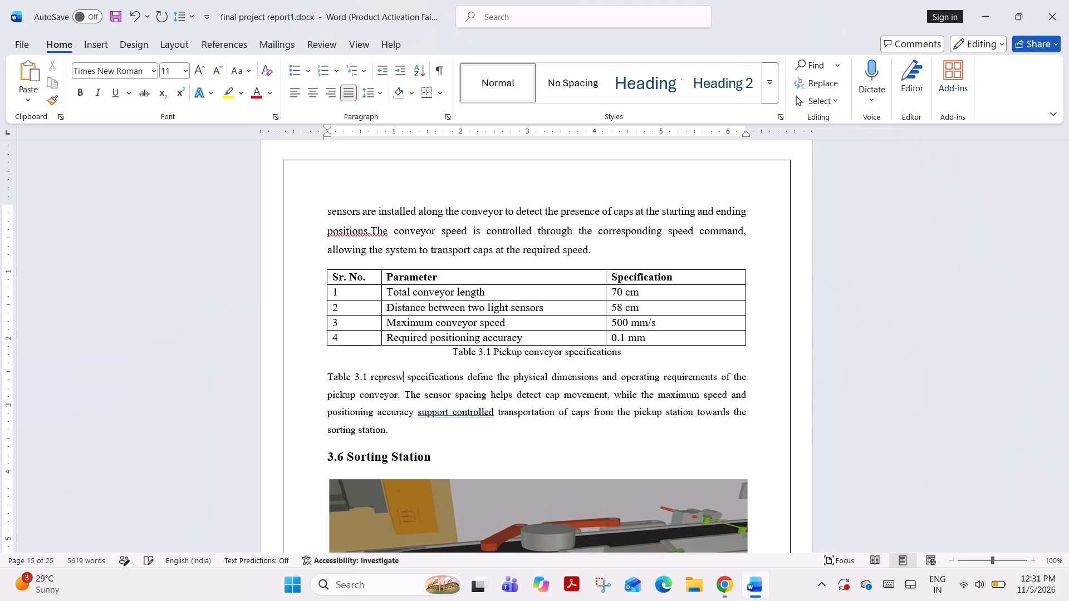
key(BackSpace)
text(ents)
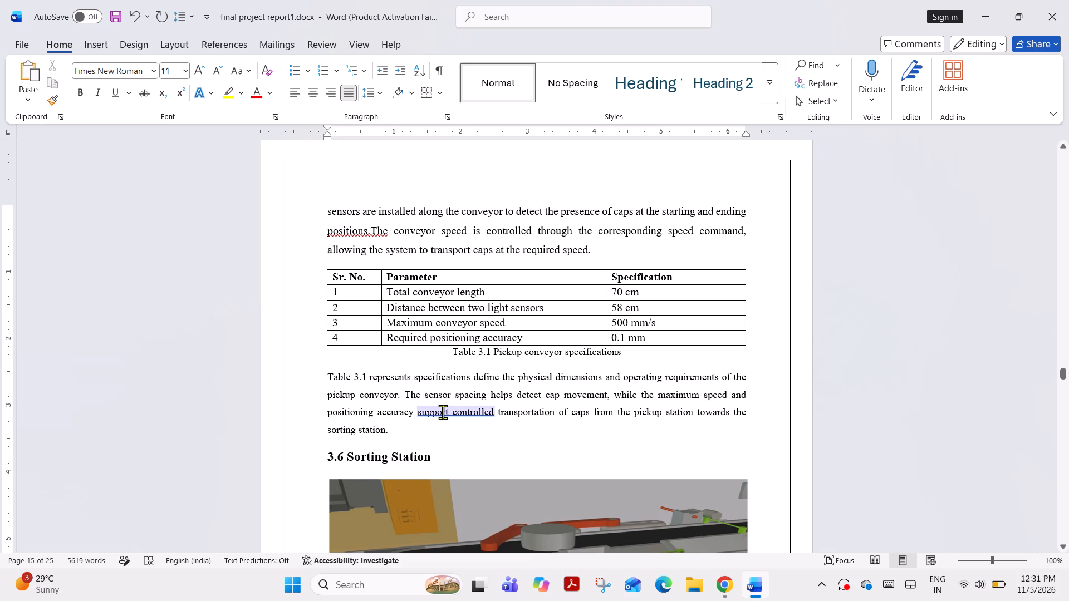
key(space)
text(the)
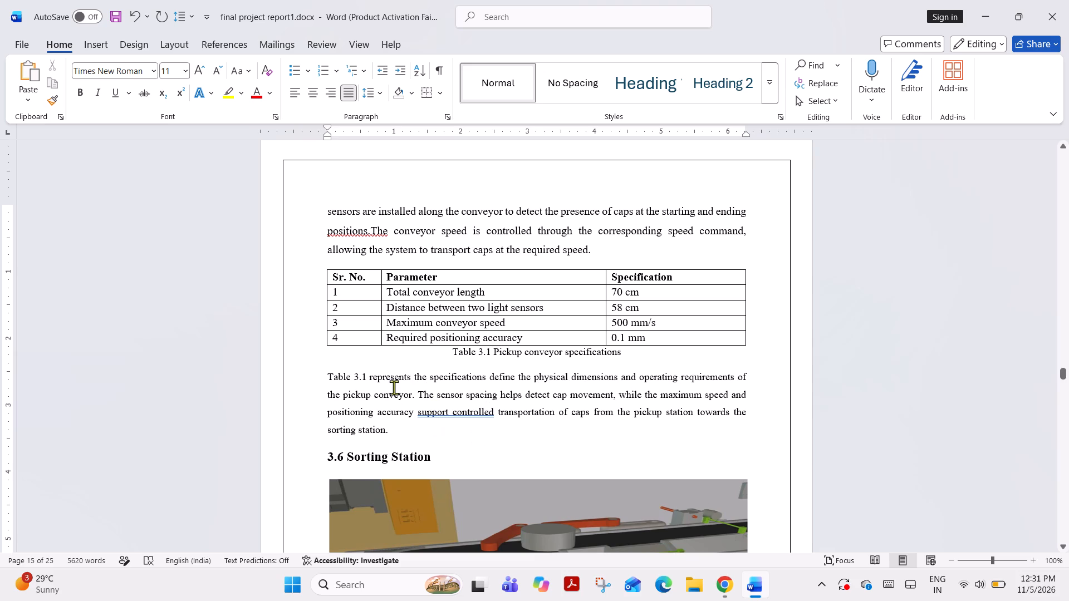
Set the font size of the explanation paragraph below the Table 3.1 caption to 12.
drag(325, 375, 408, 425)
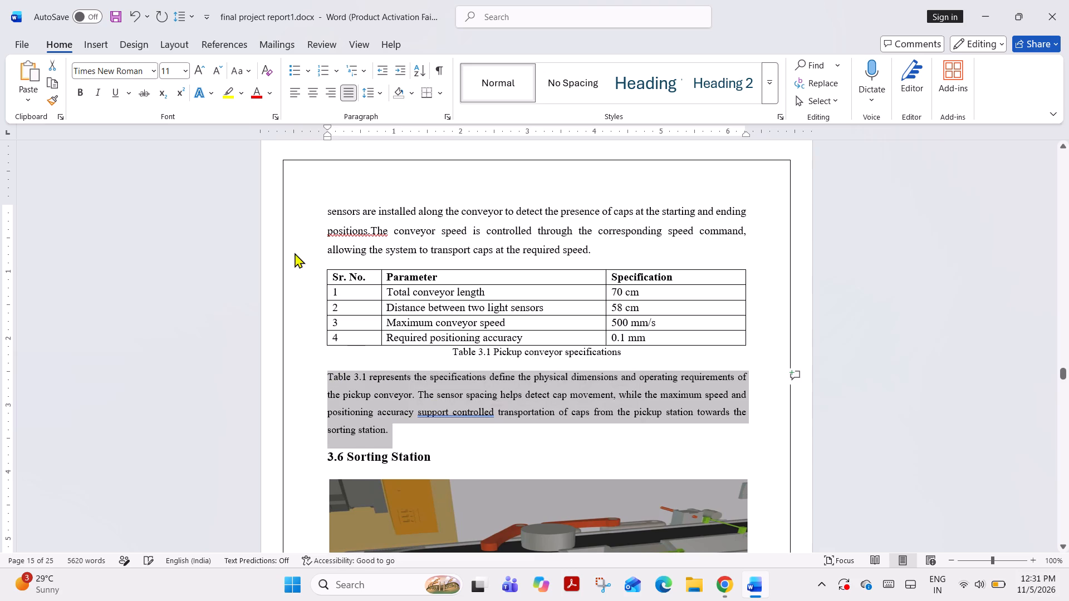
click(174, 72)
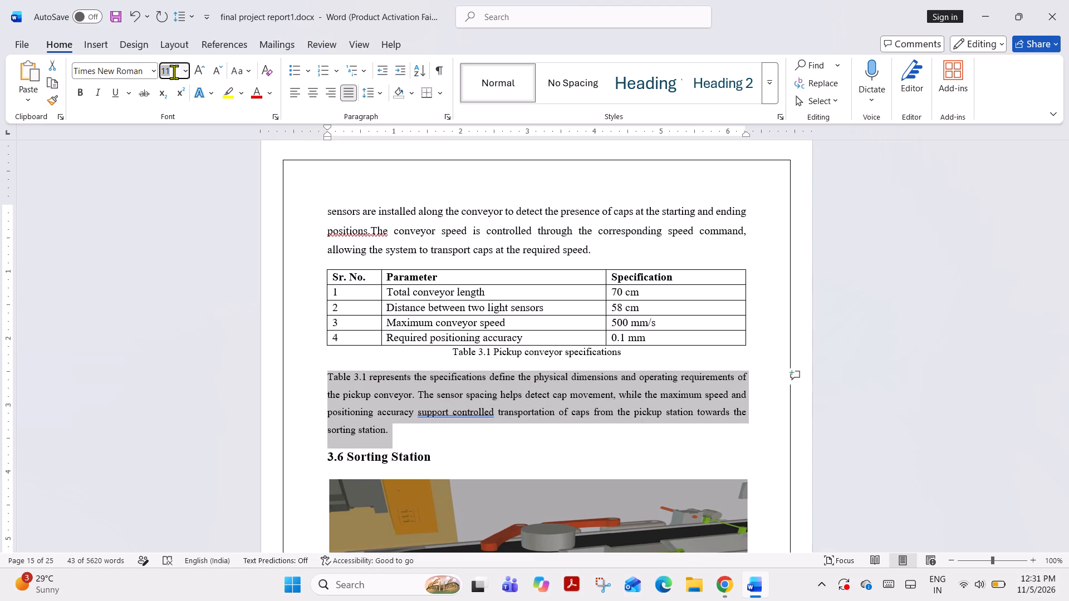
text(12)
key(Return)
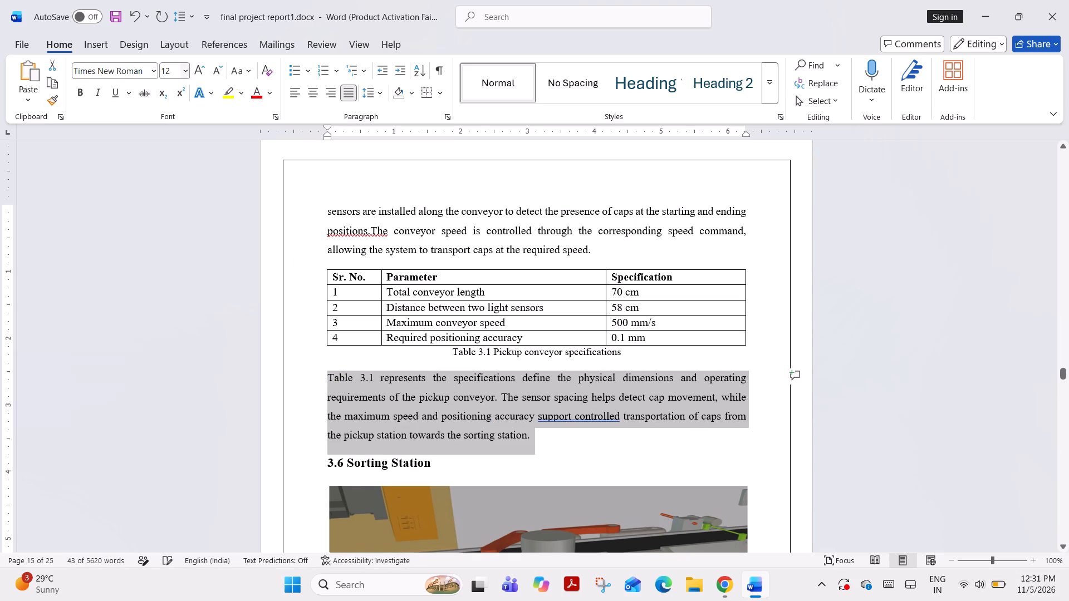
click(534, 393)
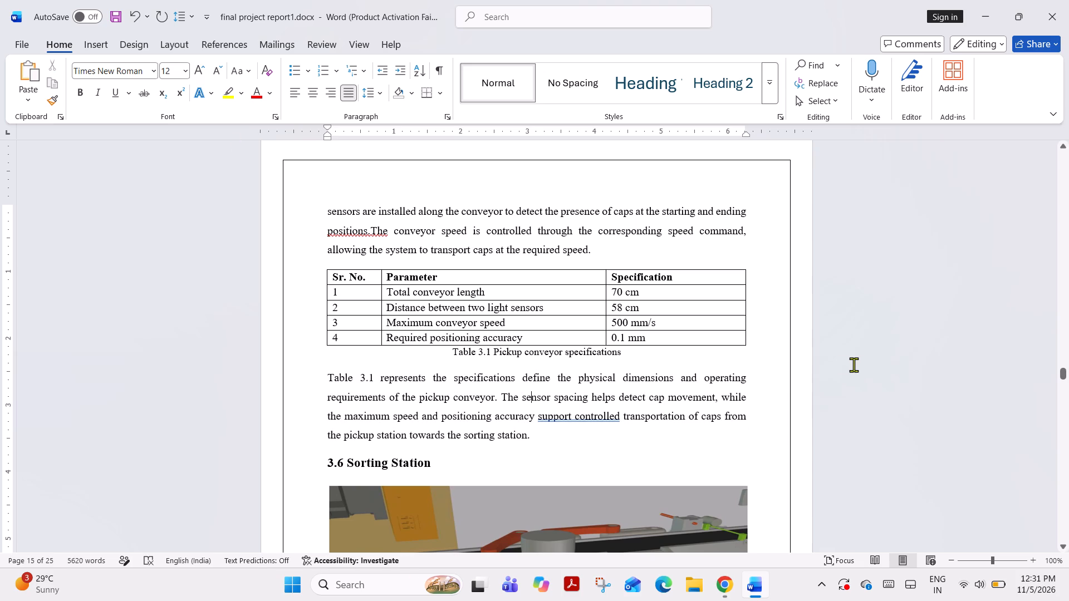
Apply the suggested correction "support-controlled" to the flagged words in the explanation paragraph.
click(582, 419)
click(588, 463)
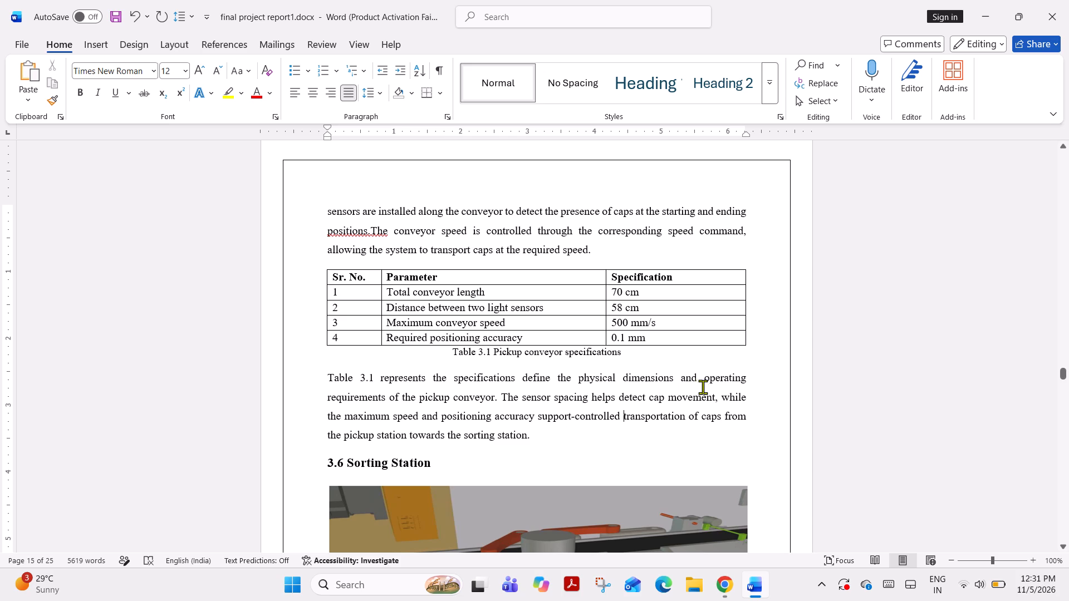
Insert "that" after "specifications" in the explanation's first sentence and change "define" to "defines".
scroll(807, 397, down, 1)
scroll(864, 366, down, 7)
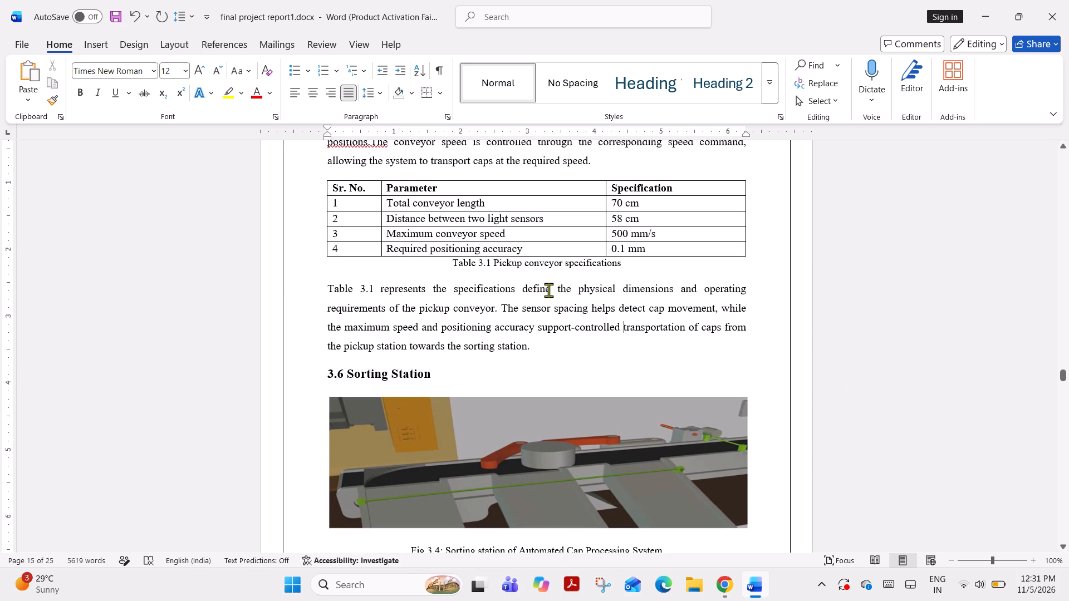
click(519, 287)
text(that)
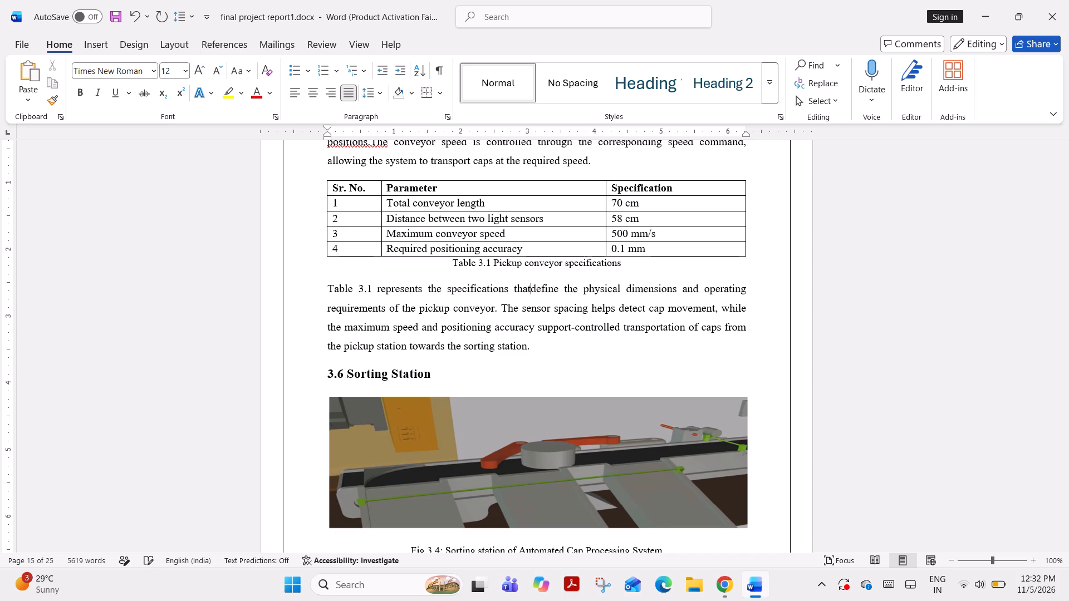
key(space)
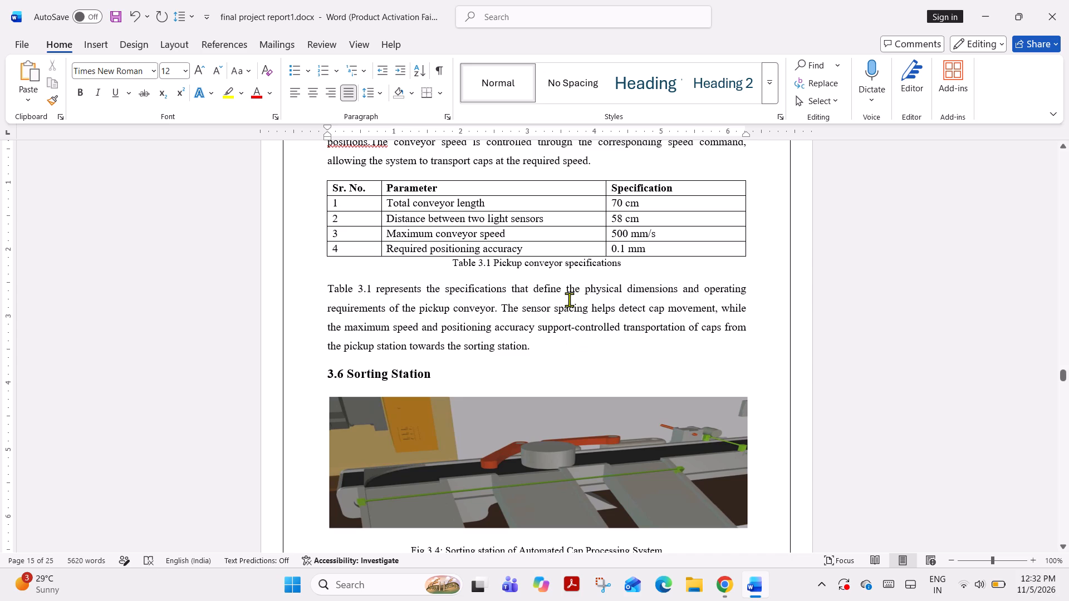
click(561, 294)
key(s)
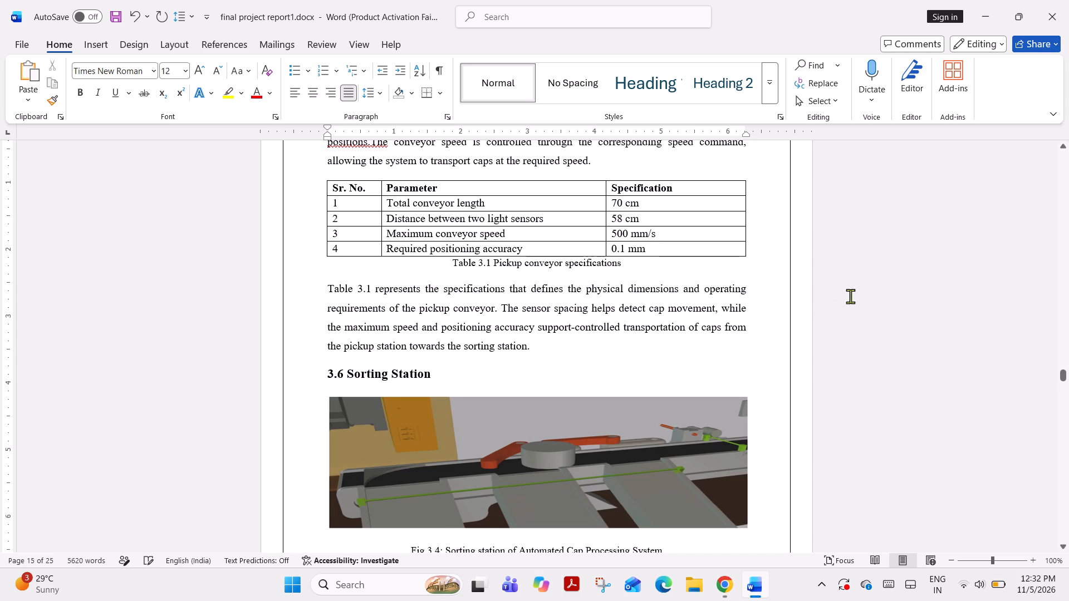
Review the 3.6 Sorting Station section, from the Table 3.1 explanation down to the sorting categories list.
scroll(663, 371, down, 17)
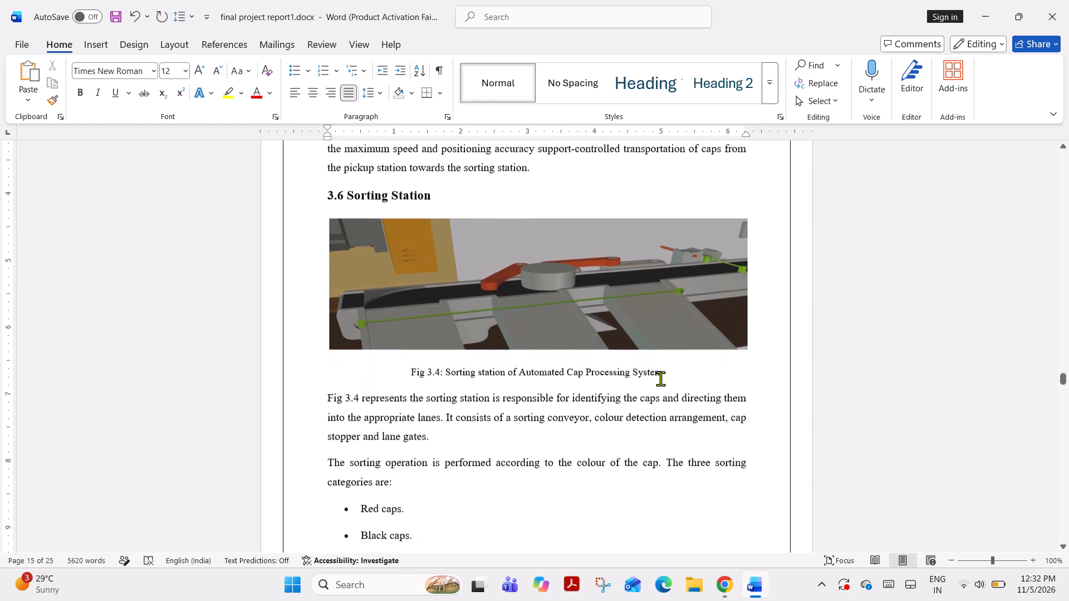
scroll(660, 378, down, 1)
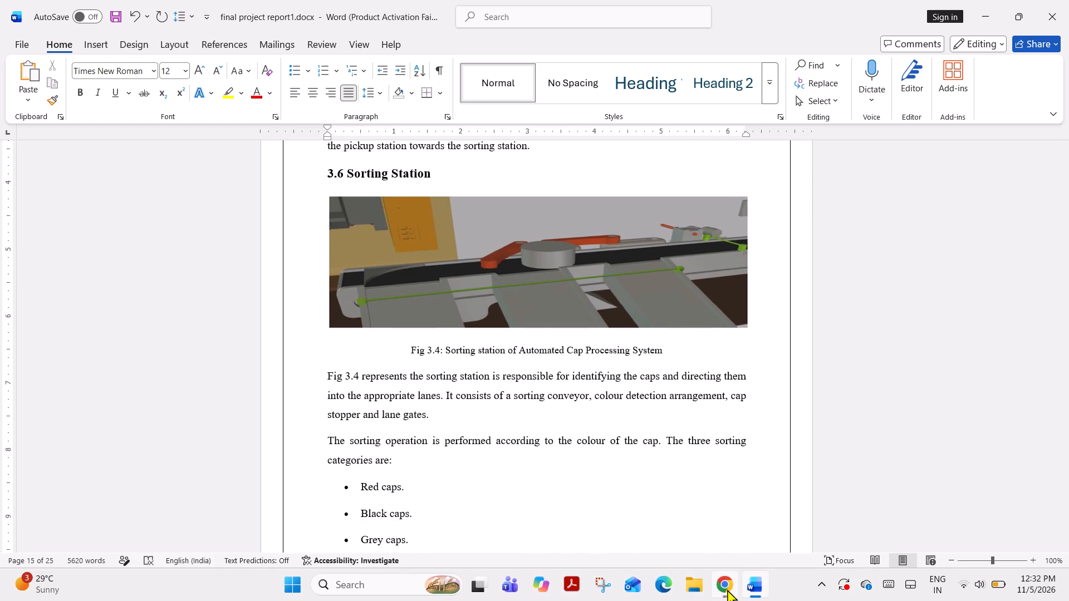
click(727, 589)
click(561, 407)
click(602, 379)
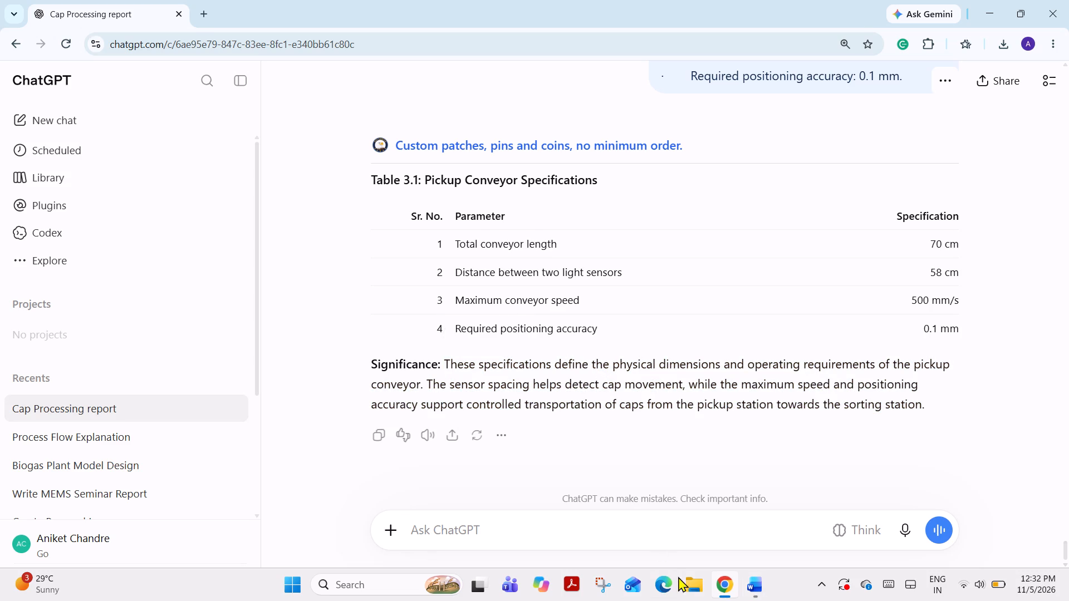
click(748, 578)
scroll(506, 329, up, 11)
scroll(503, 332, down, 5)
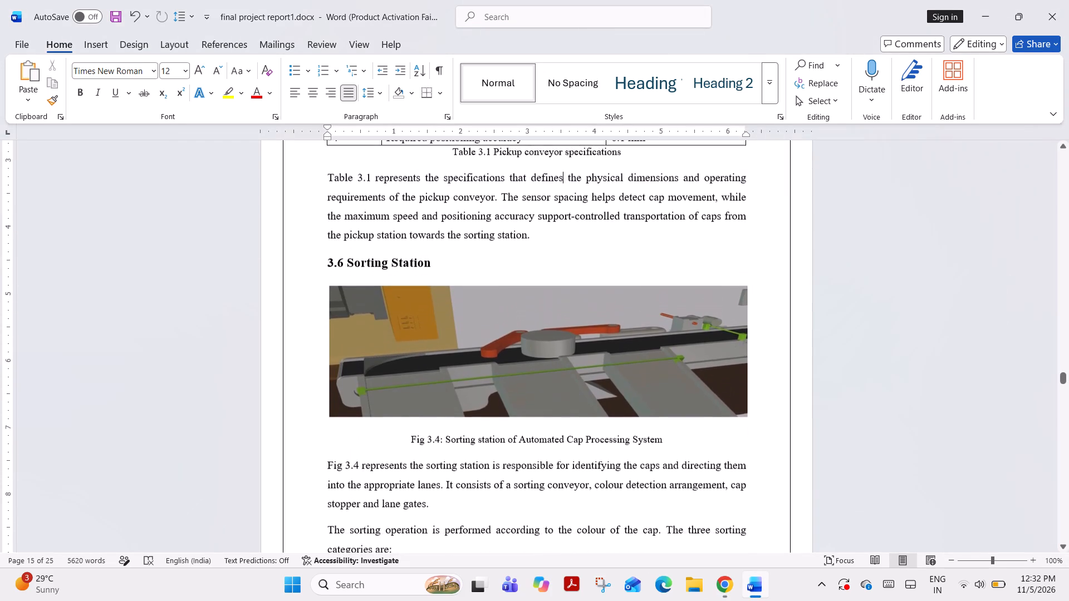
scroll(516, 336, down, 10)
scroll(525, 341, up, 2)
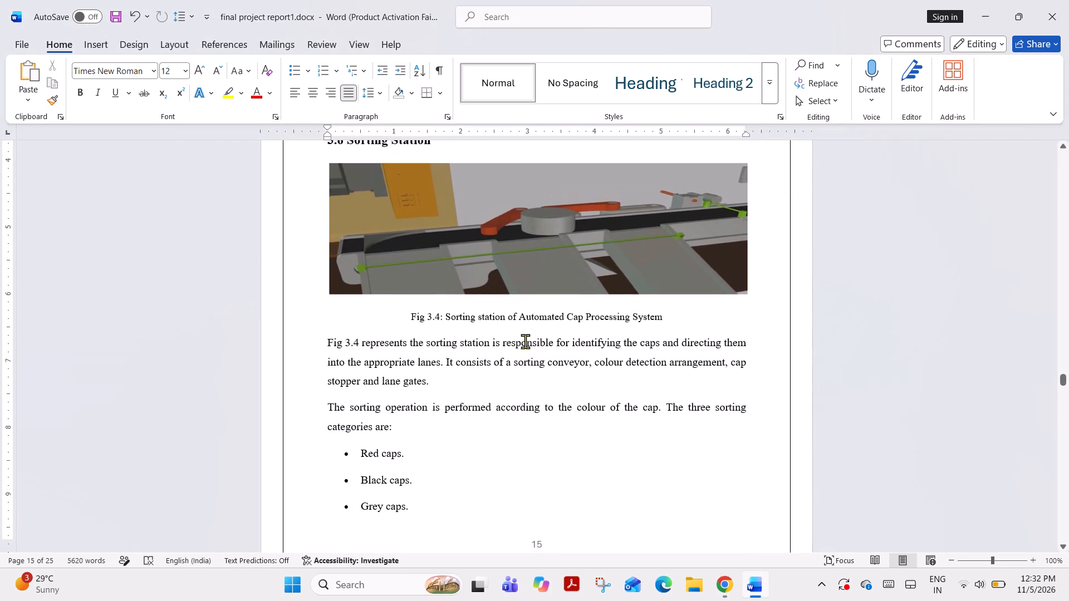
scroll(526, 342, down, 6)
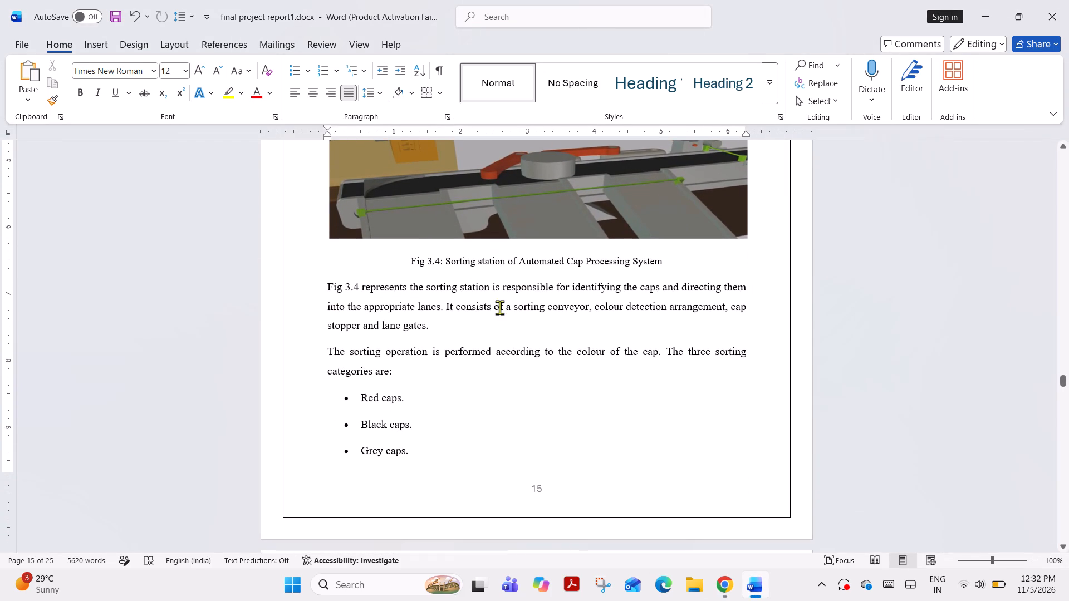
click(369, 299)
scroll(405, 345, up, 4)
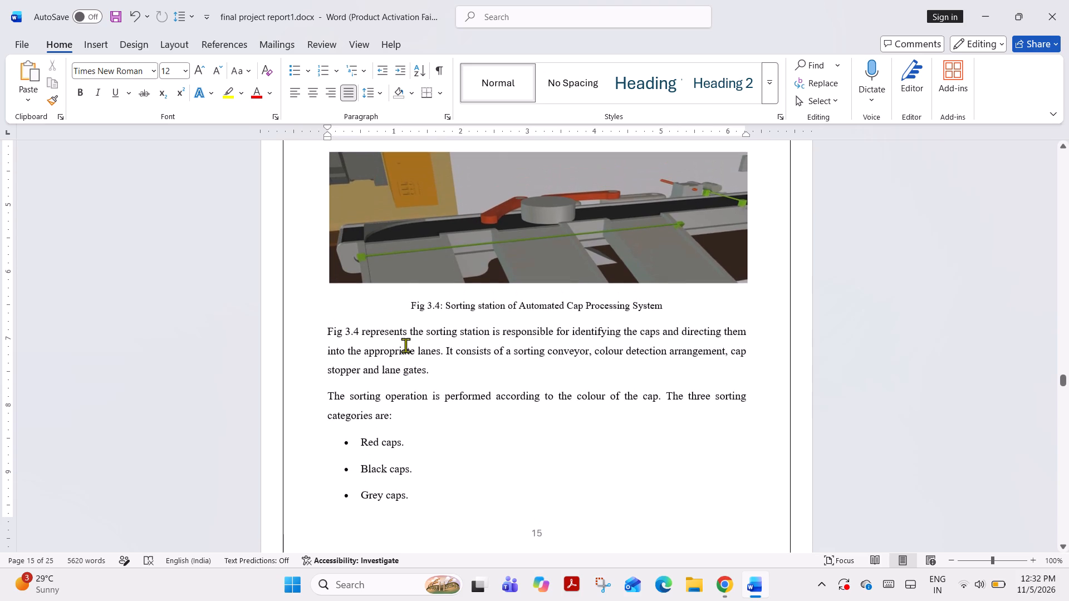
scroll(411, 345, up, 6)
scroll(415, 346, down, 11)
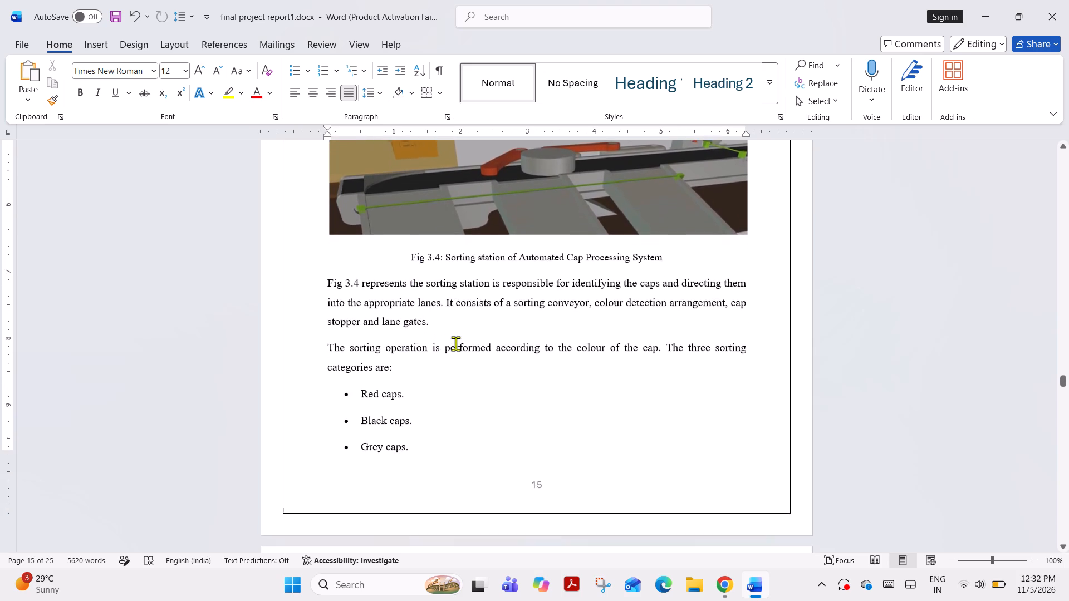
scroll(455, 343, down, 4)
drag(325, 295, 374, 347)
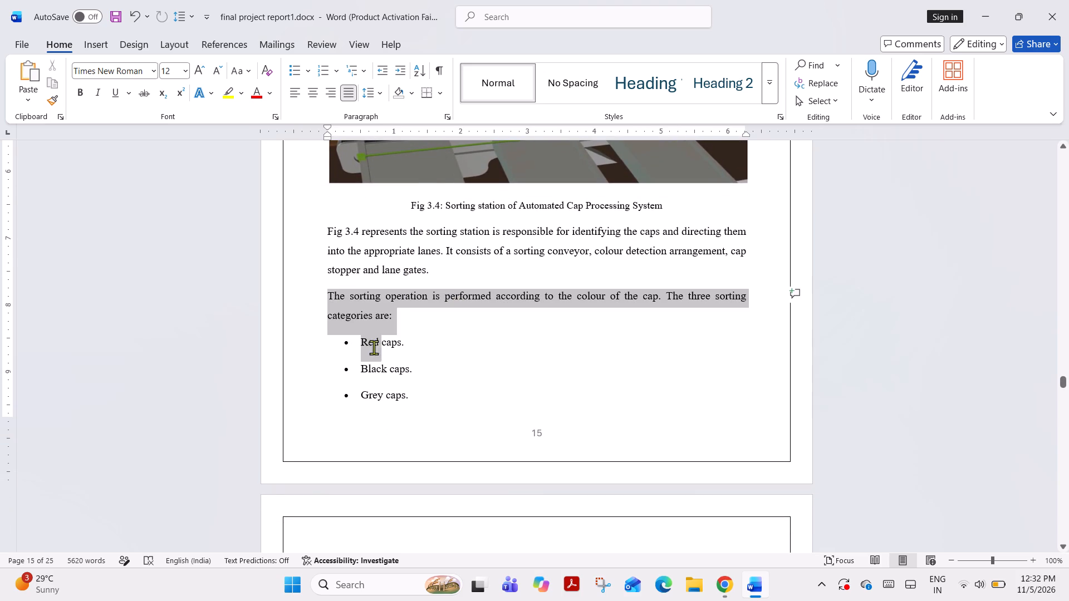
drag(374, 347, 402, 405)
scroll(424, 358, down, 11)
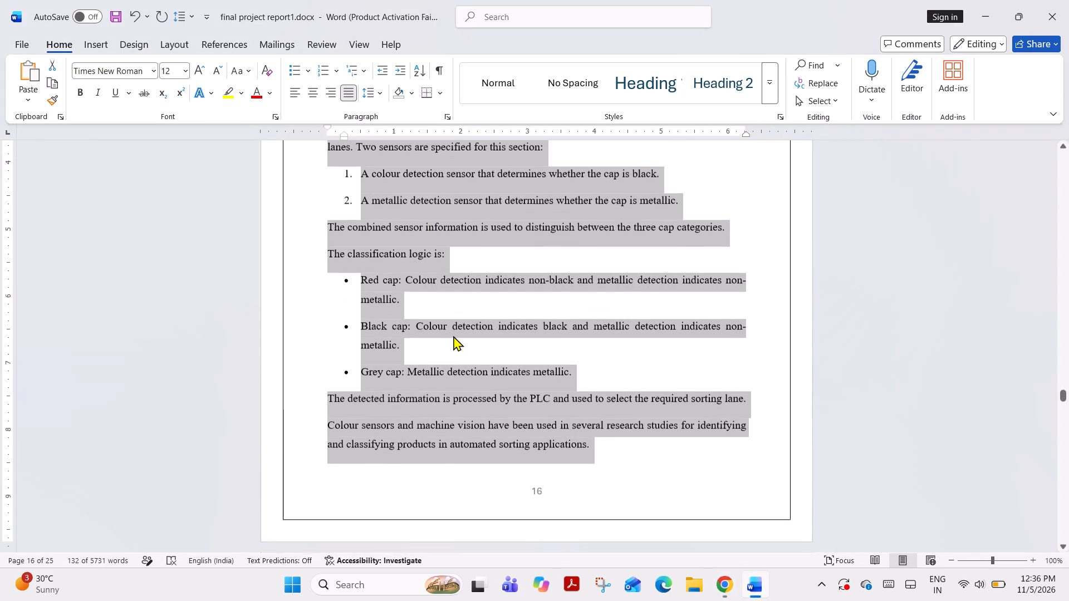
scroll(453, 336, up, 6)
click(412, 286)
drag(327, 249, 332, 254)
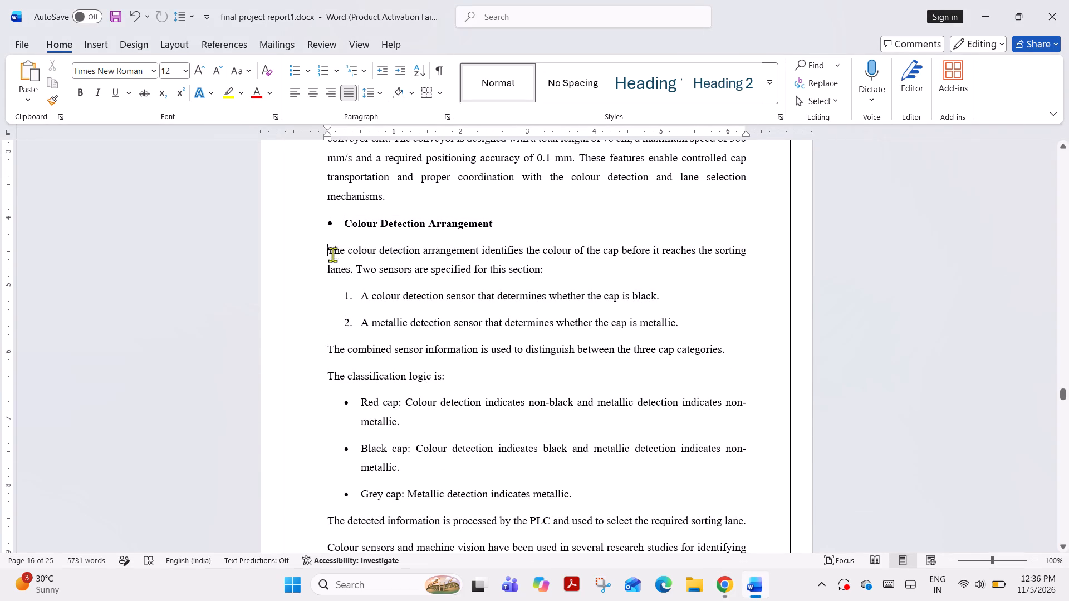
drag(332, 254, 589, 497)
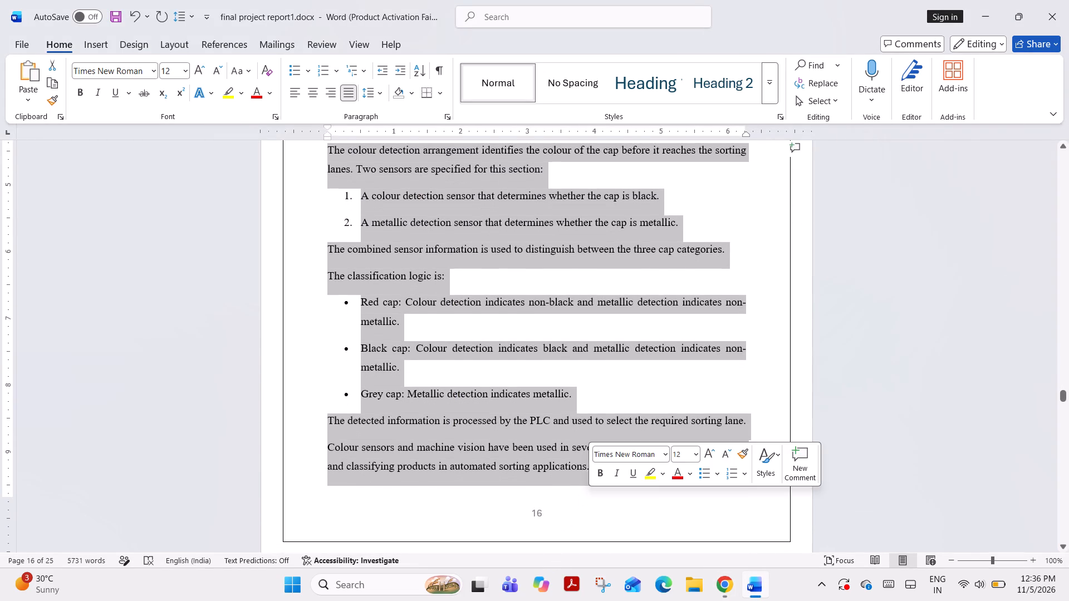
key(BackSpace)
Remove the number 3.6.3 from the Cap Stopper heading and turn it into a bullet point.
scroll(548, 461, up, 2)
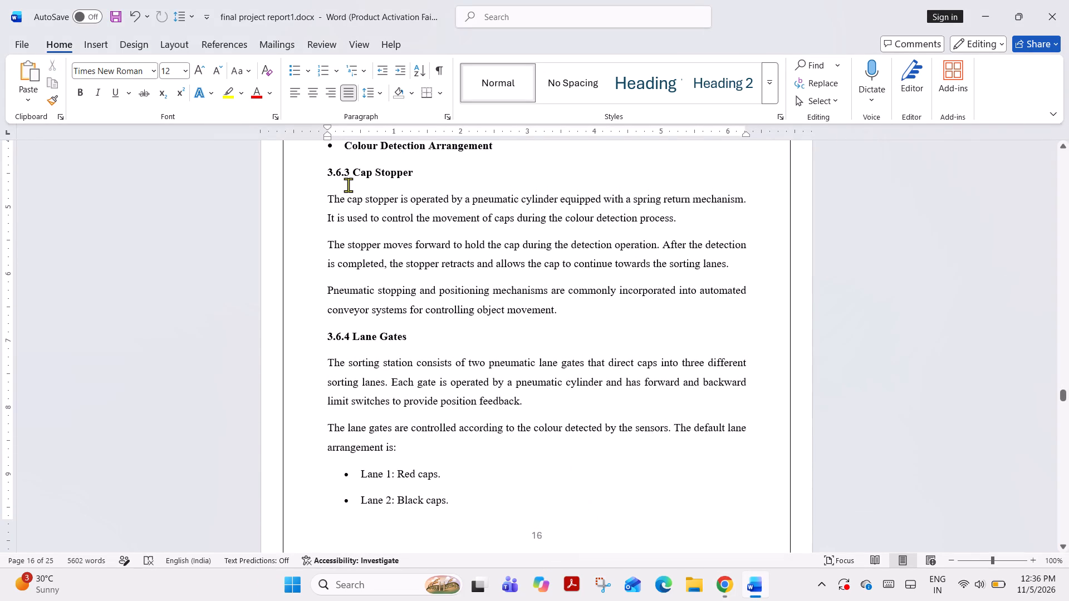
click(352, 177)
key(BackSpace)
key(BackSpace)
key(BackSpace)
key(BackSpace)
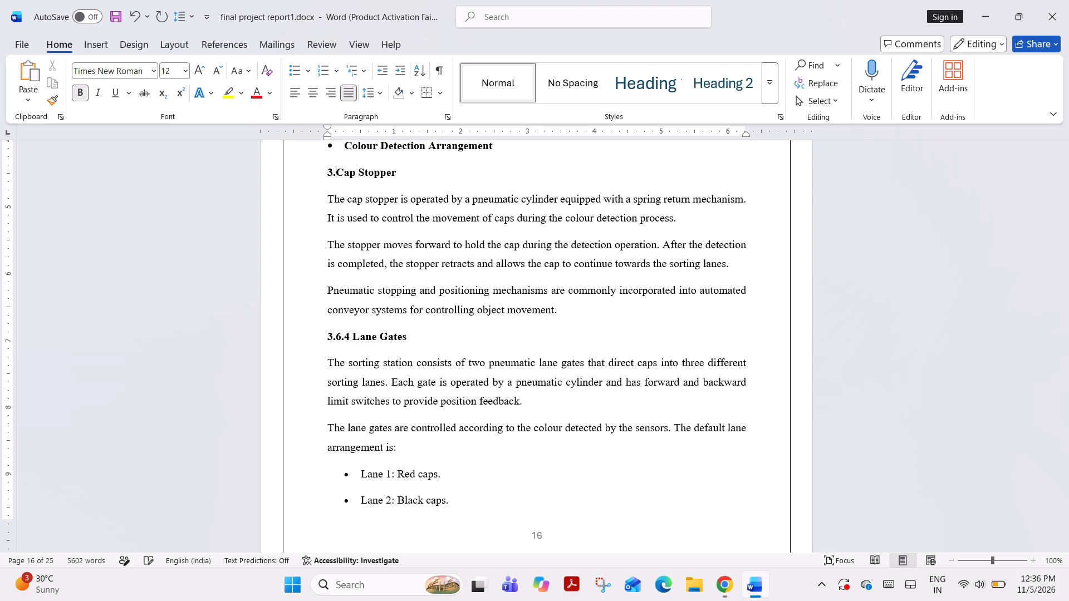
key(BackSpace)
key(BackSpace)
click(291, 70)
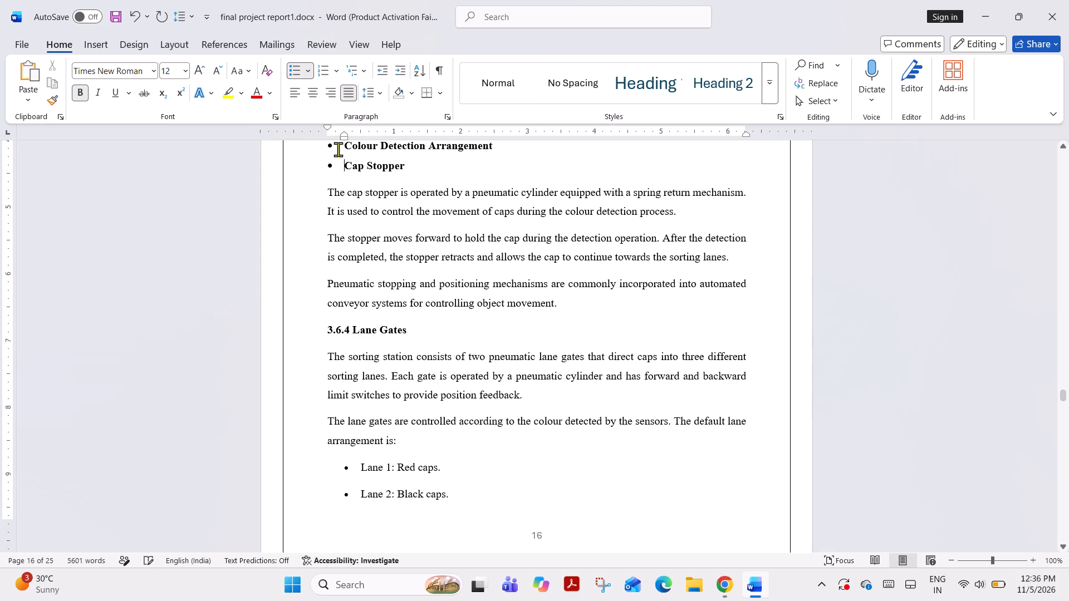
Paste the ChatGPT paragraph beneath the Colour Detection Arrangement heading and remove its bullet.
scroll(434, 194, up, 8)
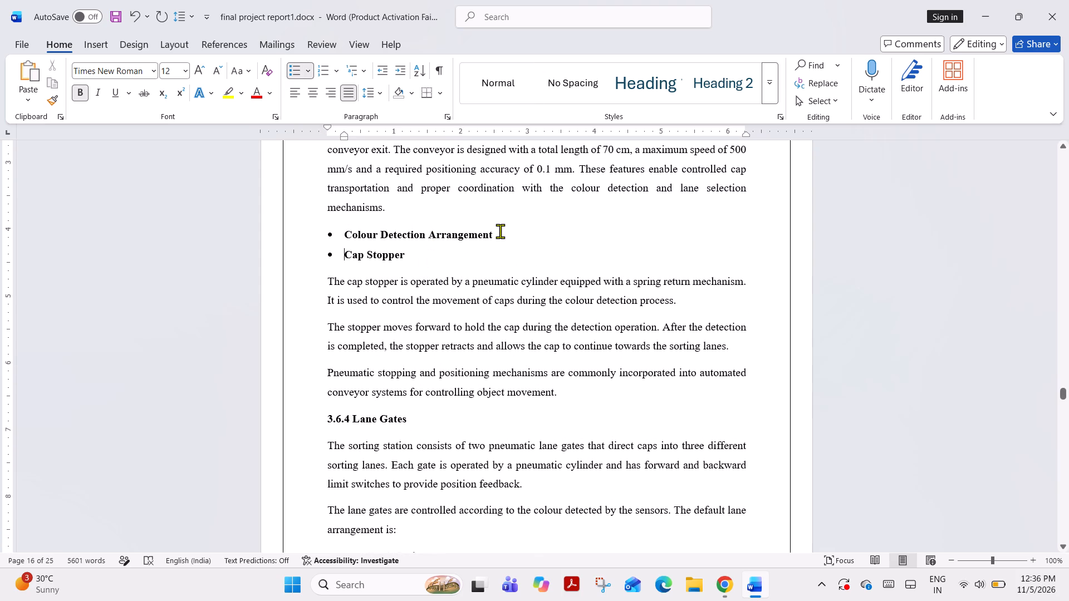
click(500, 231)
key(Return)
key(BackSpace)
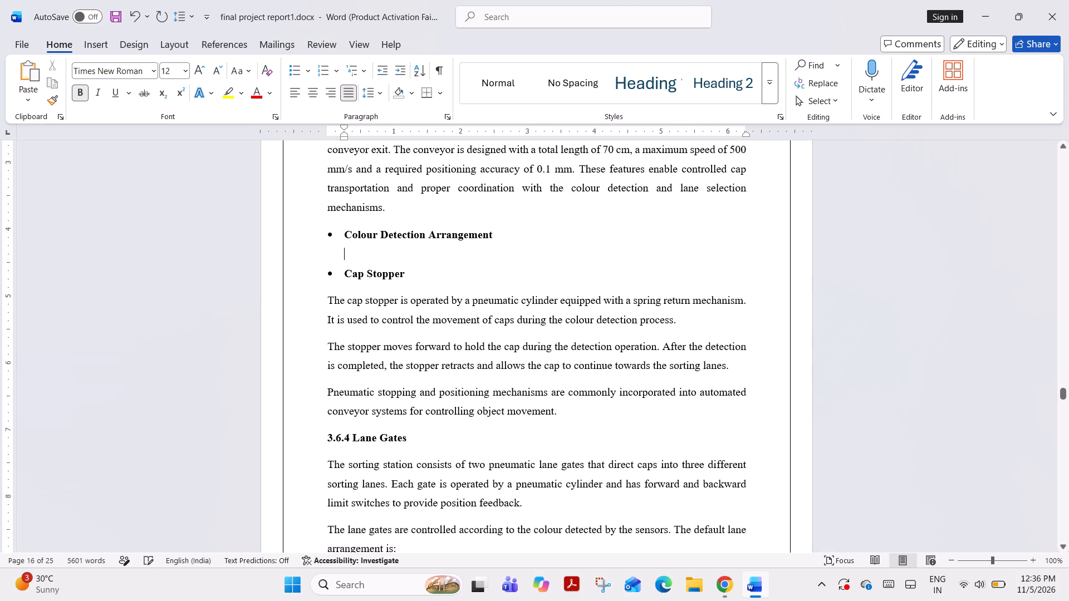
key(ctrl+v)
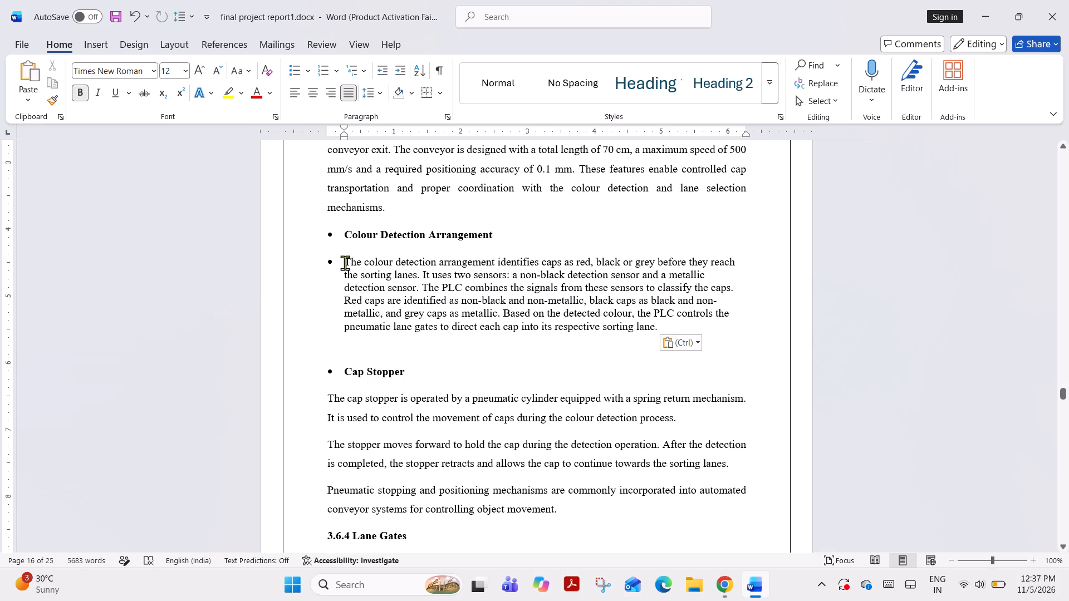
click(345, 263)
key(BackSpace)
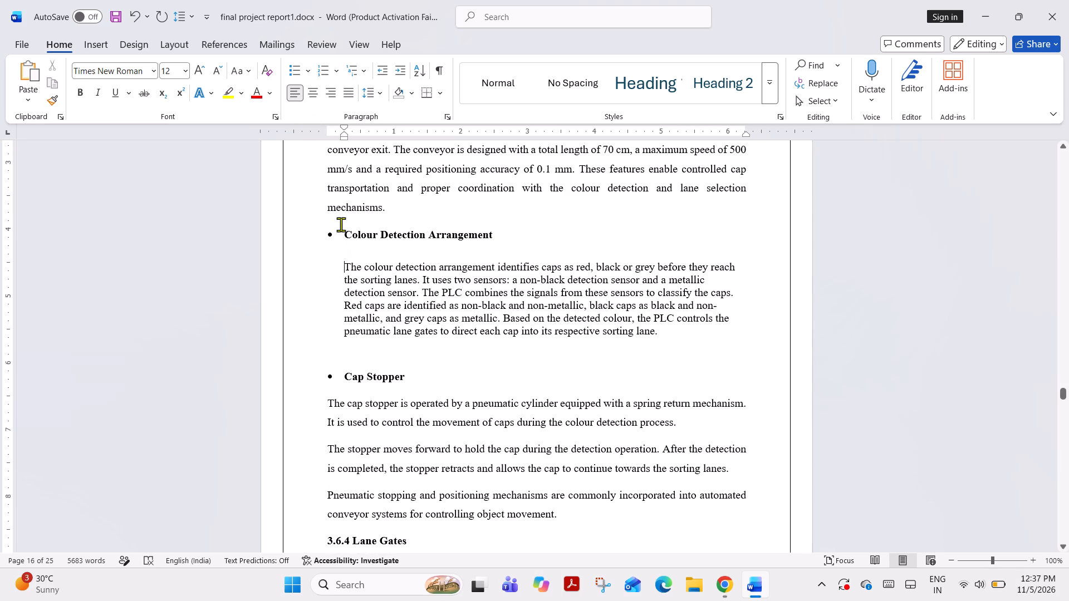
Remove the pasted Colour Detection Arrangement paragraph's indent, justify it and set its line spacing to 1.5.
click(381, 72)
drag(330, 265, 520, 331)
click(356, 96)
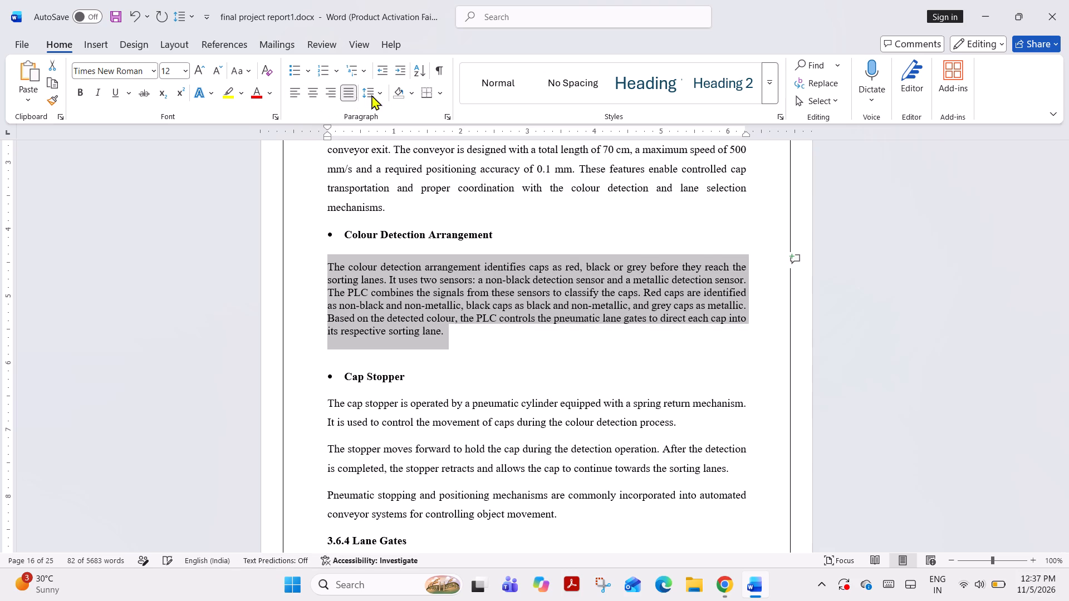
click(380, 94)
click(389, 151)
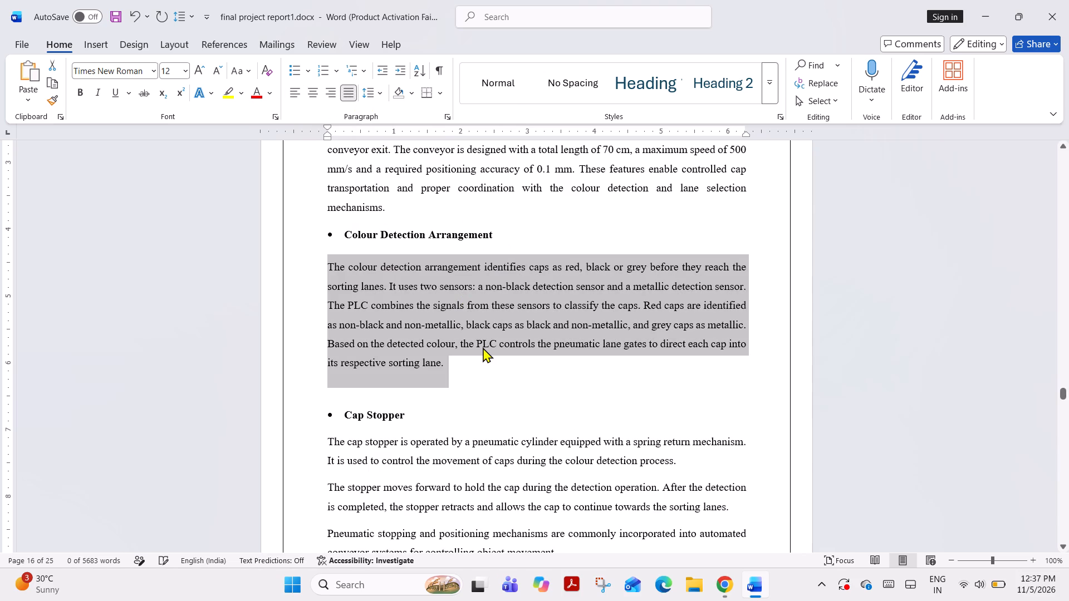
click(483, 347)
Close the extra gap between the Colour Detection Arrangement heading and its paragraph, keeping the paragraph unbulleted and unindented.
scroll(495, 368, up, 2)
scroll(495, 370, down, 4)
scroll(448, 322, up, 2)
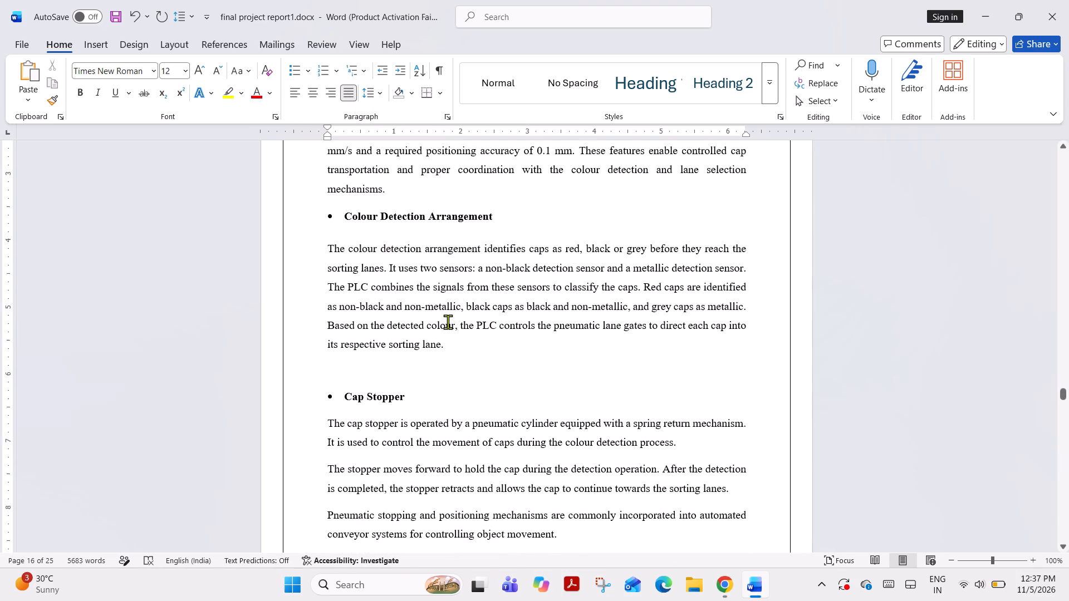
scroll(448, 322, up, 3)
click(328, 298)
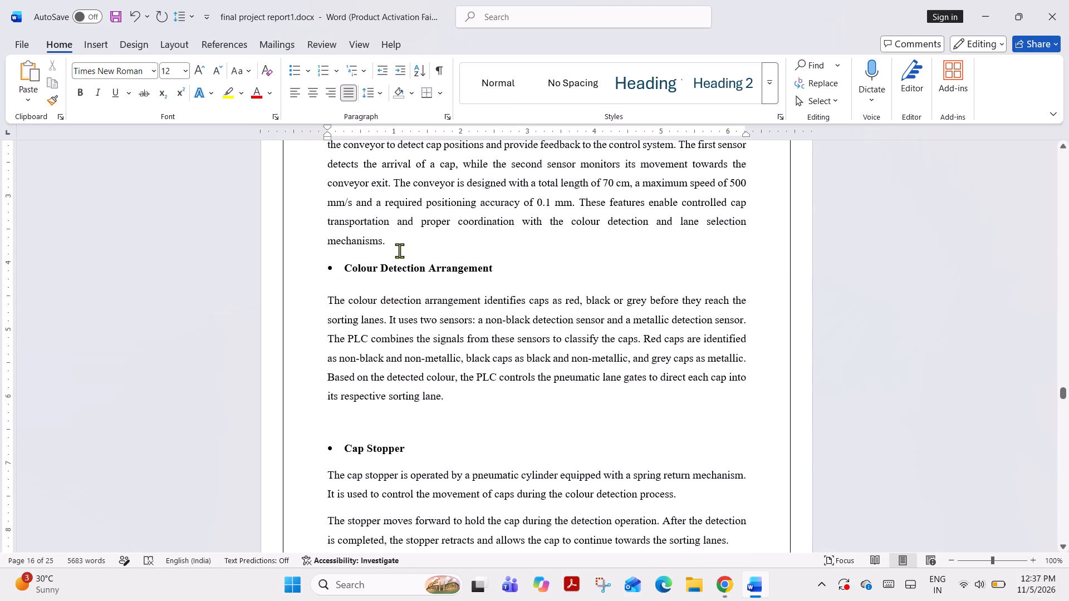
key(BackSpace)
key(Return)
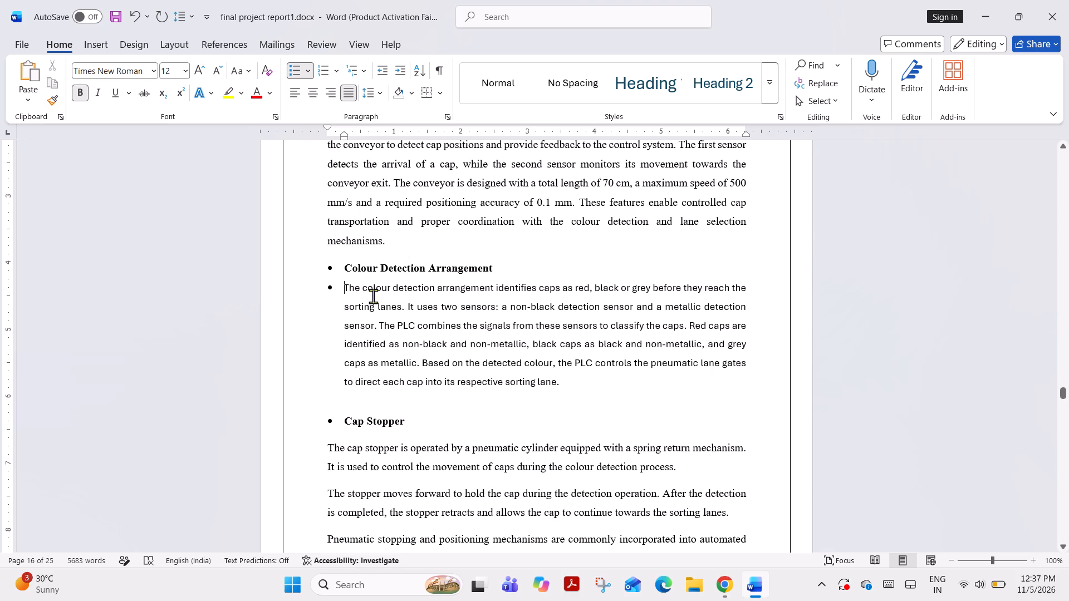
key(BackSpace)
key(BackSpace)
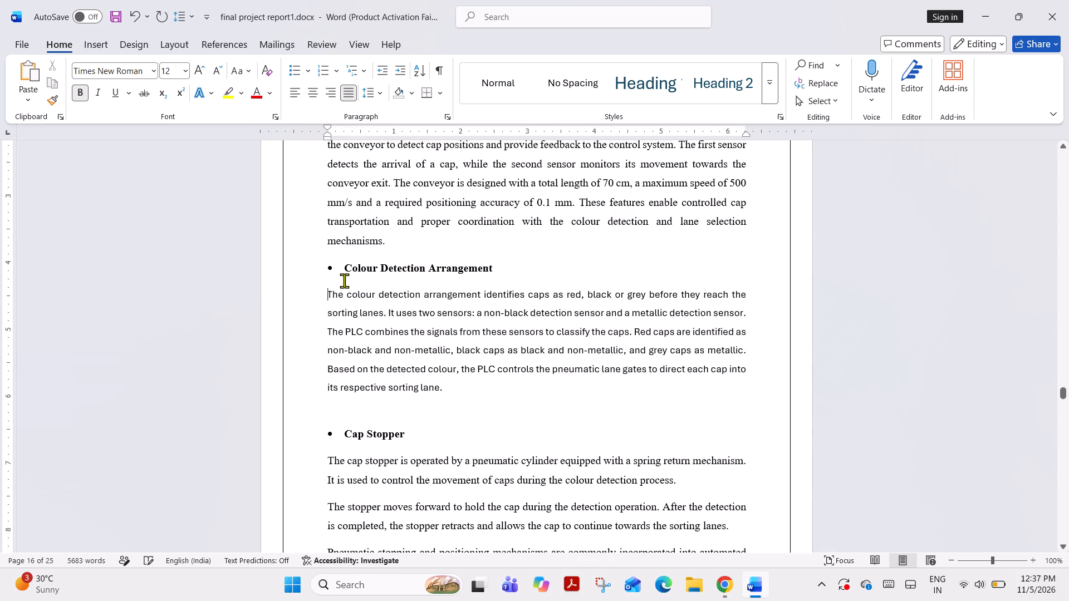
Set the Colour Detection Arrangement paragraph's font to Times New Roman, size 12.
drag(326, 289, 438, 400)
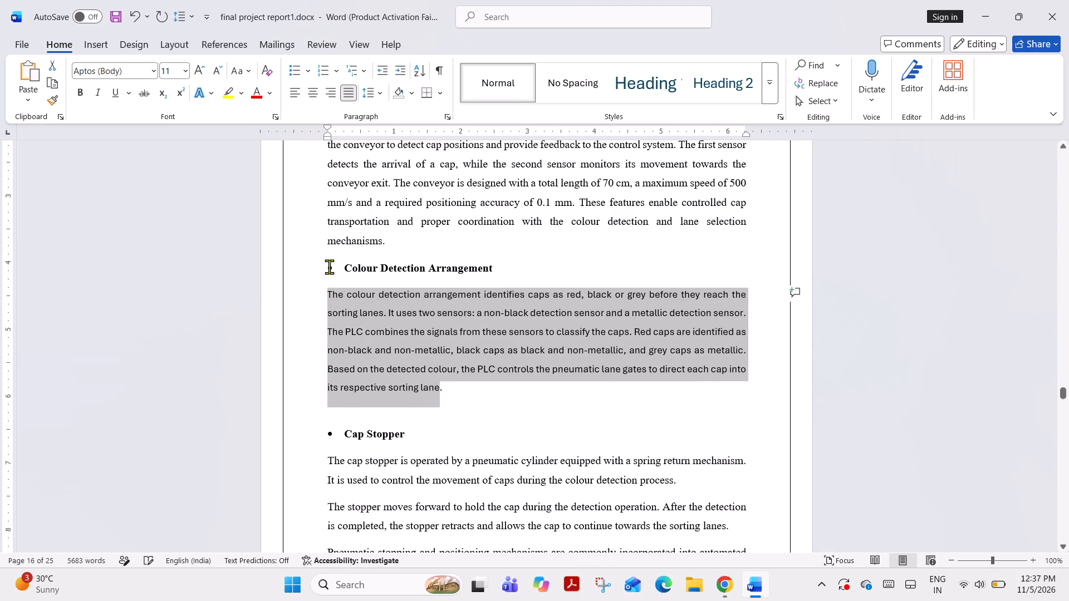
click(124, 67)
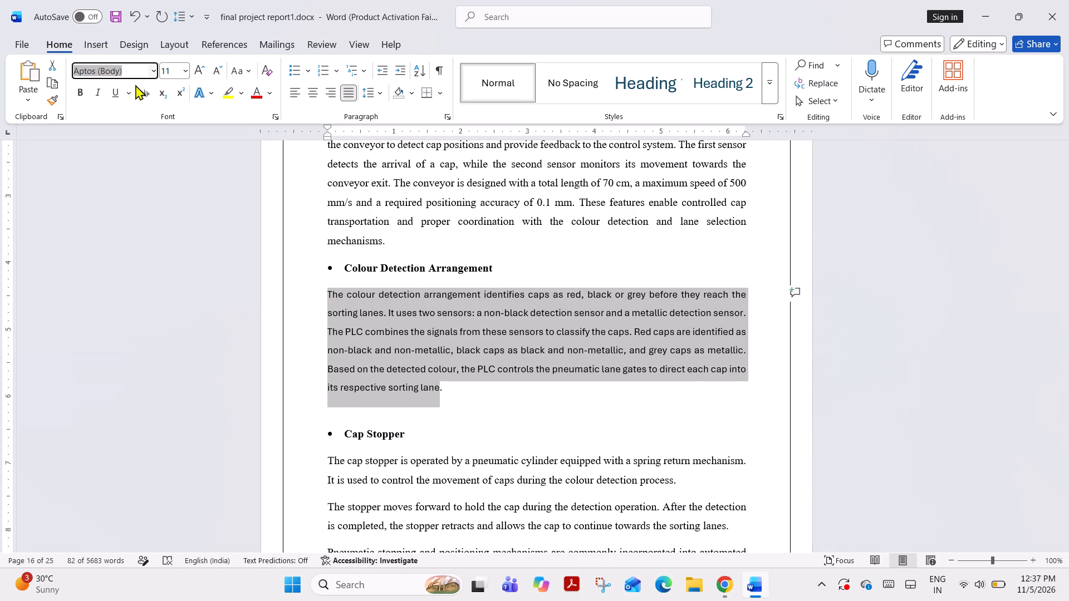
key(t)
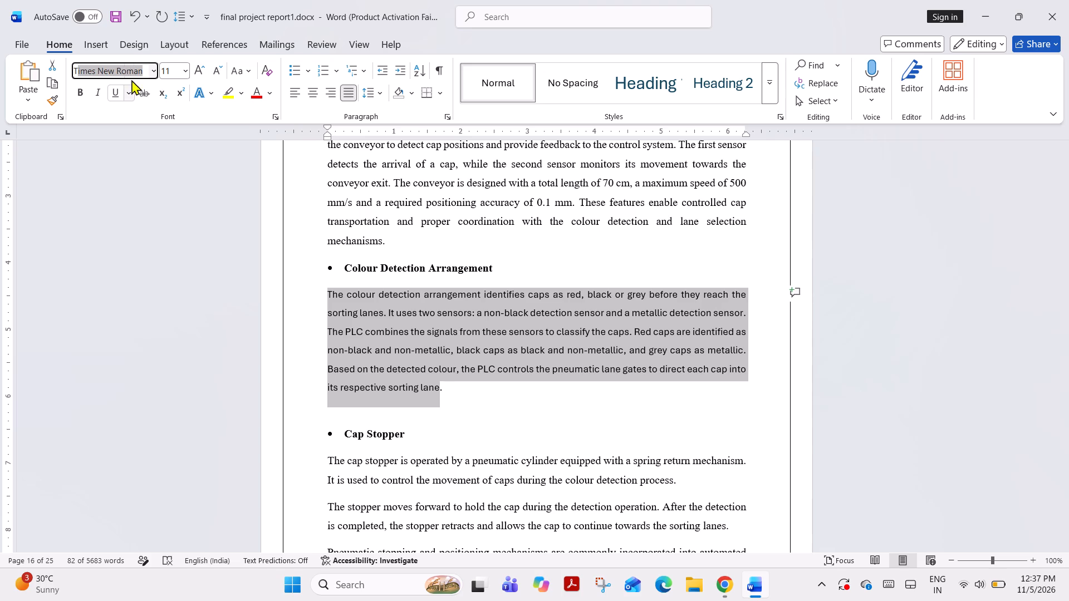
key(Return)
click(173, 72)
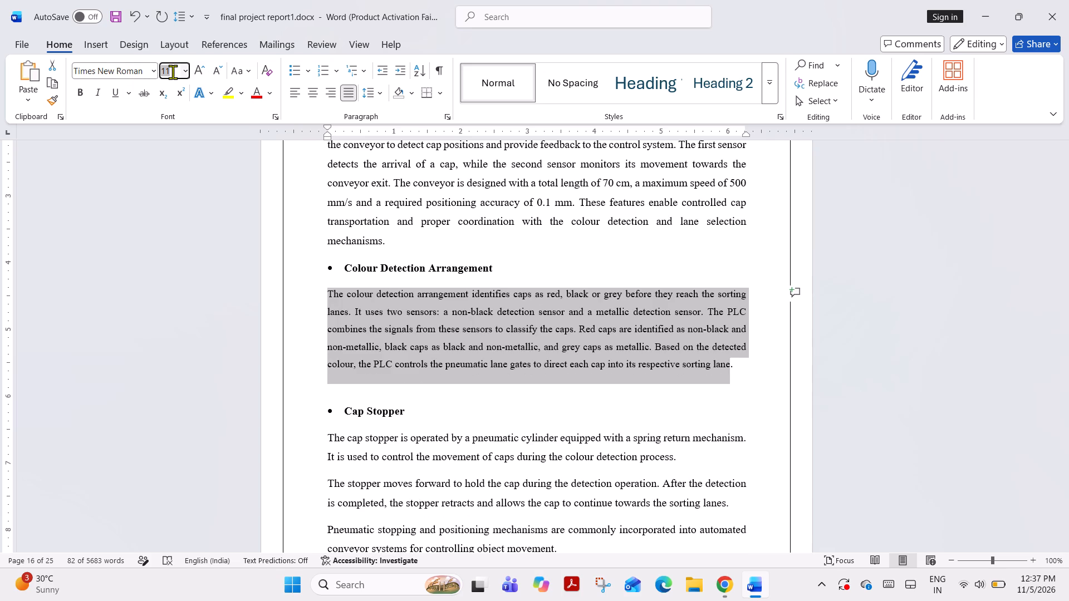
text(12)
key(Return)
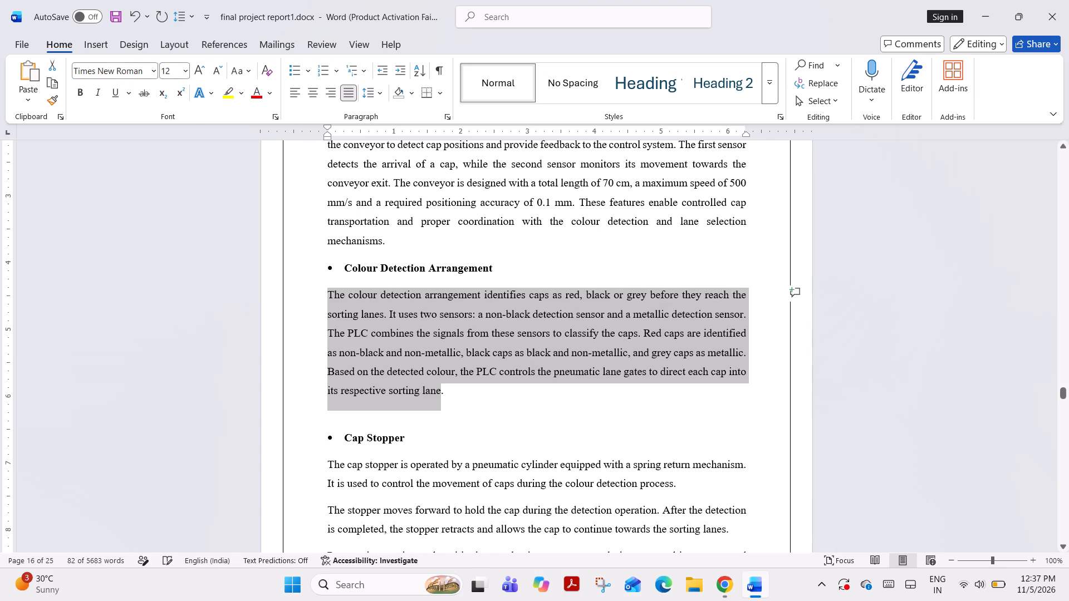
Remove the space after the Colour Detection Arrangement heading so its paragraph sits directly beneath it.
click(361, 299)
click(327, 294)
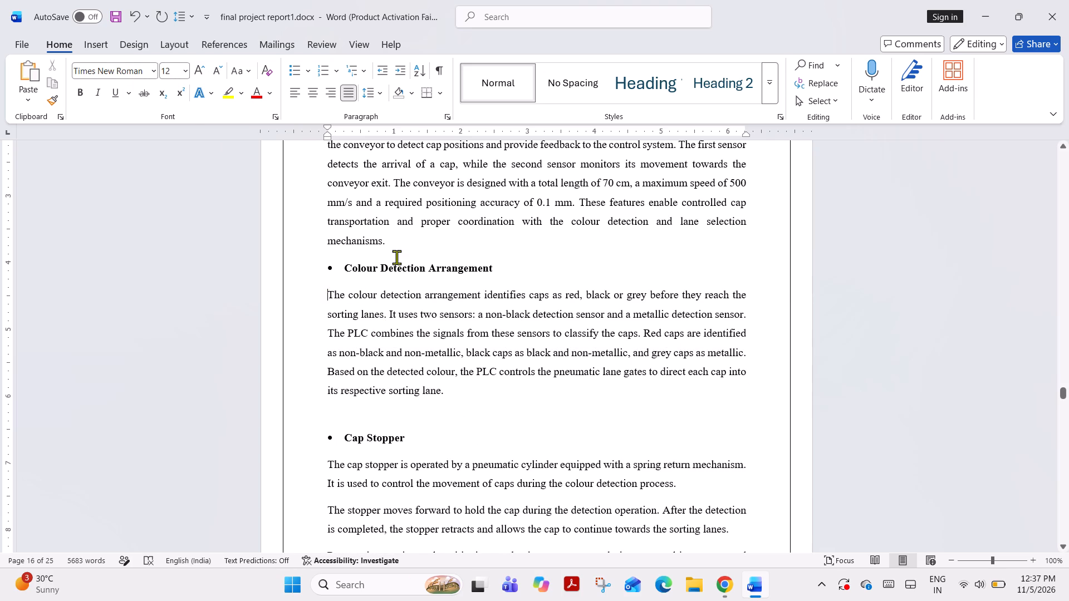
click(371, 97)
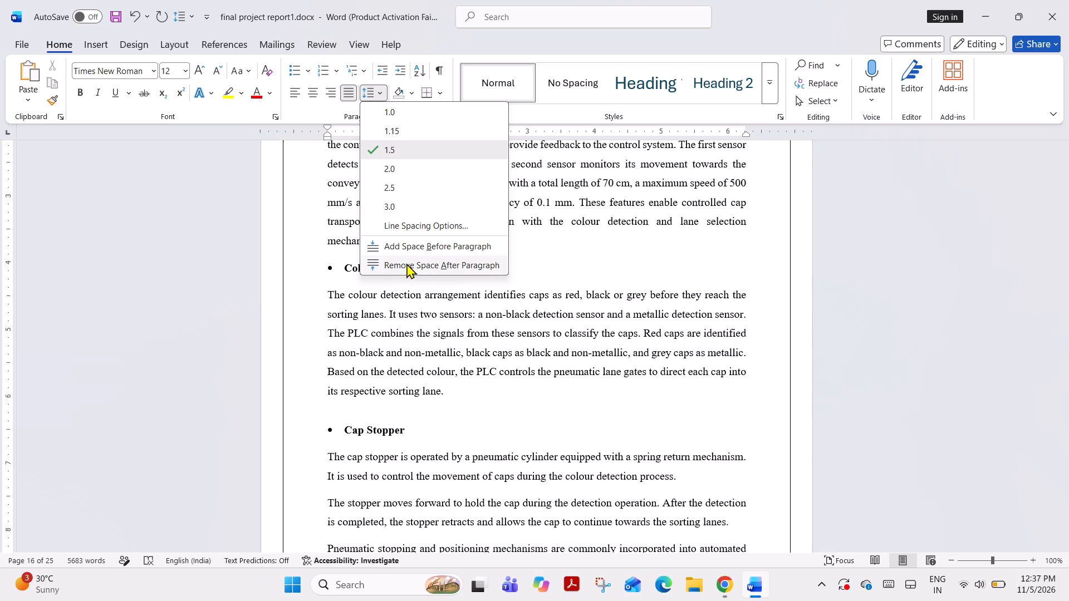
click(512, 322)
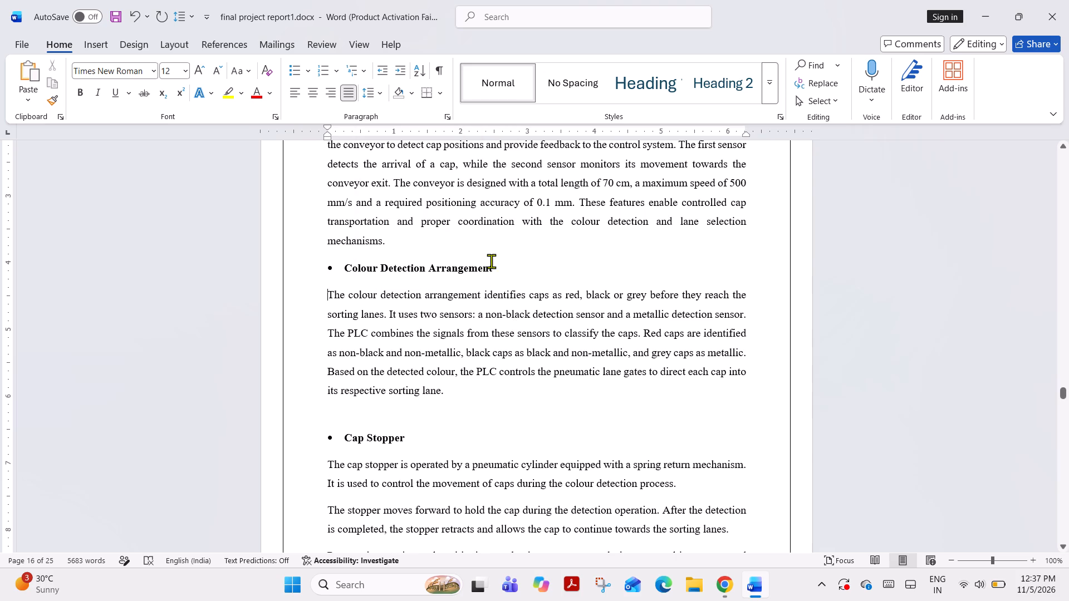
click(491, 261)
click(369, 95)
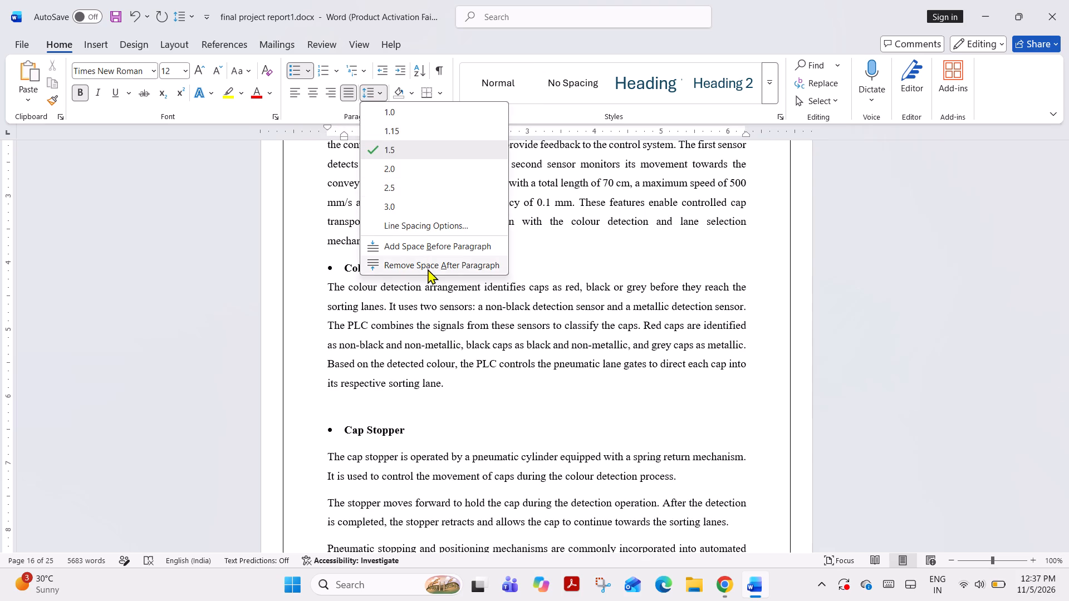
click(428, 269)
click(490, 335)
Remove the paragraph spacing after the Colour Detection Arrangement text, above the Cap Stopper heading.
scroll(526, 319, up, 11)
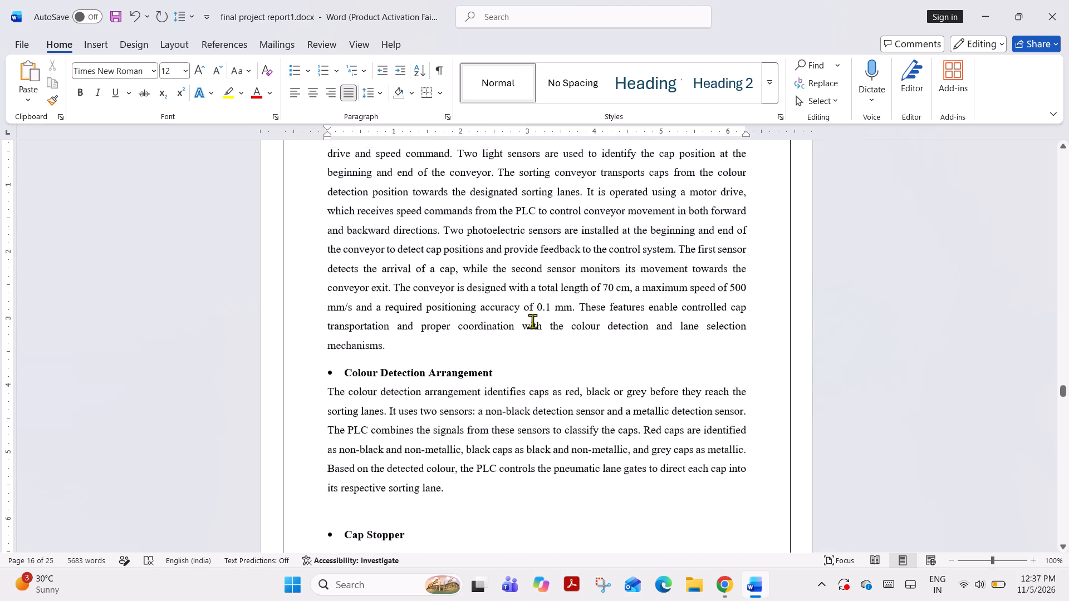
scroll(532, 321, up, 6)
scroll(532, 321, down, 18)
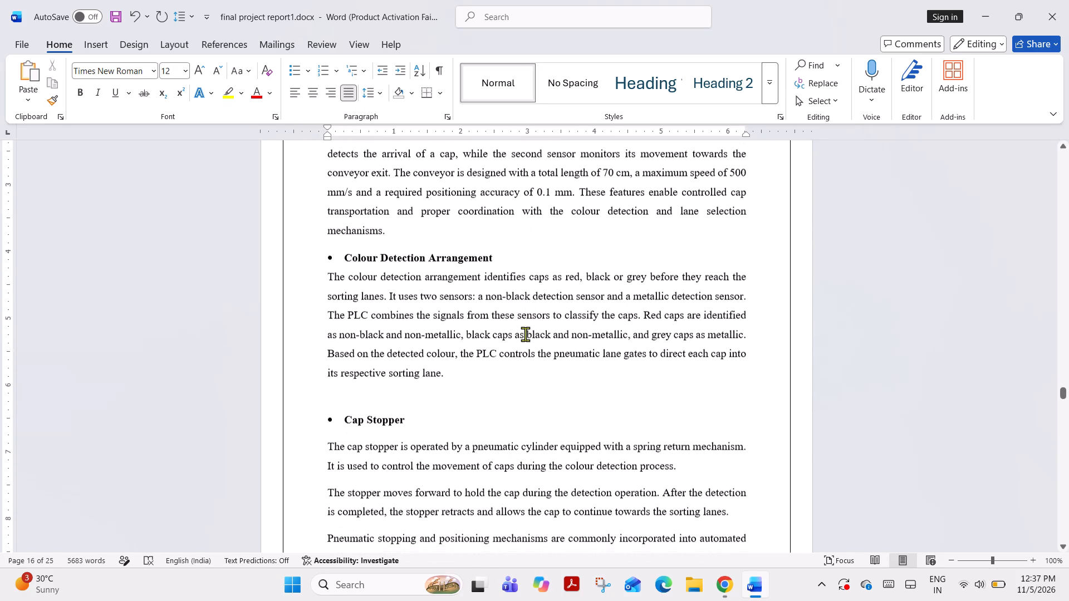
scroll(523, 334, down, 4)
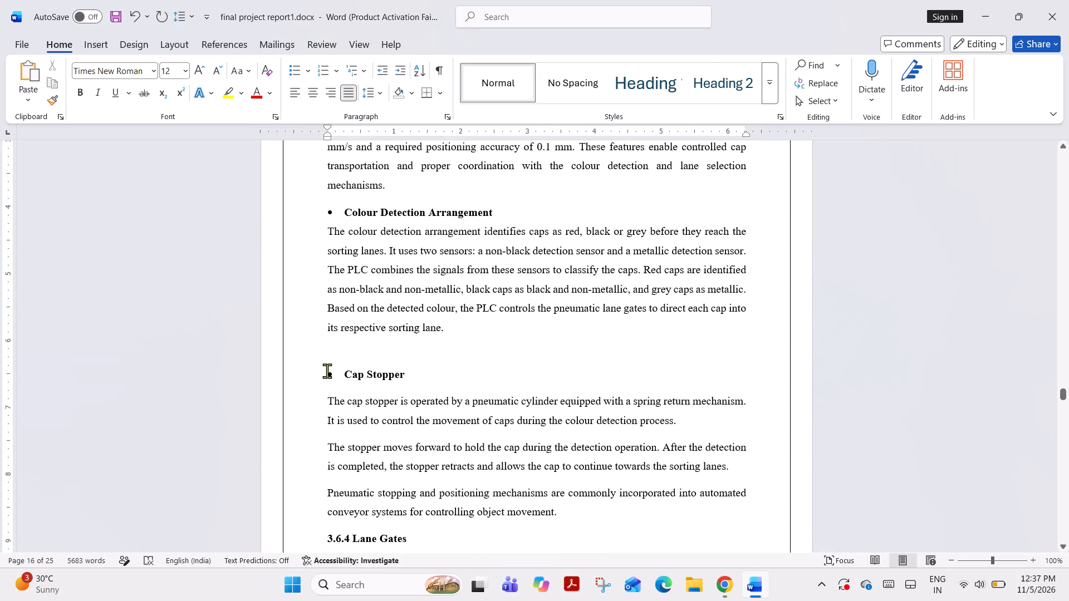
click(326, 371)
click(482, 332)
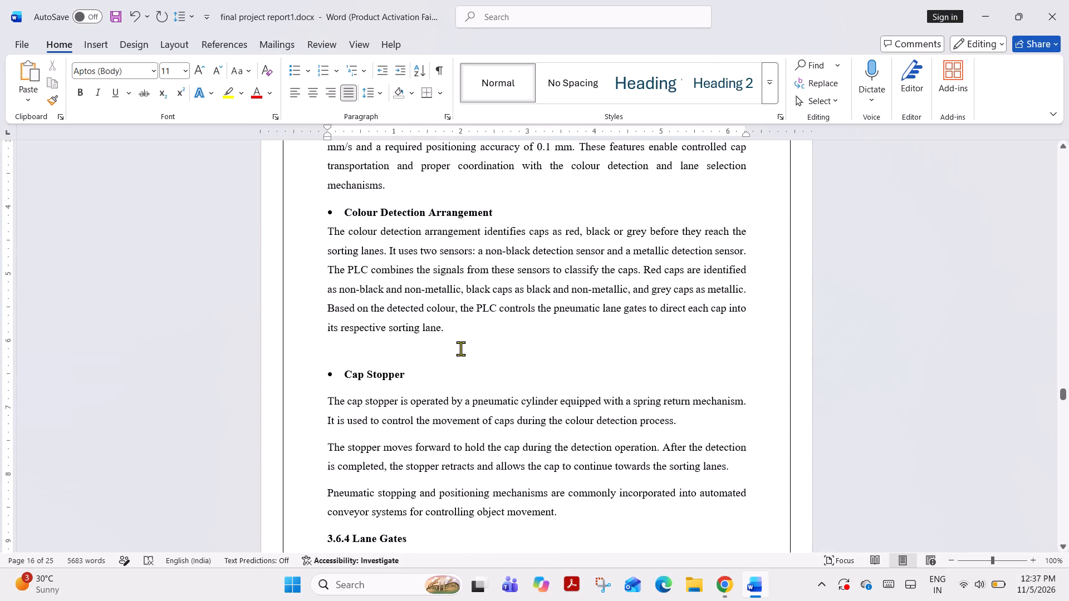
click(376, 105)
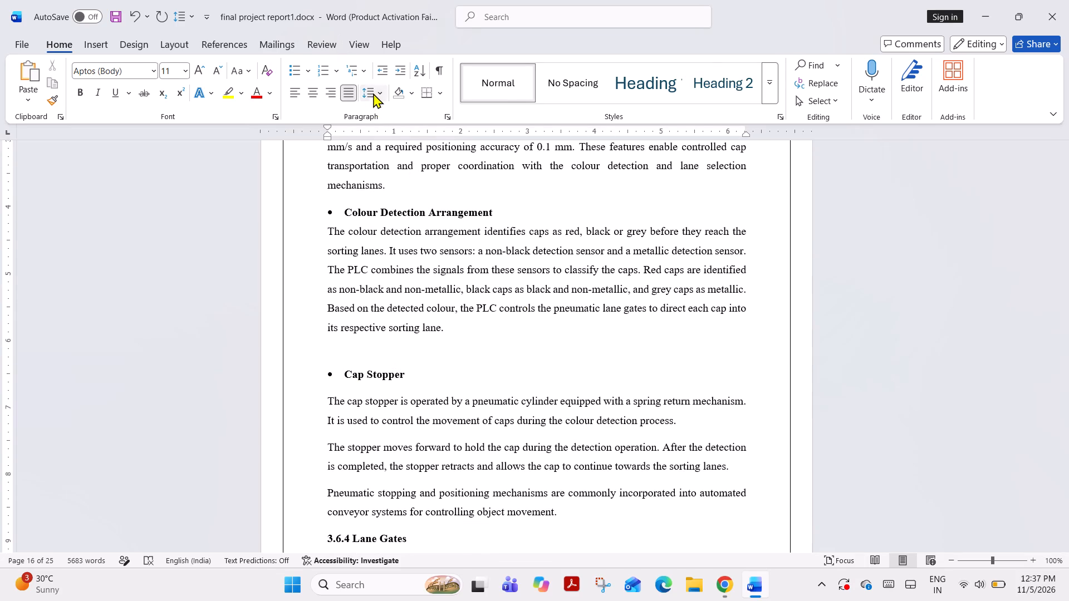
click(373, 93)
click(417, 260)
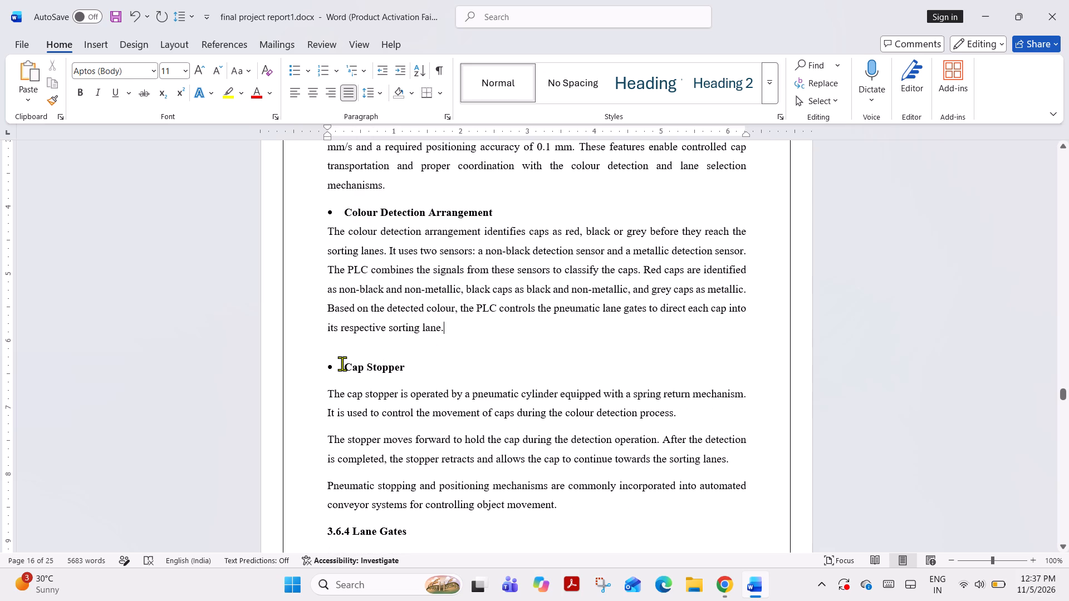
Delete the blank line above the Cap Stopper heading, keeping the heading bulleted.
click(339, 363)
click(325, 367)
key(BackSpace)
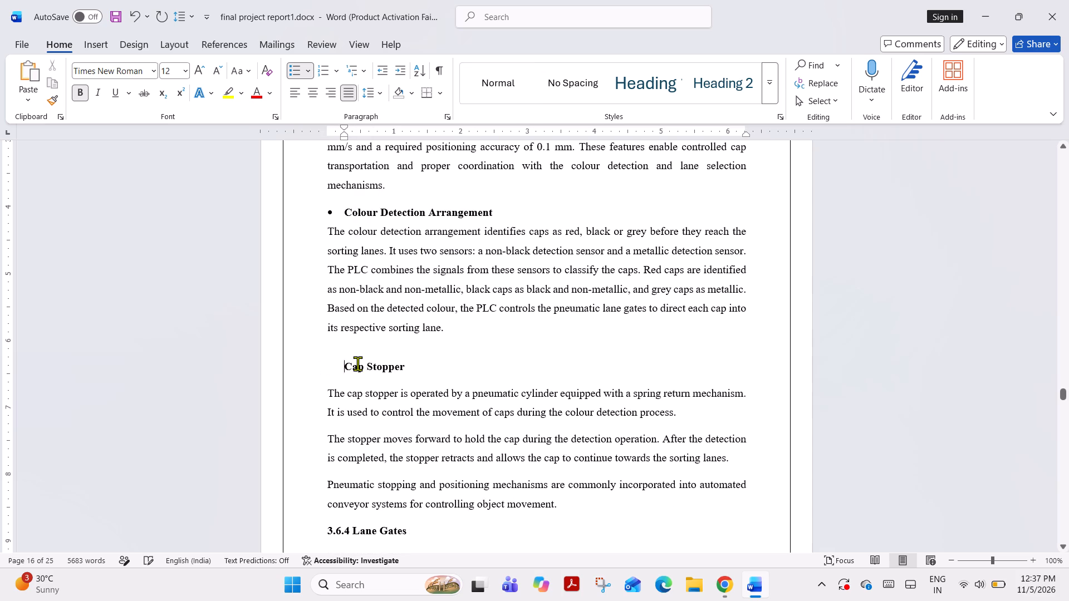
key(BackSpace)
key(BackSpace)
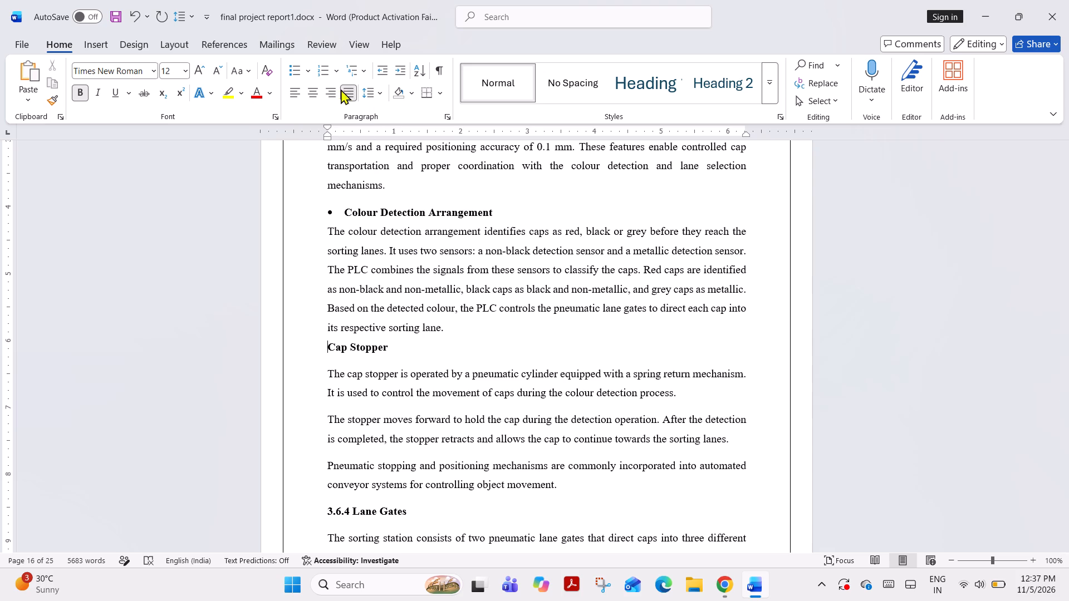
click(292, 67)
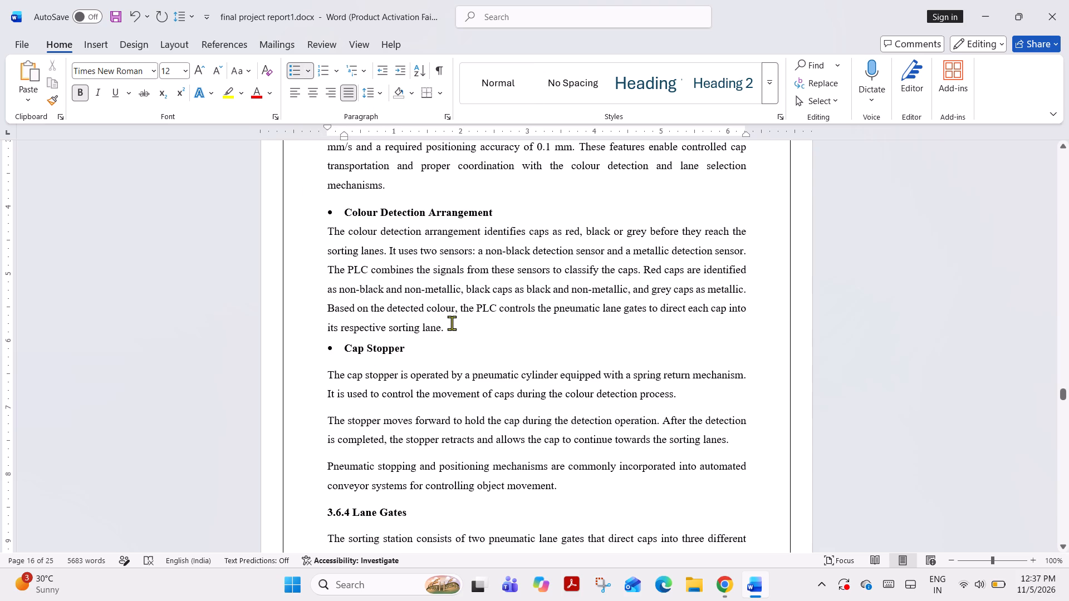
Merge the three paragraphs under the Cap Stopper heading into one continuous paragraph.
scroll(442, 361, down, 2)
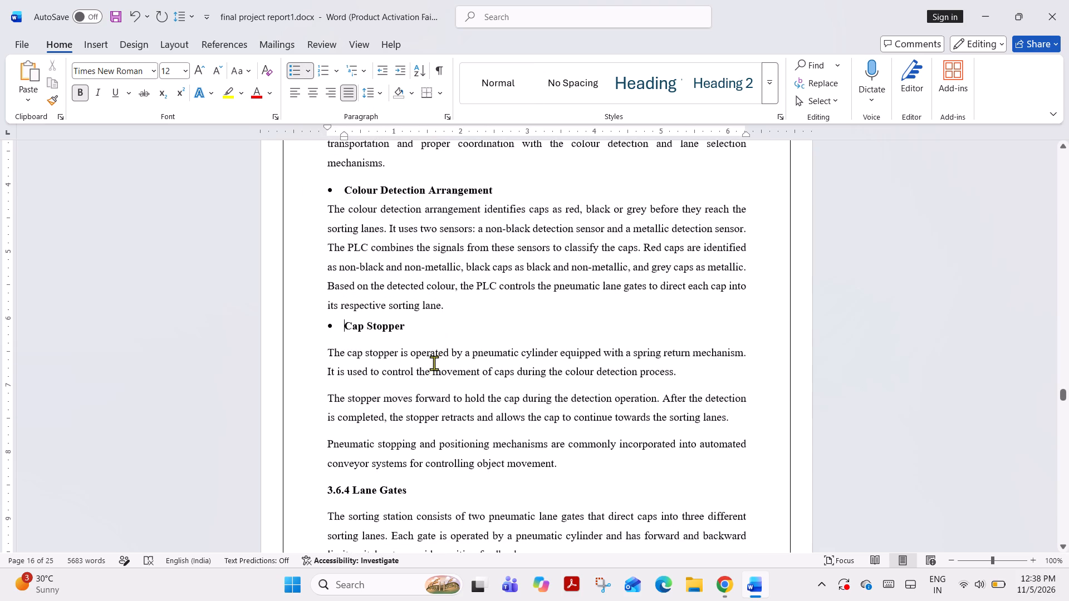
click(331, 393)
key(Left)
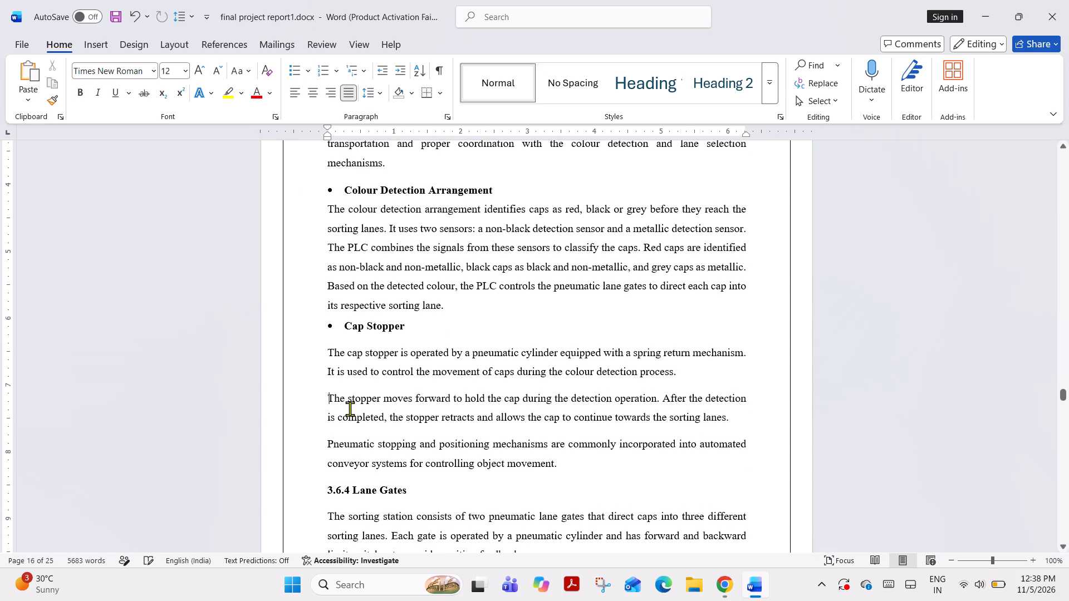
key(BackSpace)
key(space)
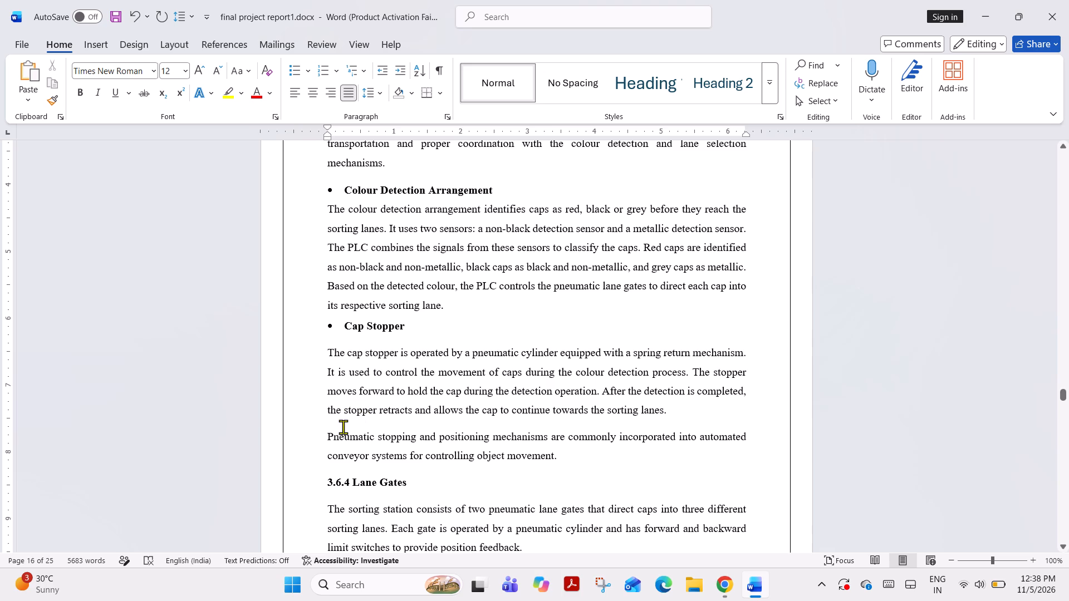
click(324, 438)
key(BackSpace)
key(space)
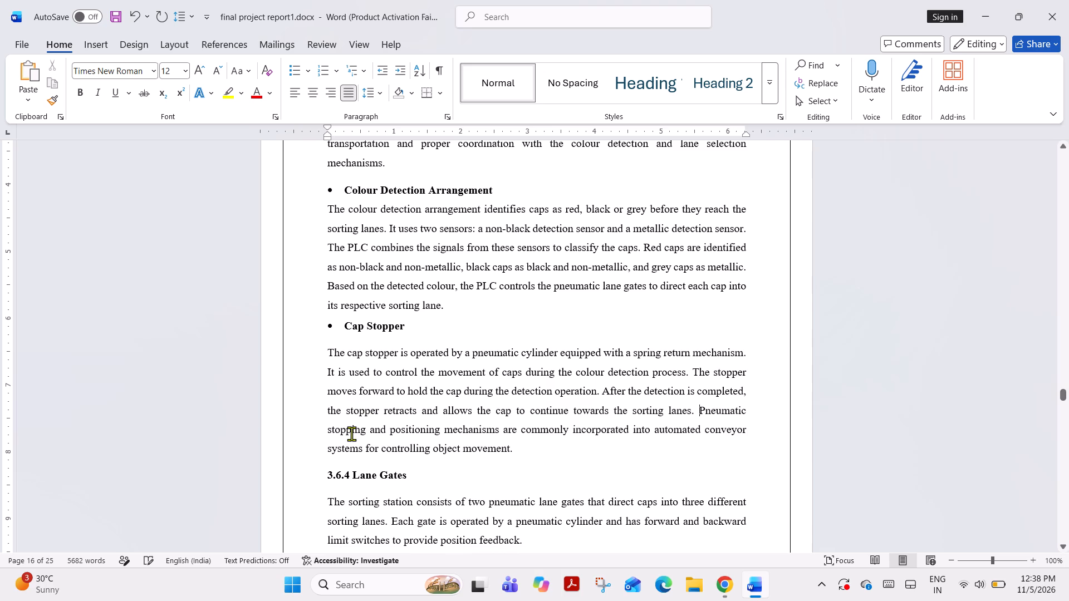
Replace the Lane Gates heading's number 3.6.4 with a bullet.
scroll(419, 448, down, 4)
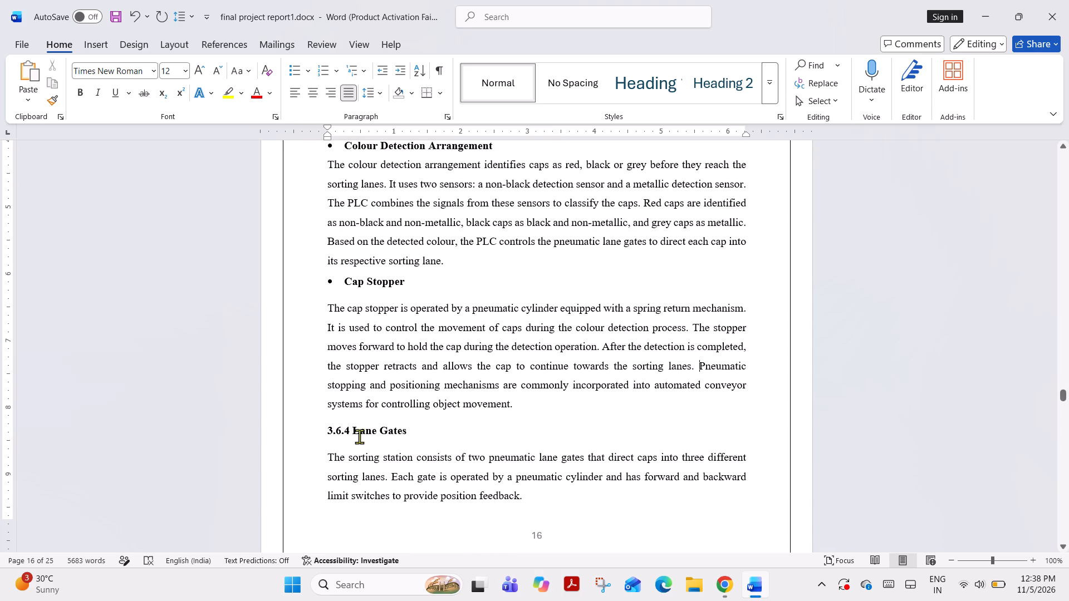
drag(352, 432, 318, 431)
key(BackSpace)
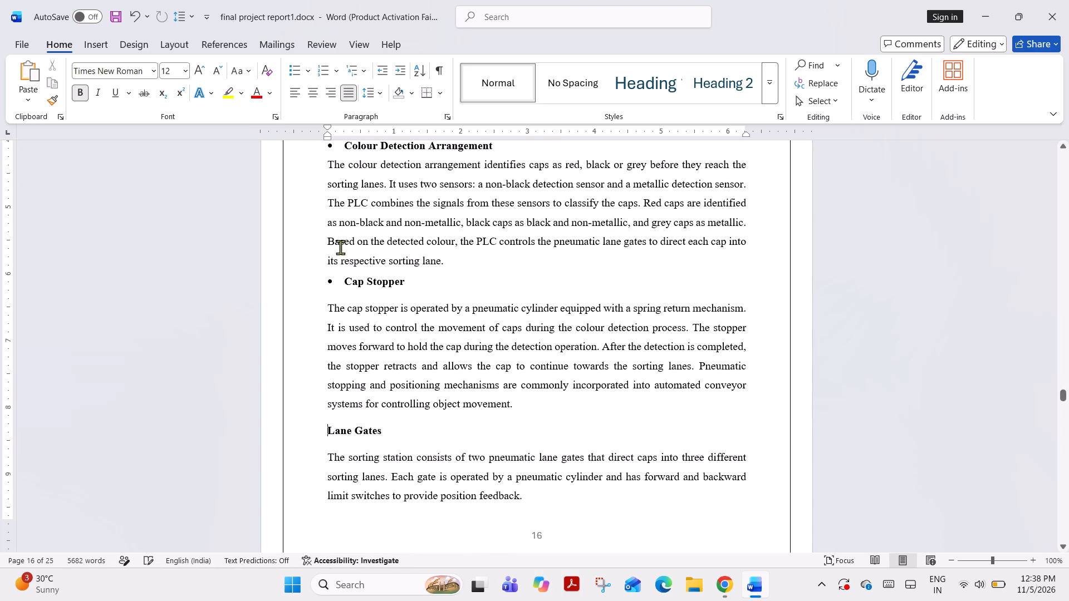
click(299, 67)
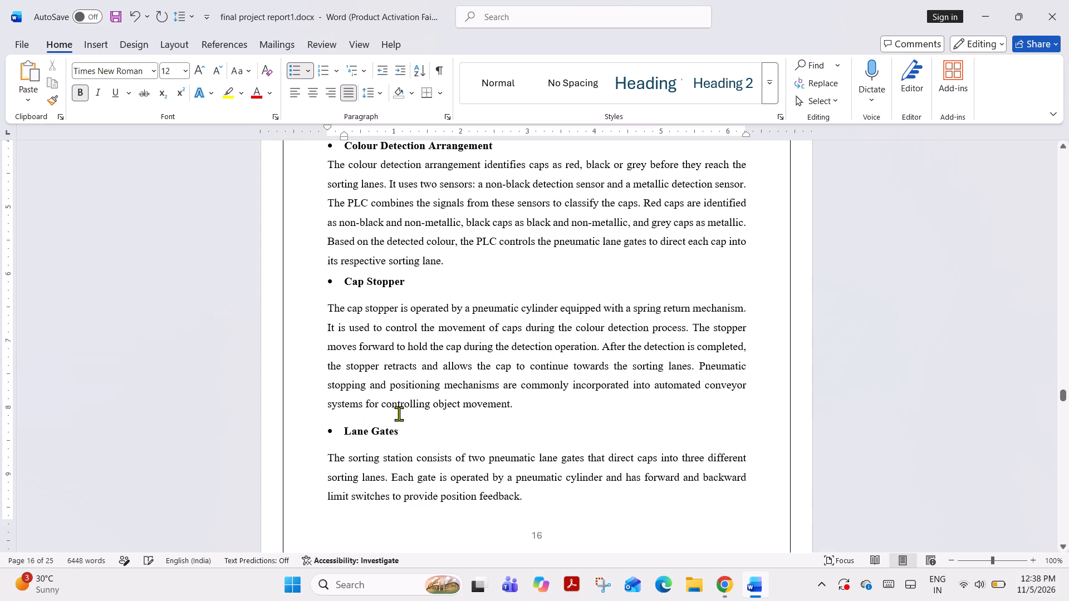
Copy the Lane Gates text from "The lane gates are controlled" through the multi-lane sorting sentence before section 3.7.
scroll(416, 433, down, 20)
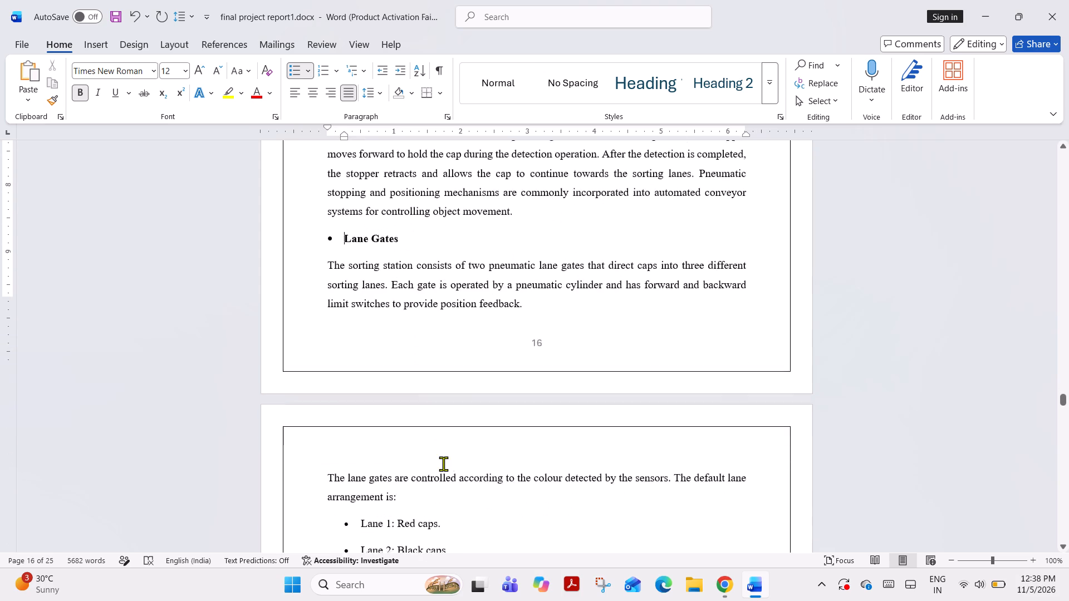
scroll(431, 435, down, 2)
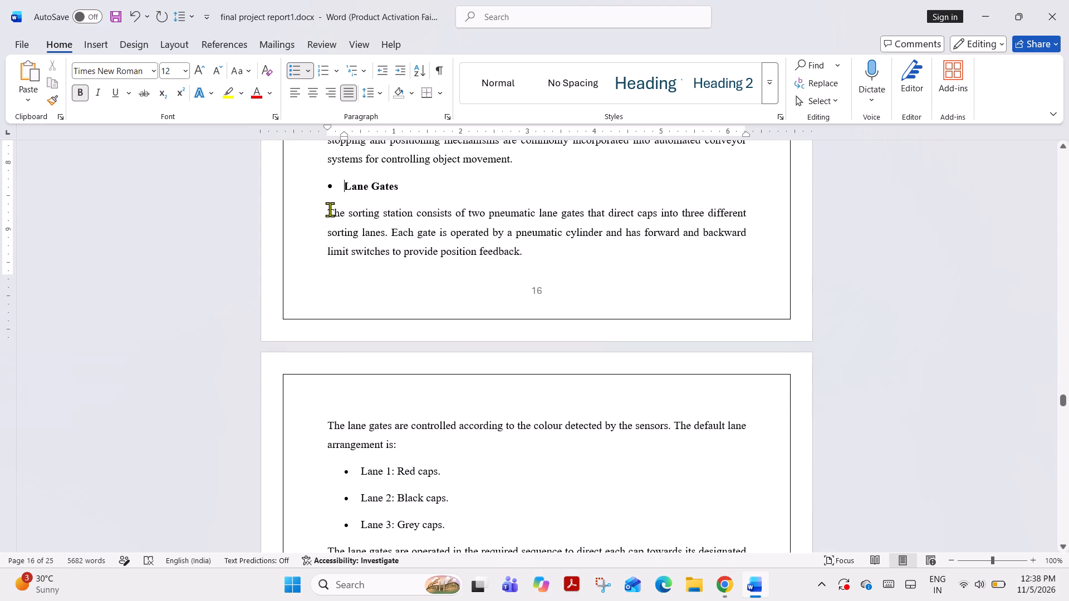
click(330, 209)
click(339, 444)
drag(326, 425, 409, 541)
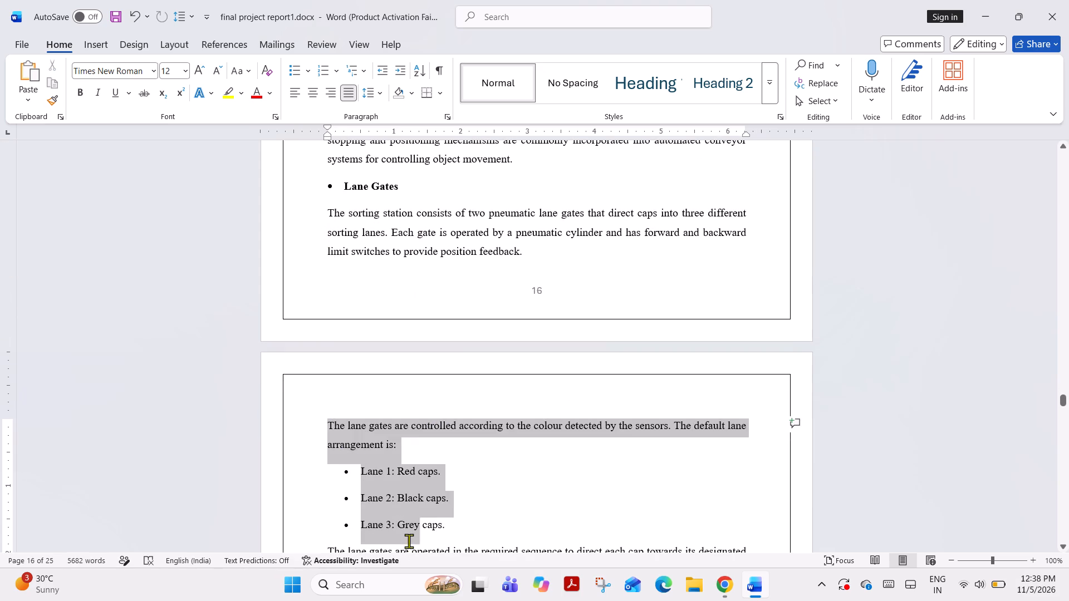
drag(409, 541, 584, 481)
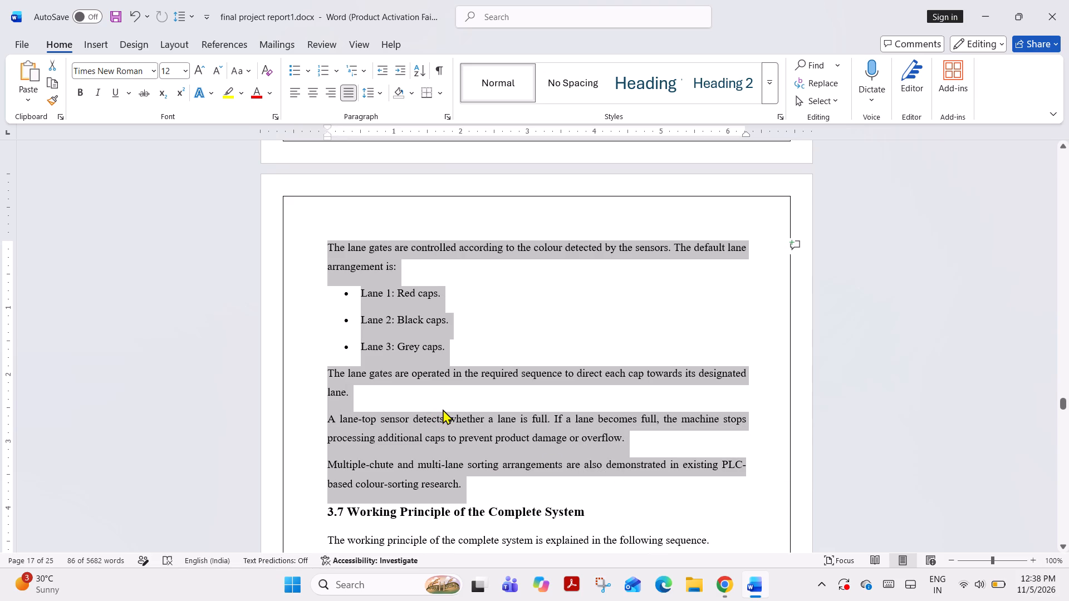
key(ctrl+c)
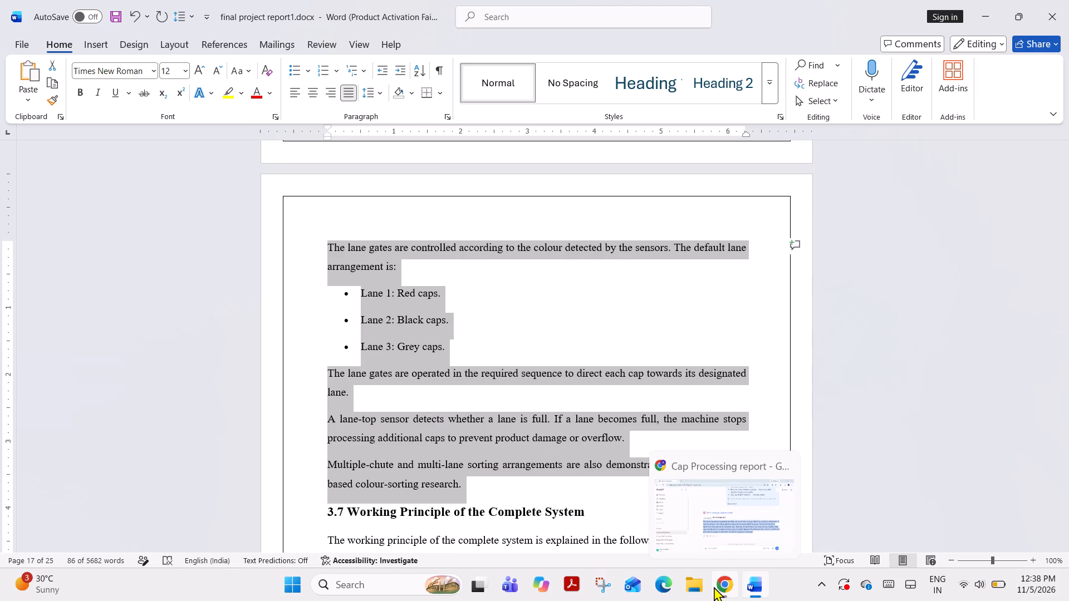
Delete the Lane Gates heading together with all of its paragraphs and lane list.
scroll(560, 428, up, 10)
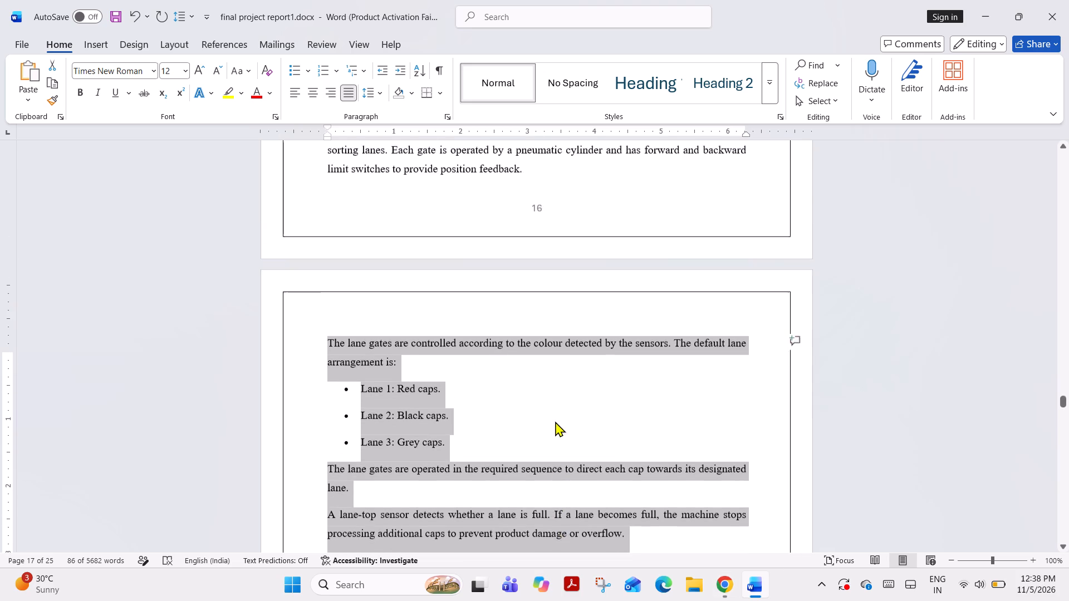
double_click(553, 422)
scroll(543, 423, up, 10)
drag(346, 233, 502, 496)
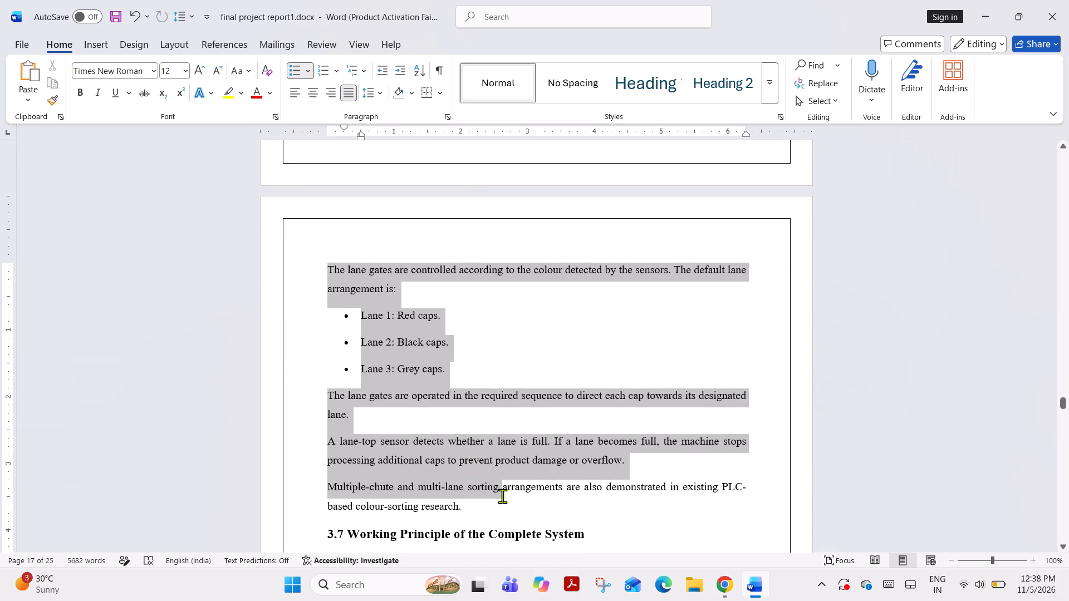
drag(502, 496, 512, 510)
key(BackSpace)
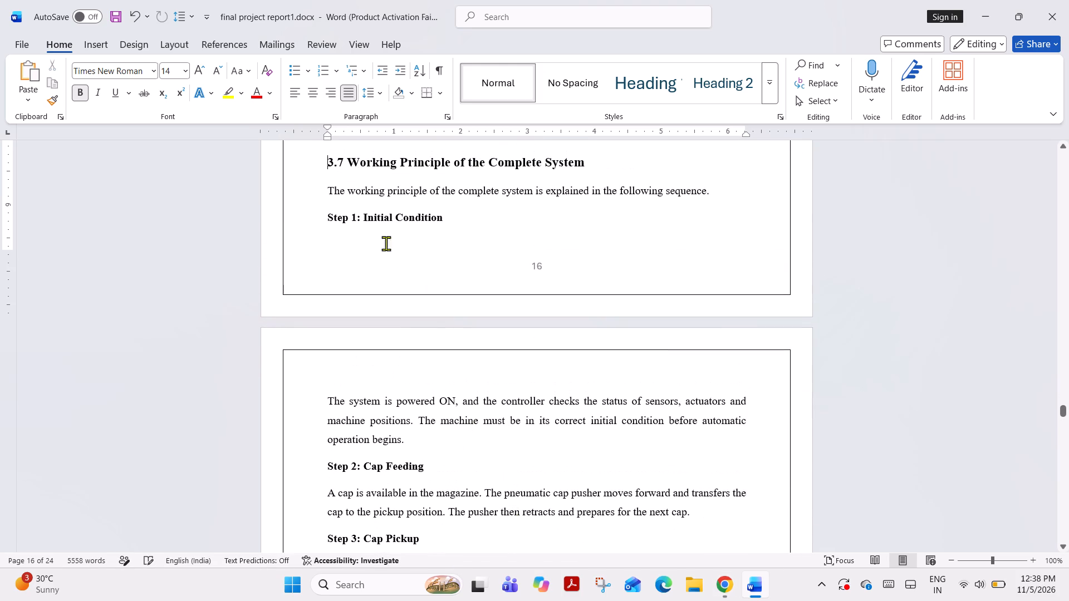
Insert three empty lines above the 3.7 Working Principle of the Complete System heading to move it to the following page.
scroll(429, 310, up, 13)
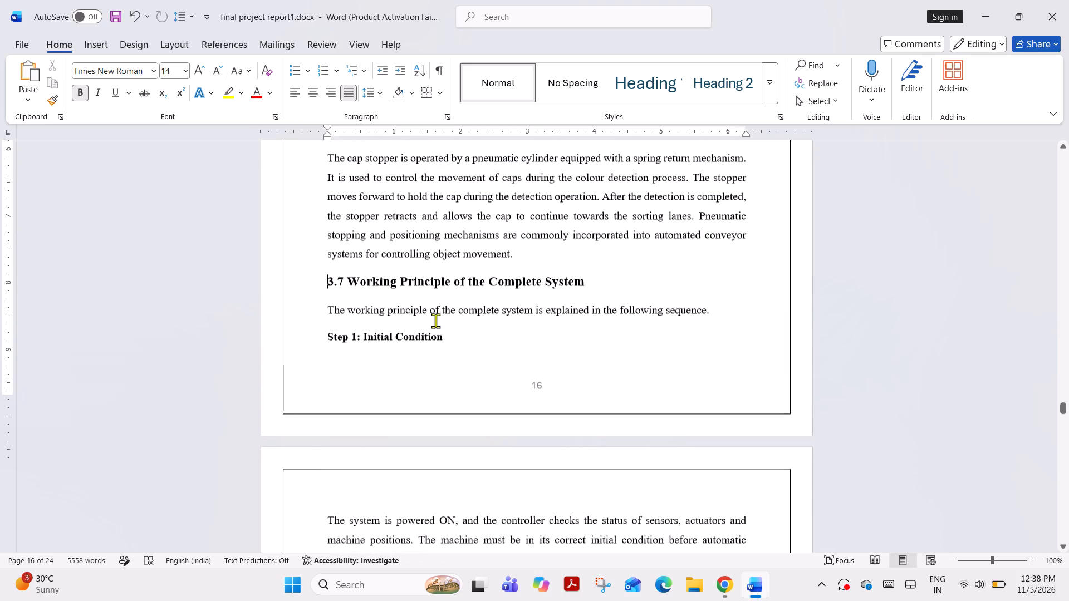
key(Return)
key(Return)
key(Return)
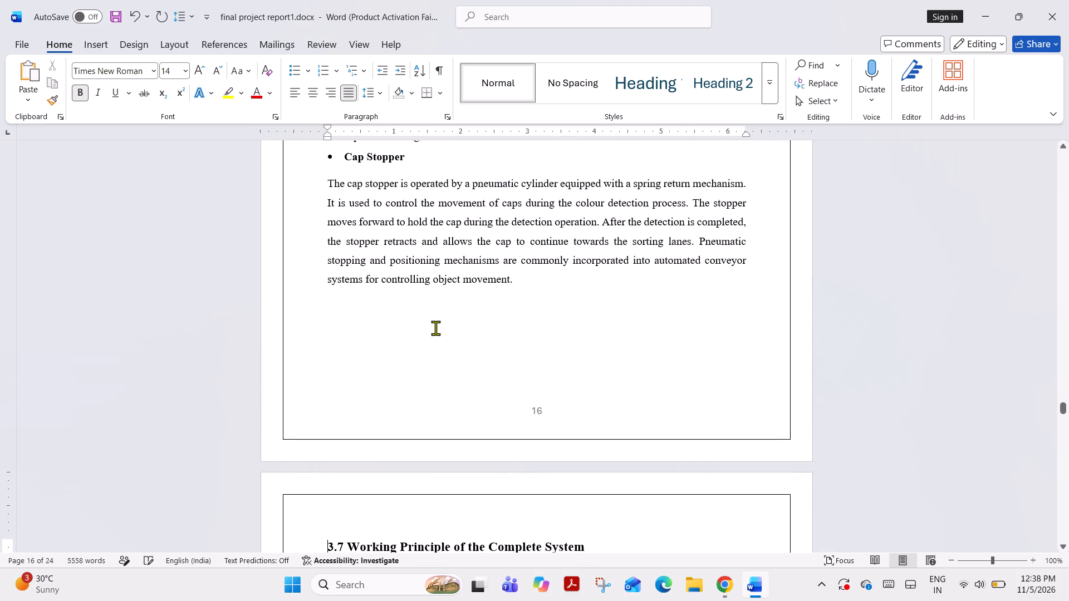
Look over the opening steps of section 3.7 Working Principle of the Complete System.
scroll(435, 328, down, 8)
scroll(371, 476, down, 2)
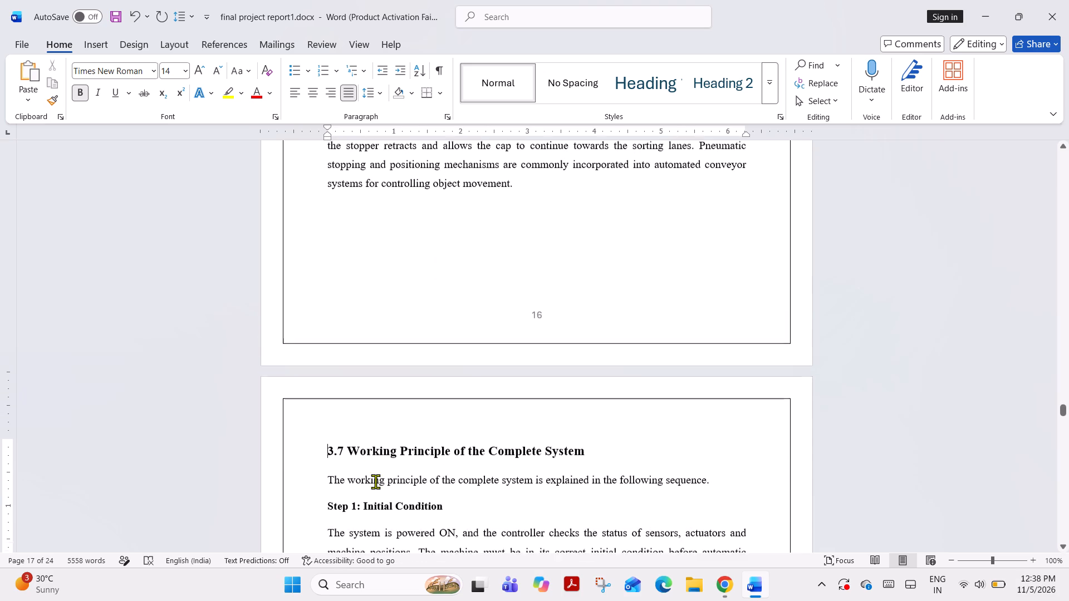
scroll(375, 481, down, 3)
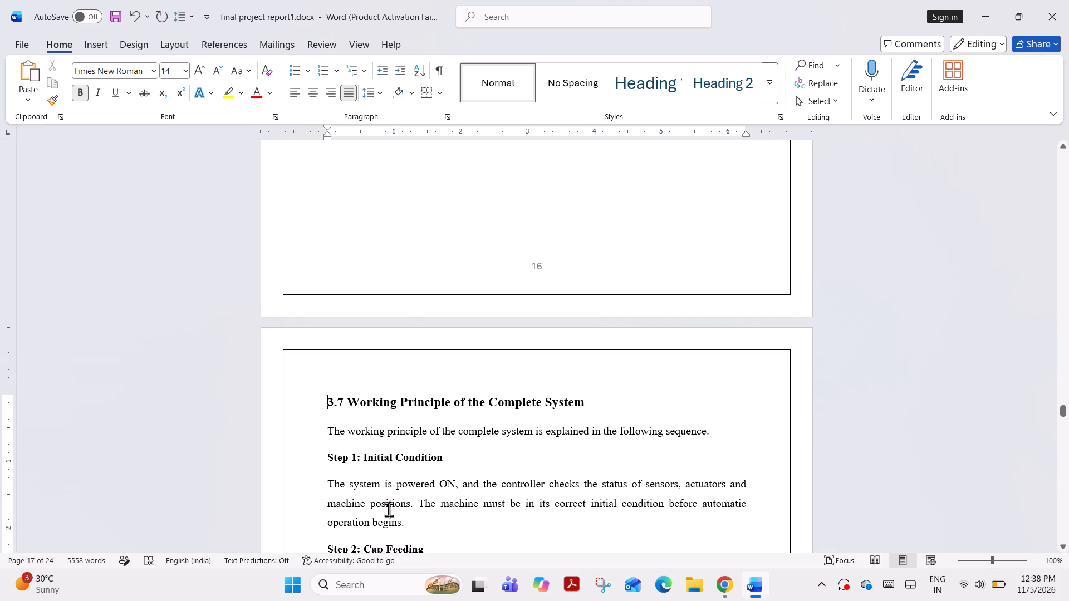
scroll(388, 518, down, 1)
scroll(388, 517, up, 2)
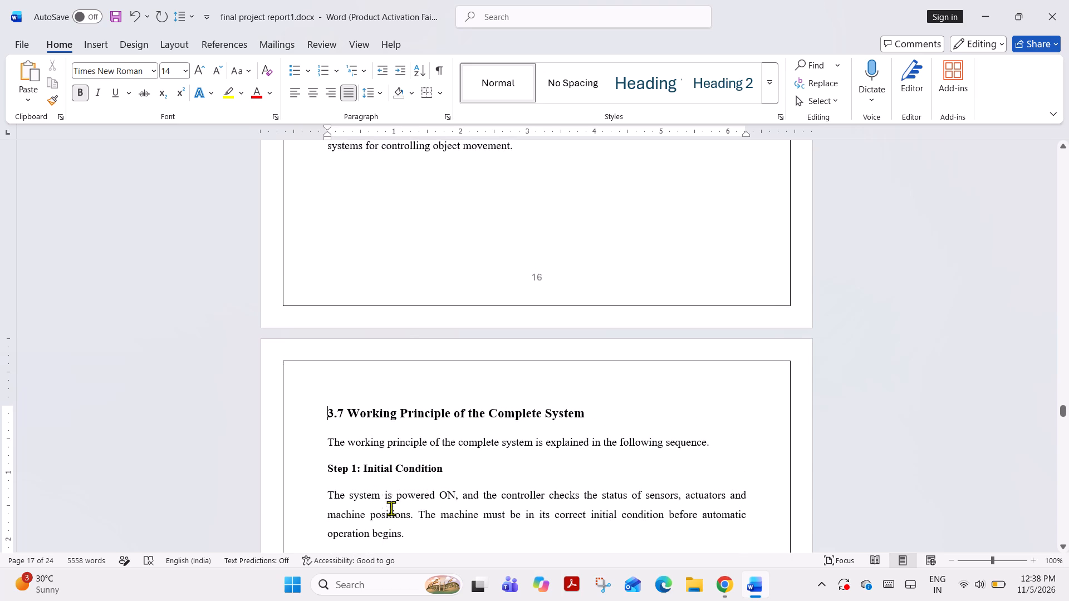
scroll(498, 482, down, 6)
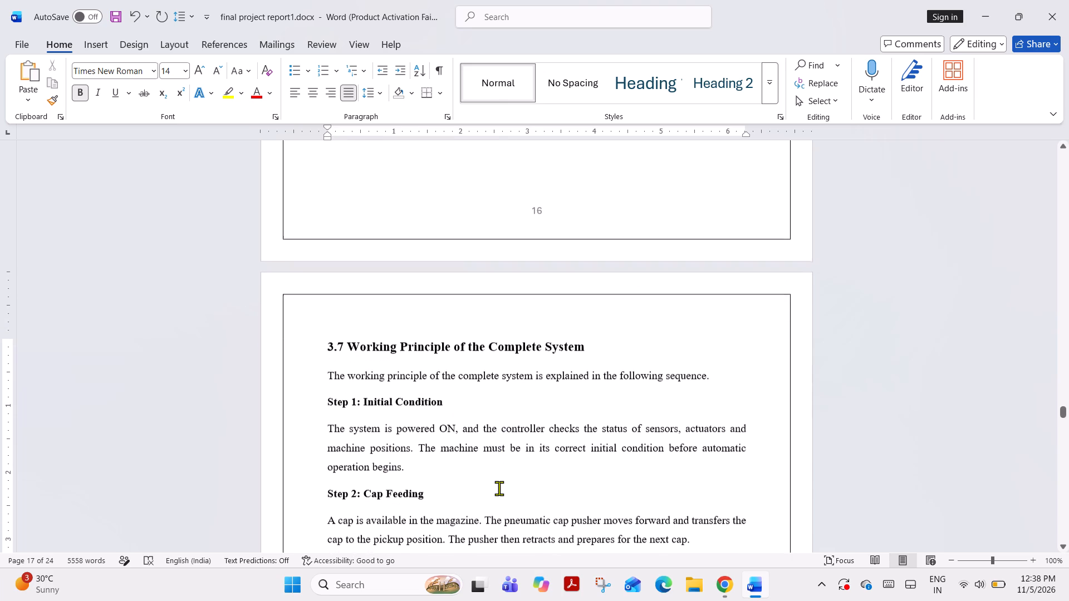
scroll(499, 488, down, 2)
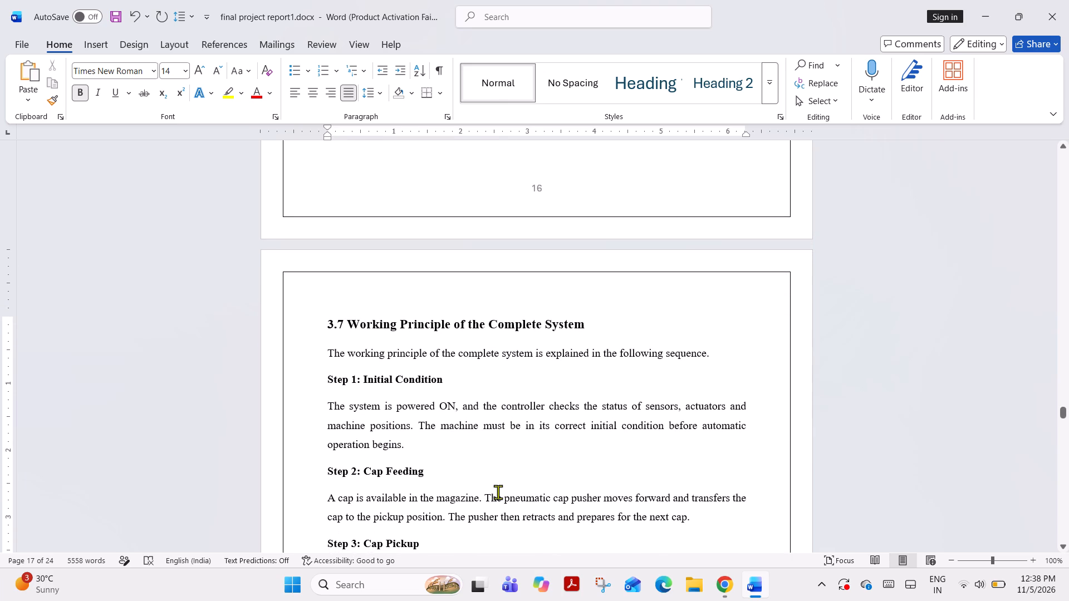
scroll(418, 419, down, 3)
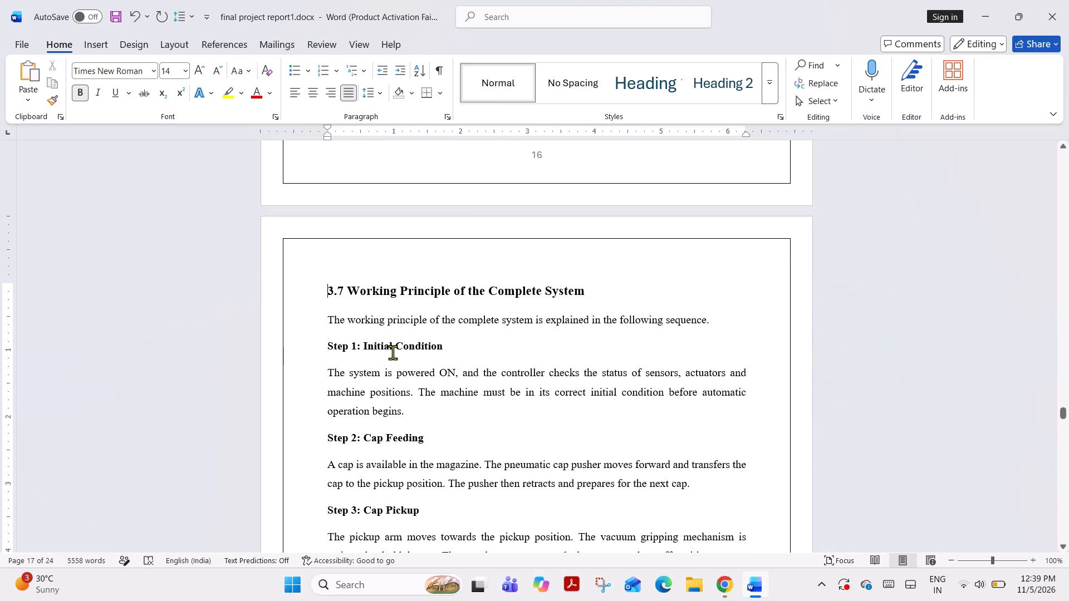
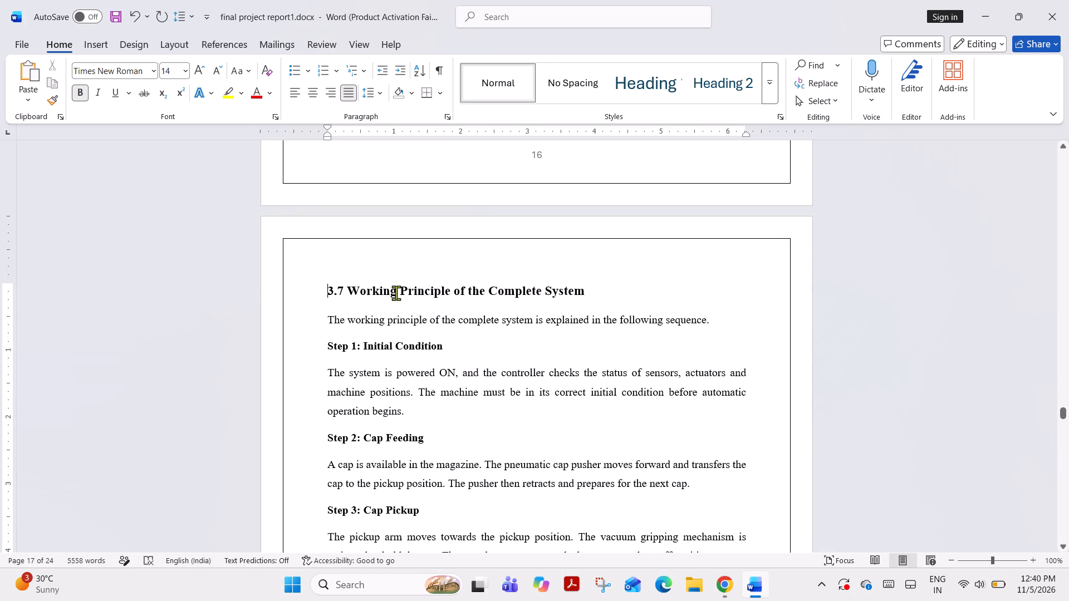
Replace "Working Principle" with "Workflow" in the section 3.7 heading.
drag(381, 292, 397, 292)
text(flow)
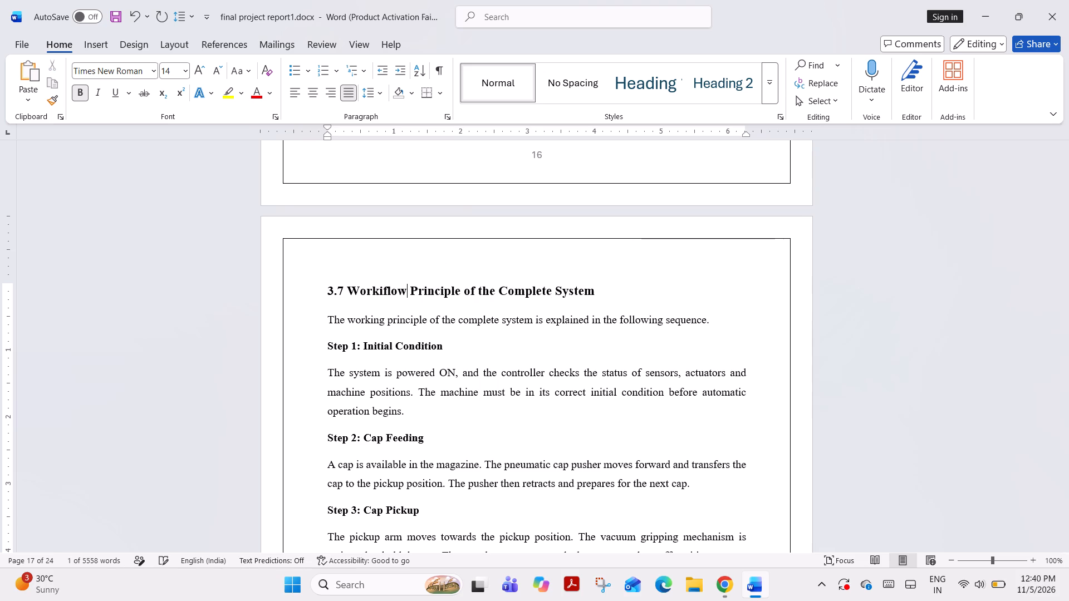
drag(414, 287, 454, 288)
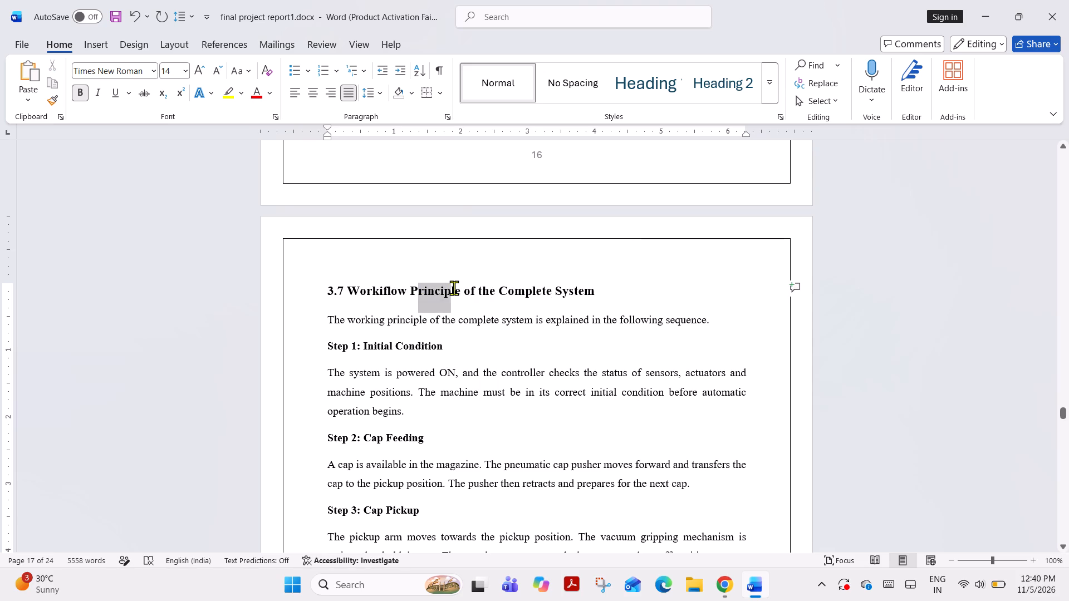
drag(454, 288, 464, 289)
key(BackSpace)
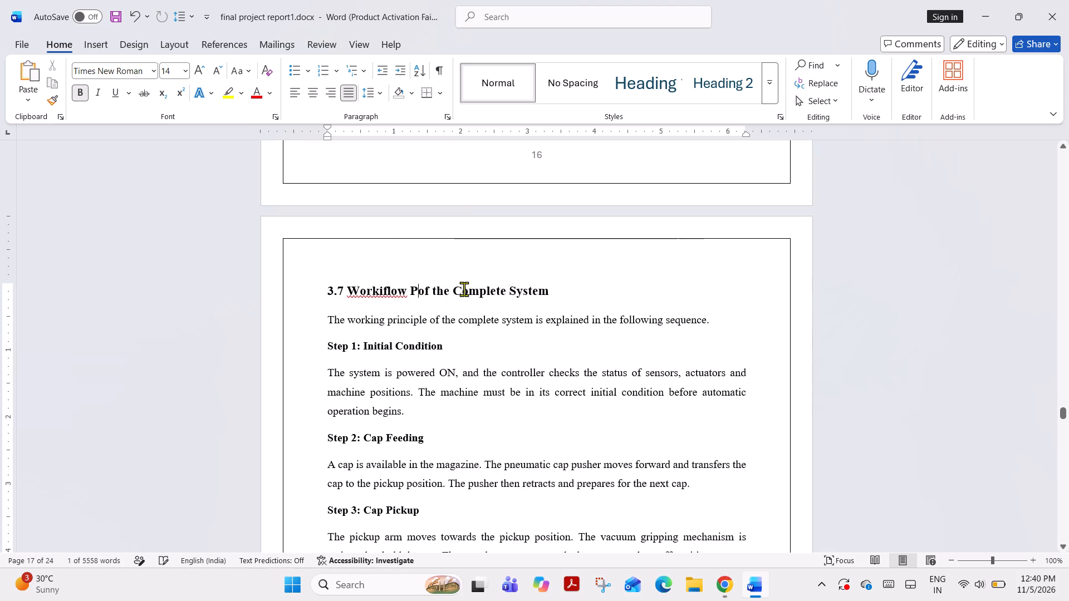
key(BackSpace)
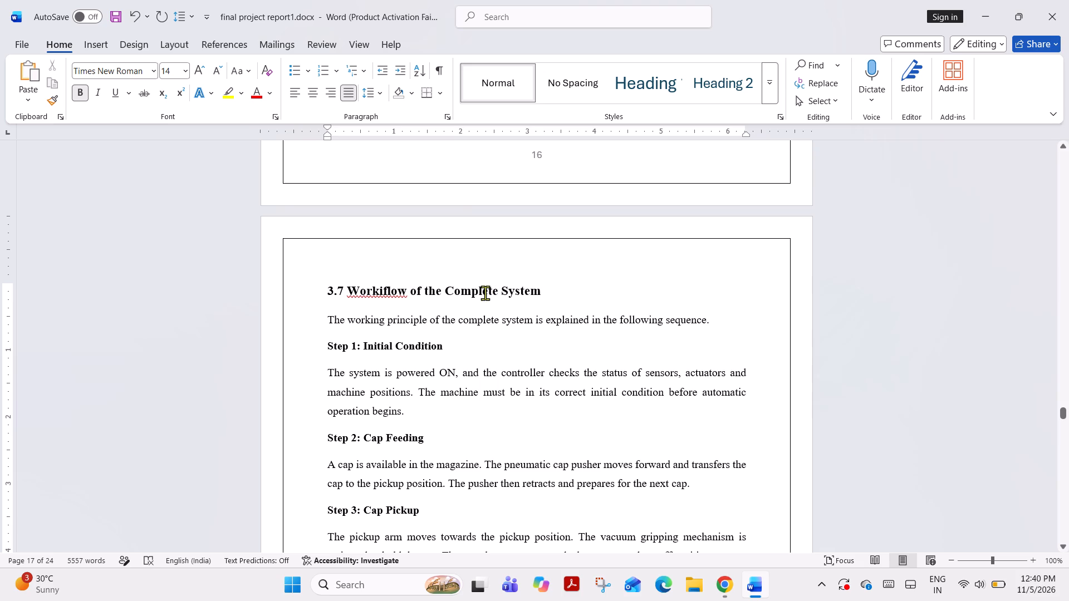
click(381, 292)
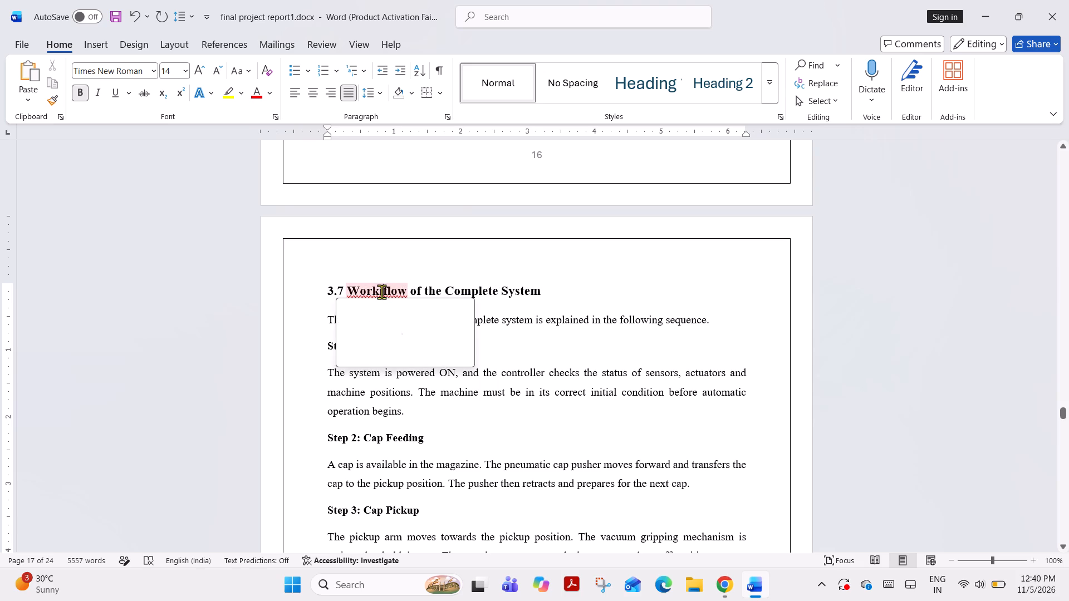
key(BackSpace)
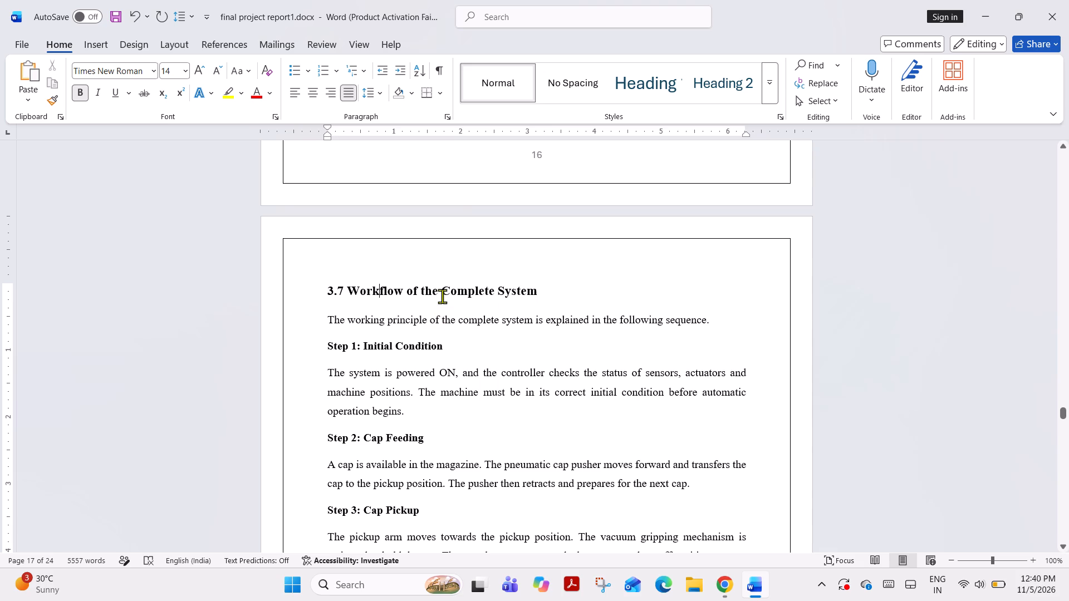
Change the initials of "Complete" and "System" to lowercase in the section 3.7 heading.
click(452, 286)
key(BackSpace)
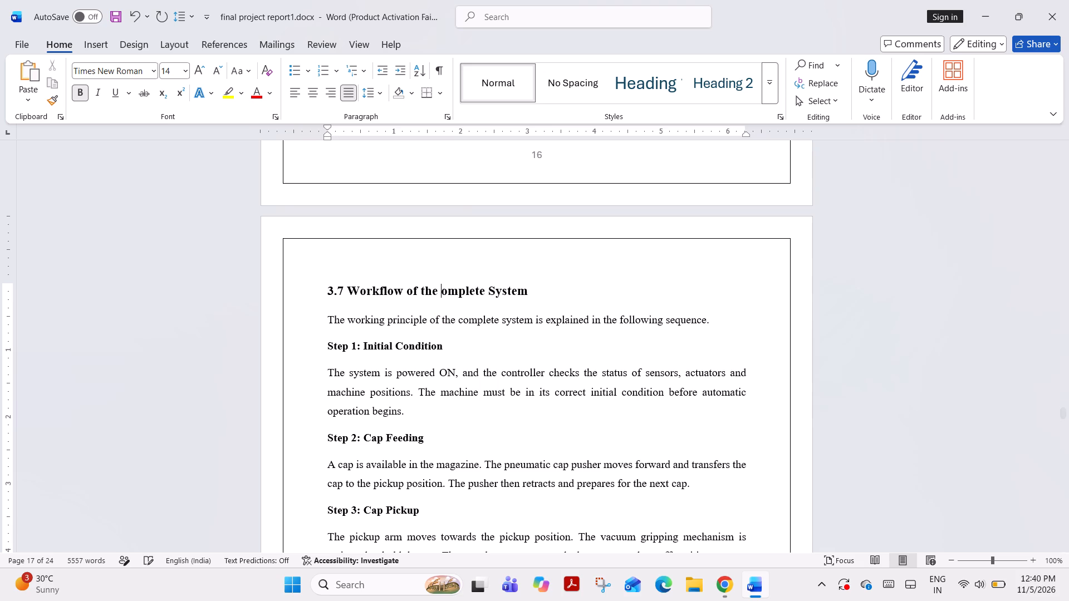
key(c)
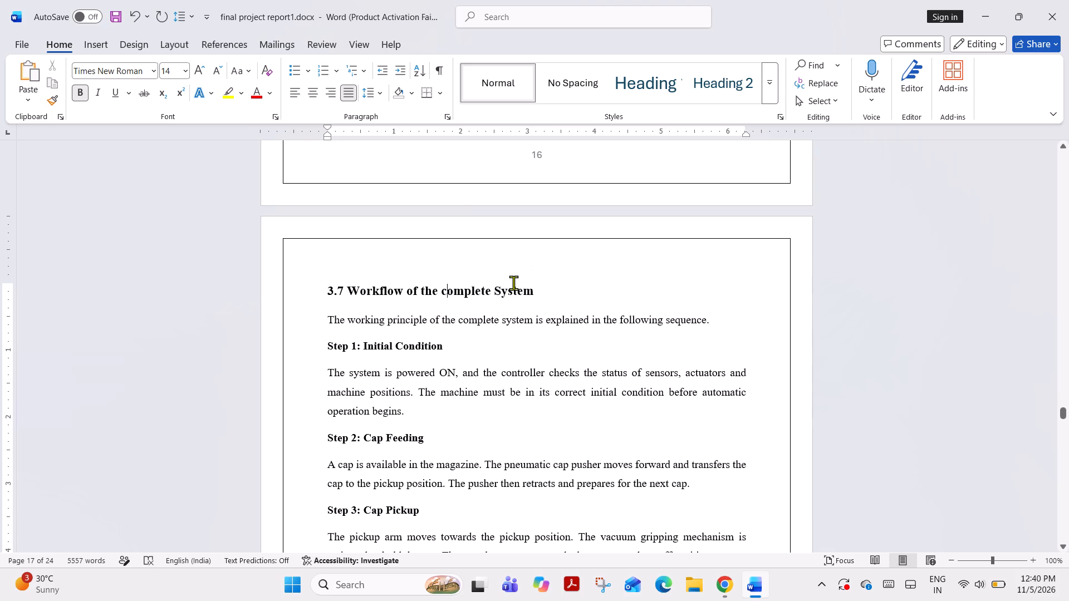
click(504, 290)
key(BackSpace)
key(s)
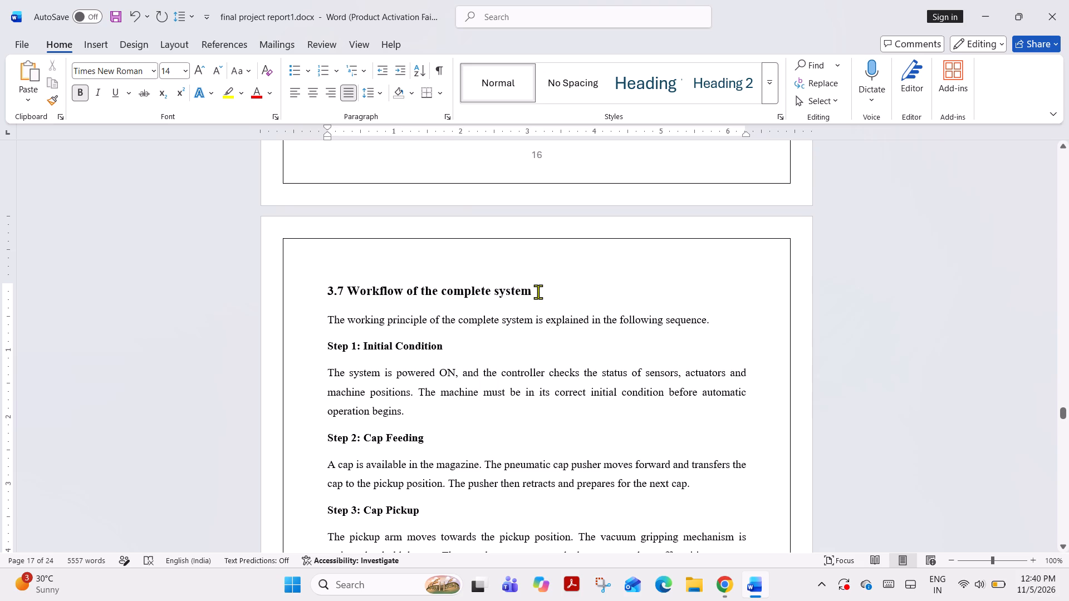
click(538, 292)
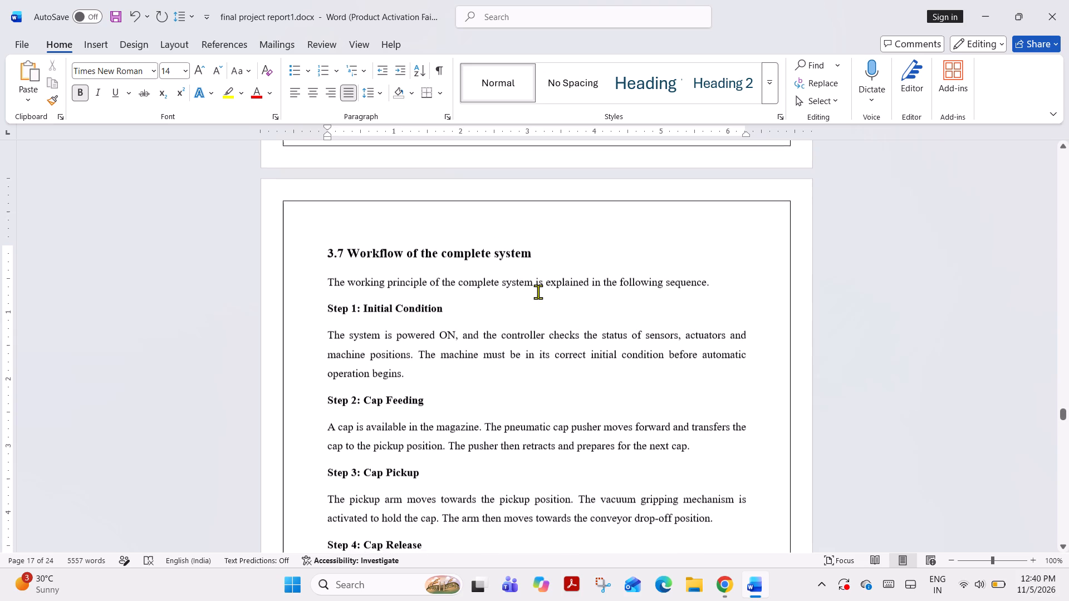
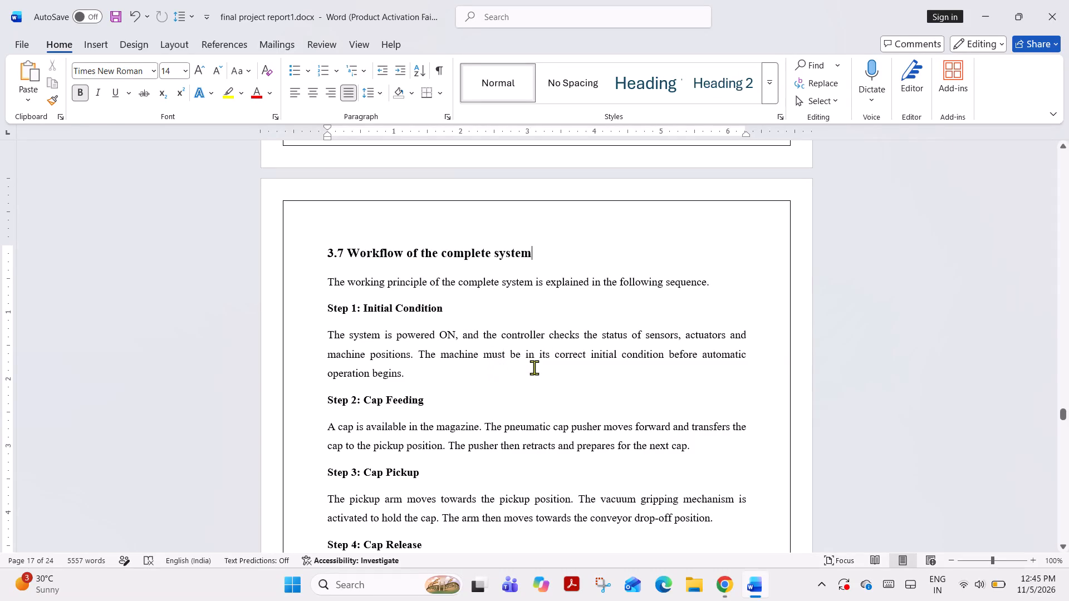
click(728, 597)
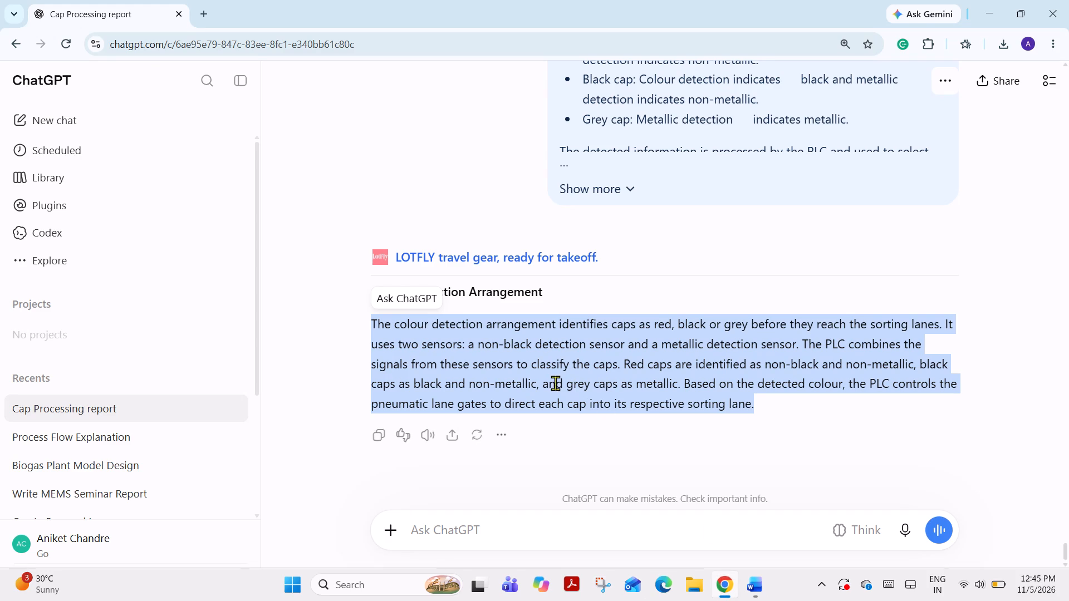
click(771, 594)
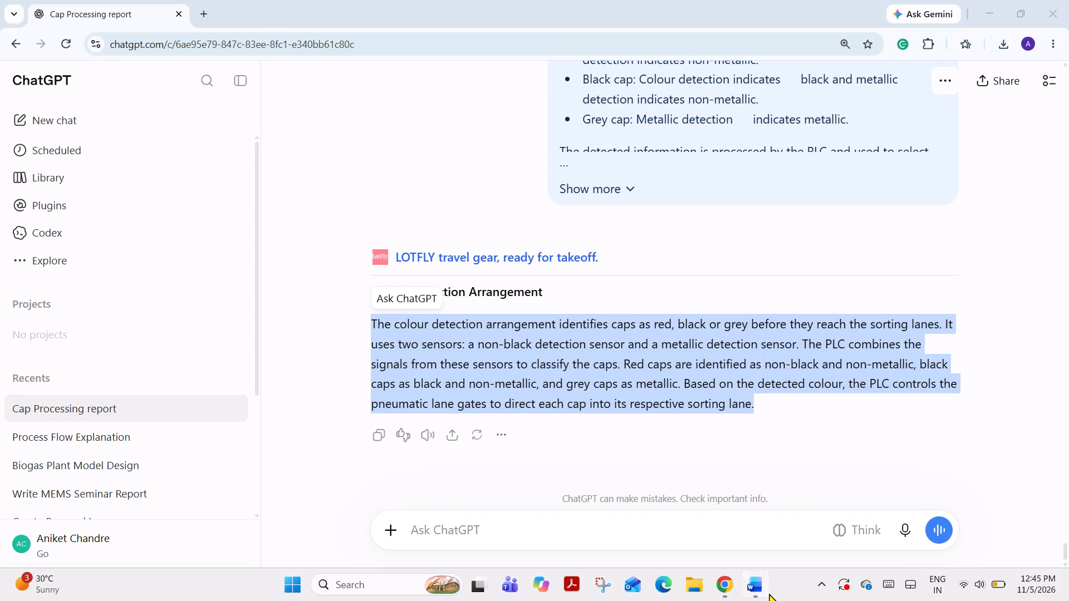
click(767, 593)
Replace the section 3.7 heading text after the number with "Flowchart".
scroll(552, 362, up, 6)
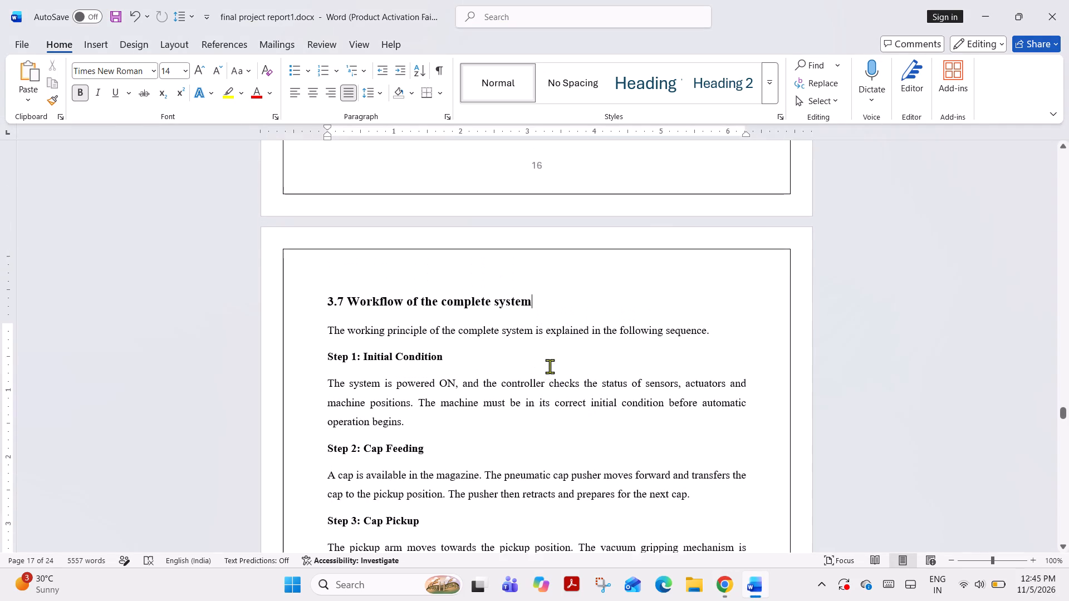
scroll(550, 366, up, 2)
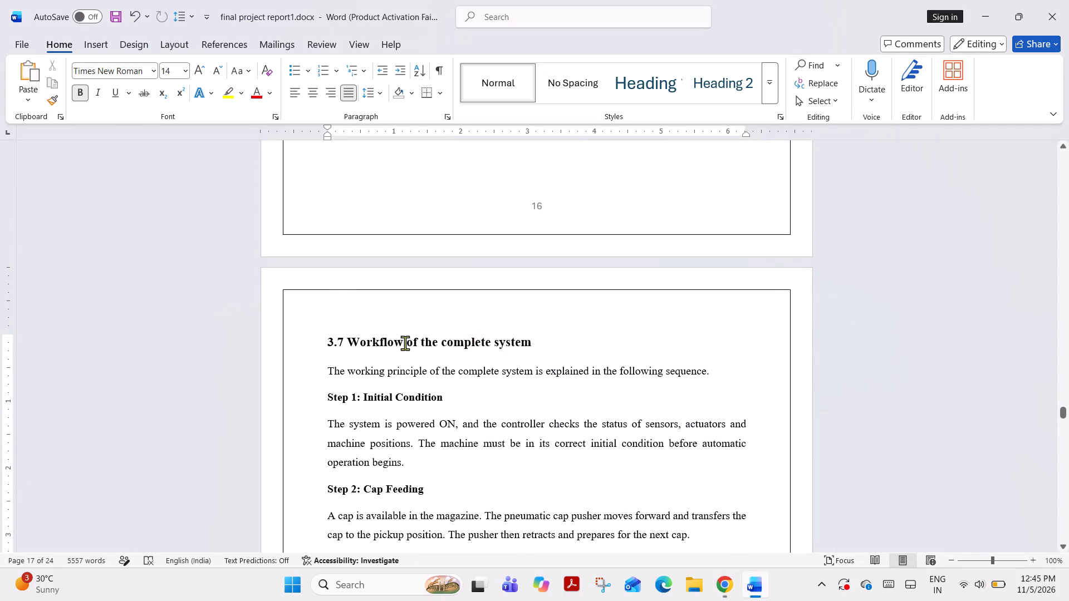
drag(349, 341, 532, 346)
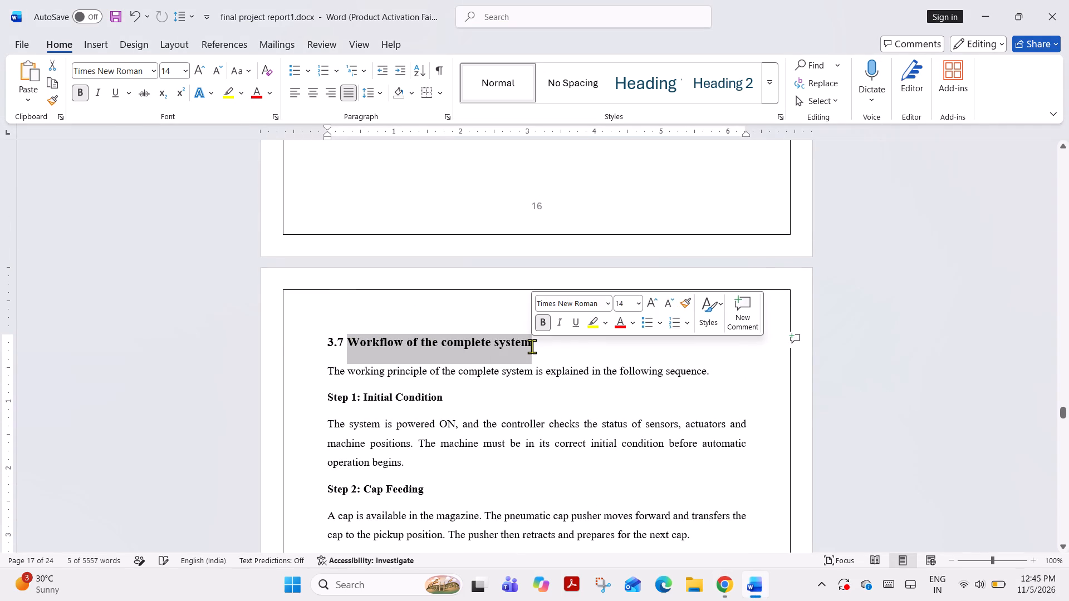
key(BackSpace)
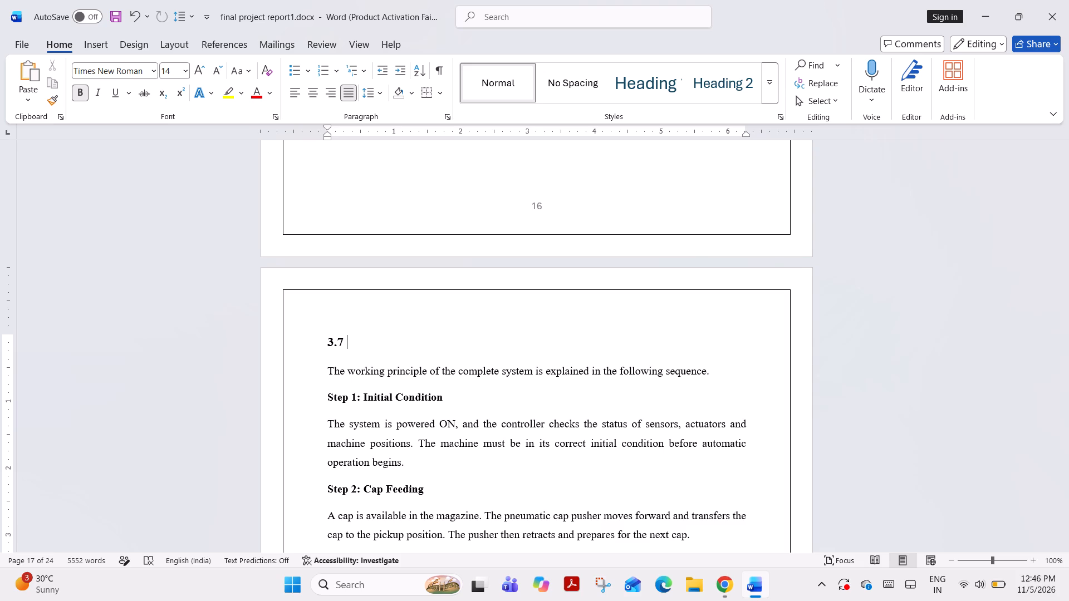
scroll(568, 353, up, 3)
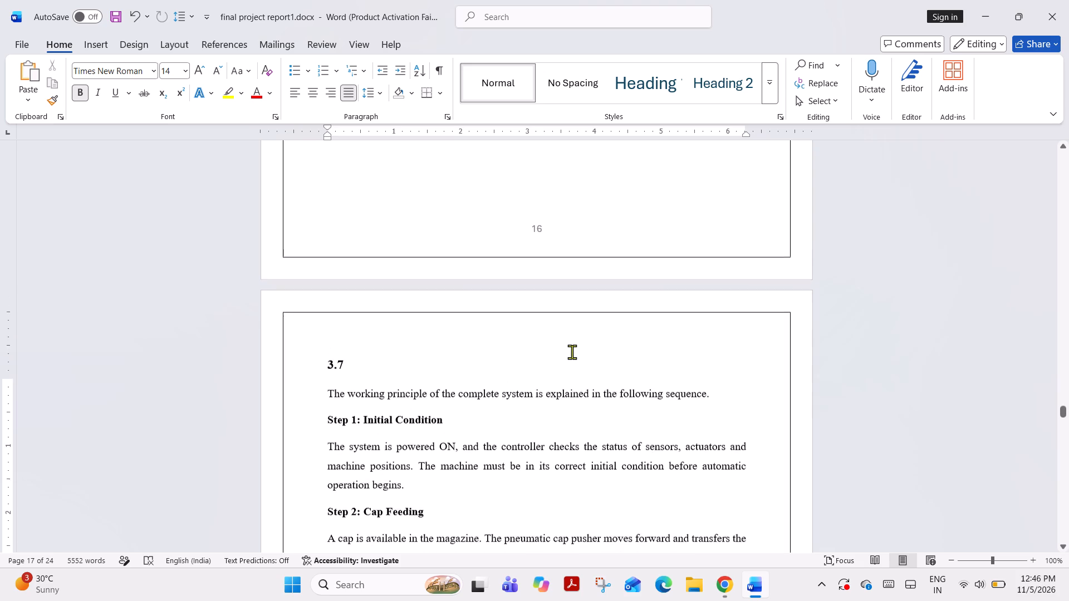
scroll(572, 352, up, 12)
scroll(558, 380, down, 5)
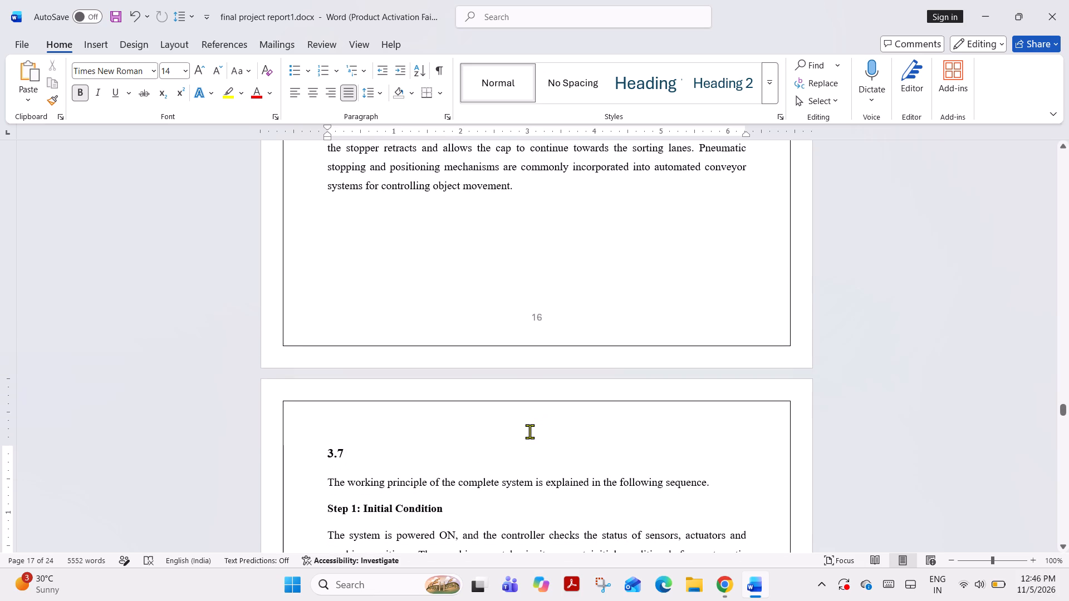
text(Flowchart)
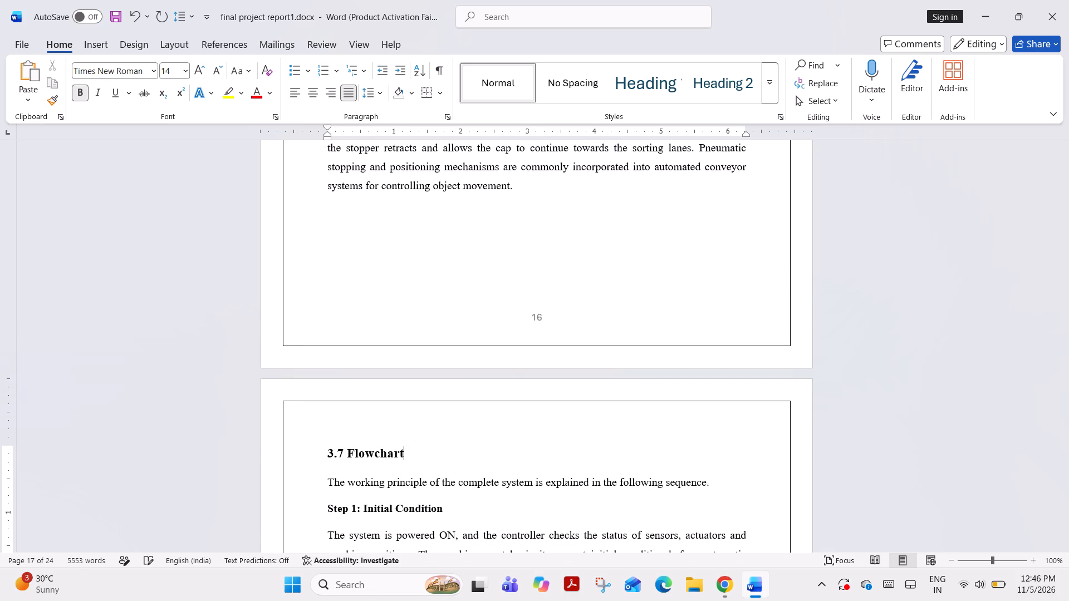
Delete the introductory sentence about the working principle beneath the 3.7 Flowchart heading.
scroll(556, 495, down, 1)
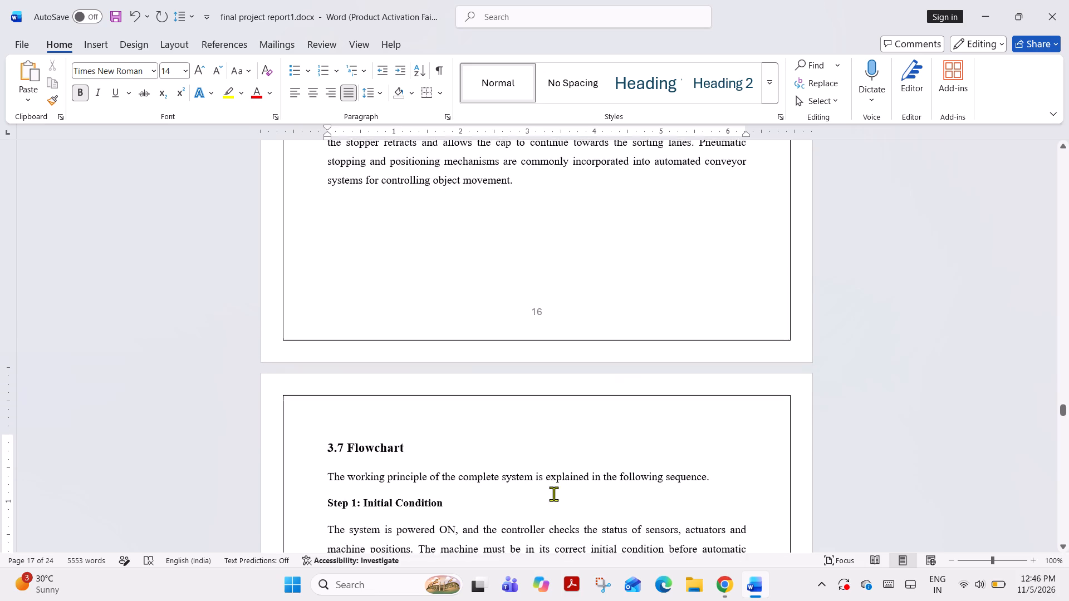
scroll(553, 494, down, 5)
drag(322, 413, 629, 427)
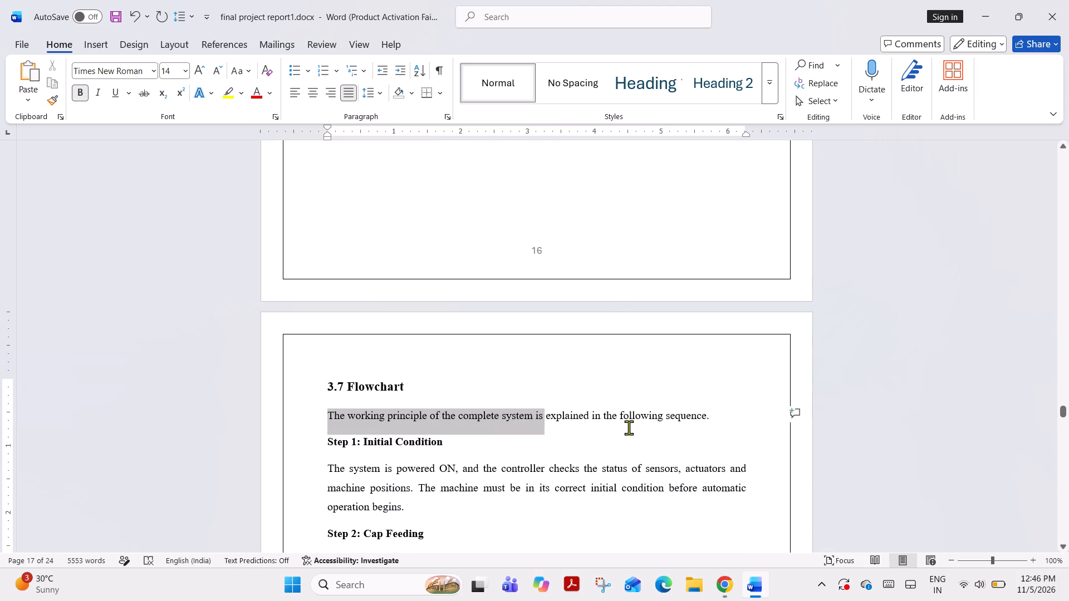
drag(629, 427, 709, 422)
key(BackSpace)
Delete all of section 3.7's body text, from Step 1: Initial Condition through the closing paragraph before the 3.8 heading.
scroll(592, 448, down, 4)
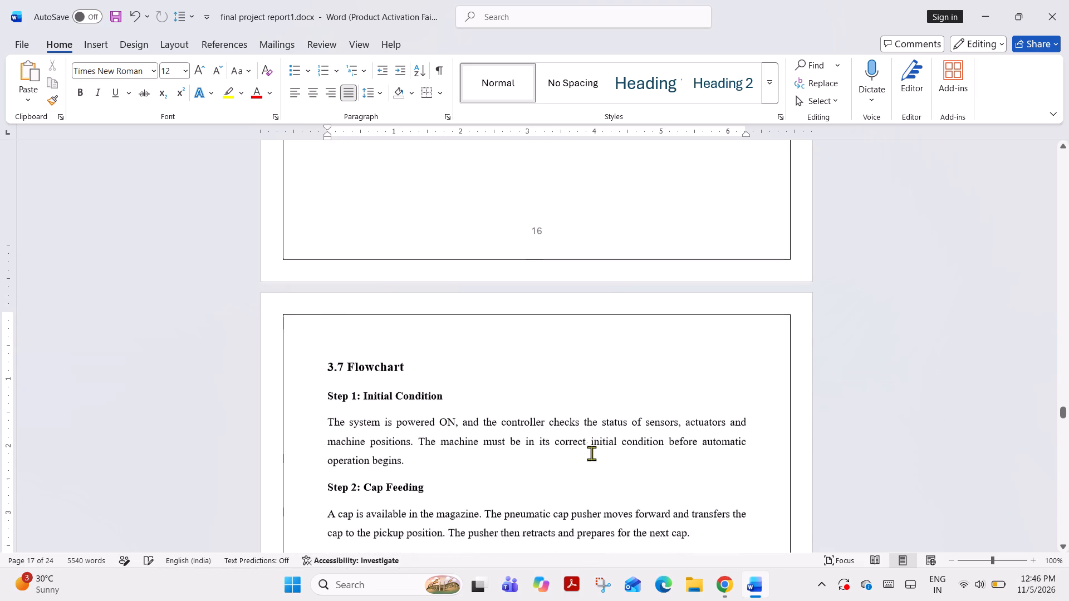
scroll(591, 453, down, 19)
scroll(586, 467, down, 4)
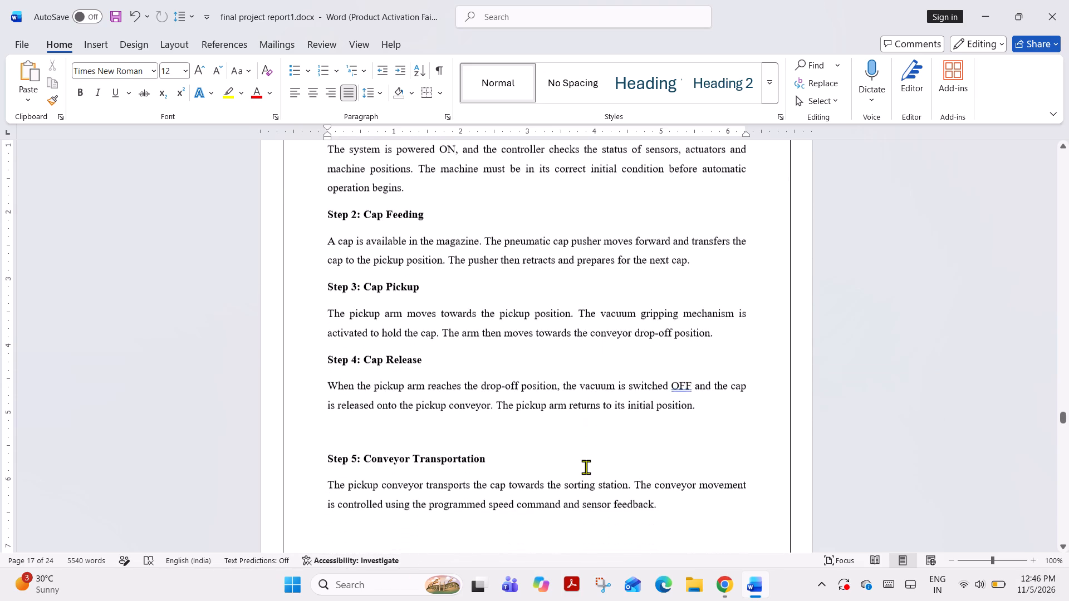
scroll(586, 467, up, 1)
scroll(586, 467, down, 6)
scroll(519, 412, up, 16)
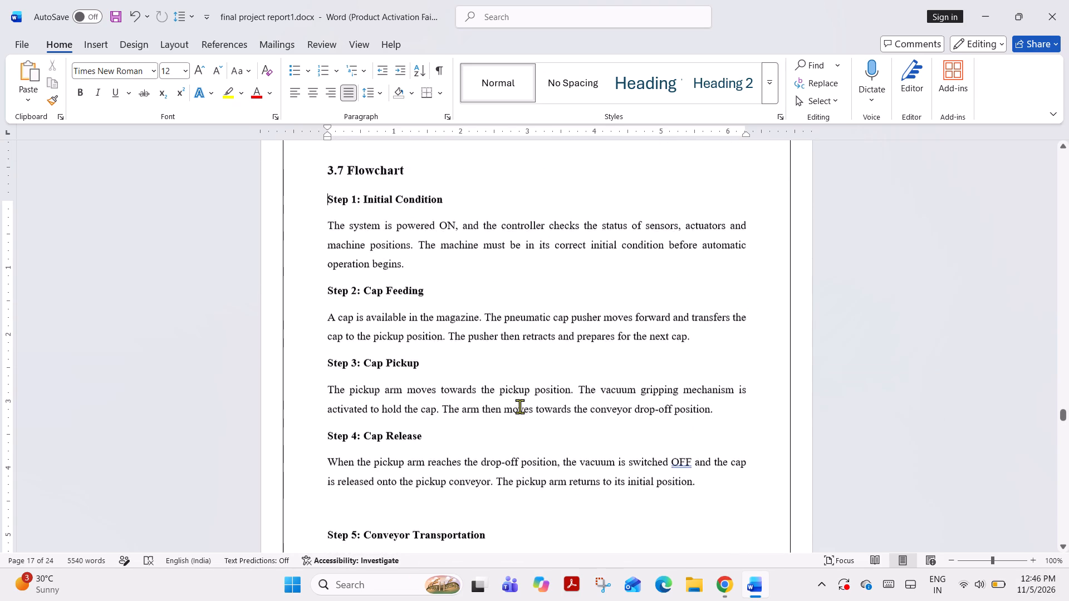
drag(327, 238, 512, 591)
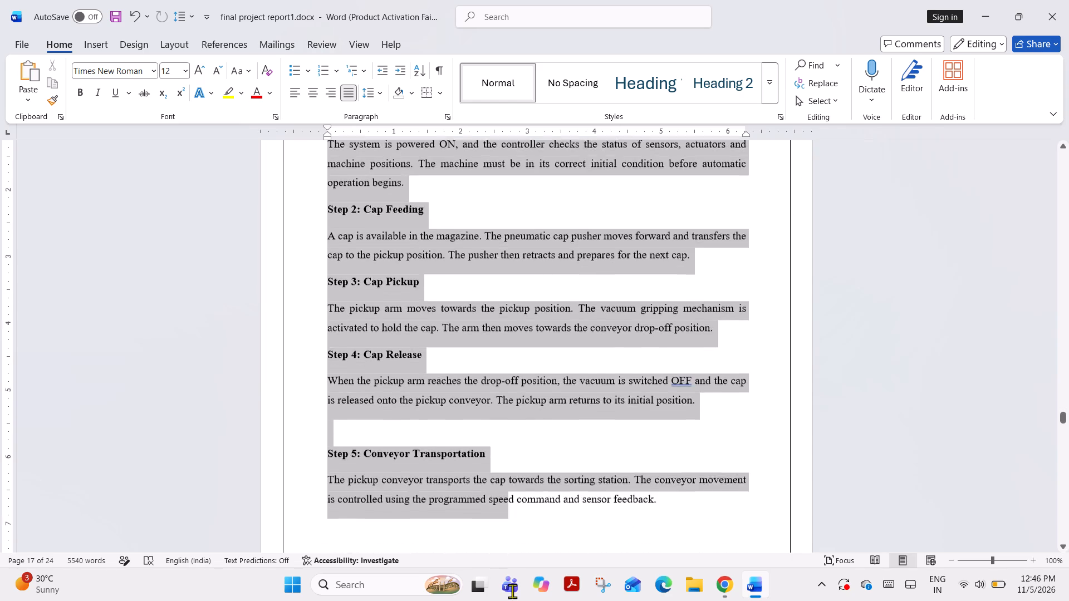
drag(512, 591, 606, 553)
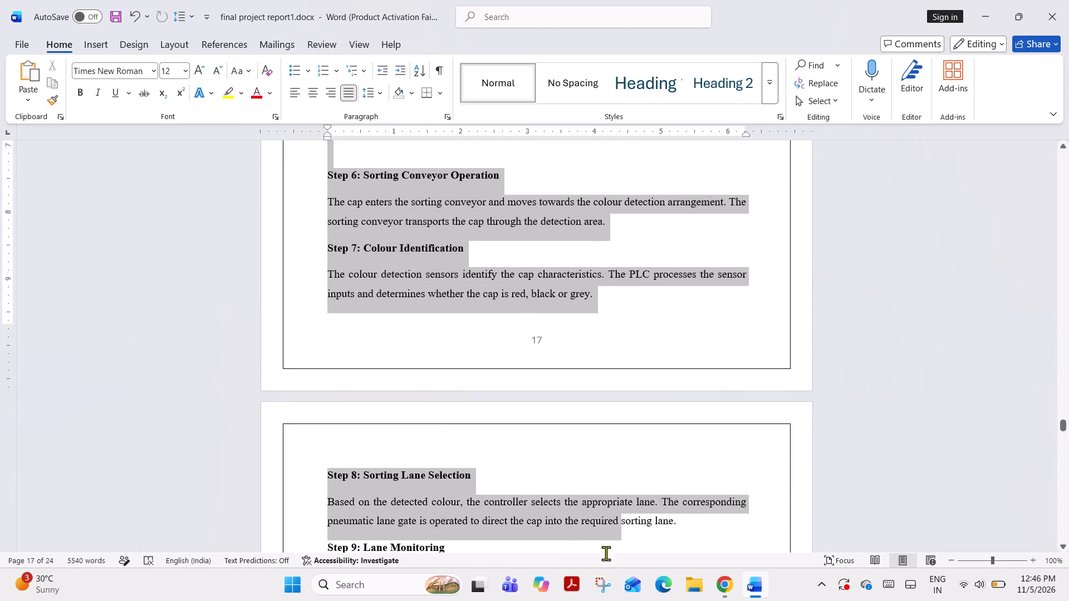
drag(606, 553, 639, 231)
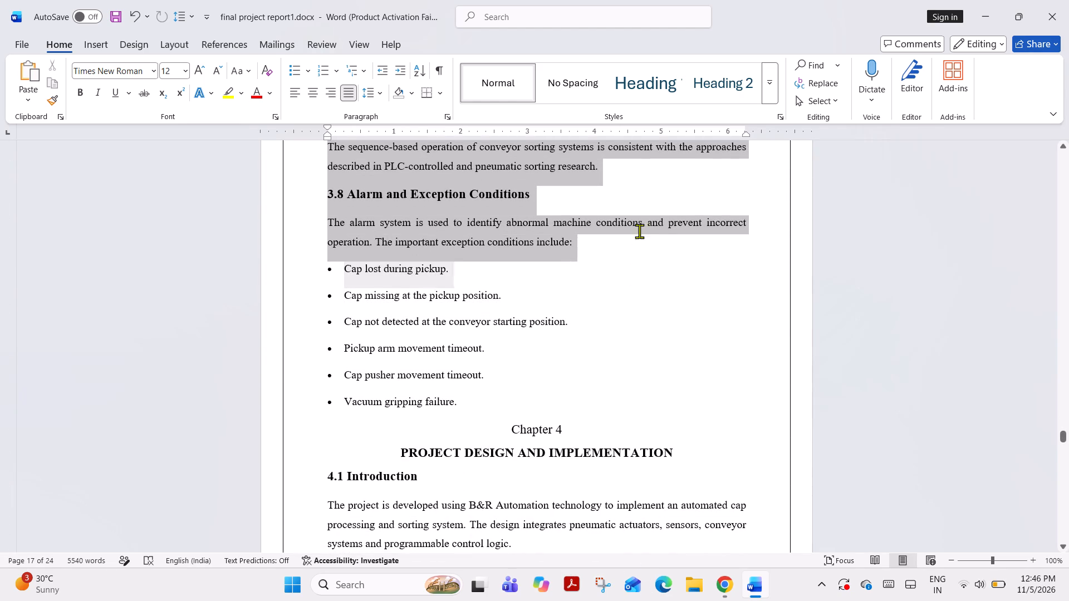
drag(639, 231, 643, 174)
scroll(619, 223, up, 11)
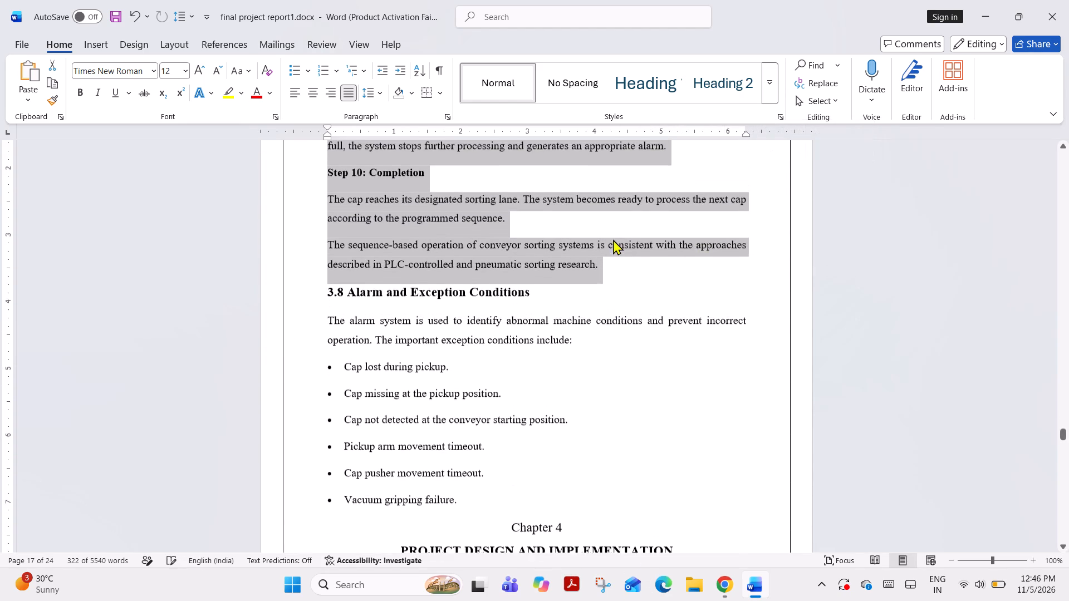
scroll(613, 239, up, 9)
key(BackSpace)
Insert the picture Automated Cap Sorting Flowchart.png from Downloads at the end of the 3.7 Flowchart heading.
scroll(581, 272, up, 4)
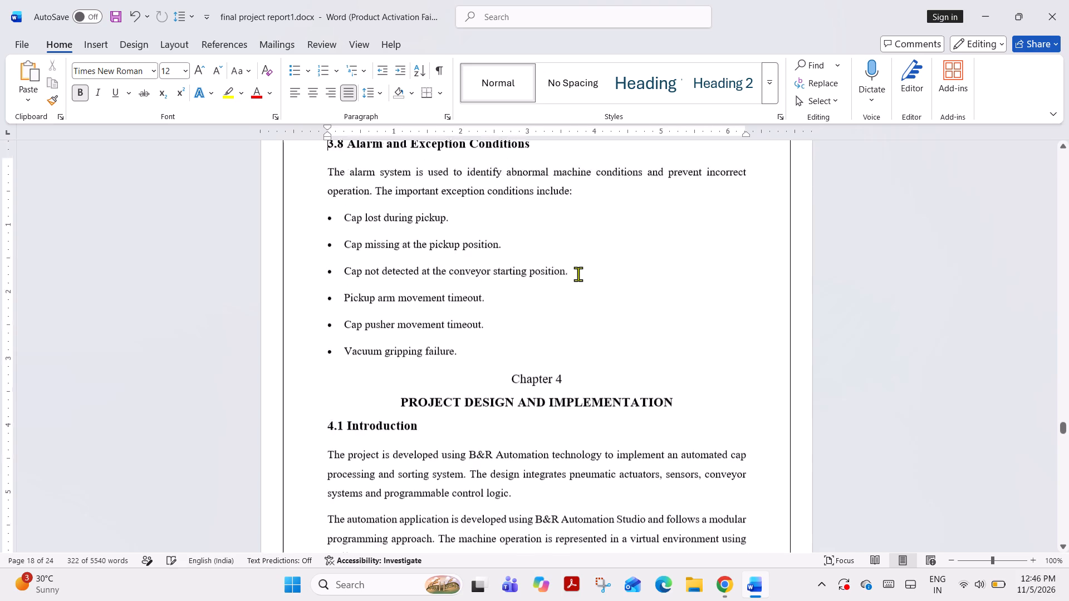
scroll(578, 274, up, 2)
scroll(565, 288, down, 4)
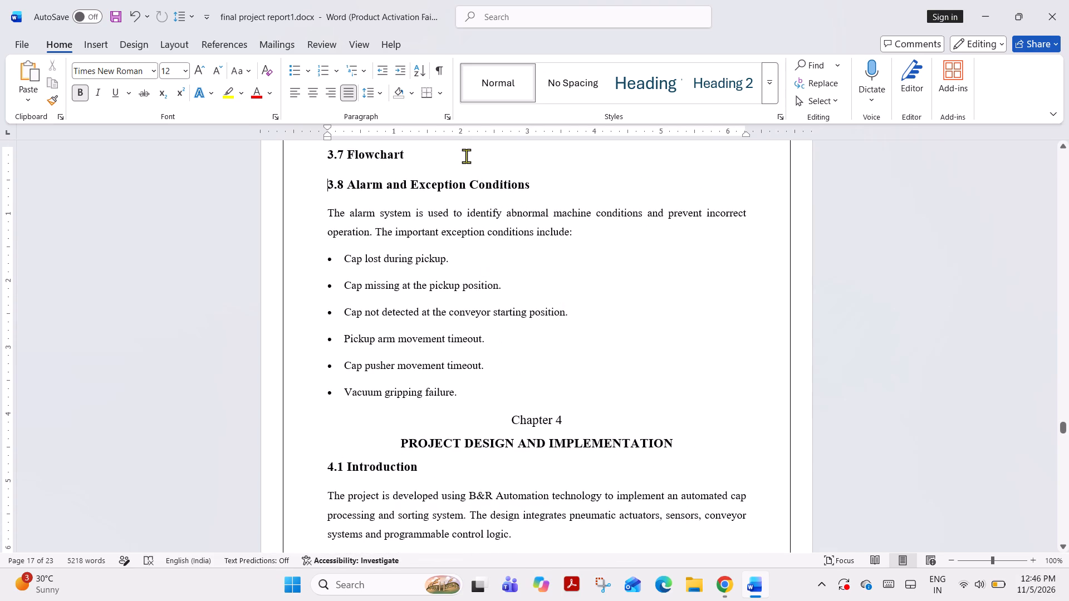
click(464, 155)
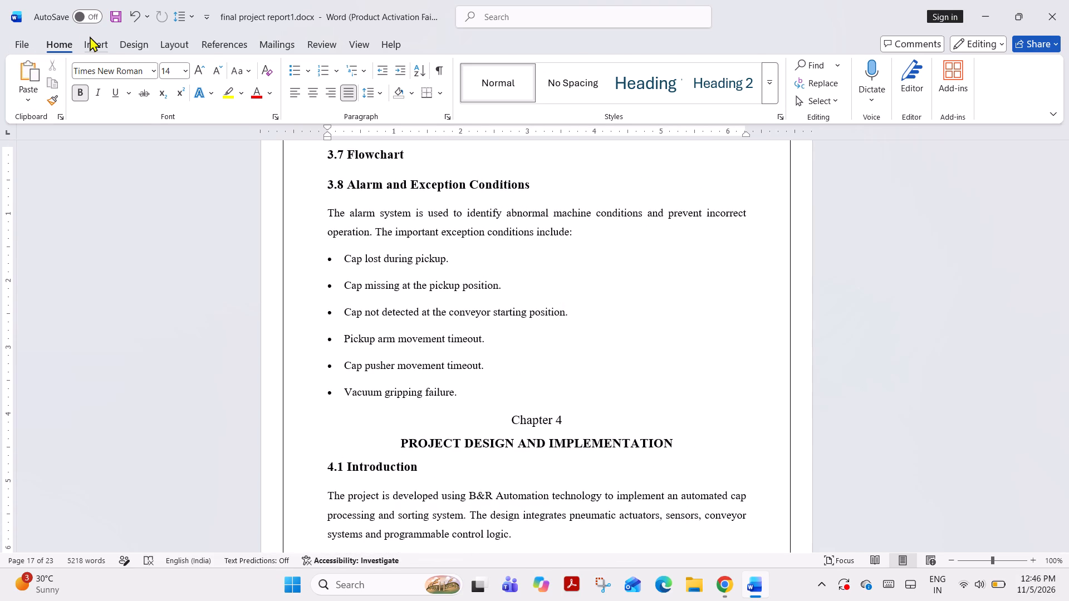
click(90, 36)
click(140, 73)
click(158, 138)
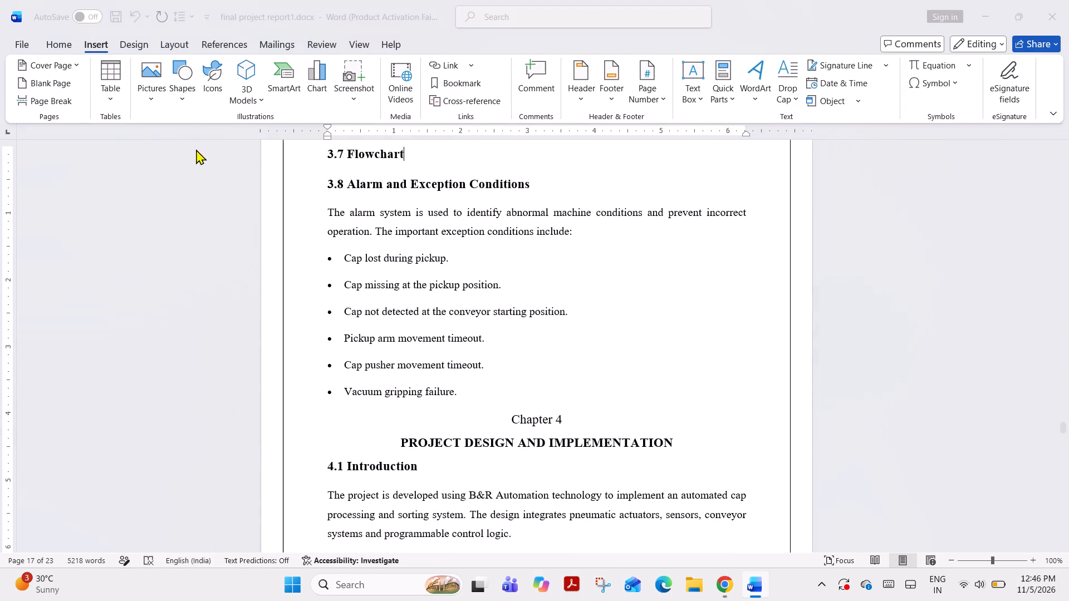
click(176, 121)
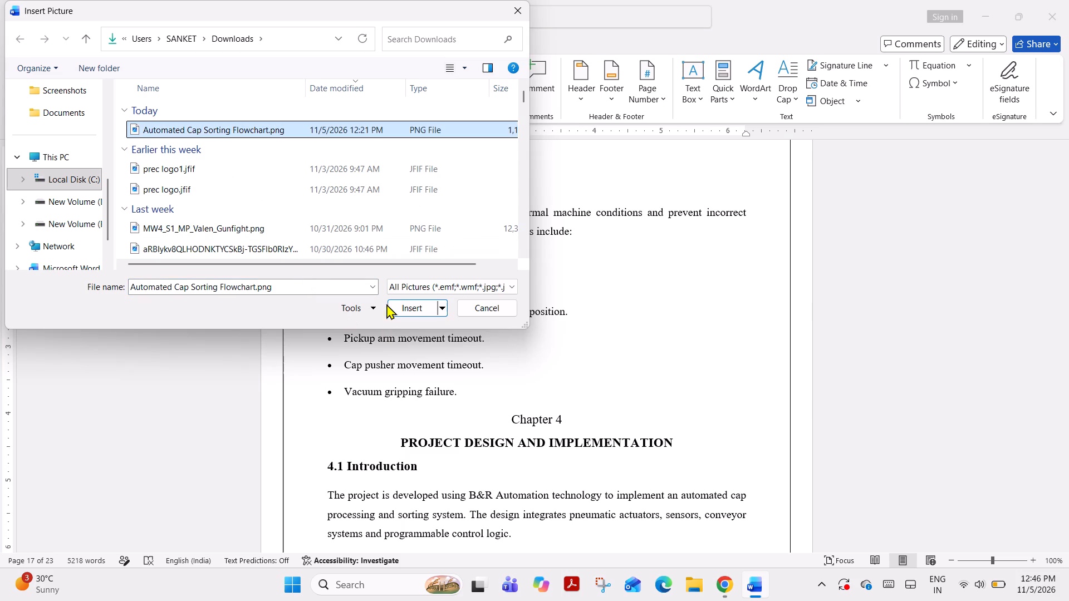
click(390, 302)
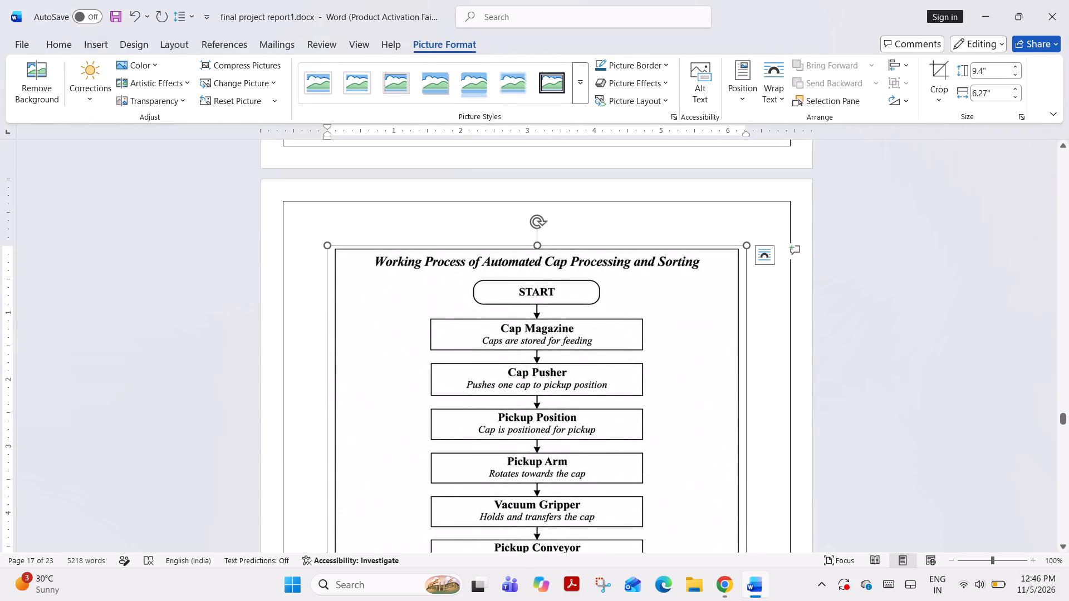
Crop the title strip off the top of the flowchart picture, leaving it about 9.04" high.
click(939, 75)
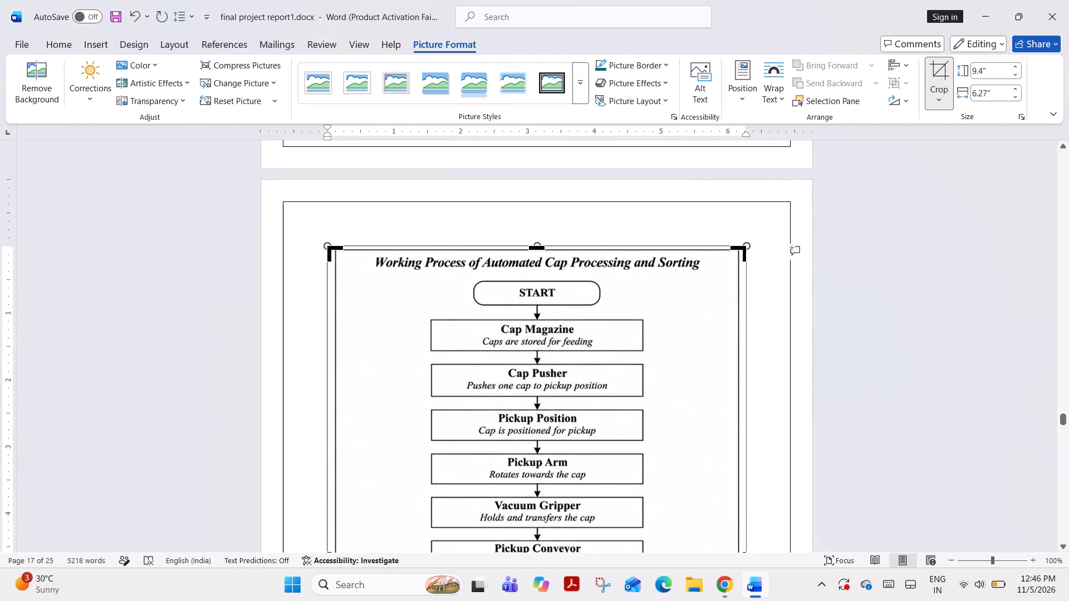
drag(532, 249, 538, 270)
scroll(548, 287, down, 2)
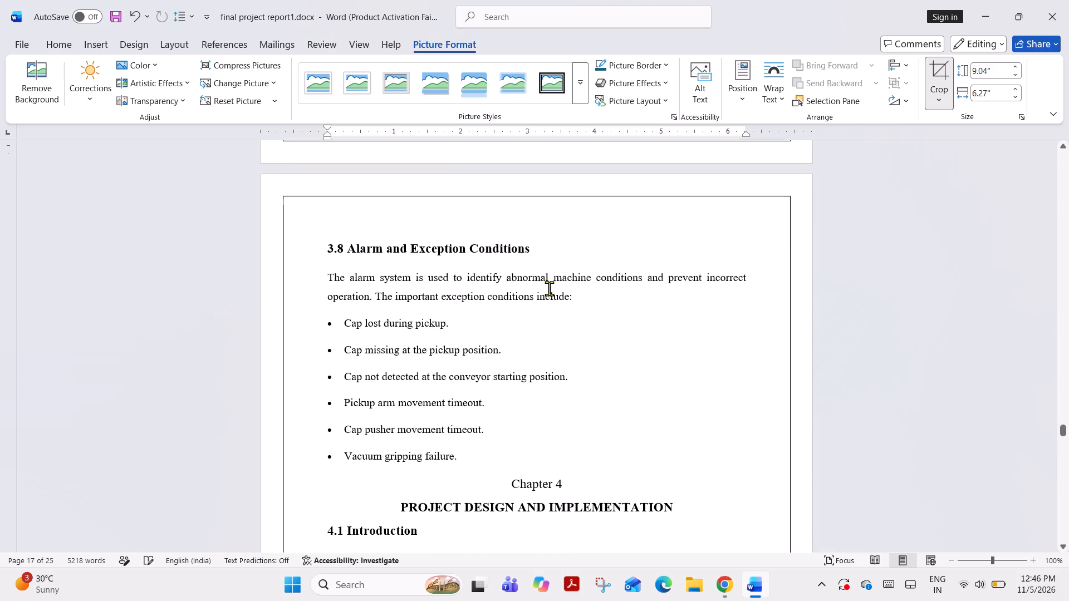
scroll(549, 288, down, 3)
scroll(482, 289, up, 20)
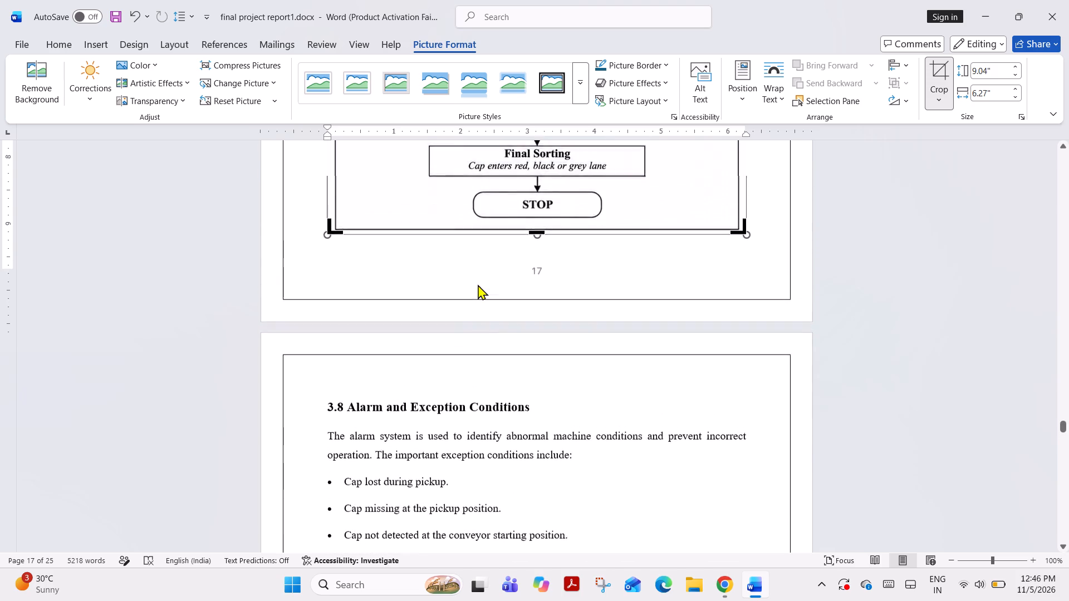
scroll(478, 284, up, 20)
scroll(478, 284, up, 17)
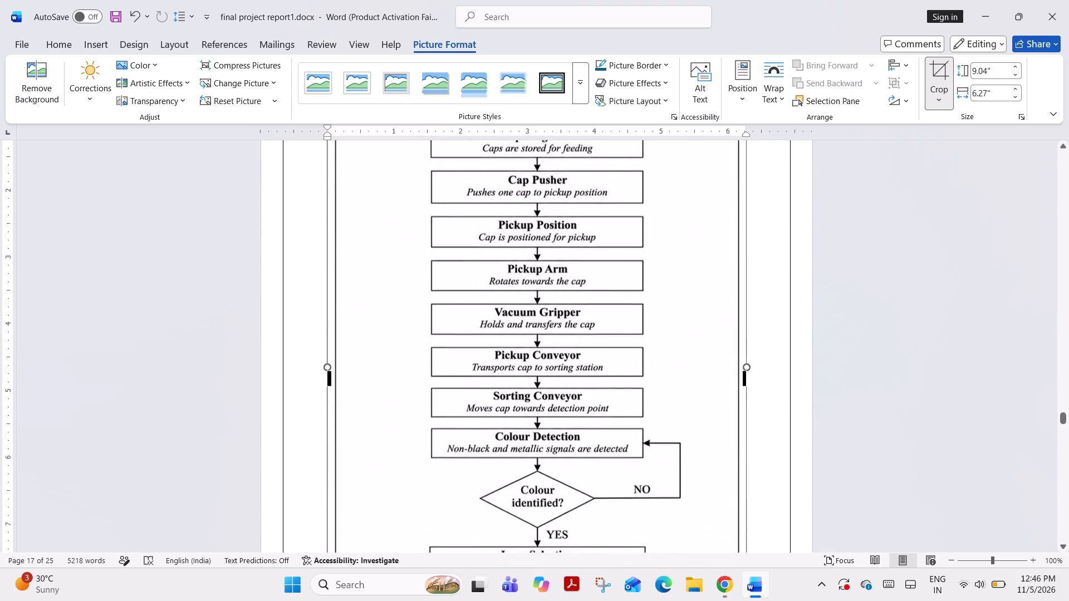
scroll(474, 301, up, 13)
scroll(632, 283, up, 1)
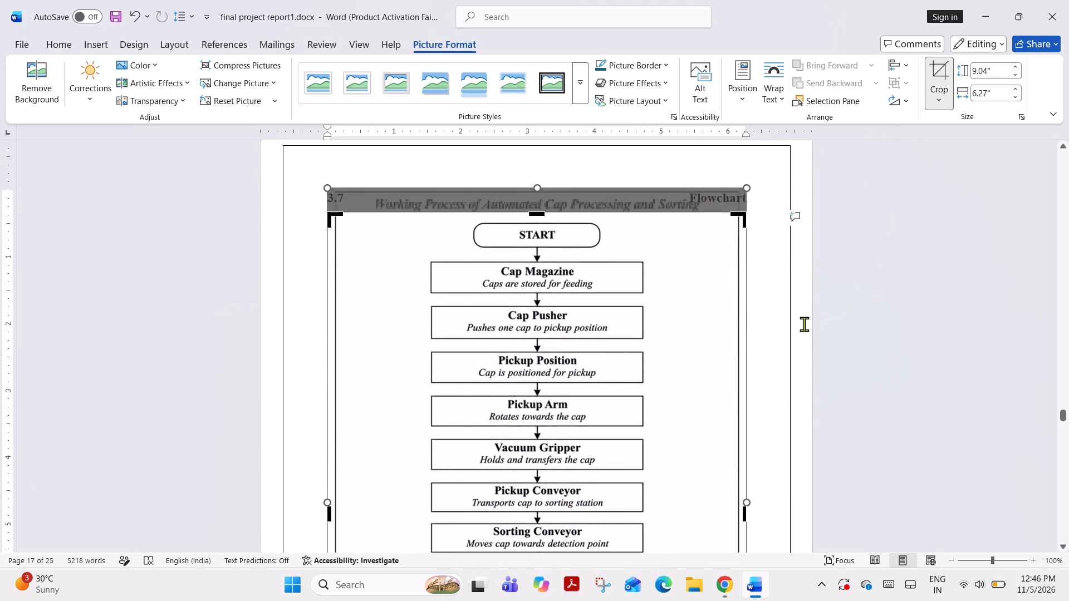
click(757, 322)
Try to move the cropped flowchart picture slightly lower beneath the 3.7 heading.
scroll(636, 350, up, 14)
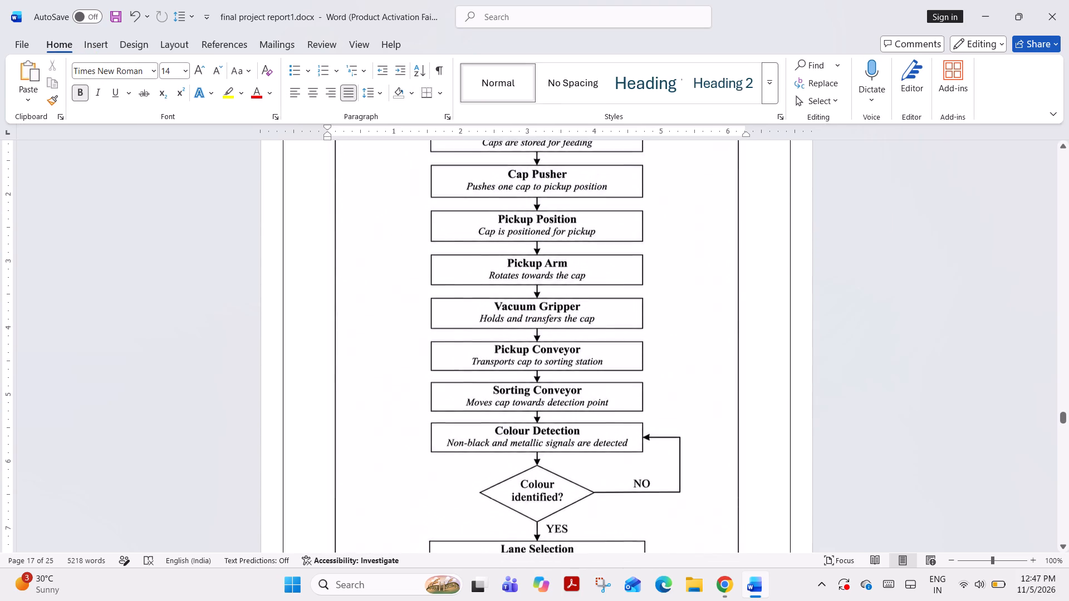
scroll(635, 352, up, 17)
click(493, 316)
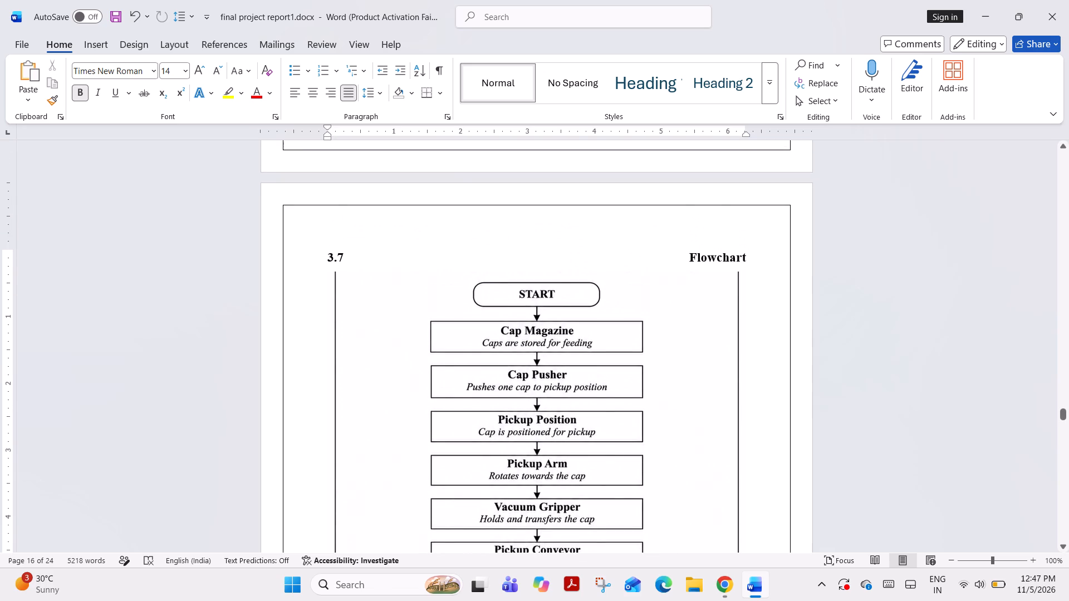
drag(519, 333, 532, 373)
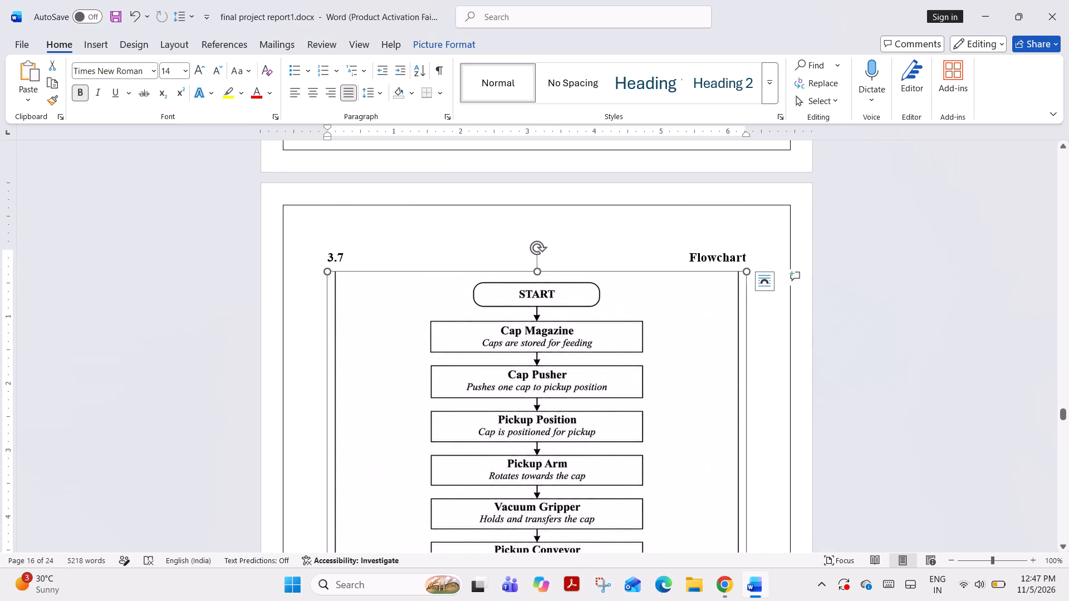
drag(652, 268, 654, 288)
Insert a paragraph break between the 3.7 Flowchart heading and the flowchart picture.
click(320, 284)
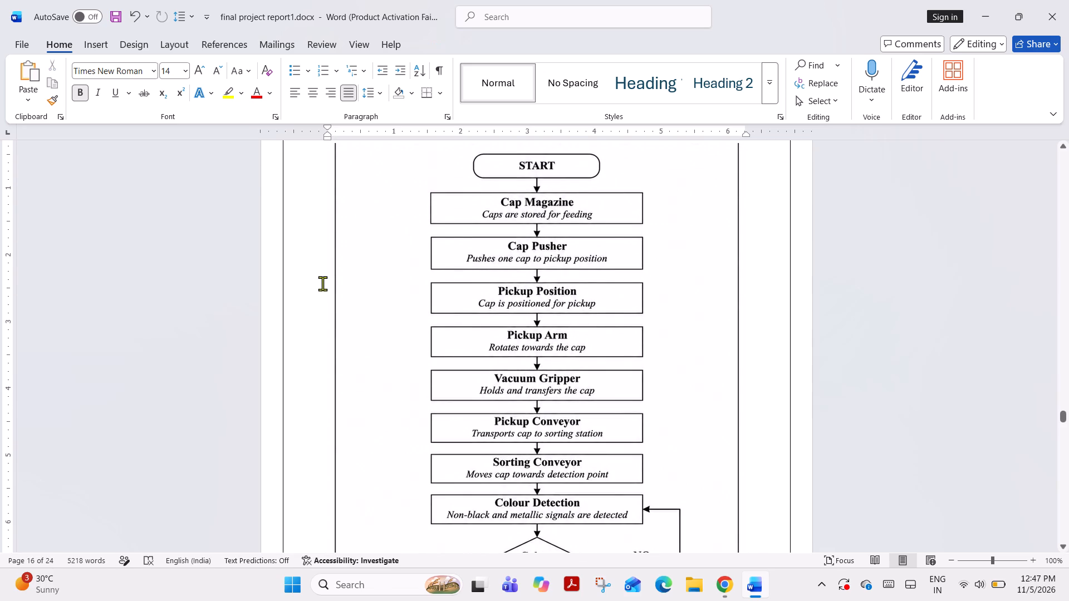
click(326, 310)
key(Return)
Add another blank paragraph between the 3.7 Flowchart heading and the flowchart picture.
key(Return)
scroll(414, 321, up, 20)
scroll(414, 321, up, 1)
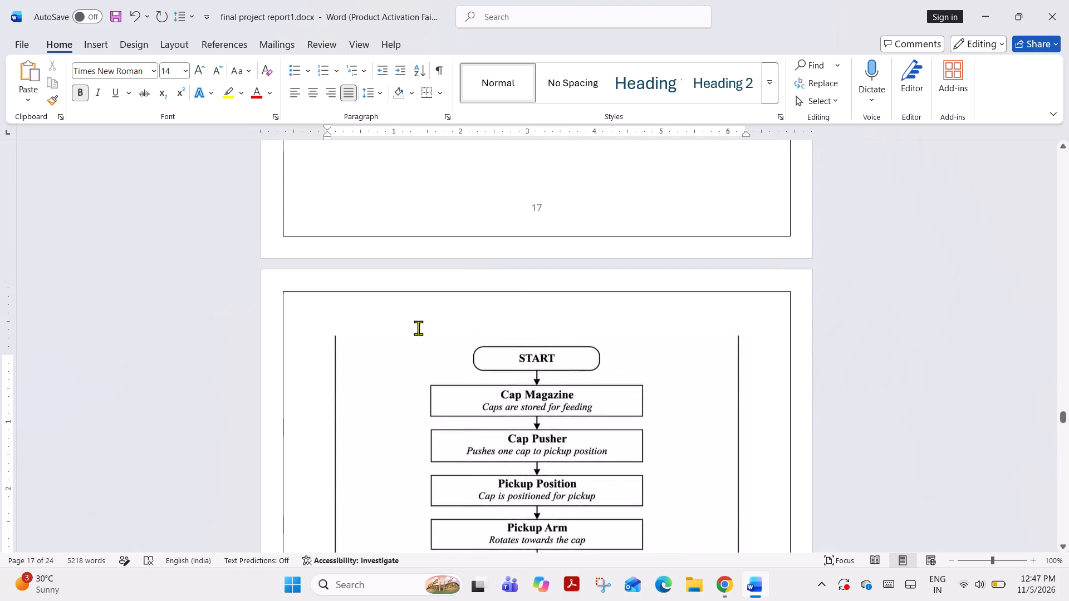
scroll(418, 328, up, 4)
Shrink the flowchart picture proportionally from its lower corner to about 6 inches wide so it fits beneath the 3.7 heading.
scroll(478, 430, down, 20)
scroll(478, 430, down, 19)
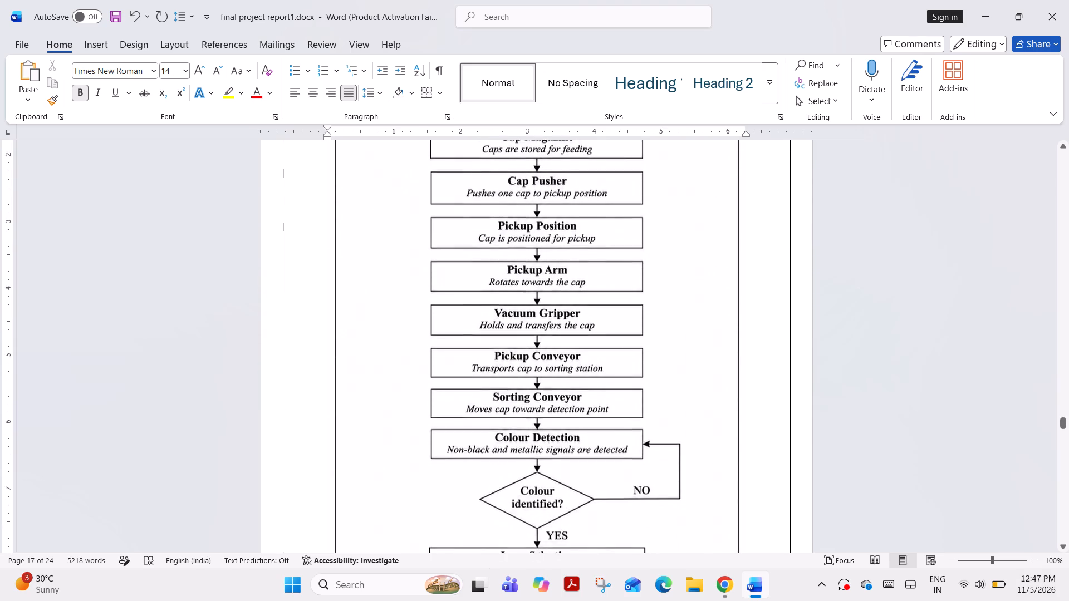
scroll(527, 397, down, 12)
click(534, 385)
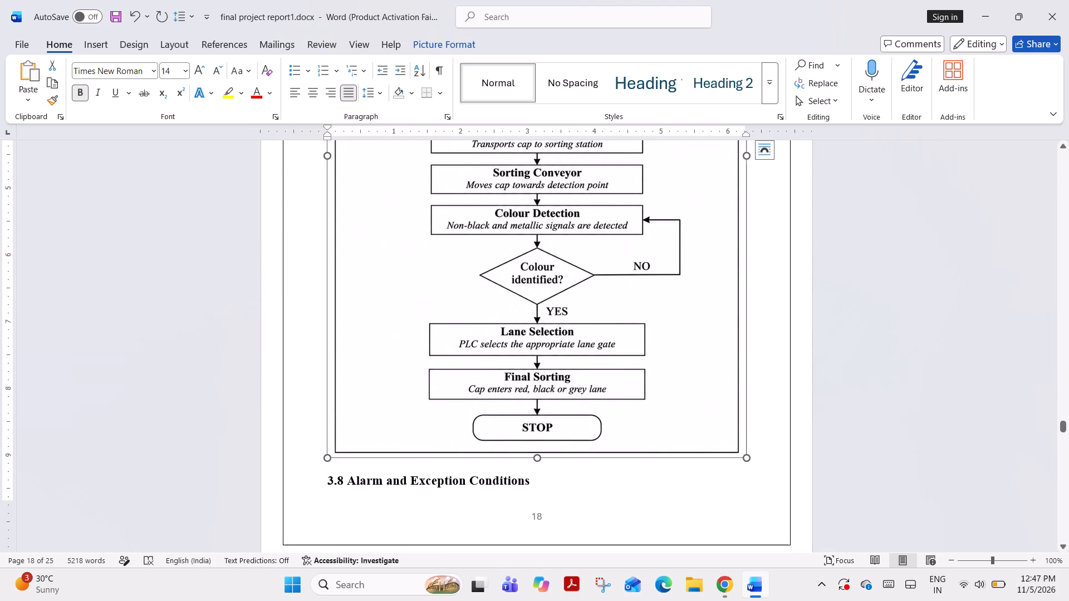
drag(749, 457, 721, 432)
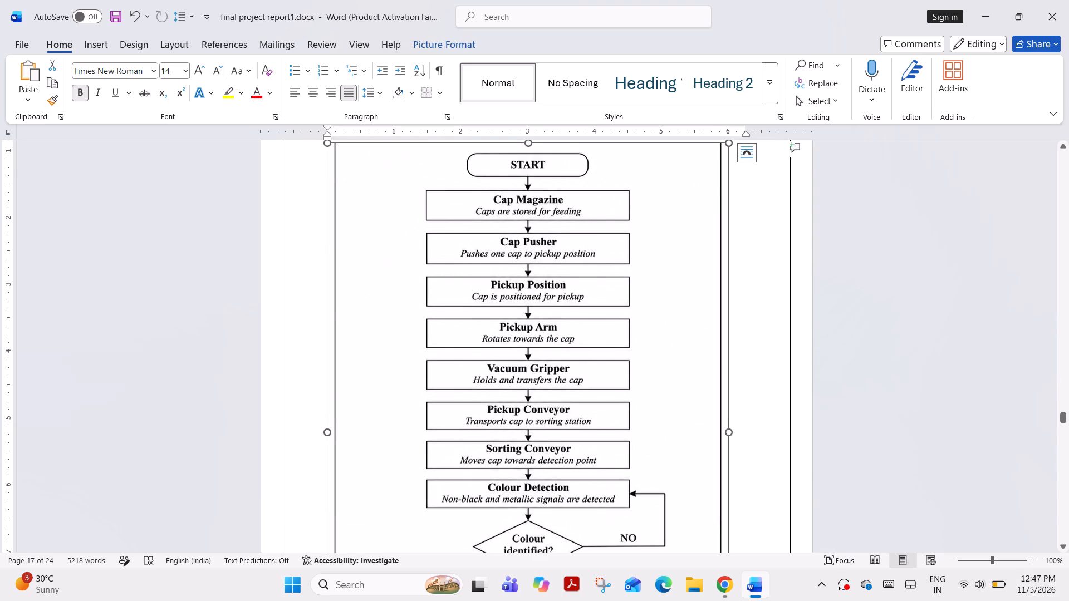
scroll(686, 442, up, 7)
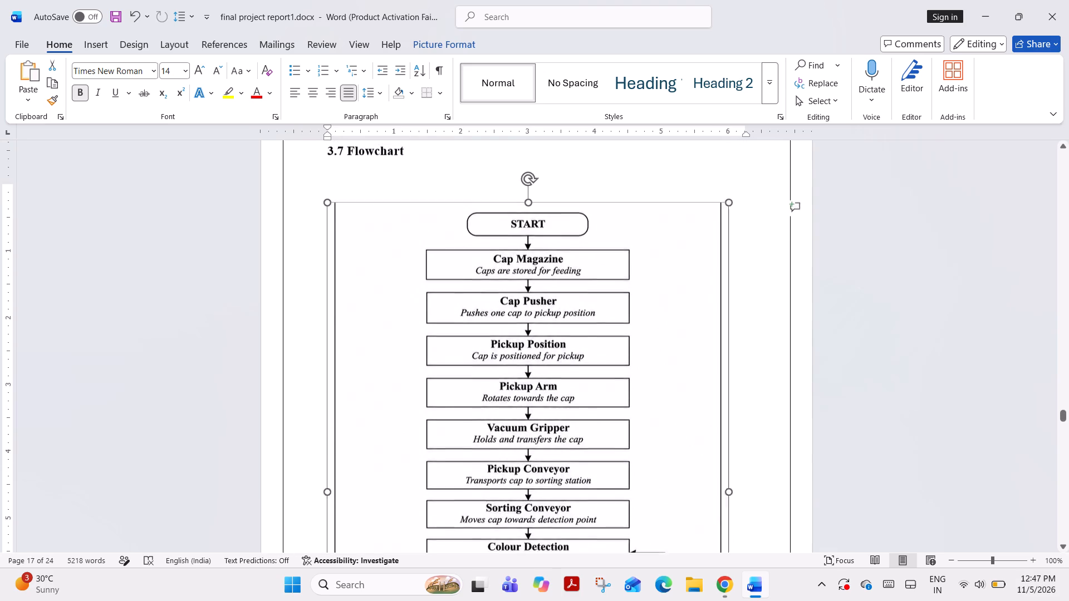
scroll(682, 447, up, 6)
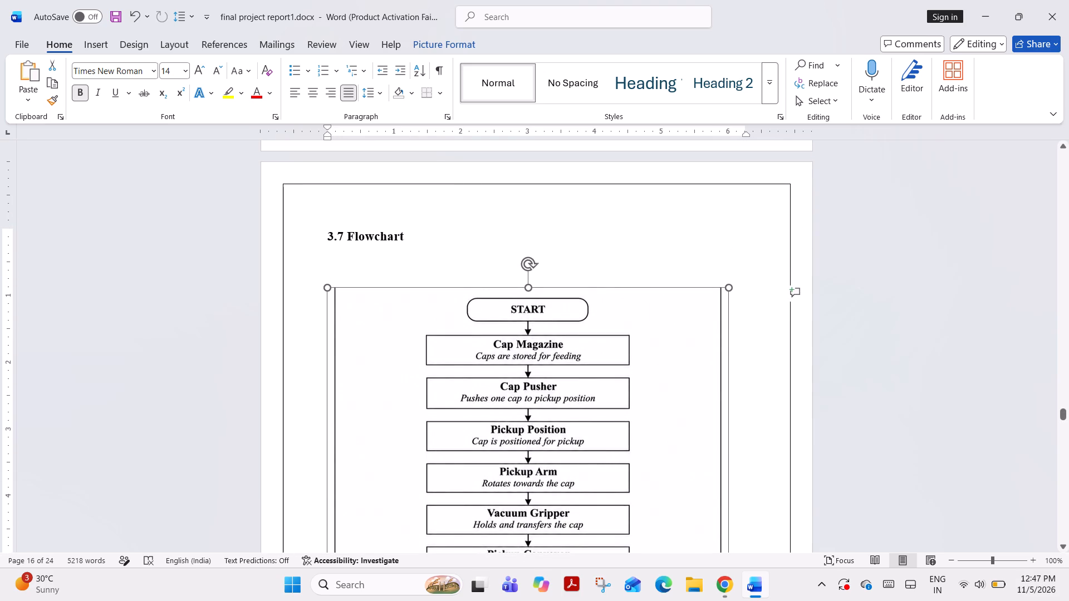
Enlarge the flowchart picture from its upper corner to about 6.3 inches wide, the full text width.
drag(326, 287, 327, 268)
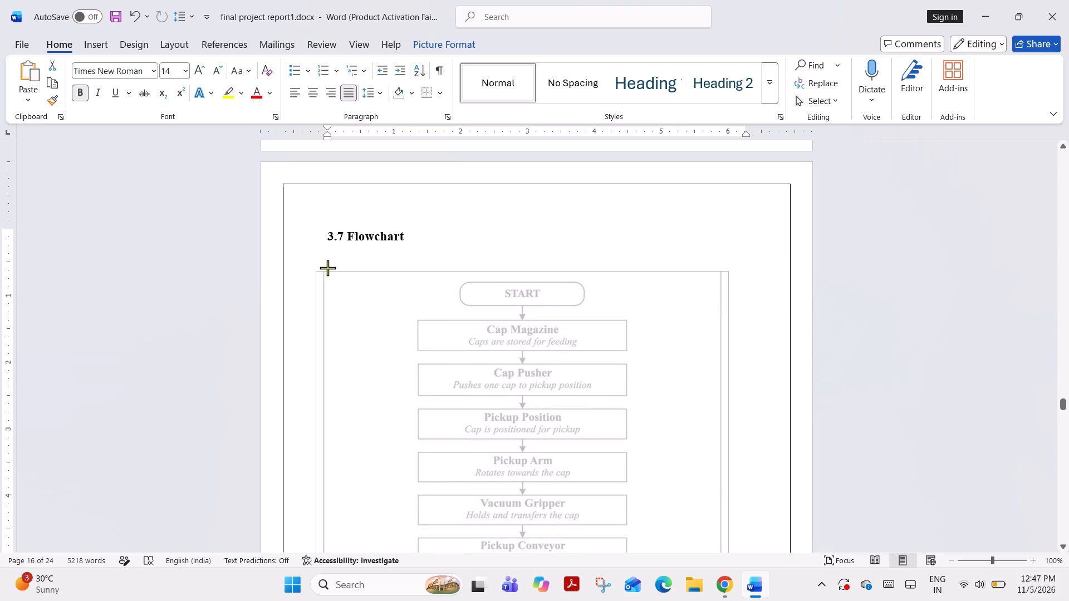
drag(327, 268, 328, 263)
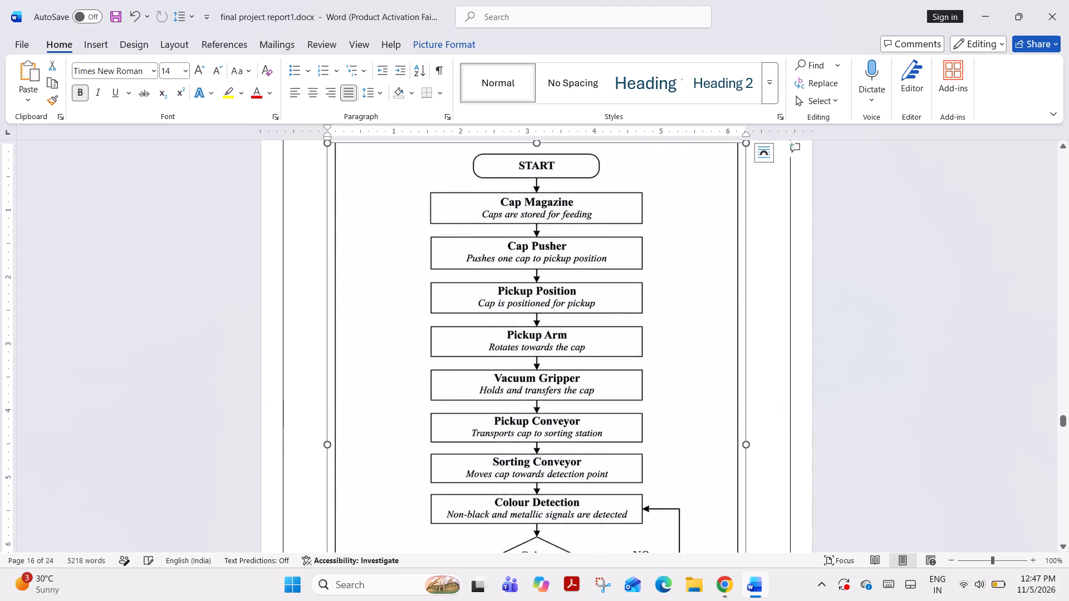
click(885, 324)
Insert a blank paragraph before the 3.8 Alarm and Exception Conditions heading, below the flowchart.
scroll(842, 407, down, 6)
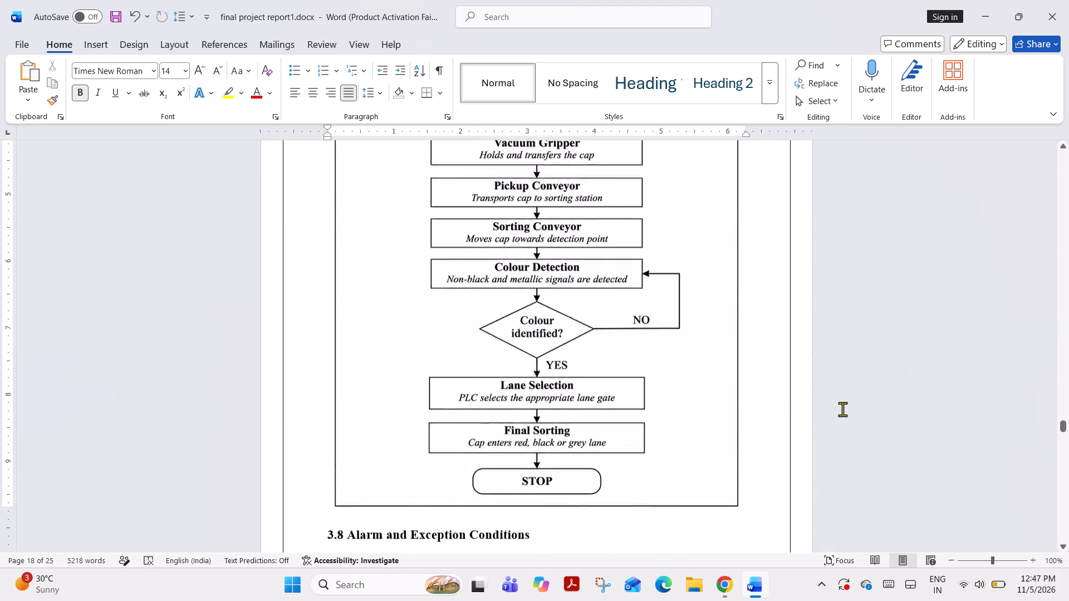
scroll(843, 405, down, 2)
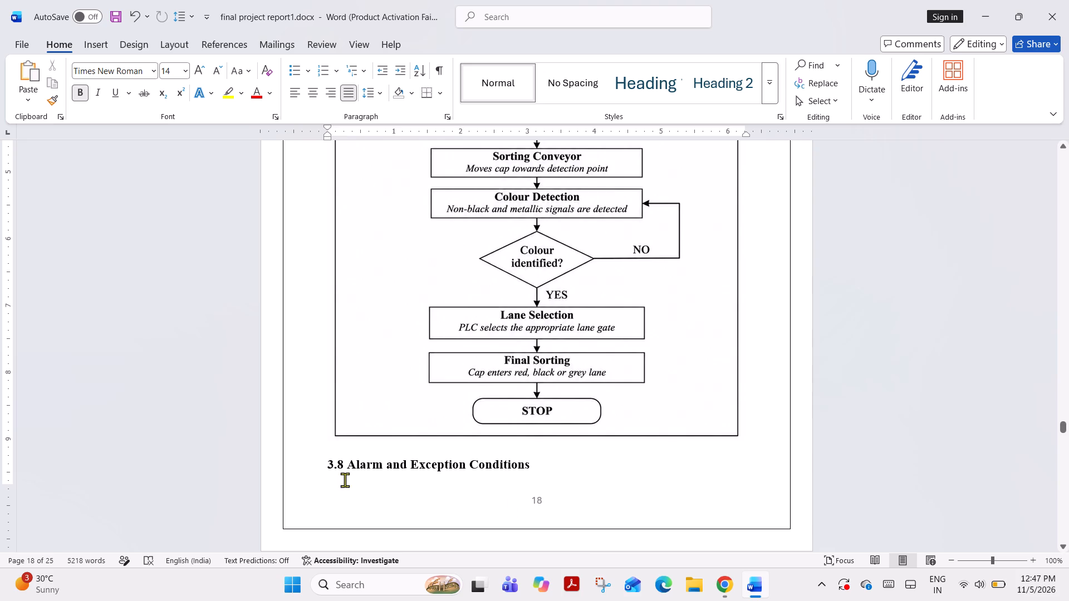
click(328, 467)
key(Return)
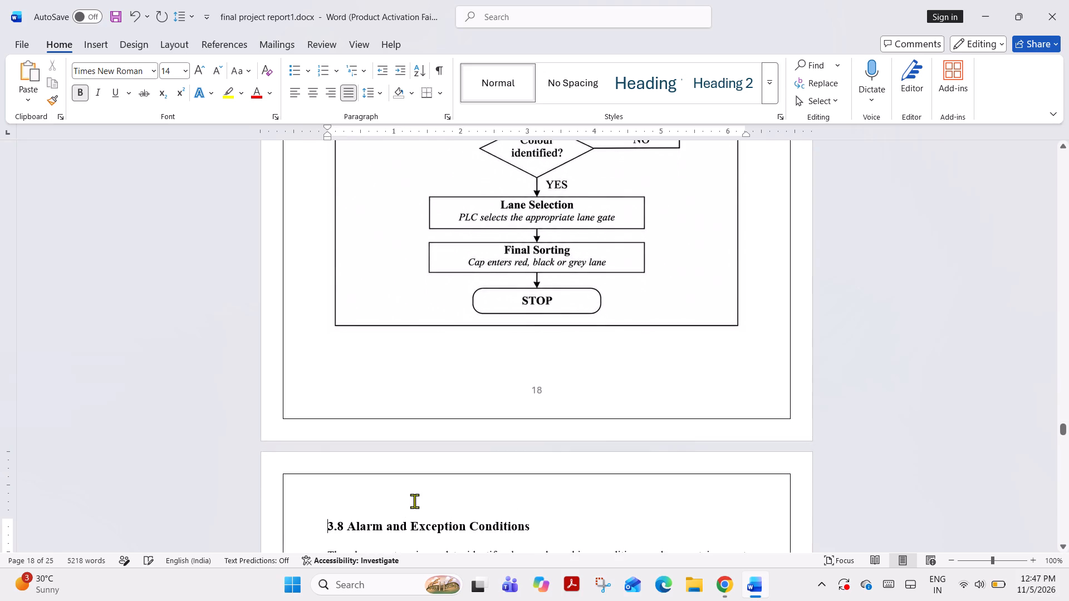
Shrink the flowchart picture proportionally to about 5.9 inches wide so it fits on the same page as the 3.7 Flowchart heading.
scroll(443, 499, up, 11)
drag(1063, 427, 1063, 427)
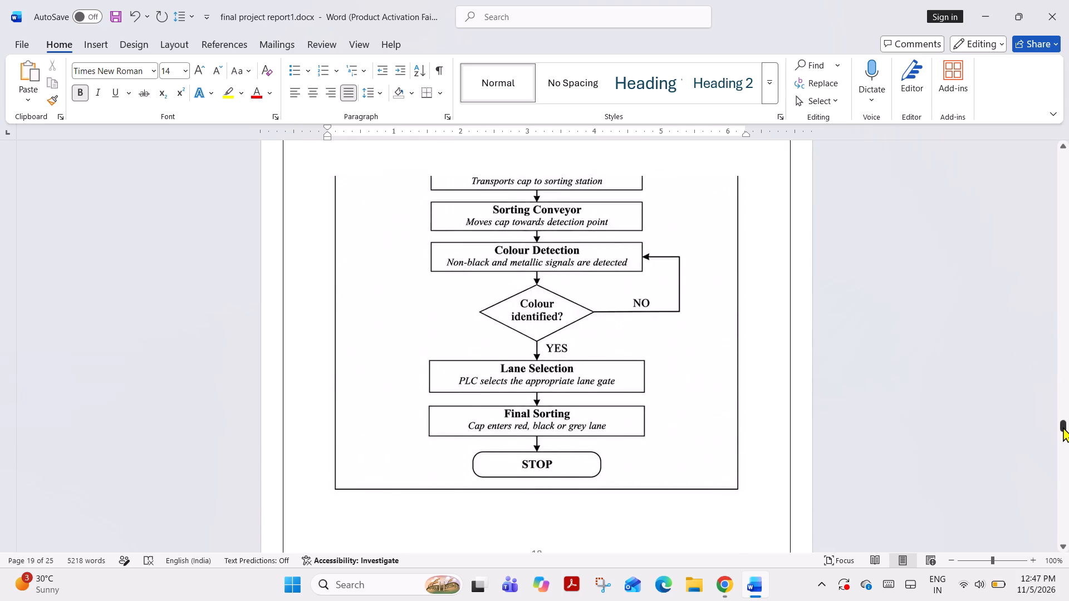
drag(1063, 427, 1061, 418)
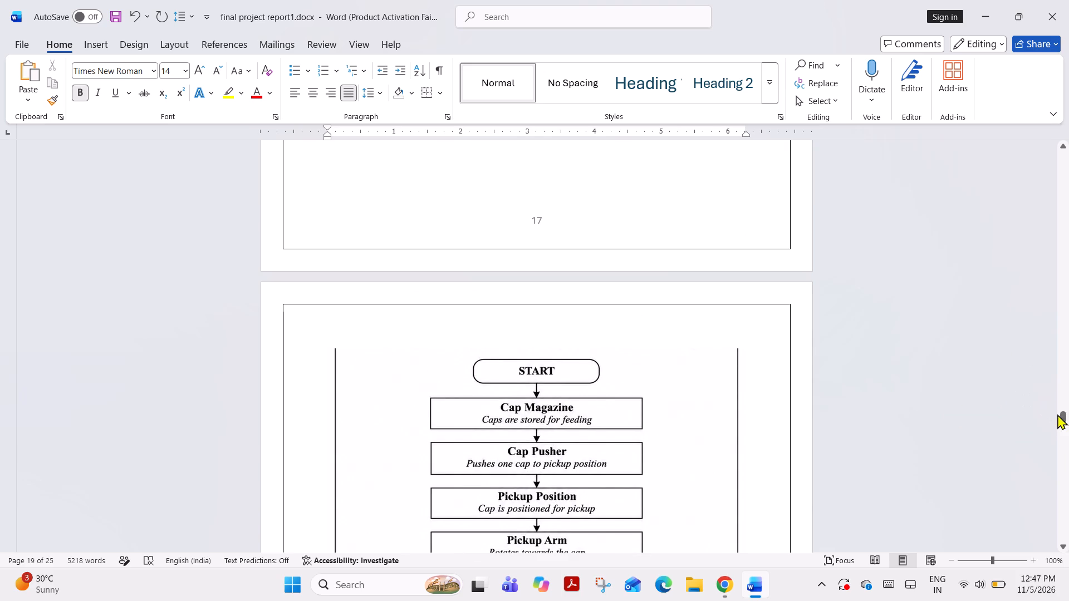
click(1060, 415)
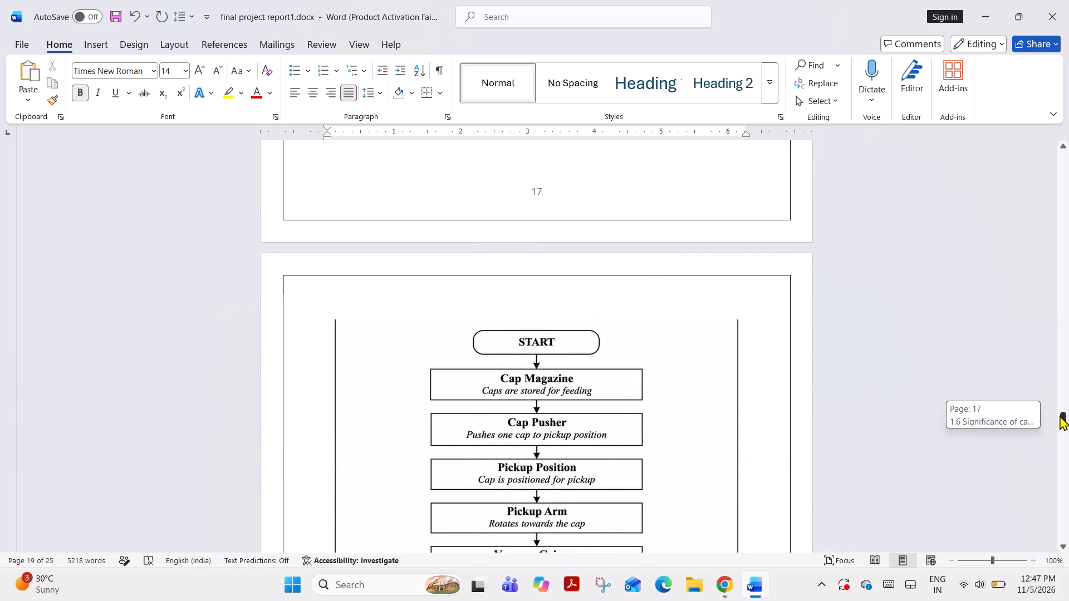
click(673, 432)
drag(746, 321, 737, 327)
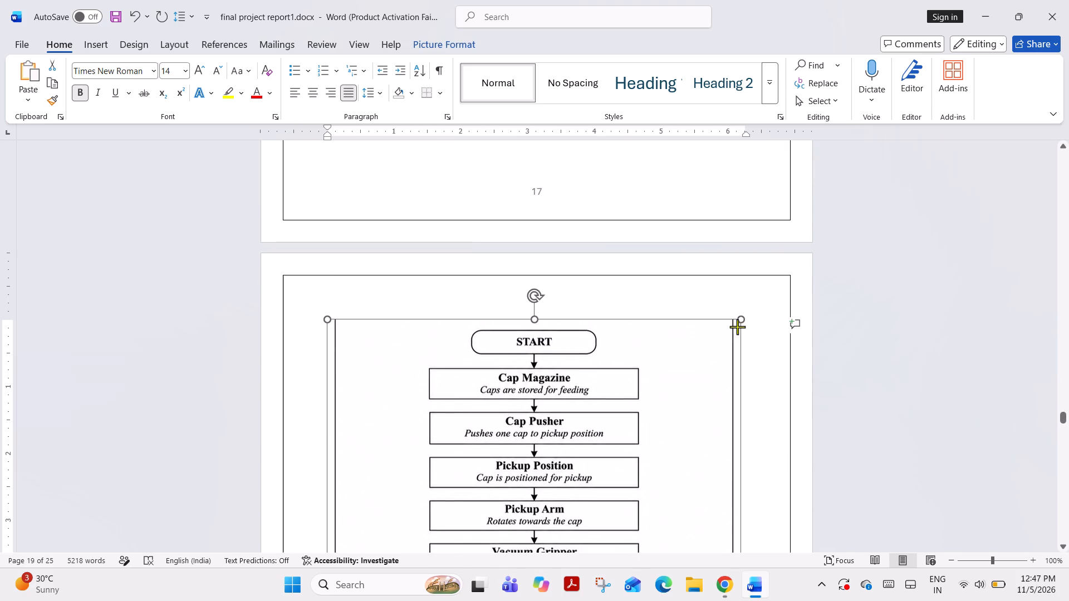
drag(737, 327, 730, 332)
drag(740, 142, 732, 152)
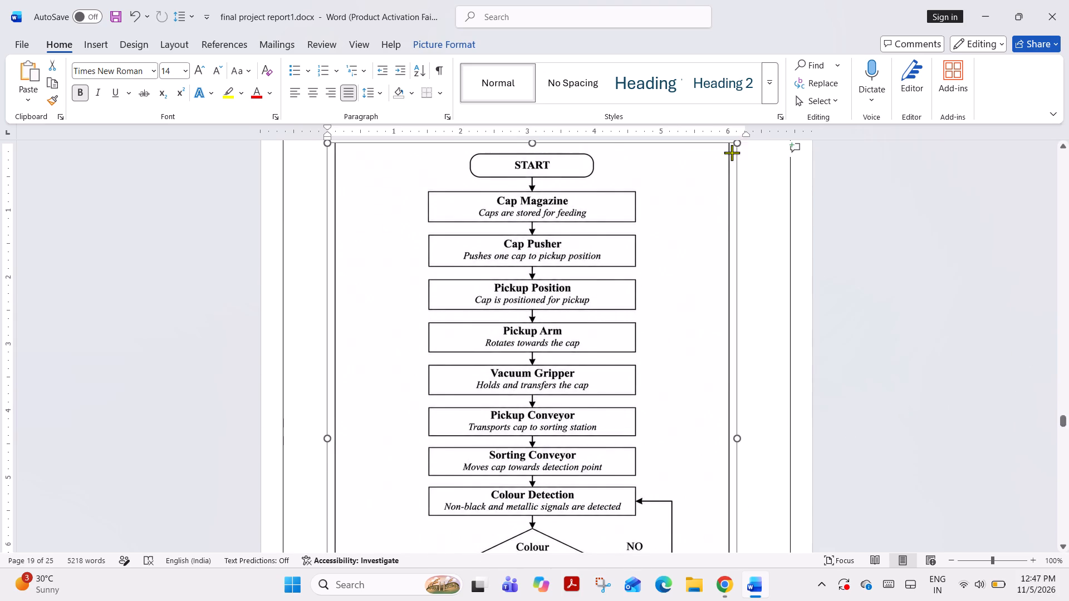
drag(732, 152, 723, 162)
scroll(733, 294, up, 16)
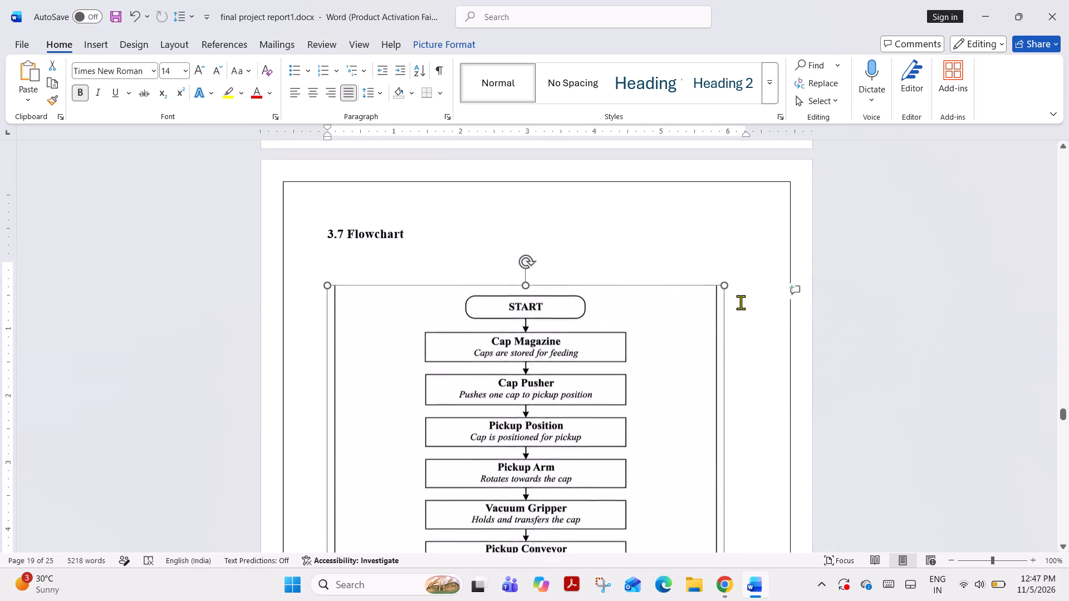
scroll(730, 312, down, 17)
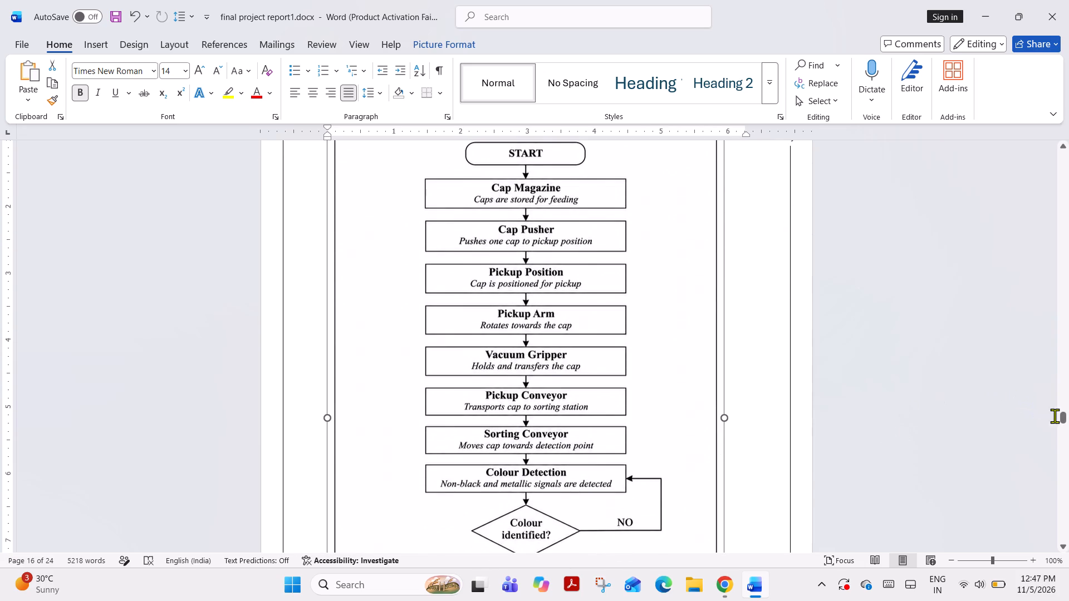
drag(1060, 418, 1059, 428)
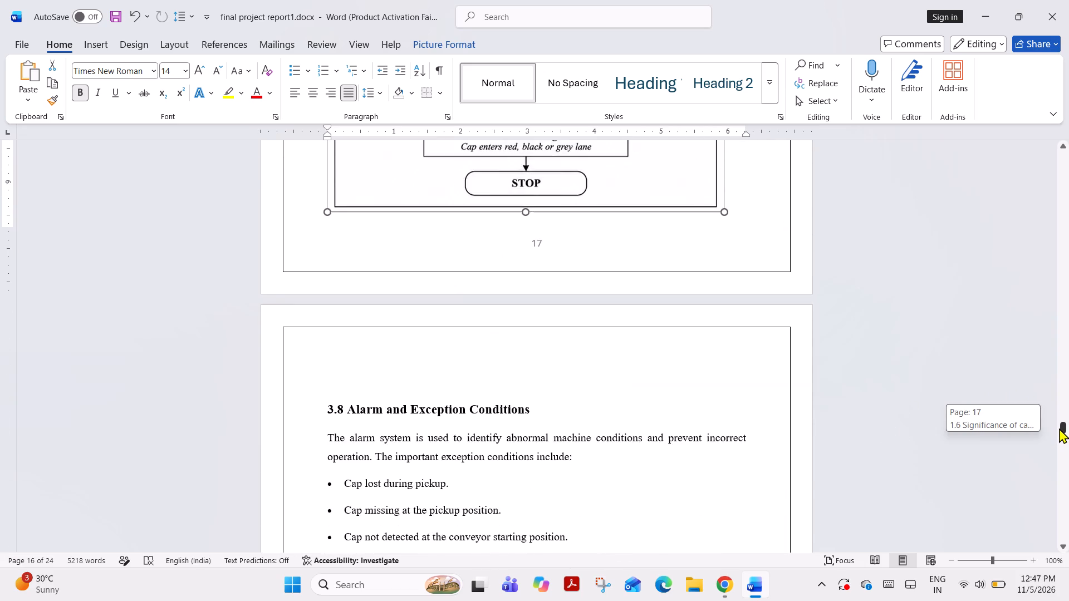
drag(1059, 428, 1055, 415)
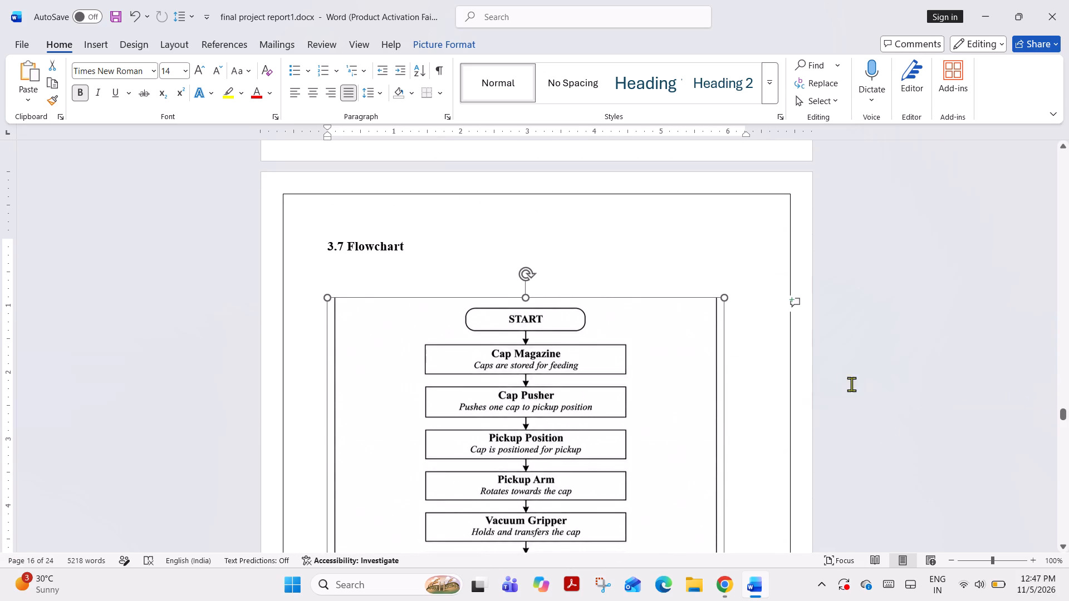
click(340, 387)
Review the page layout, tables and figures from Chapter 2 through the Chapter 4 Human Machine Interface section.
scroll(447, 403, down, 9)
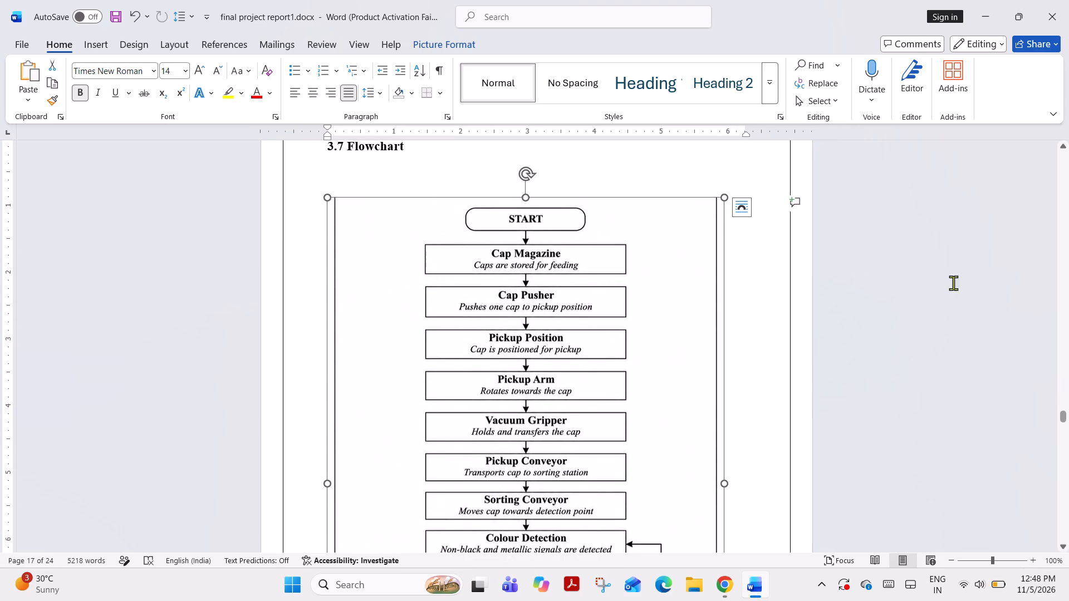
drag(1064, 416, 1054, 359)
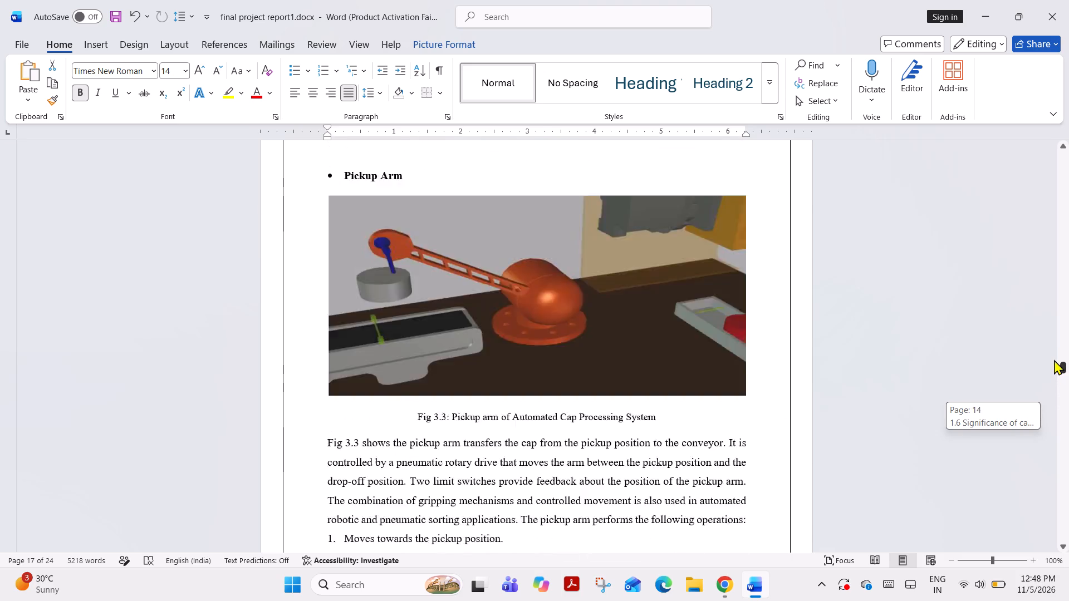
drag(1054, 359, 1048, 304)
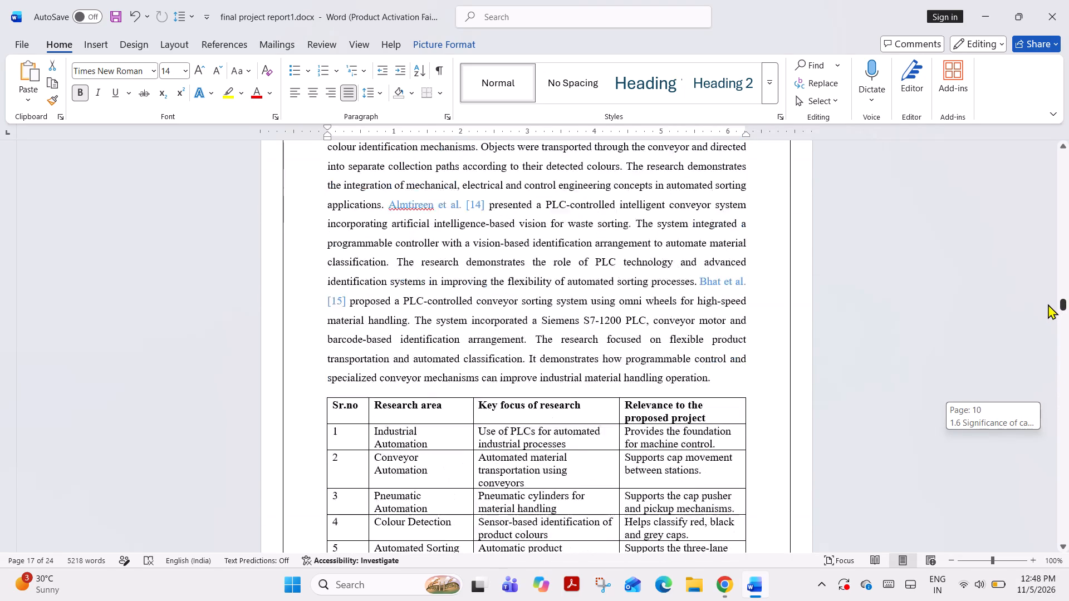
drag(1048, 304, 1042, 266)
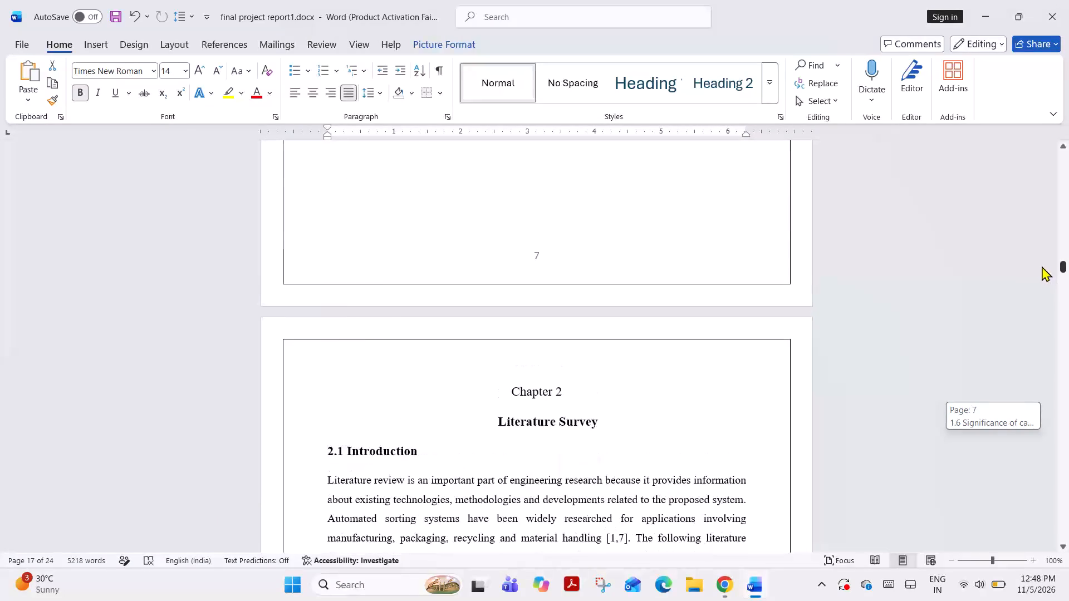
drag(1042, 266, 1056, 307)
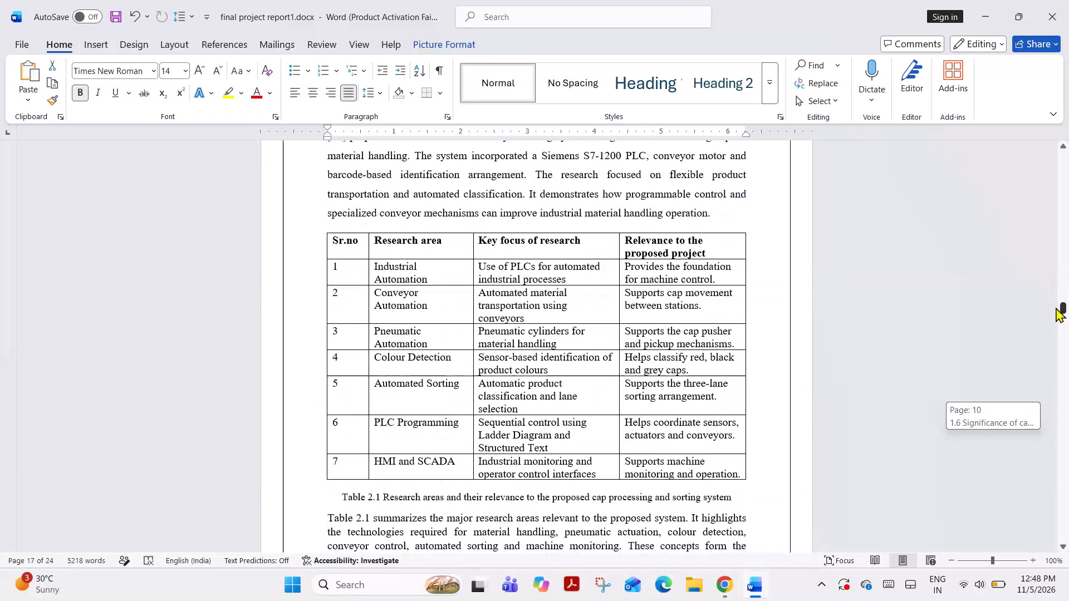
drag(1056, 307, 1054, 311)
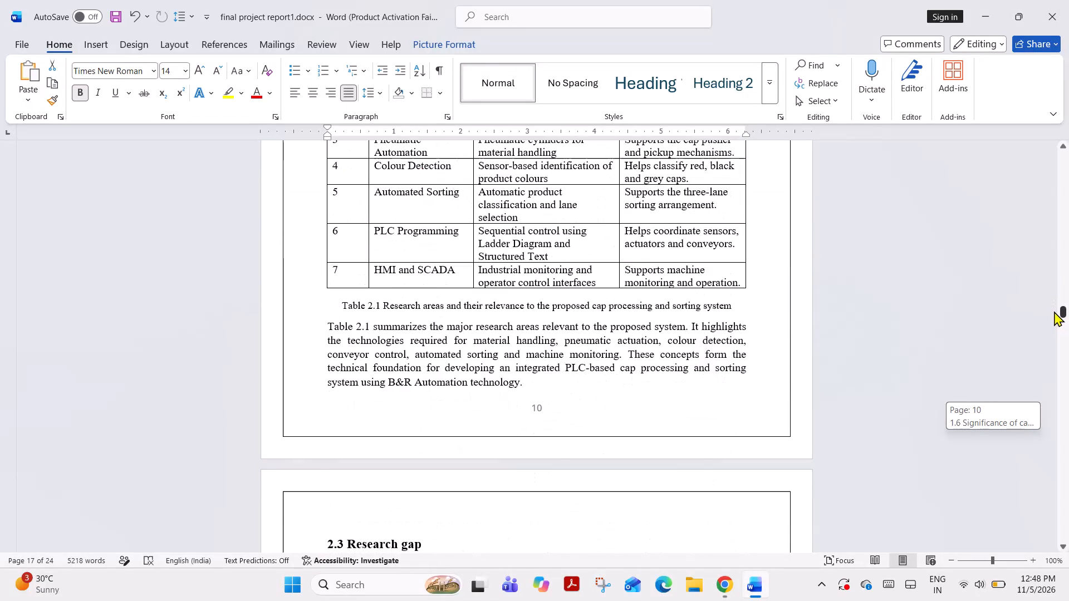
drag(1054, 311, 1055, 308)
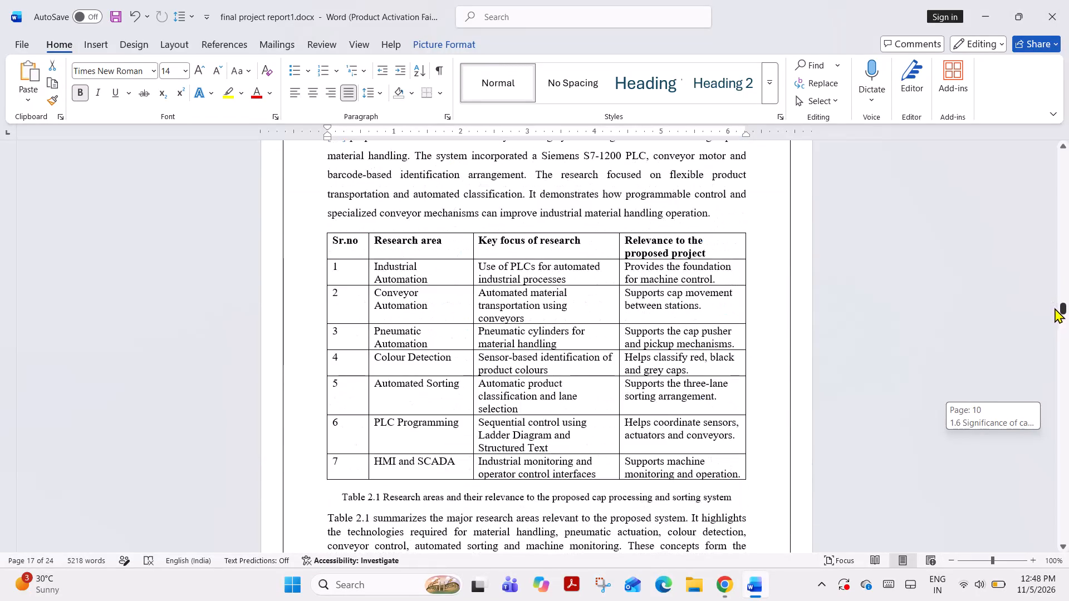
drag(1055, 308, 1057, 308)
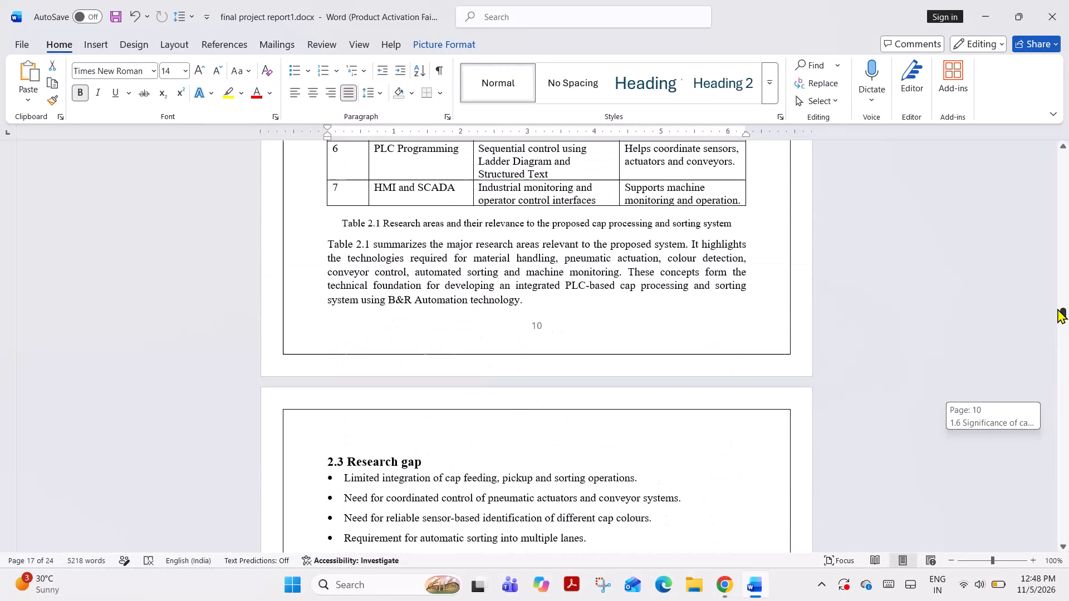
drag(1057, 308, 1057, 317)
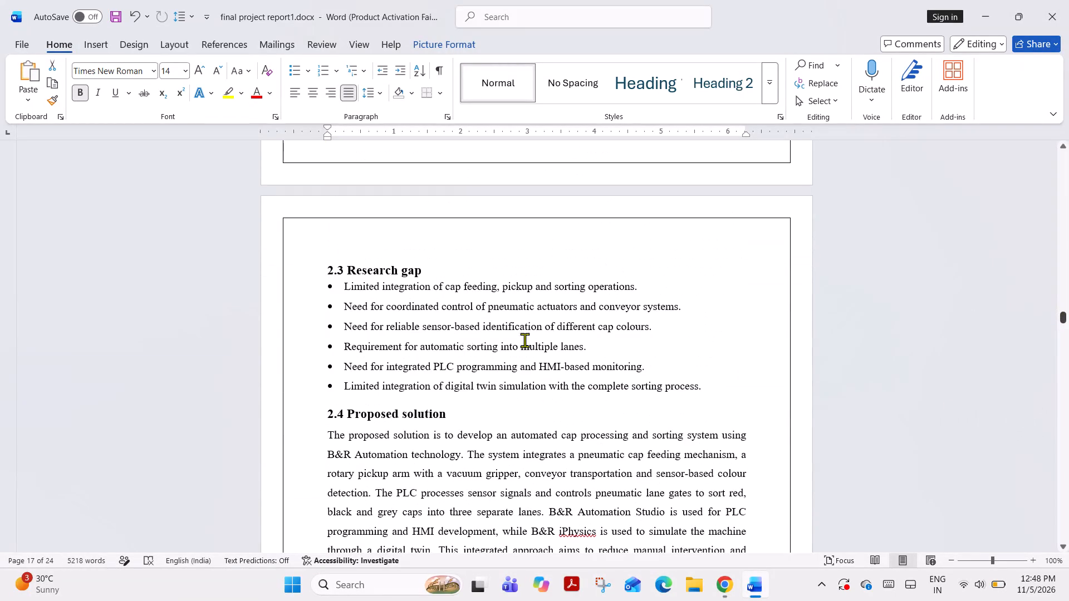
drag(1060, 319, 1060, 319)
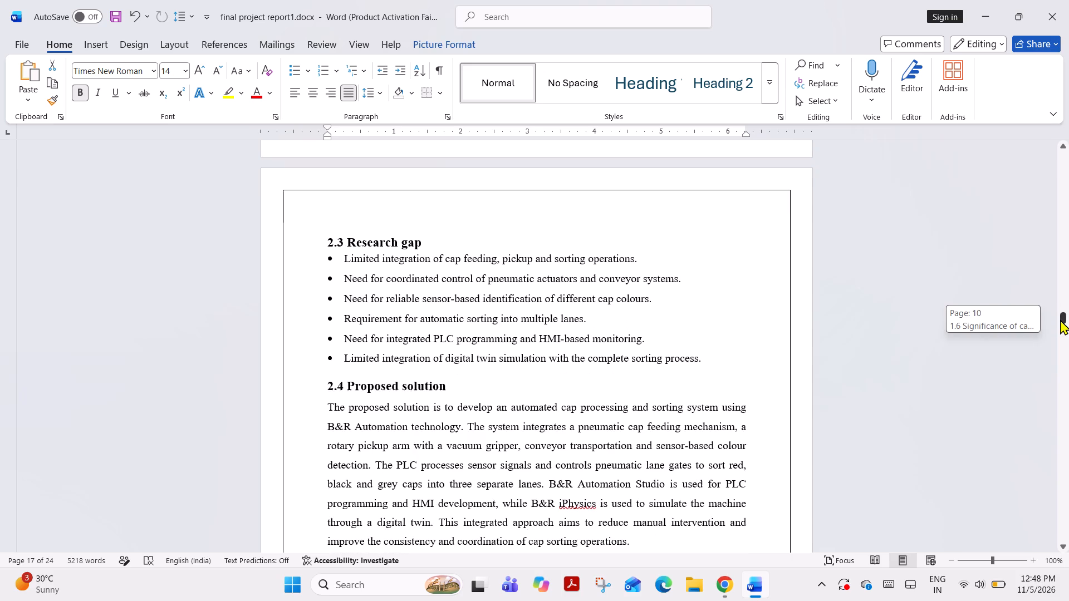
drag(1060, 319, 1062, 324)
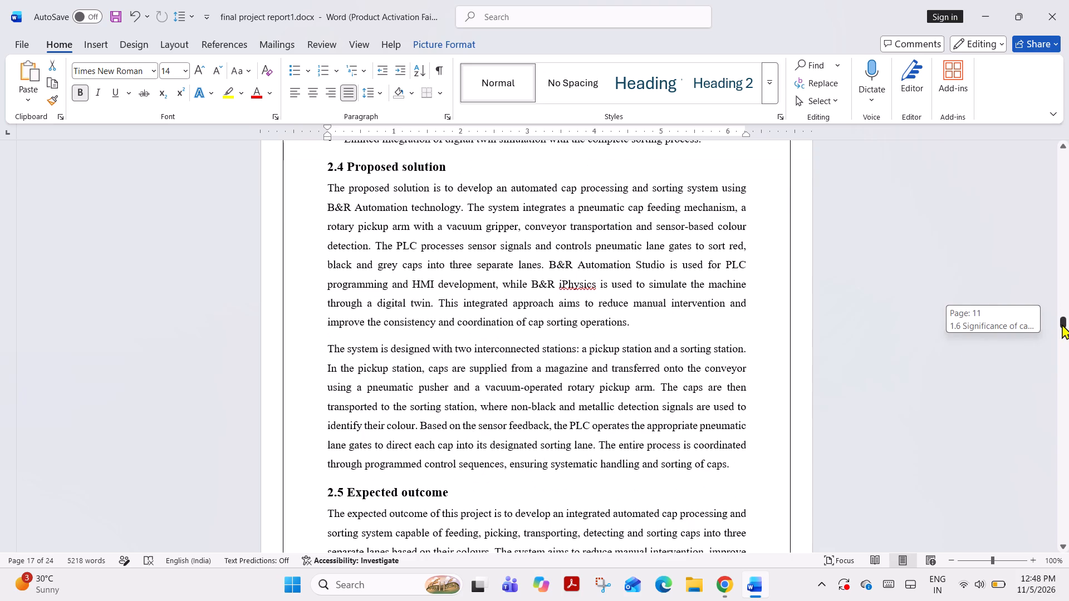
drag(1062, 324, 1062, 329)
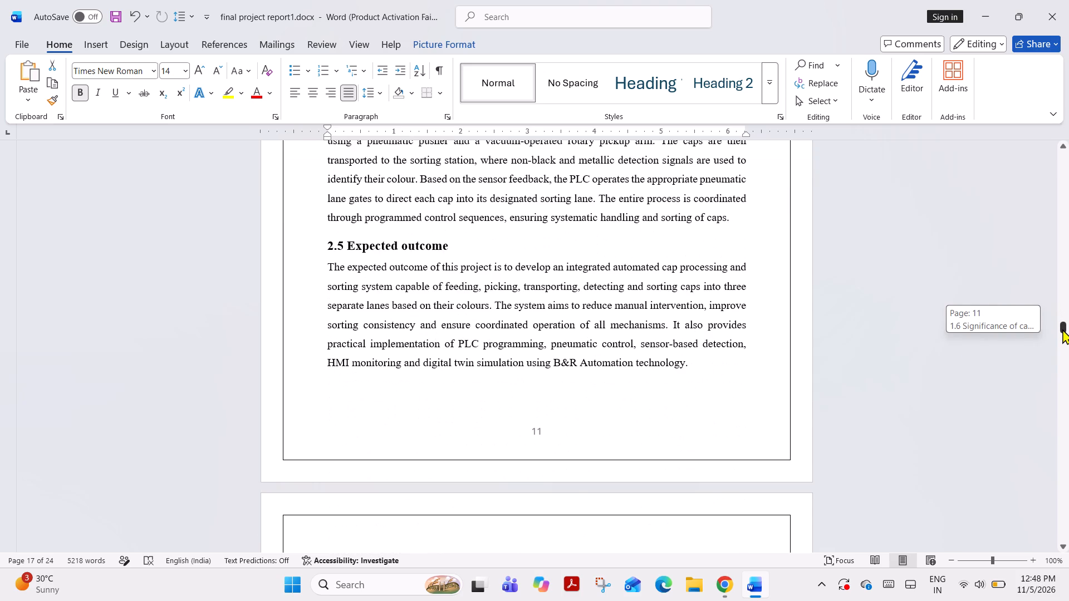
drag(1062, 329, 1060, 338)
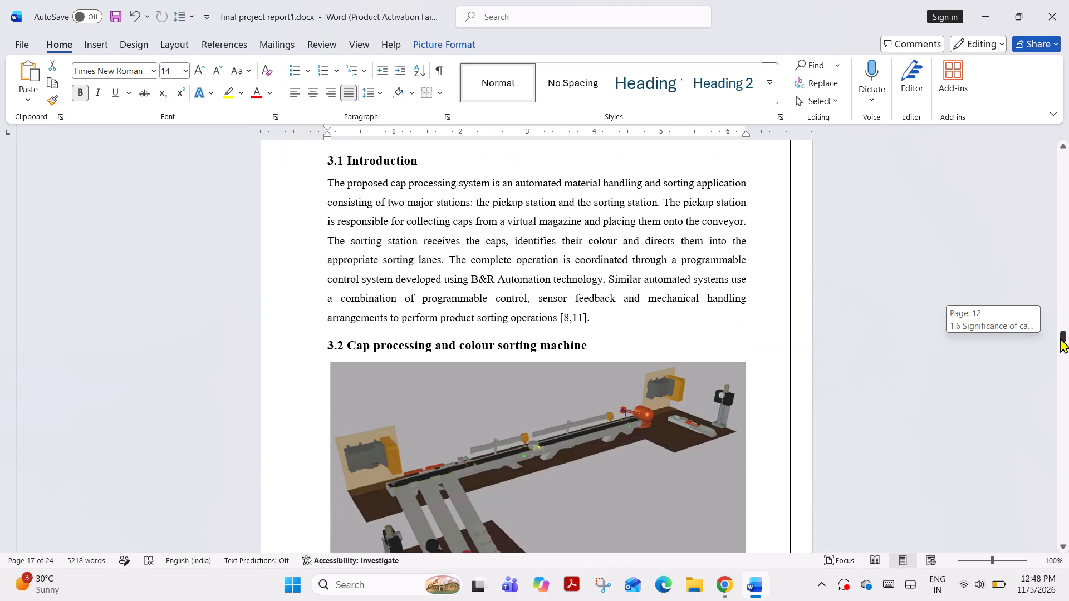
drag(1060, 338, 1060, 342)
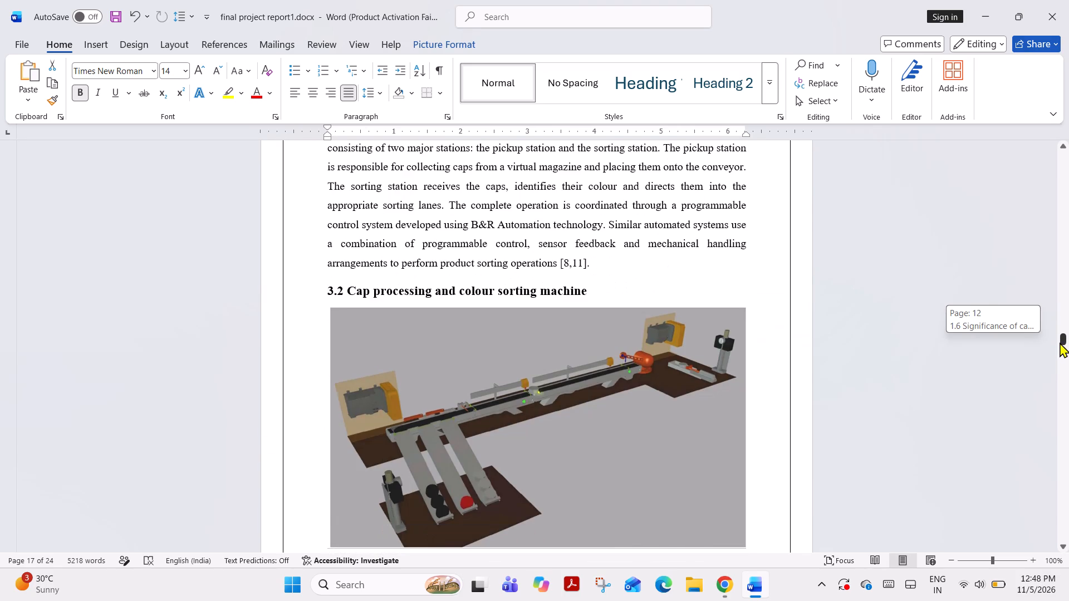
drag(1060, 342, 1061, 354)
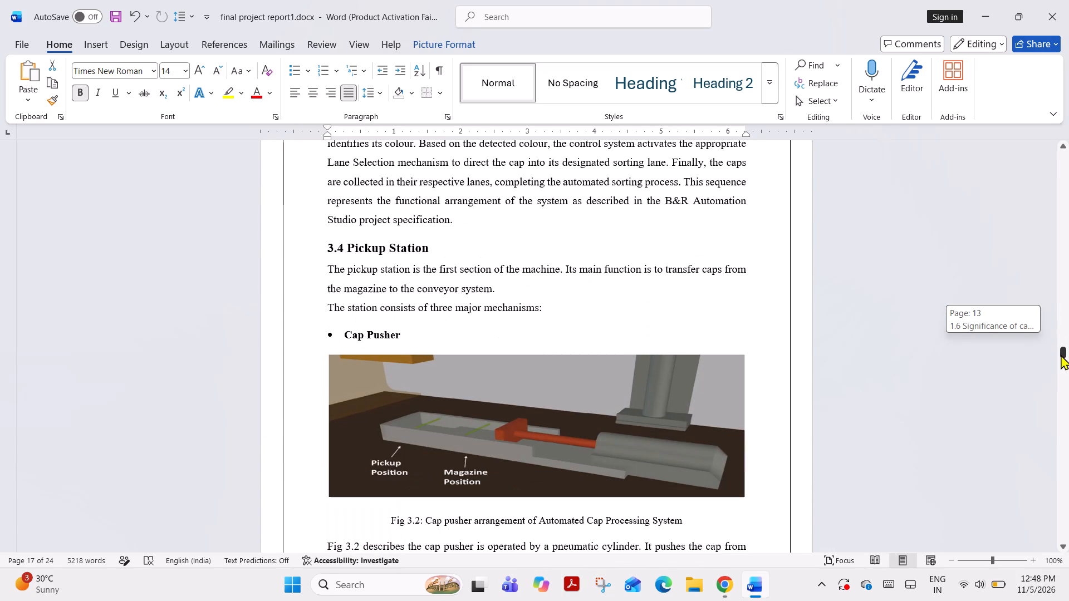
drag(1061, 354, 1068, 411)
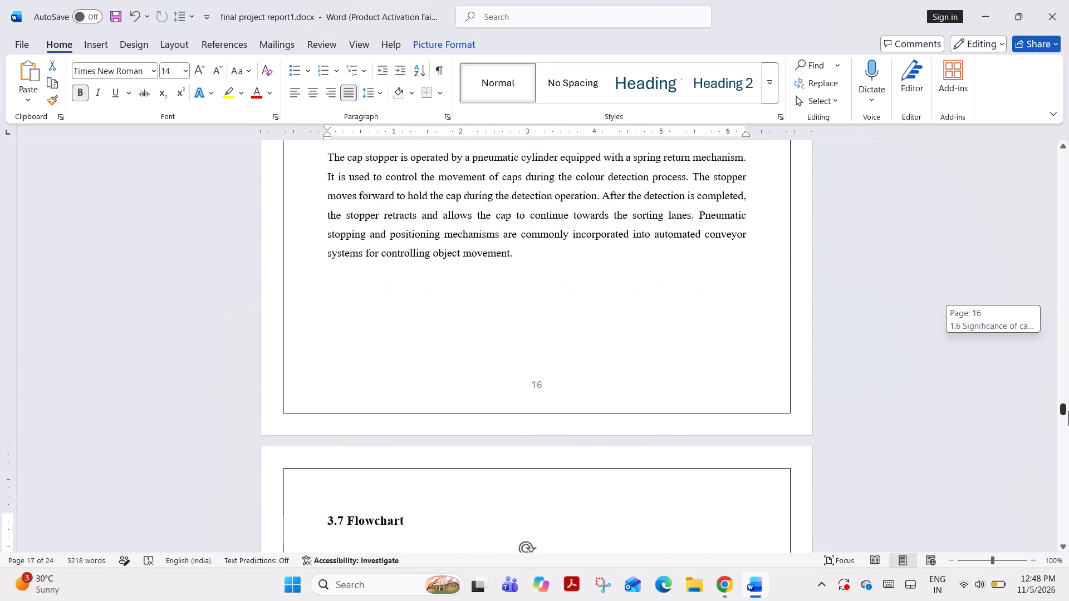
drag(1068, 411, 1068, 441)
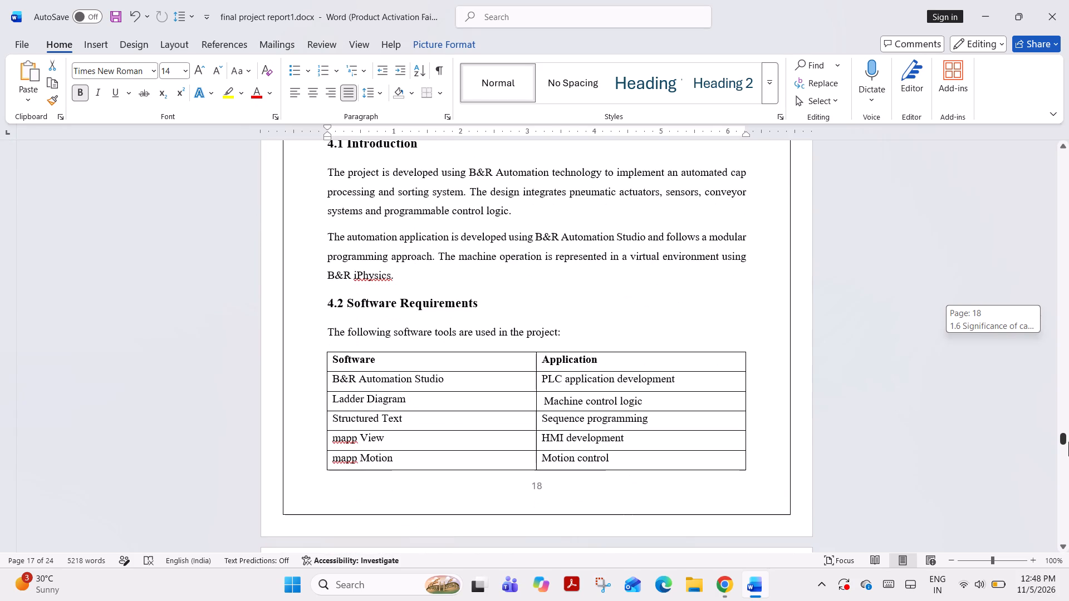
drag(1068, 441, 1068, 450)
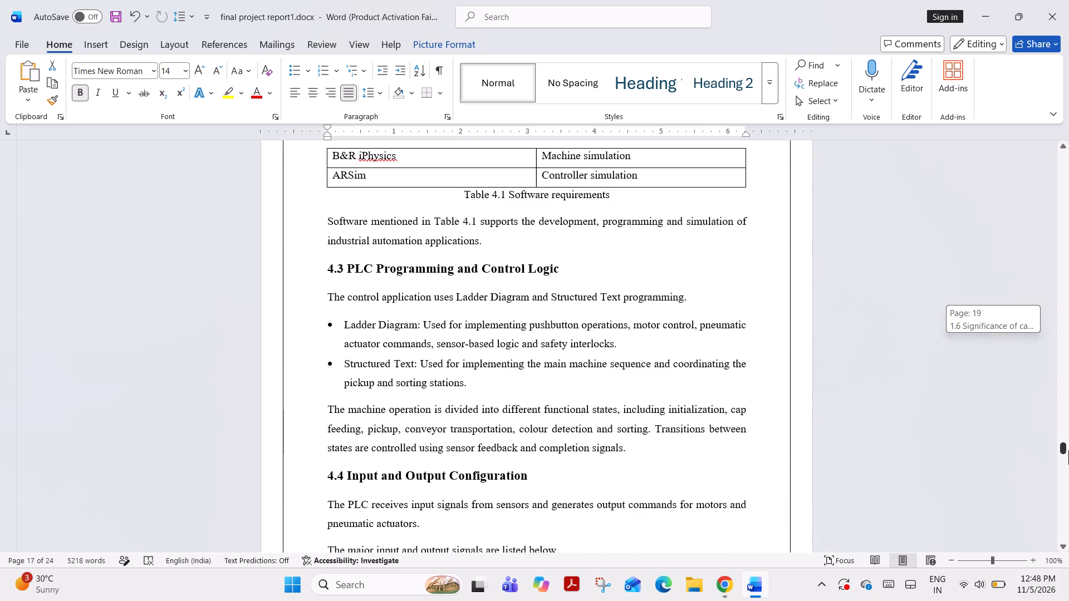
drag(1068, 450, 1068, 465)
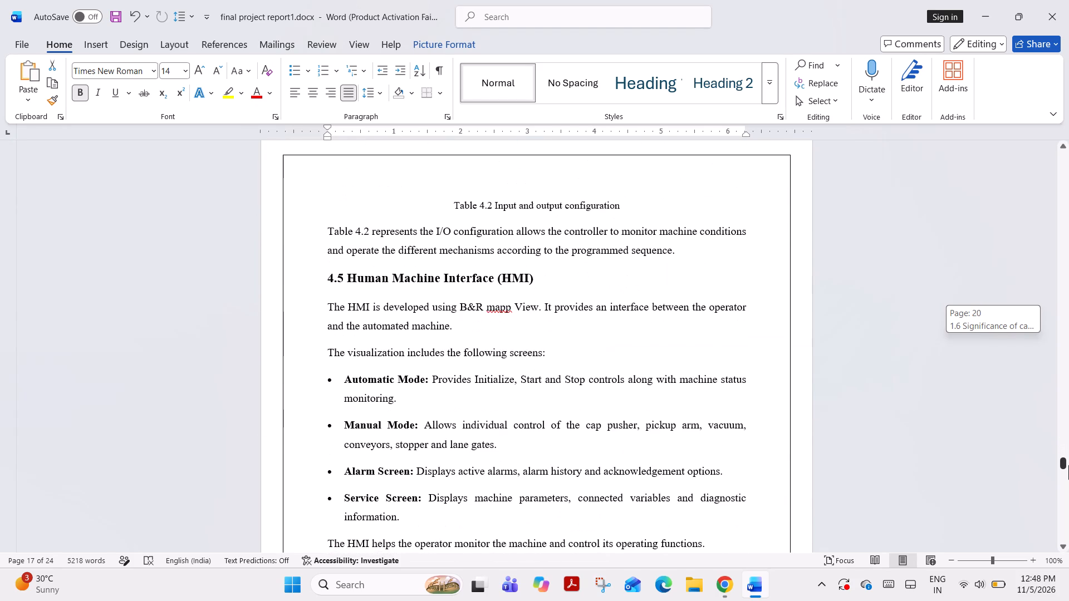
Delete the flowchart picture together with the 3.7 Flowchart heading and the blank paragraph between them.
drag(1068, 465, 1068, 418)
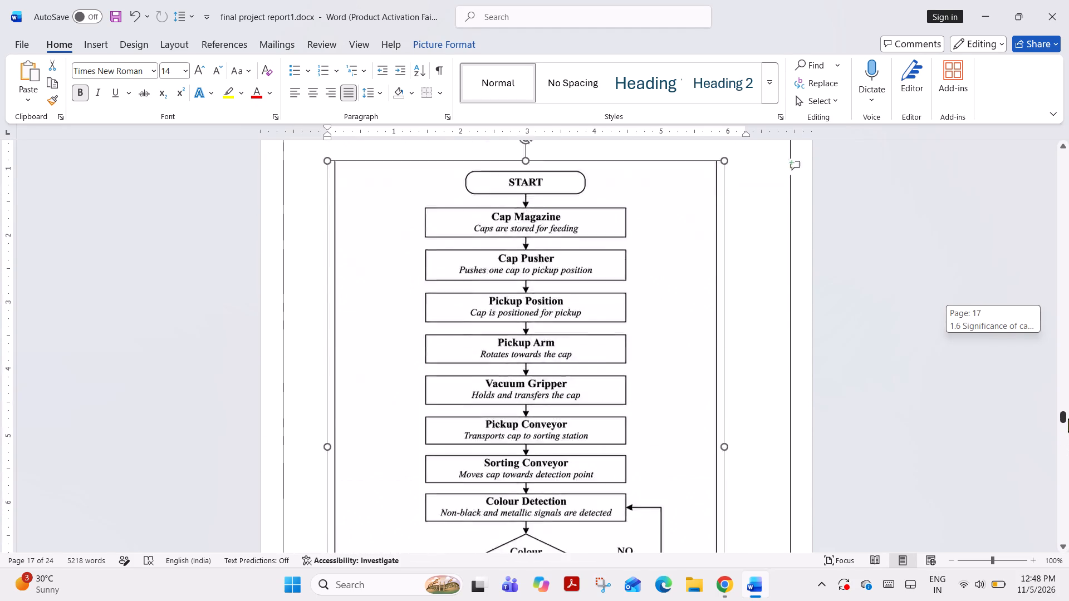
drag(1068, 418, 1067, 416)
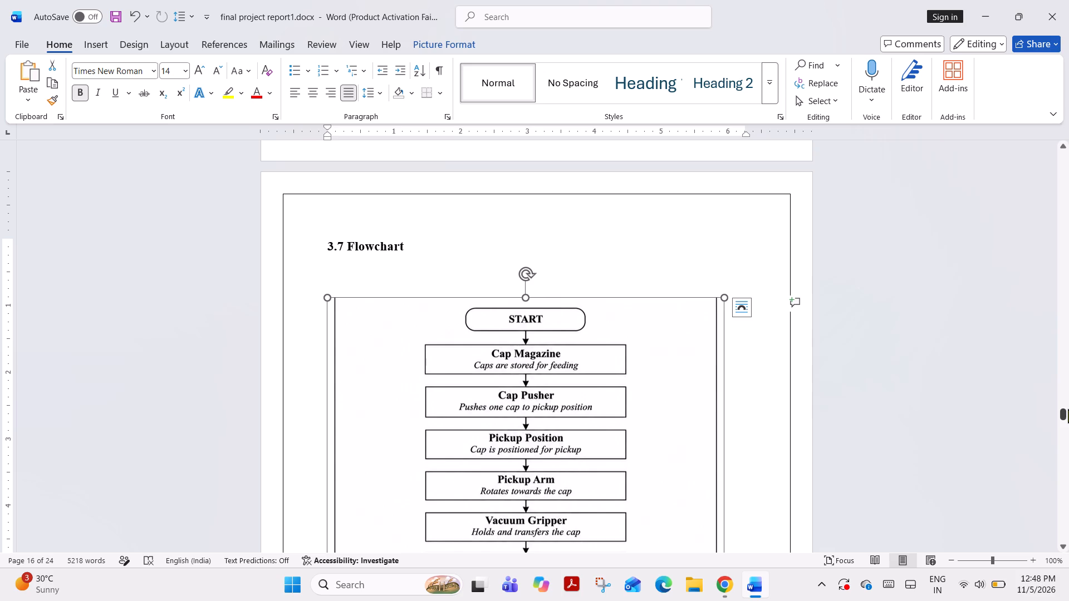
click(640, 388)
click(646, 390)
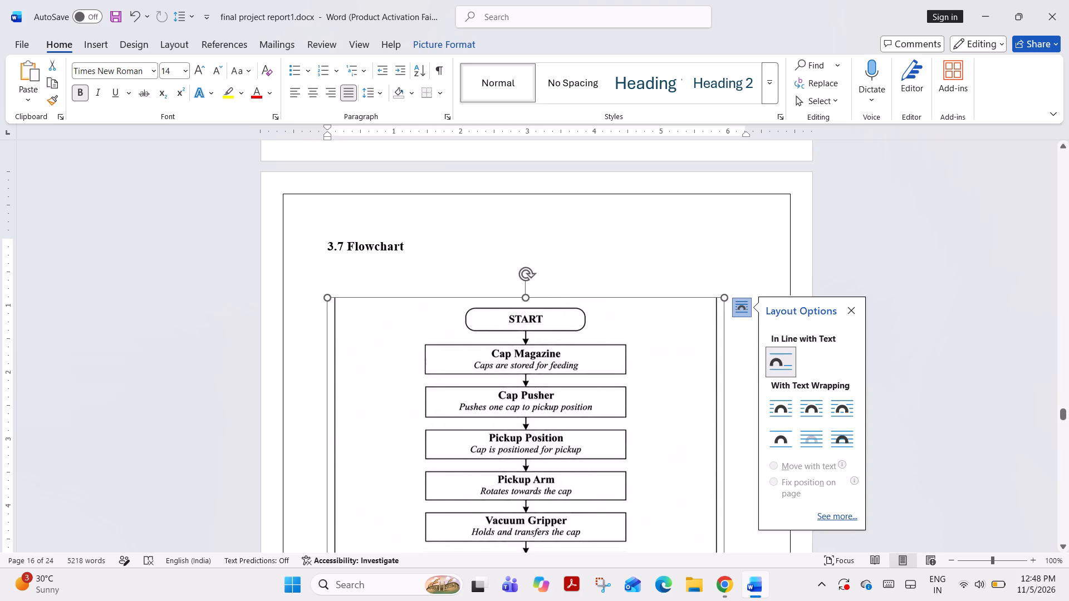
key(BackSpace)
key(BackSpace)
key(BackSpace)
key(BackSpace)
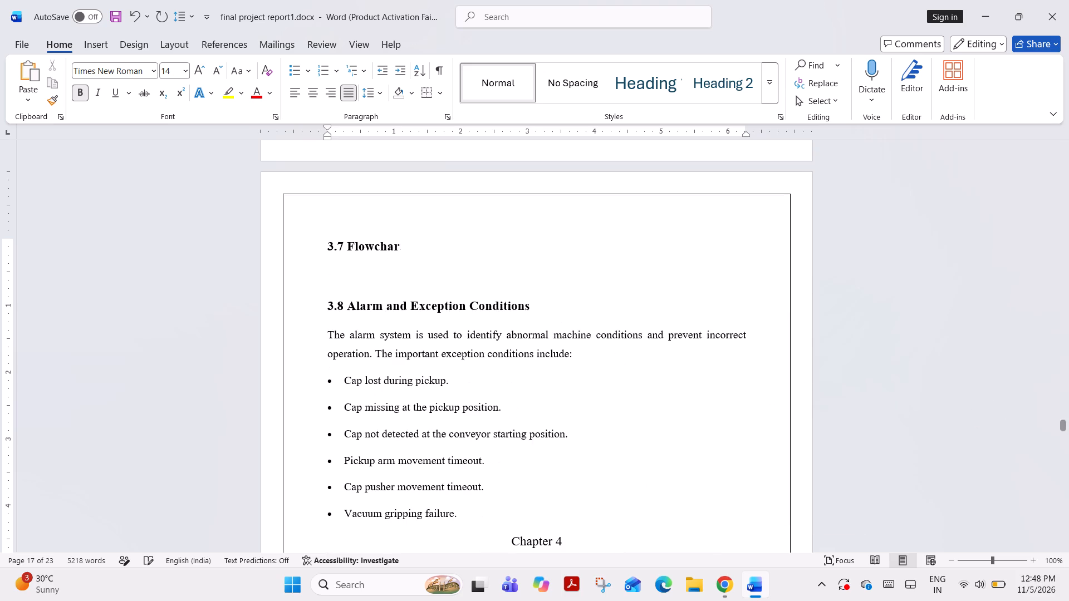
key(BackSpace)
key(BackSpace)
key(BackSpace)
key(BackSpace)
key(BackSpace)
key(BackSpace)
key(BackSpace)
key(BackSpace)
key(BackSpace)
key(BackSpace)
key(BackSpace)
key(BackSpace)
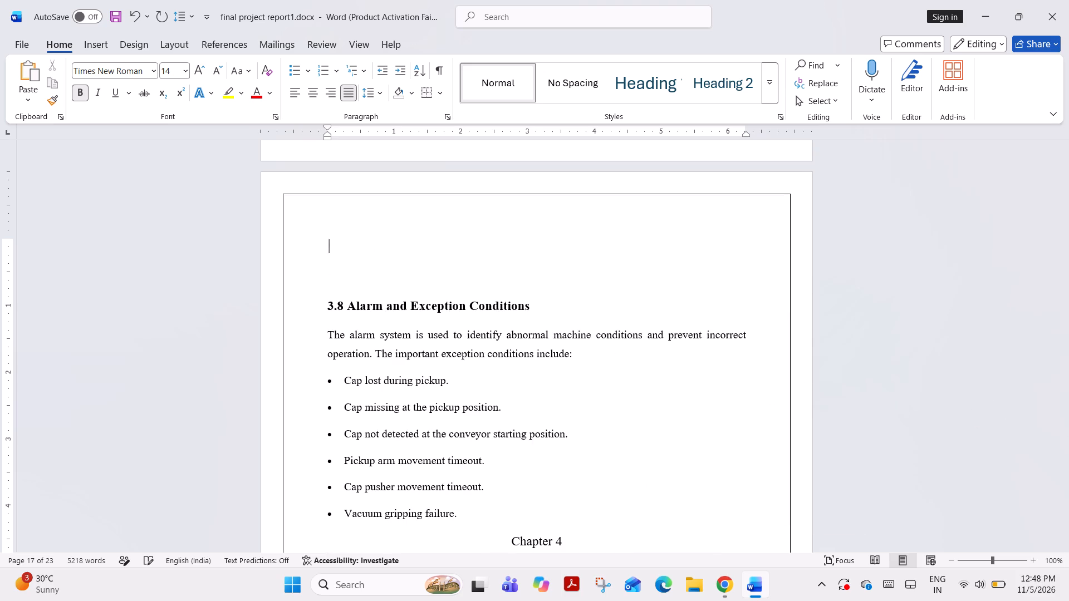
key(BackSpace)
key(BackSpace)
scroll(588, 351, up, 11)
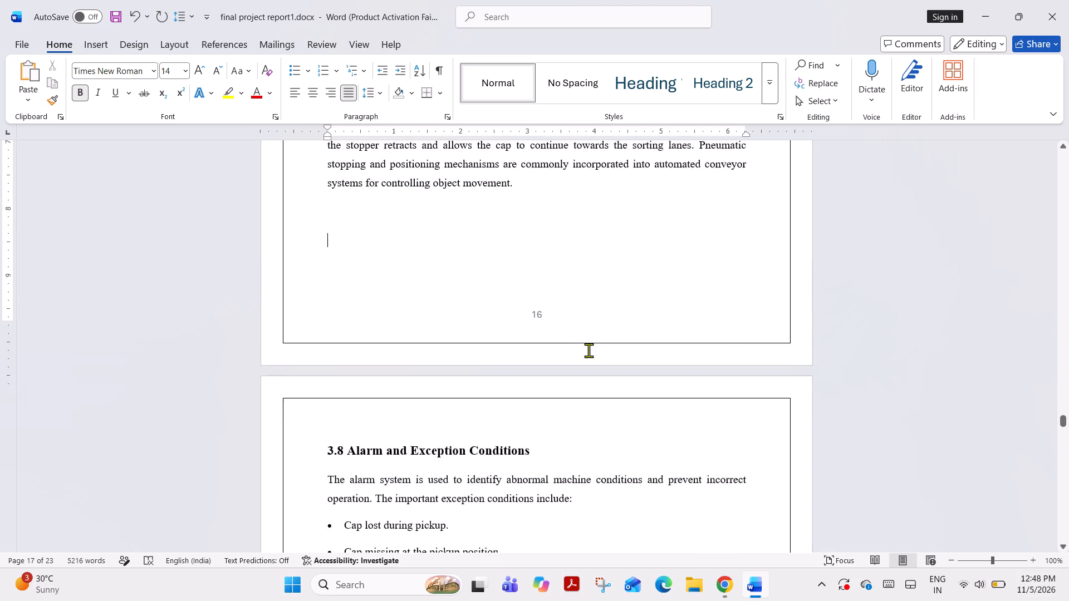
scroll(589, 350, up, 2)
click(327, 514)
scroll(425, 461, down, 2)
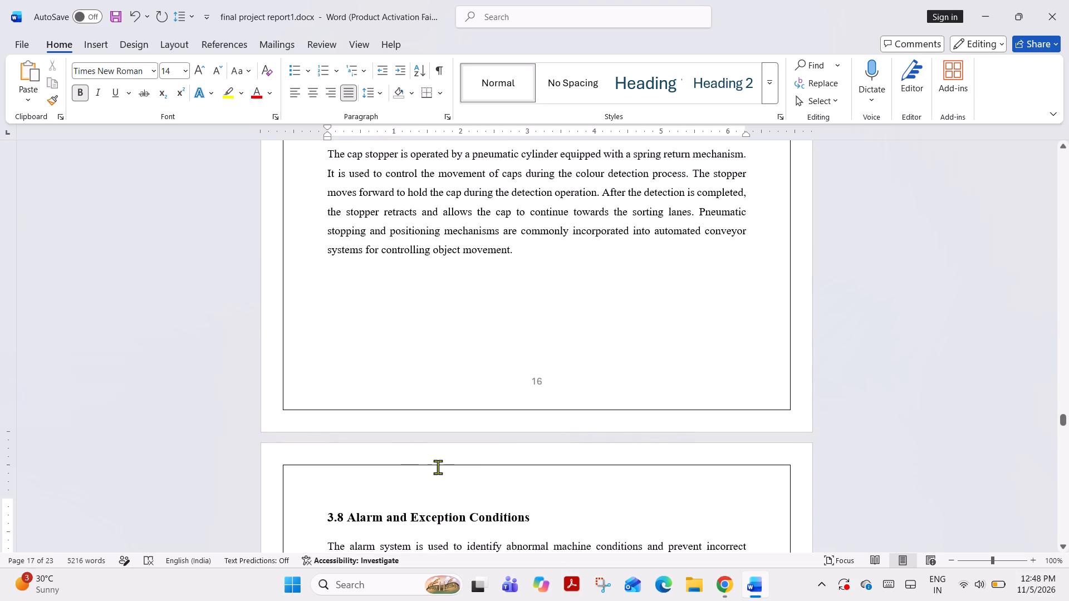
Delete the whole 3.8 Alarm and Exception Conditions section, from its heading through the Vacuum gripping failure bullet.
scroll(438, 467, down, 16)
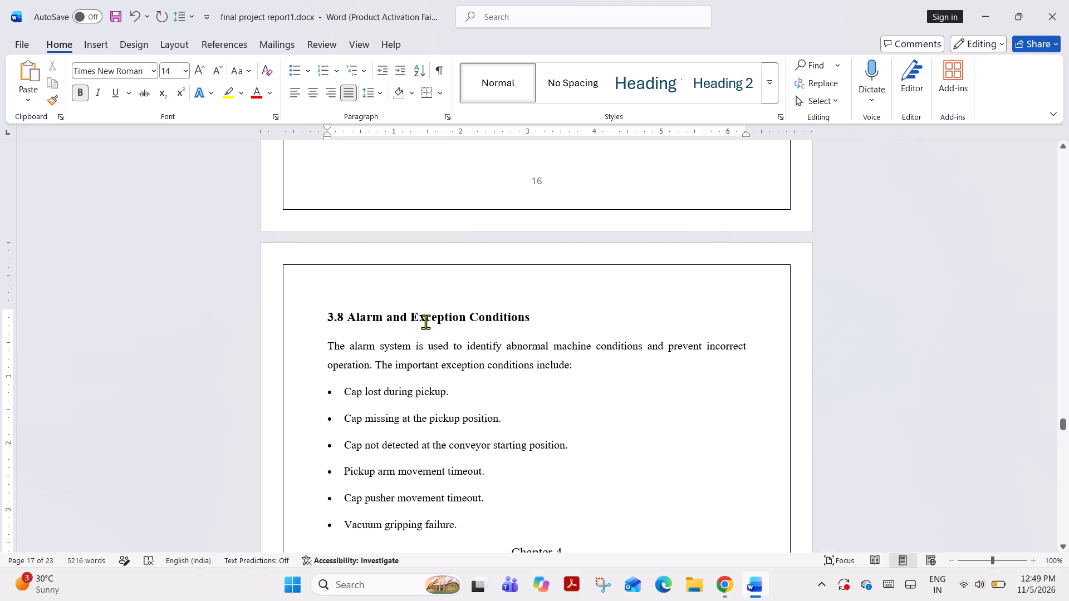
drag(425, 322, 431, 323)
scroll(462, 376, down, 8)
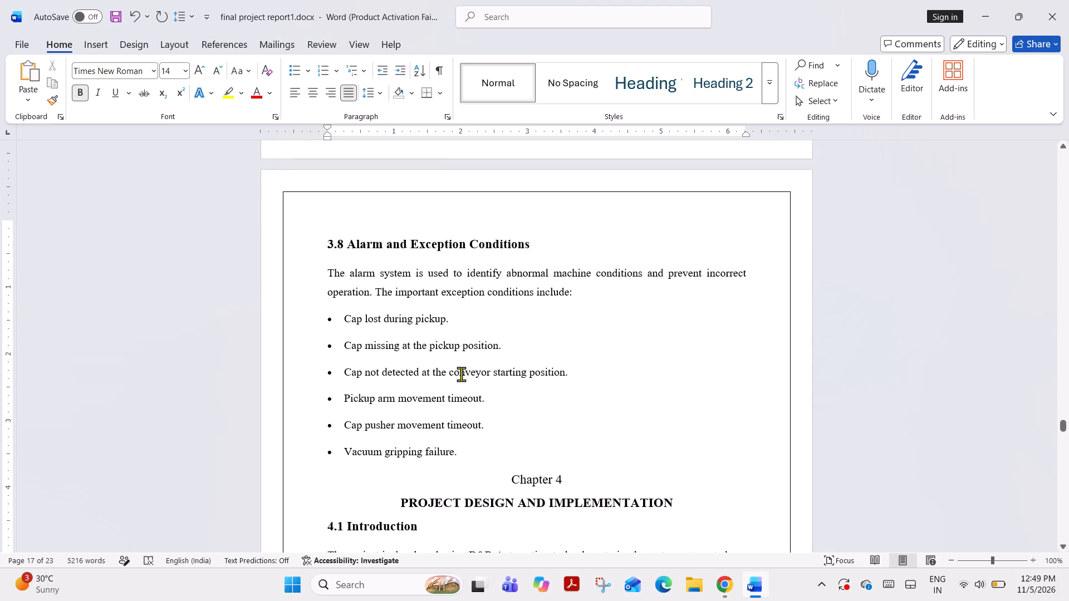
scroll(463, 373, down, 1)
drag(326, 218, 405, 274)
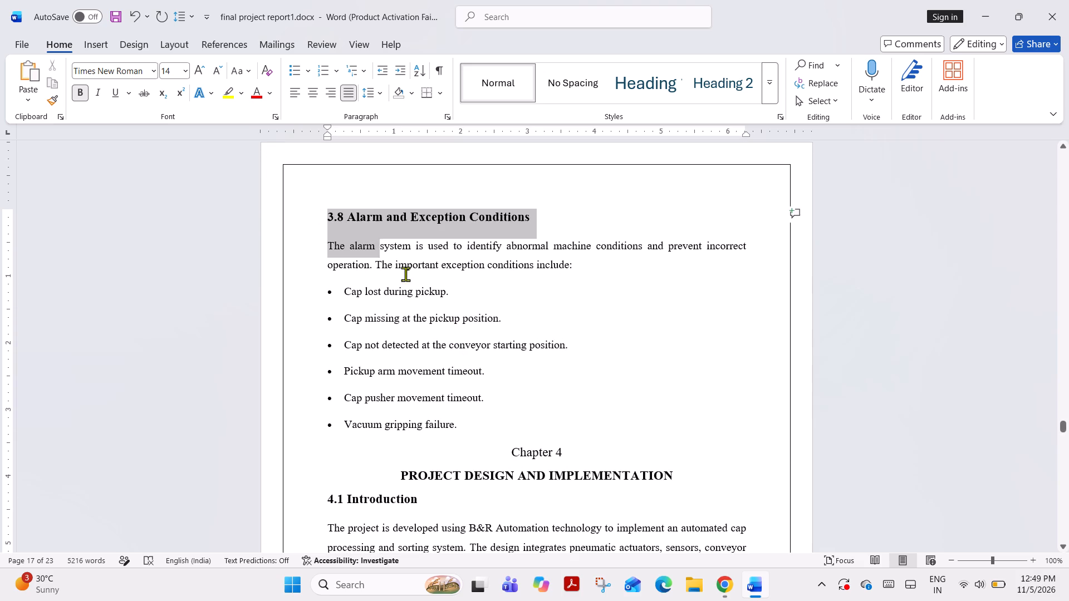
drag(405, 274, 486, 420)
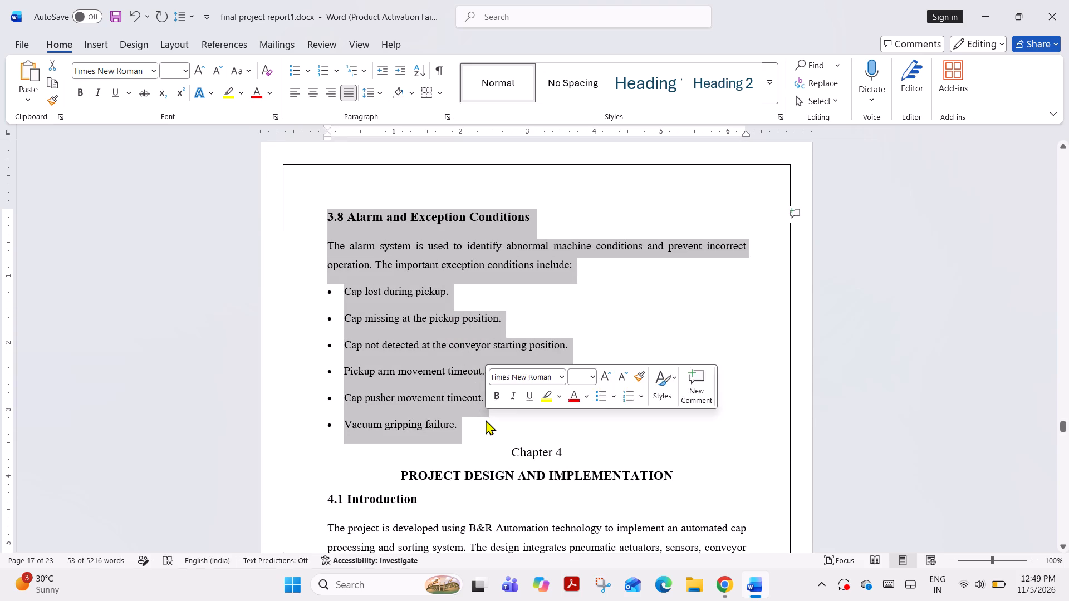
key(BackSpace)
Check the page layout from the end of the Cap Stopper section in chapter 3 through the opening of Chapter 4.
scroll(477, 385, up, 18)
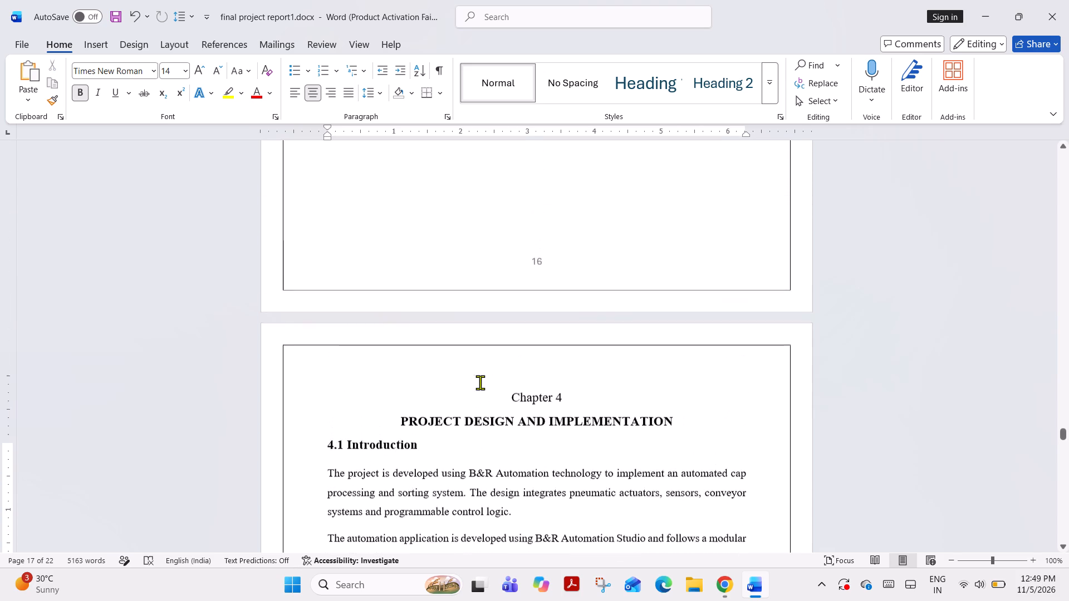
scroll(480, 382, up, 12)
scroll(480, 406, down, 11)
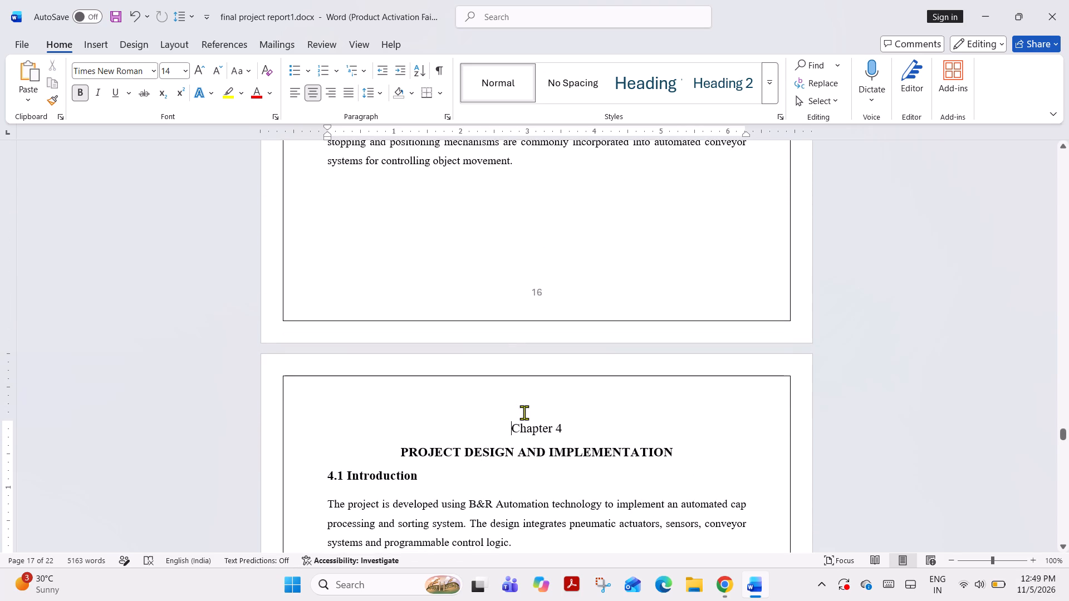
click(529, 424)
click(494, 431)
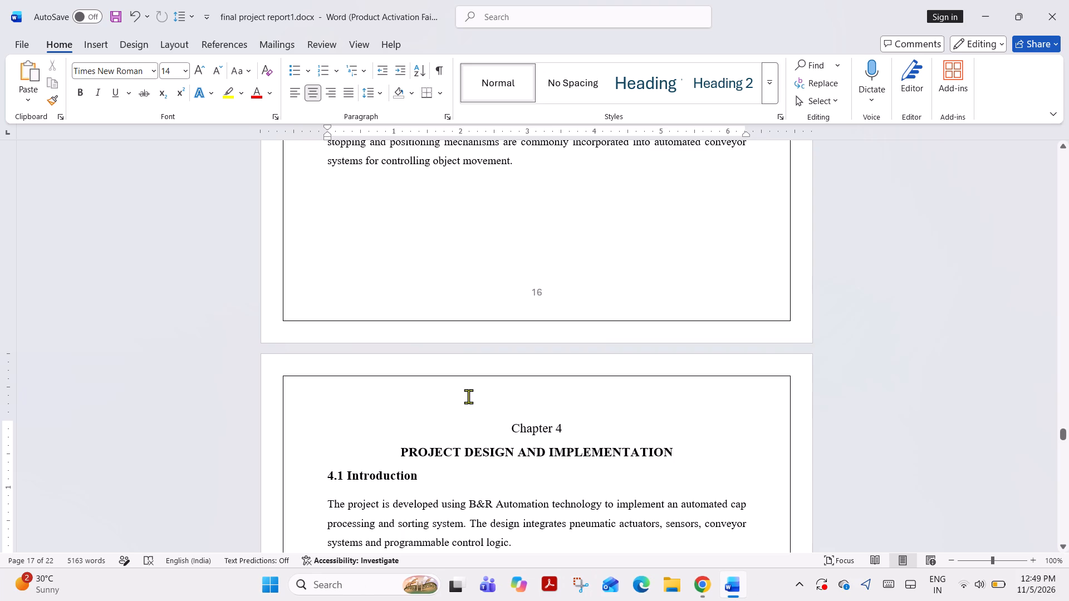
scroll(516, 371, up, 7)
scroll(539, 331, up, 8)
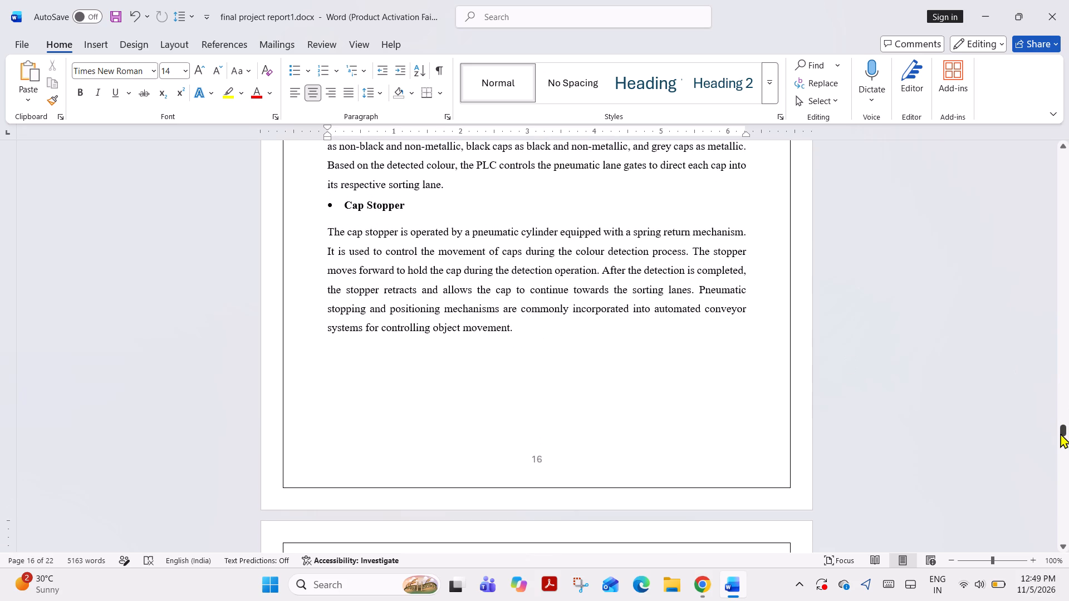
drag(1061, 433, 1062, 436)
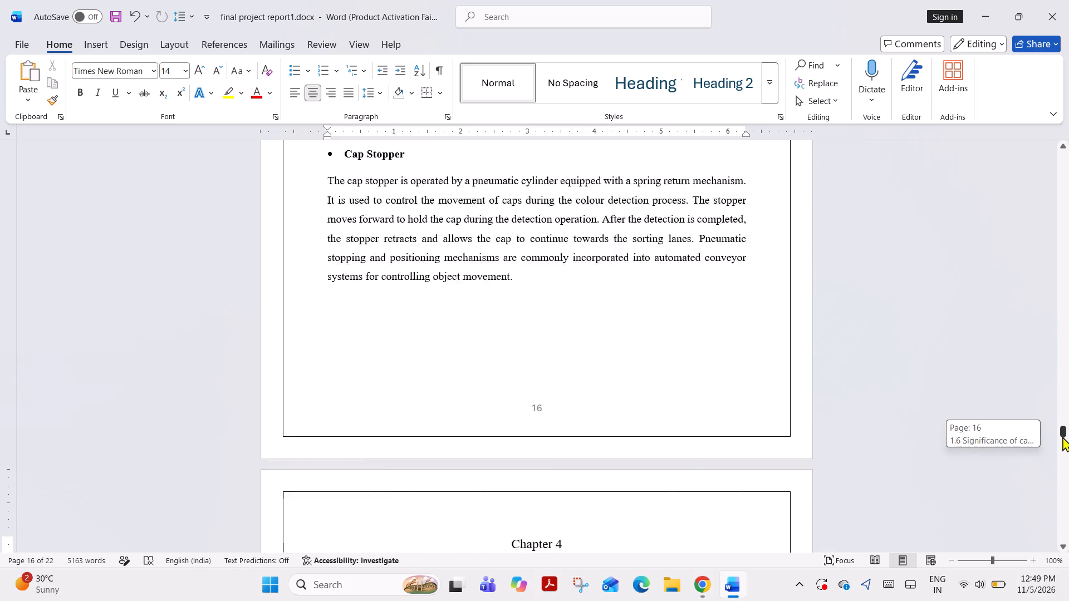
drag(1062, 436, 1063, 442)
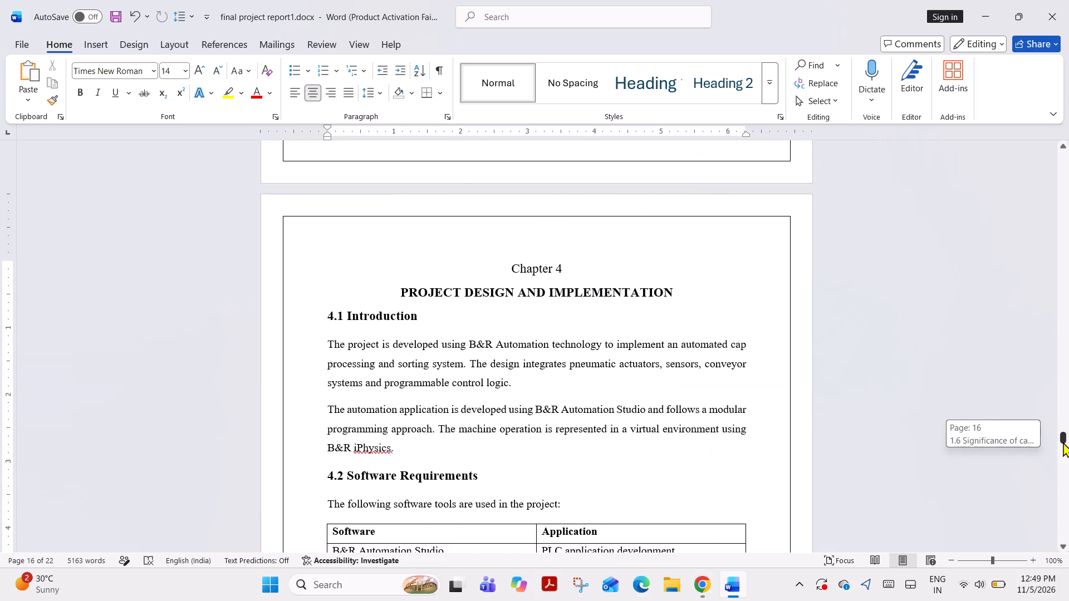
drag(1063, 442, 1063, 443)
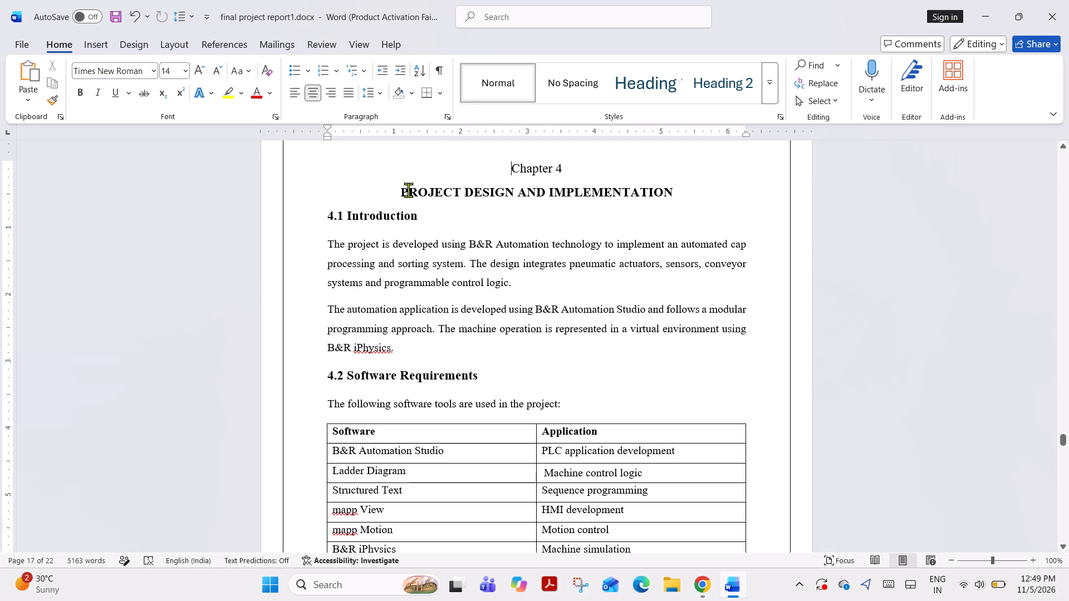
Replace the Chapter 4 title "PROJECT DESIGN AND IMPLEMENTATION" with "Experimental results".
drag(403, 192, 495, 192)
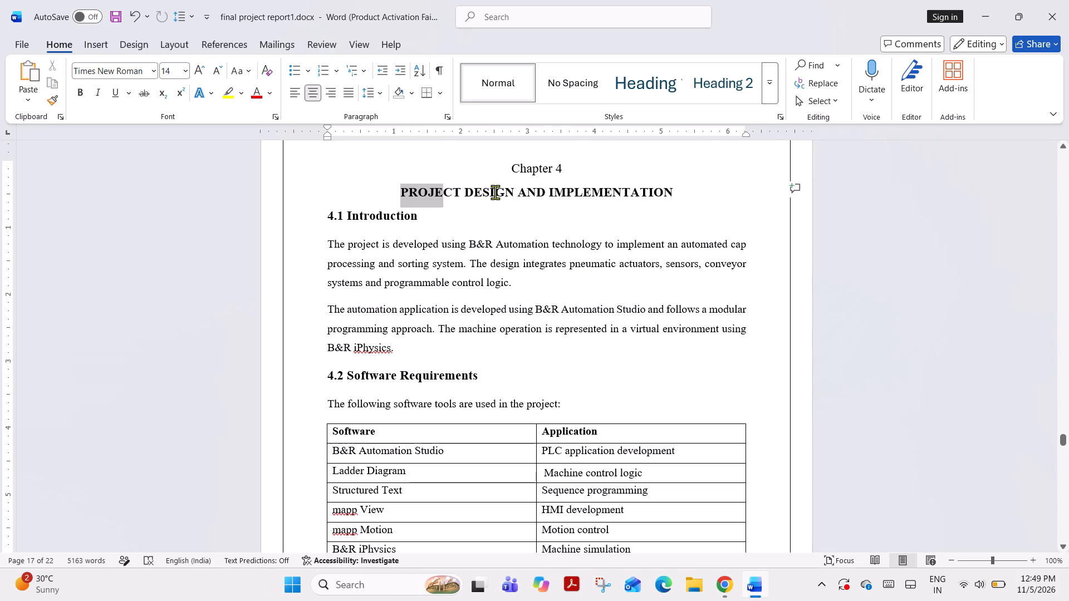
drag(495, 192, 619, 193)
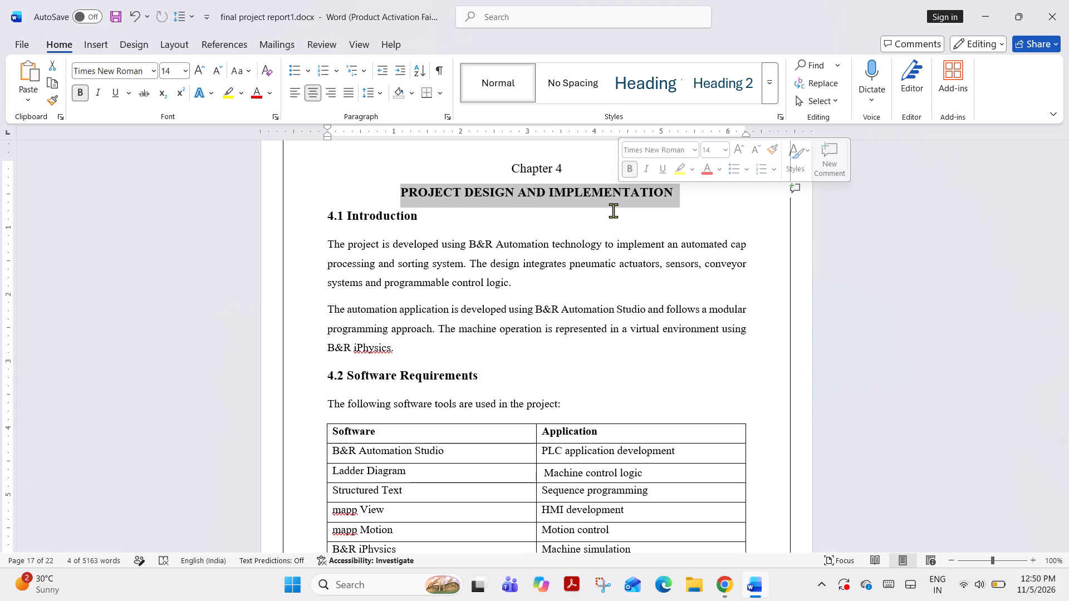
scroll(626, 318, up, 8)
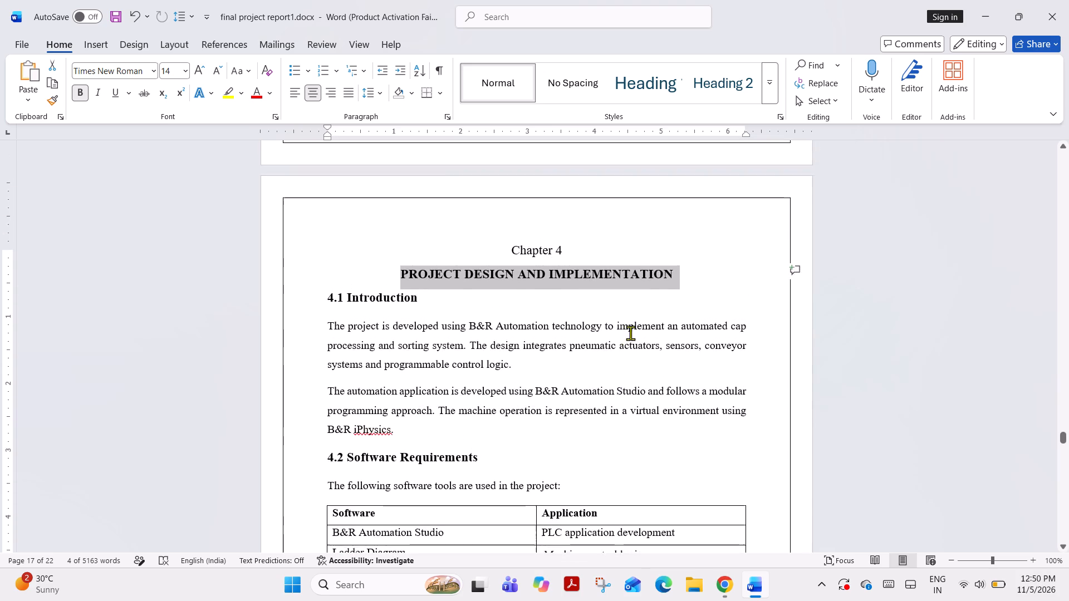
scroll(631, 334, up, 6)
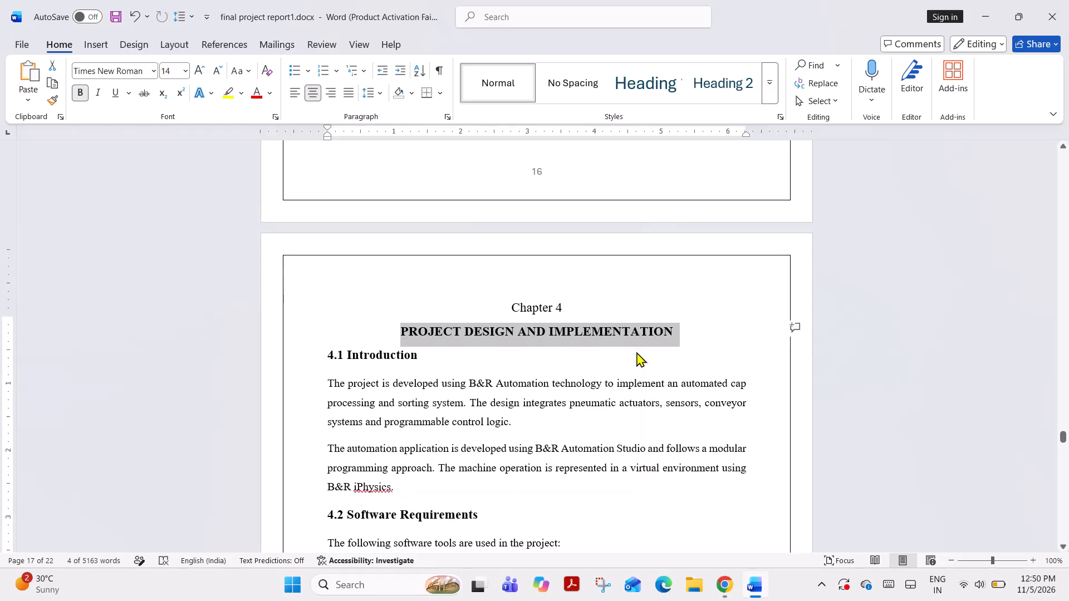
scroll(636, 352, up, 3)
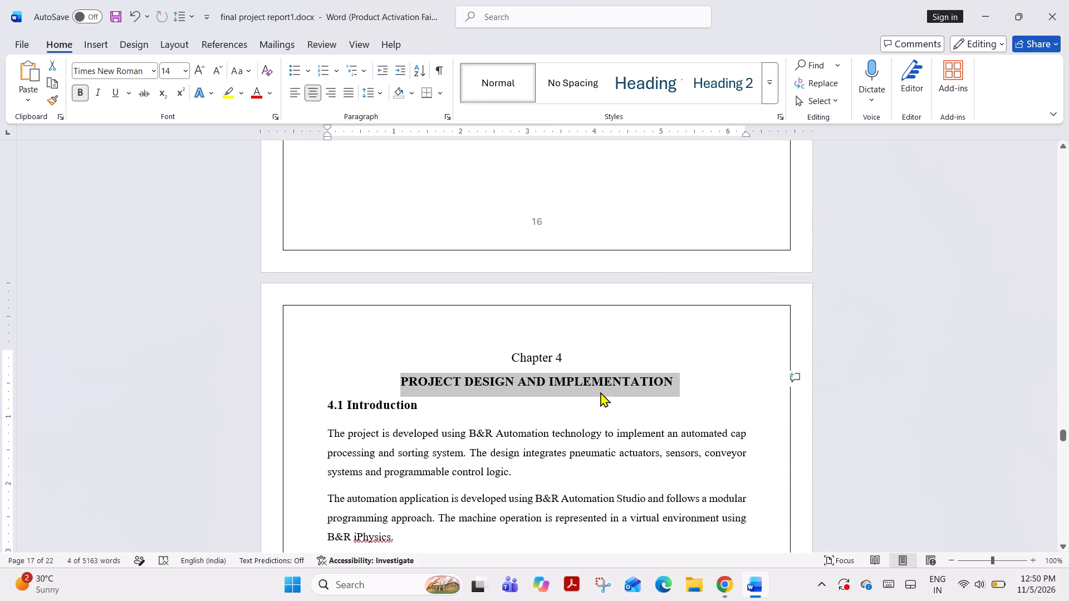
text(Experimental R)
key(BackSpace)
text(resulta)
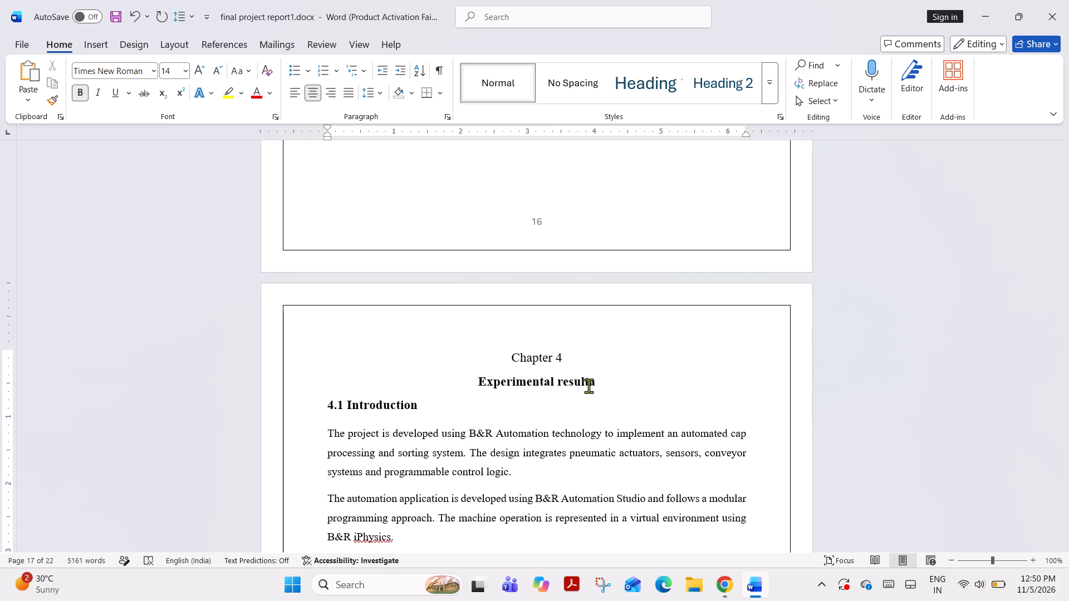
key(BackSpace)
key(s)
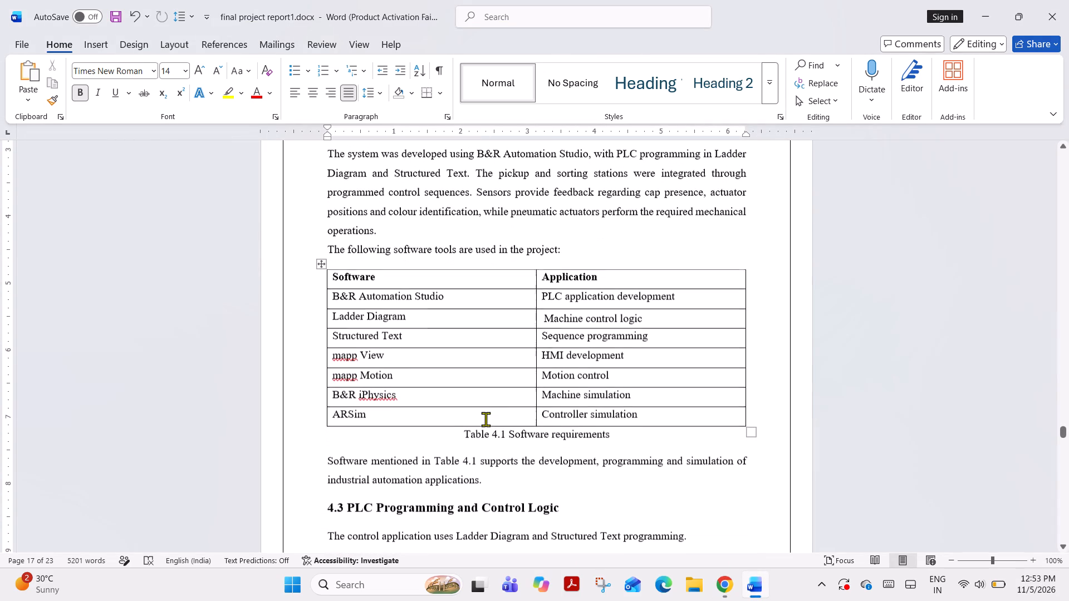
scroll(503, 405, down, 6)
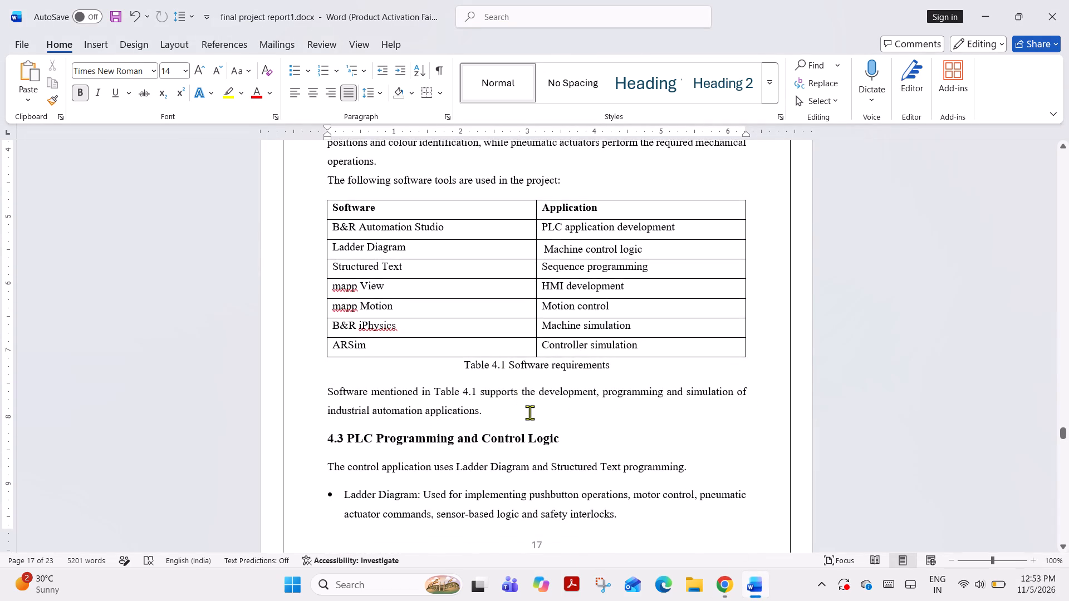
scroll(534, 412, down, 4)
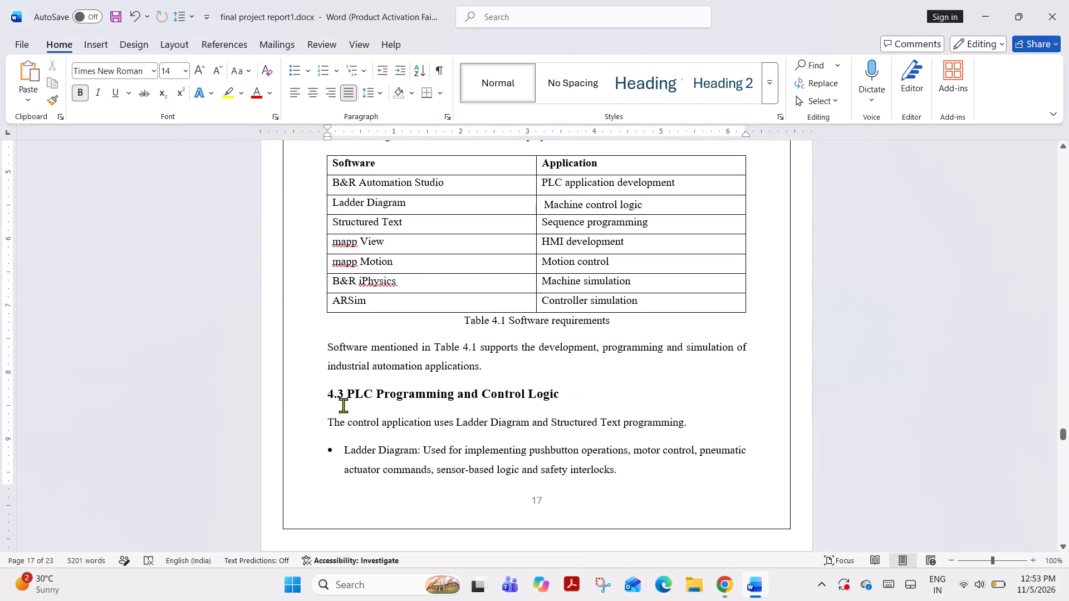
scroll(603, 434, down, 17)
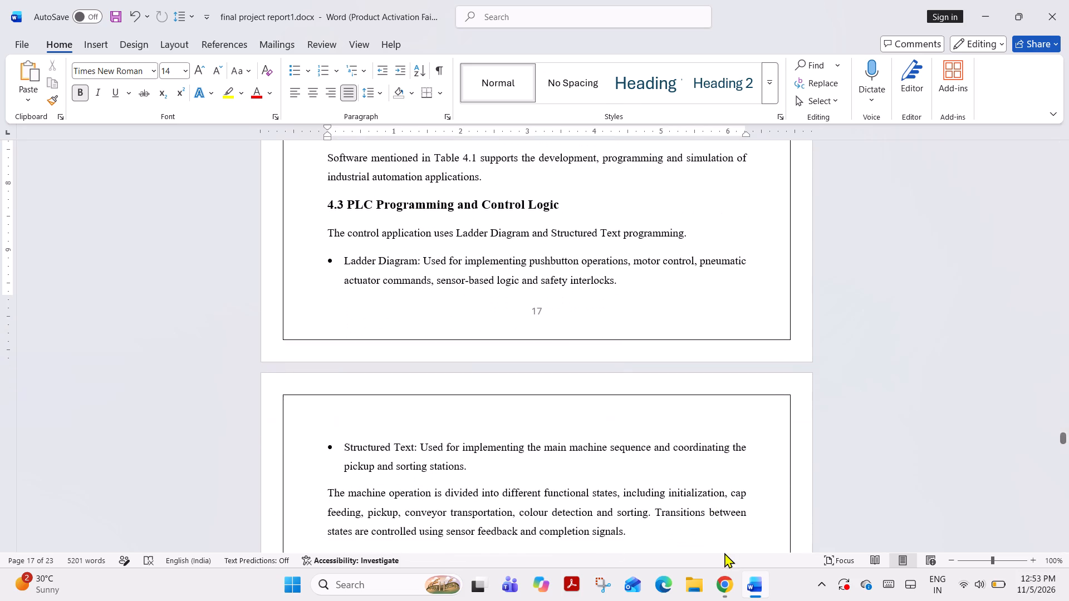
click(724, 573)
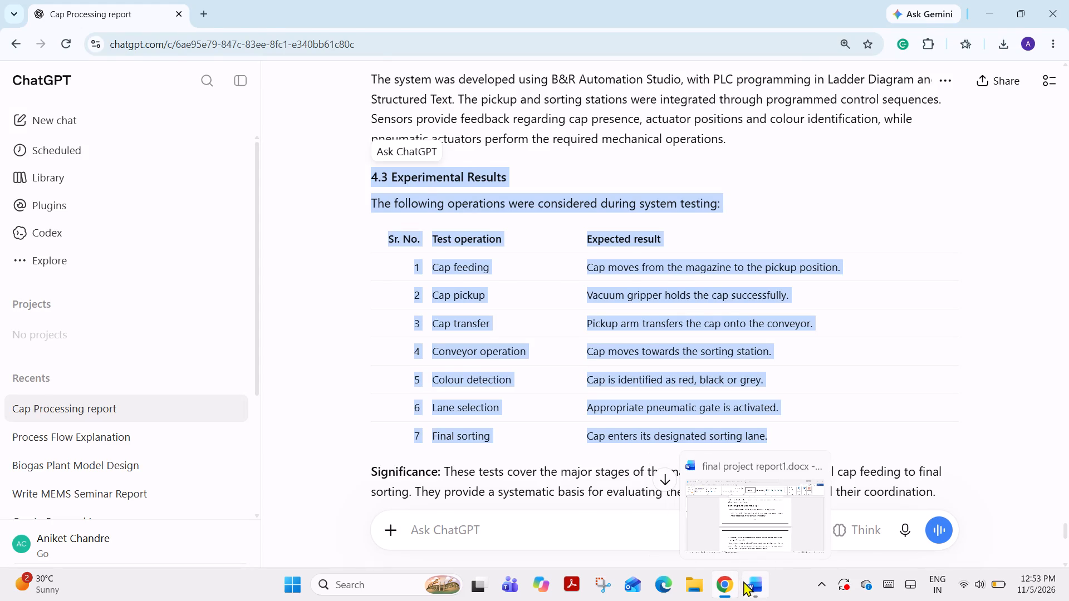
click(743, 581)
click(469, 313)
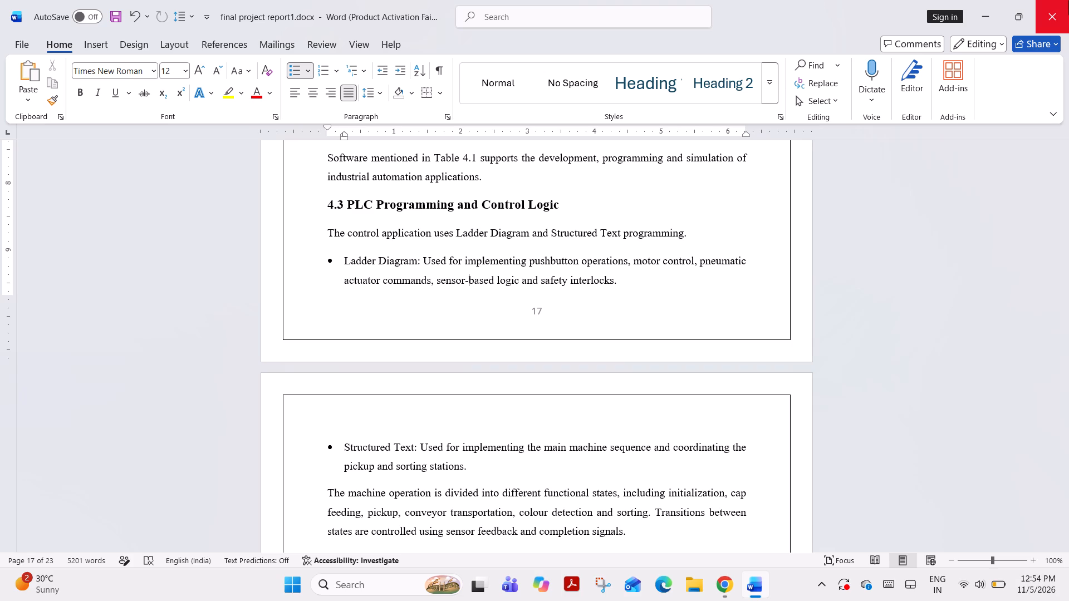
drag(1068, 77, 1068, 114)
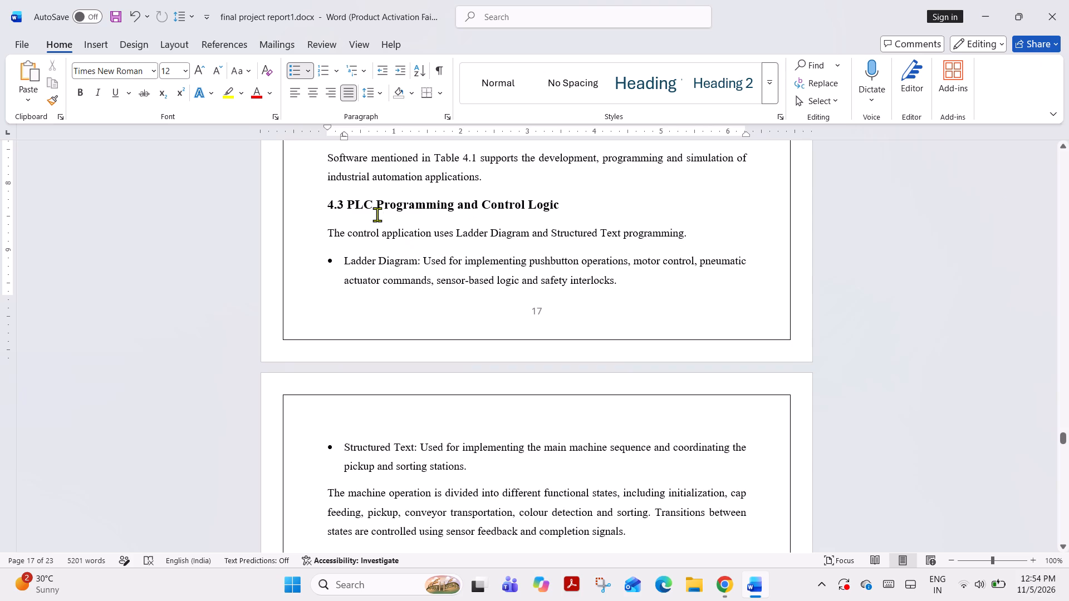
Copy all body text under the 4.3 PLC Programming and Control Logic heading, including both bullets and the functional states paragraph.
drag(326, 230, 457, 442)
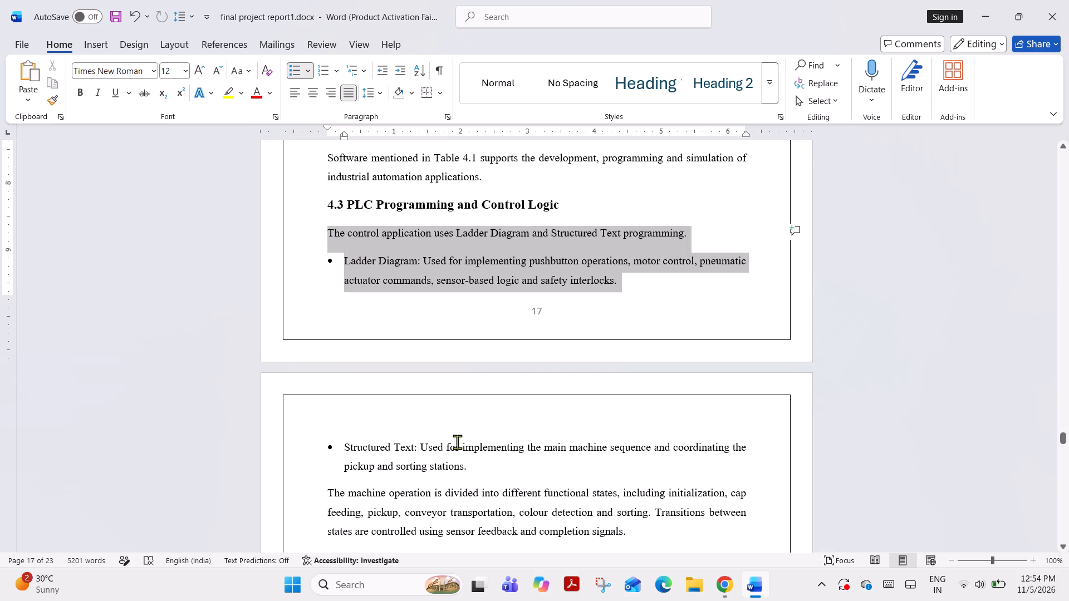
drag(457, 442, 478, 494)
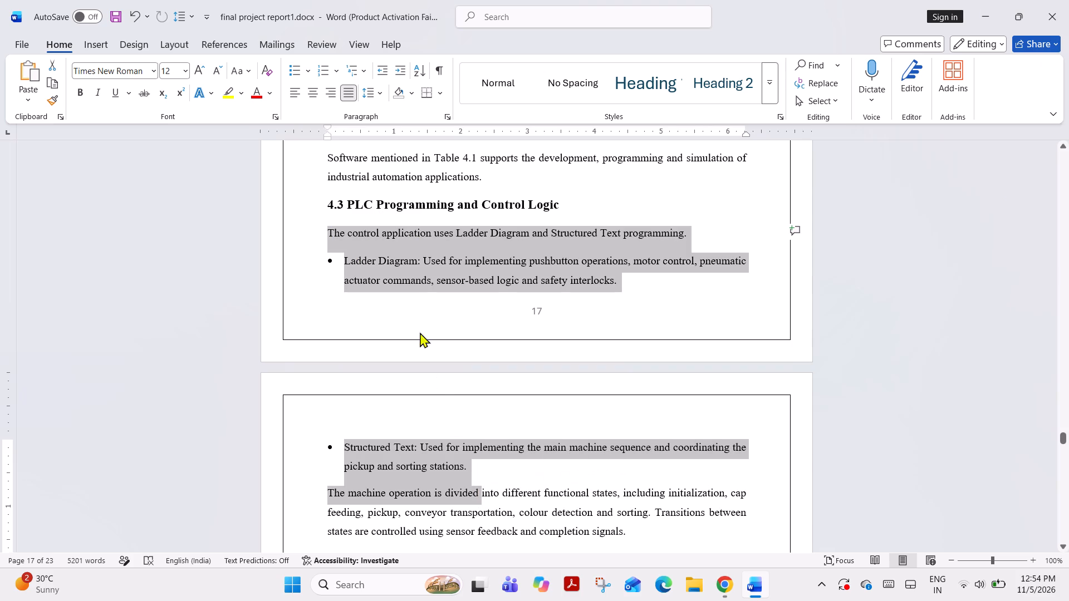
click(415, 295)
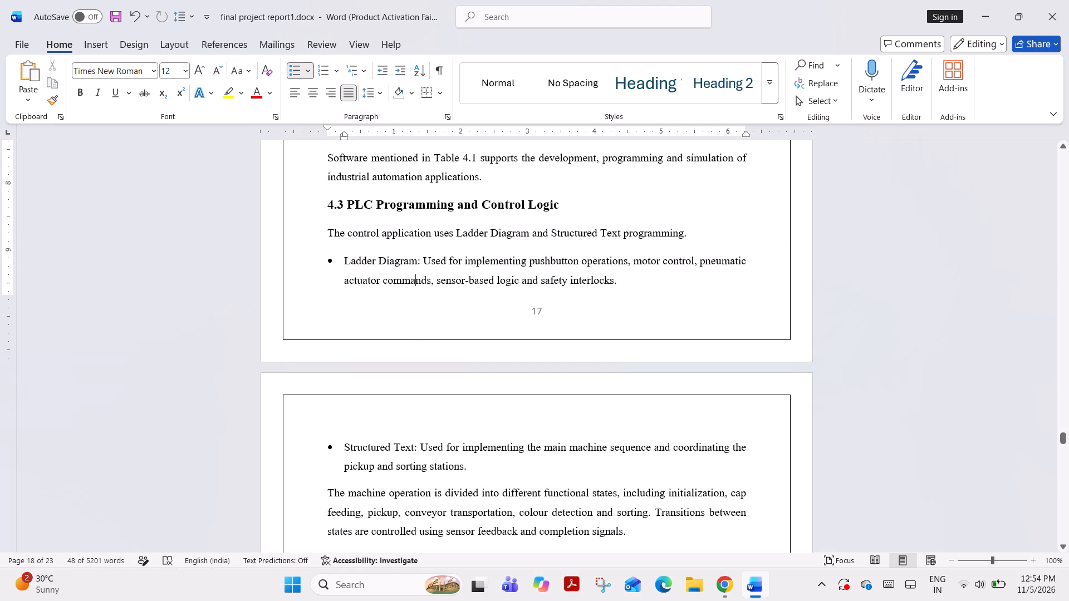
drag(327, 230, 377, 292)
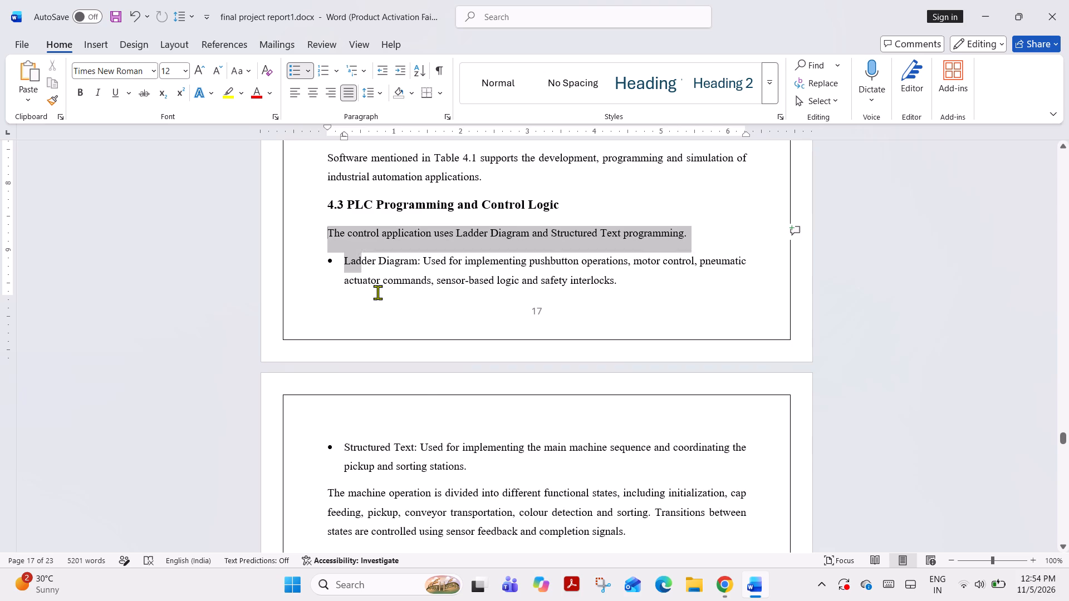
drag(377, 292, 634, 395)
key(ctrl+c)
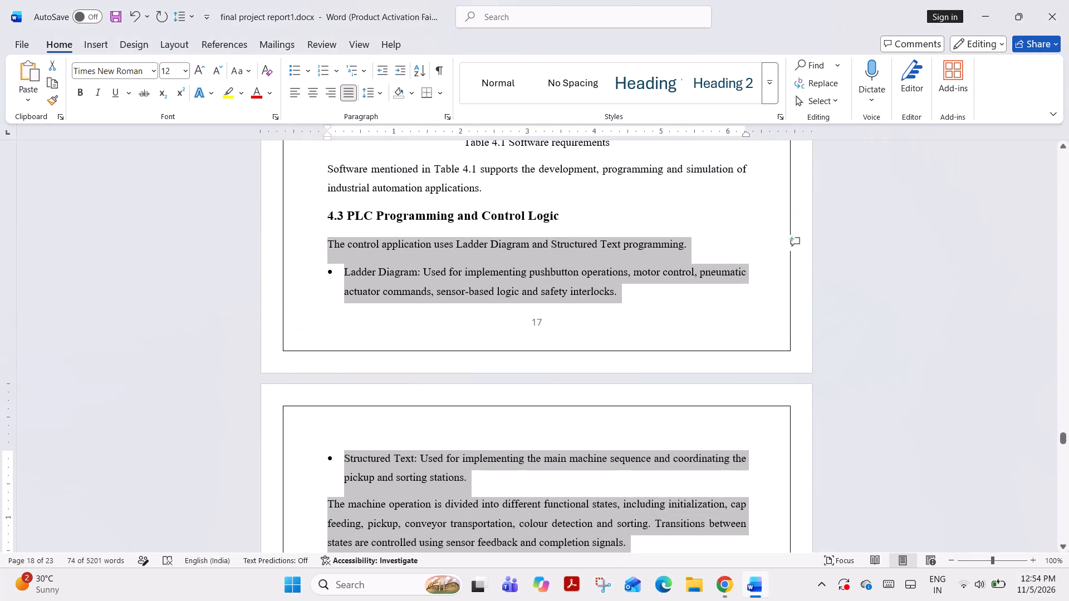
key(BackSpace)
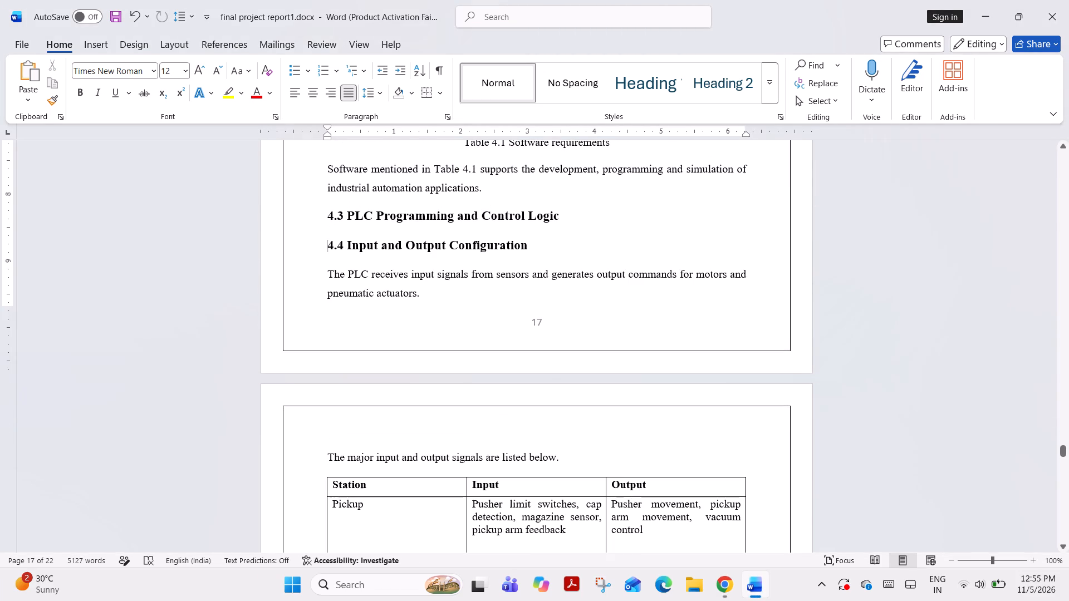
click(577, 219)
key(Return)
key(ctrl+v)
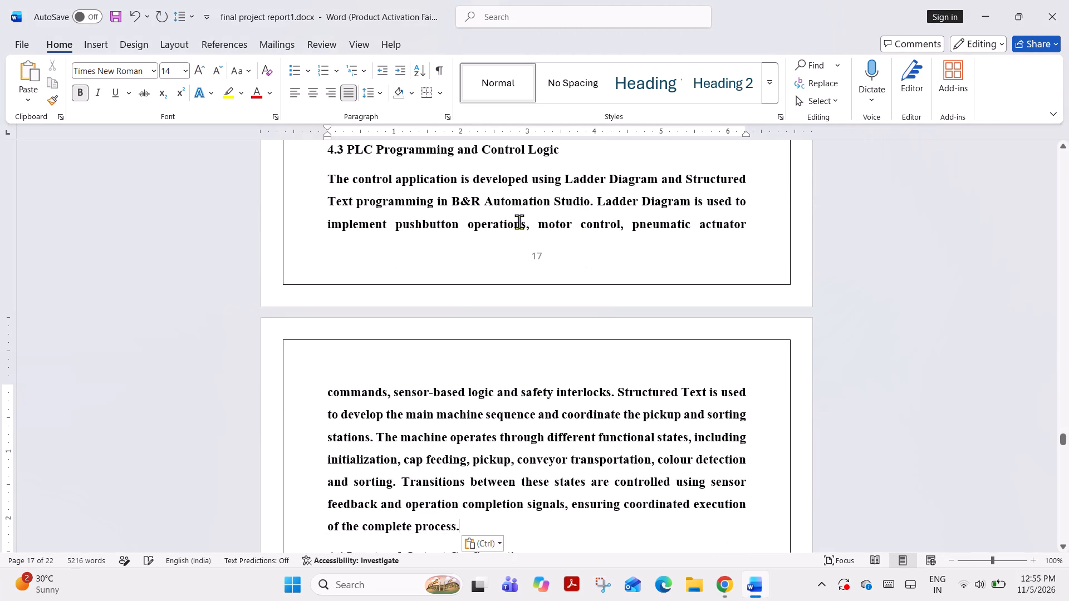
Remove the bold formatting from the pasted 4.3 paragraph and set its font size to 12.
drag(327, 179, 466, 530)
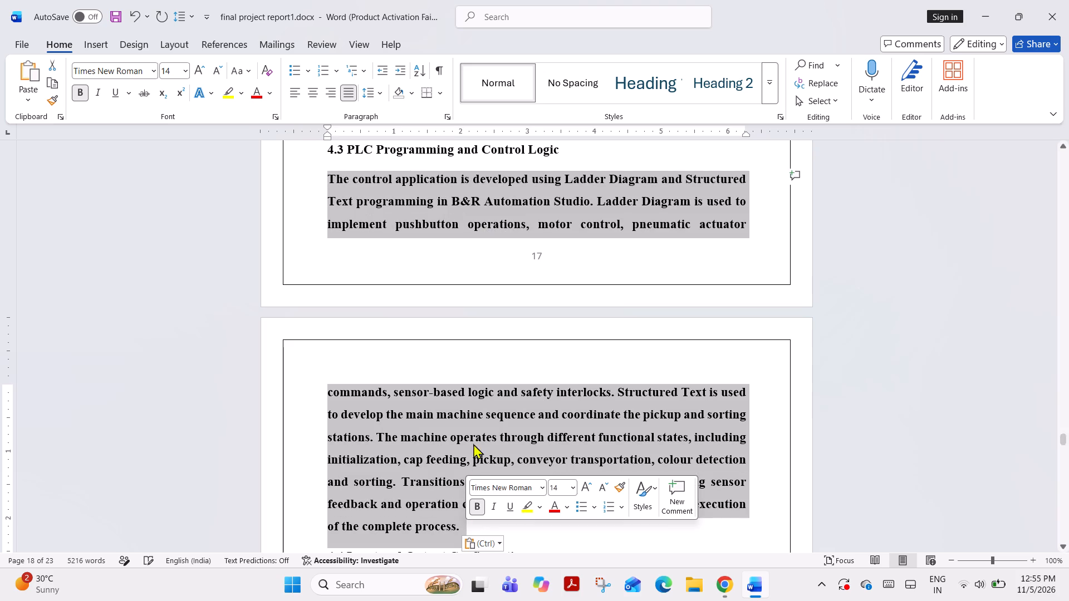
click(81, 87)
click(163, 74)
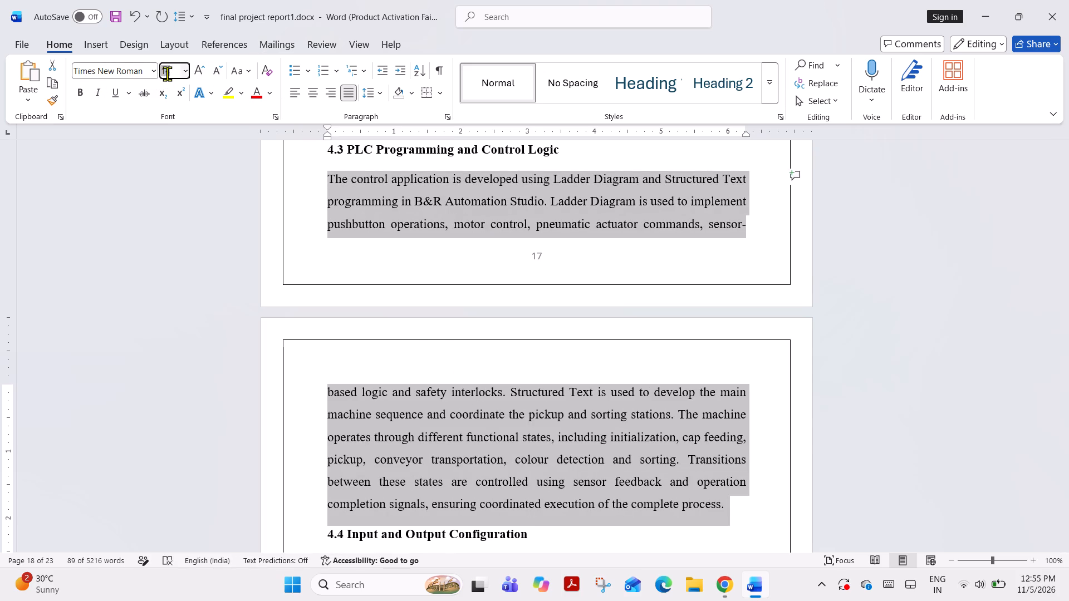
text(12)
key(Return)
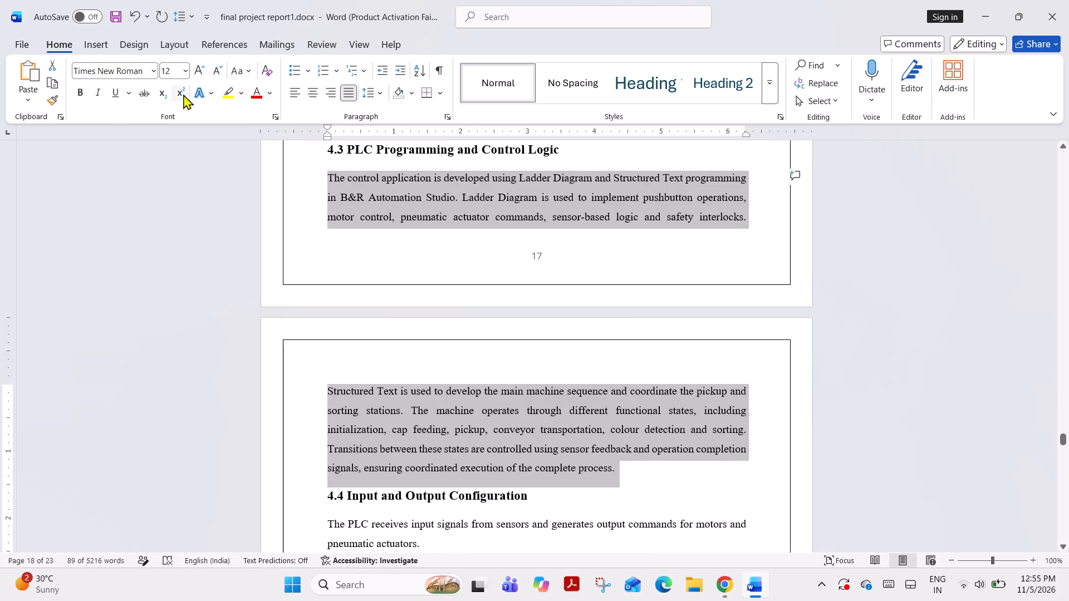
Review the reformatted 4.3 paragraph and section 4.4 Input and Output Configuration, including its station signal table.
scroll(192, 97, down, 4)
scroll(478, 326, down, 1)
click(73, 47)
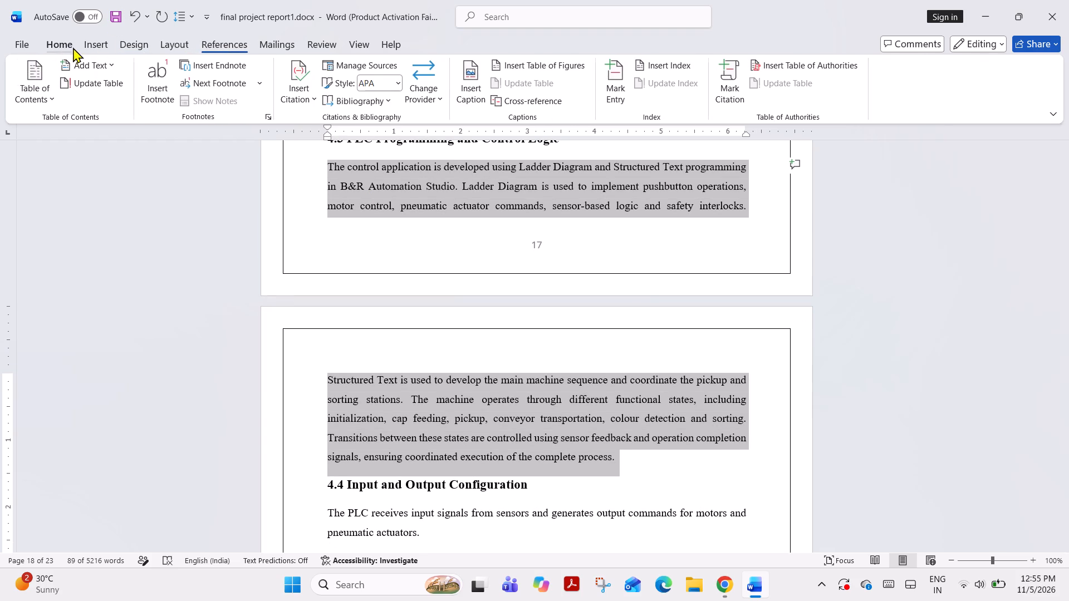
scroll(463, 307, down, 5)
click(509, 346)
scroll(548, 339, down, 5)
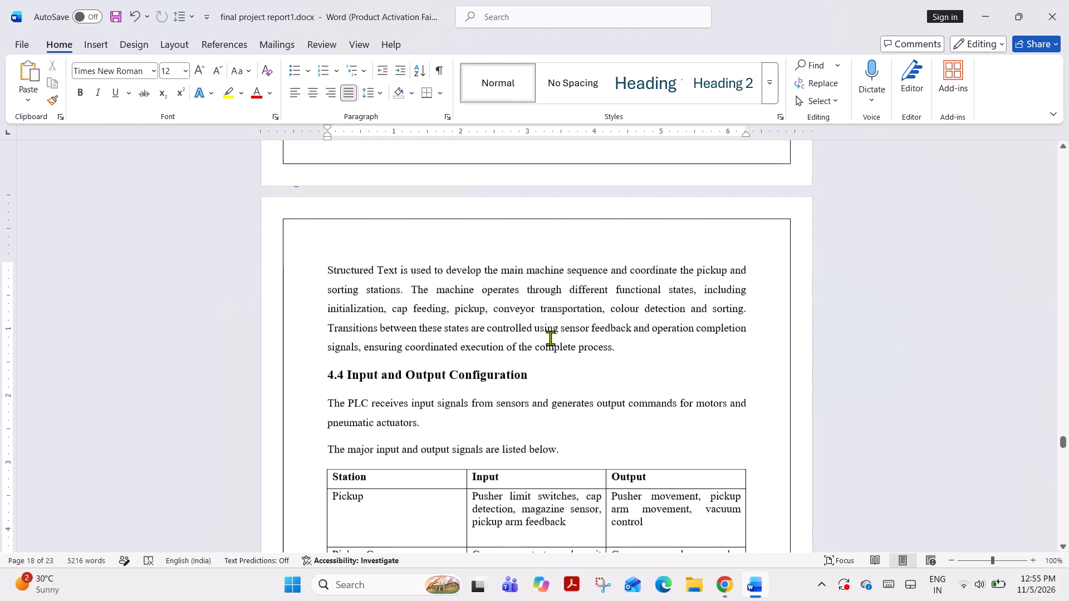
scroll(553, 337, down, 3)
scroll(597, 336, up, 2)
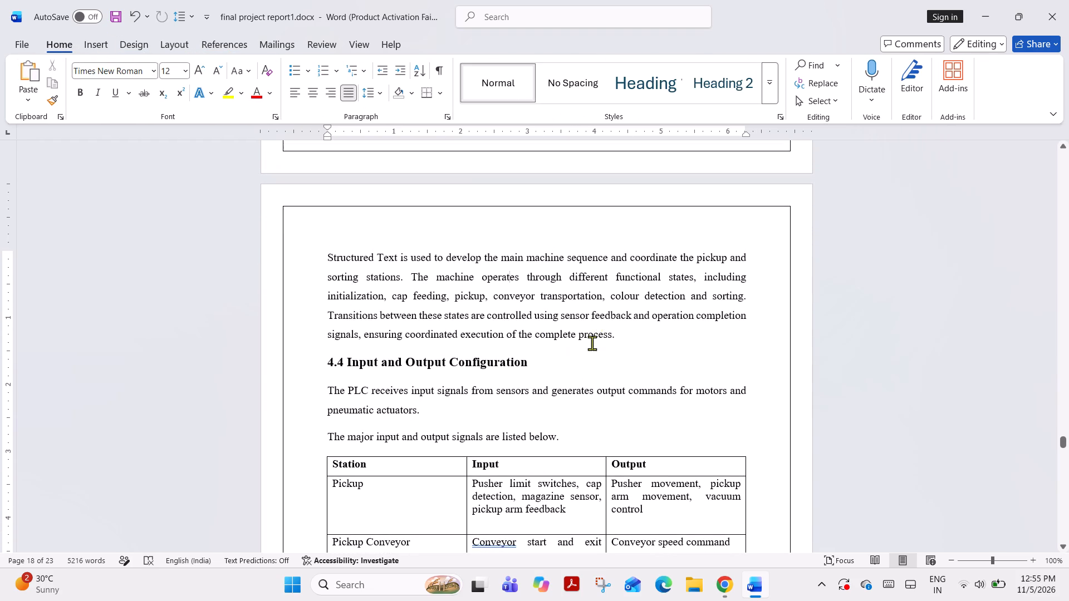
scroll(562, 380, down, 4)
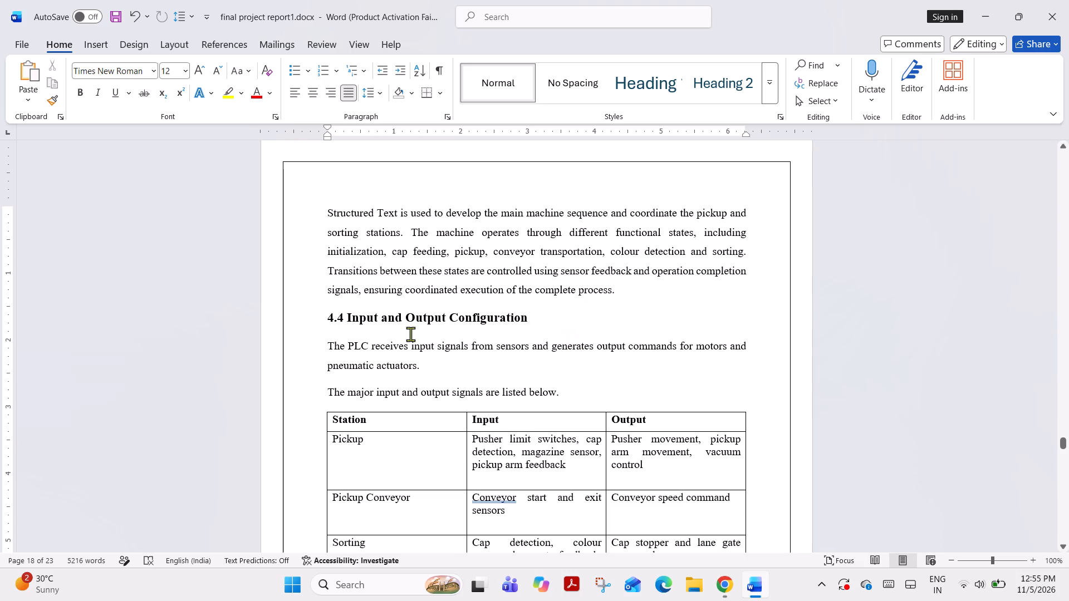
scroll(421, 337, down, 5)
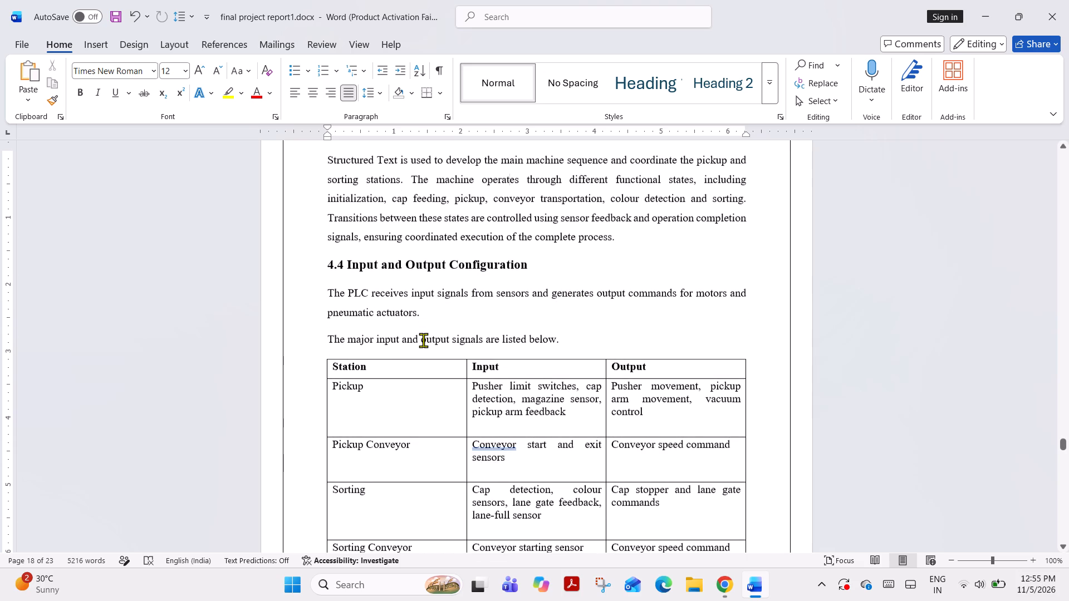
scroll(489, 344, down, 3)
scroll(460, 305, down, 3)
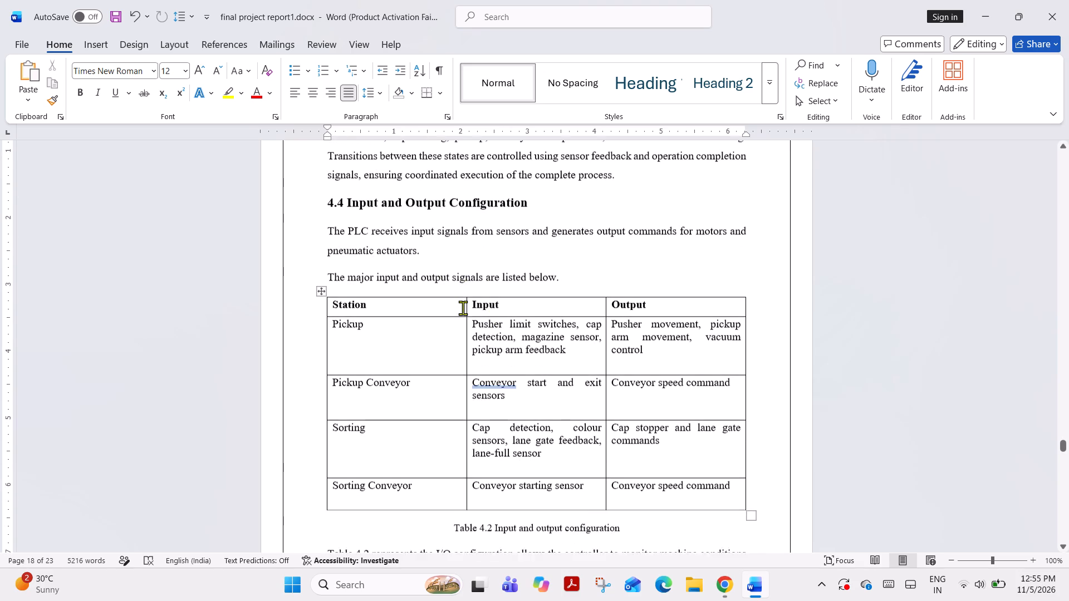
scroll(463, 308, up, 20)
scroll(463, 308, up, 8)
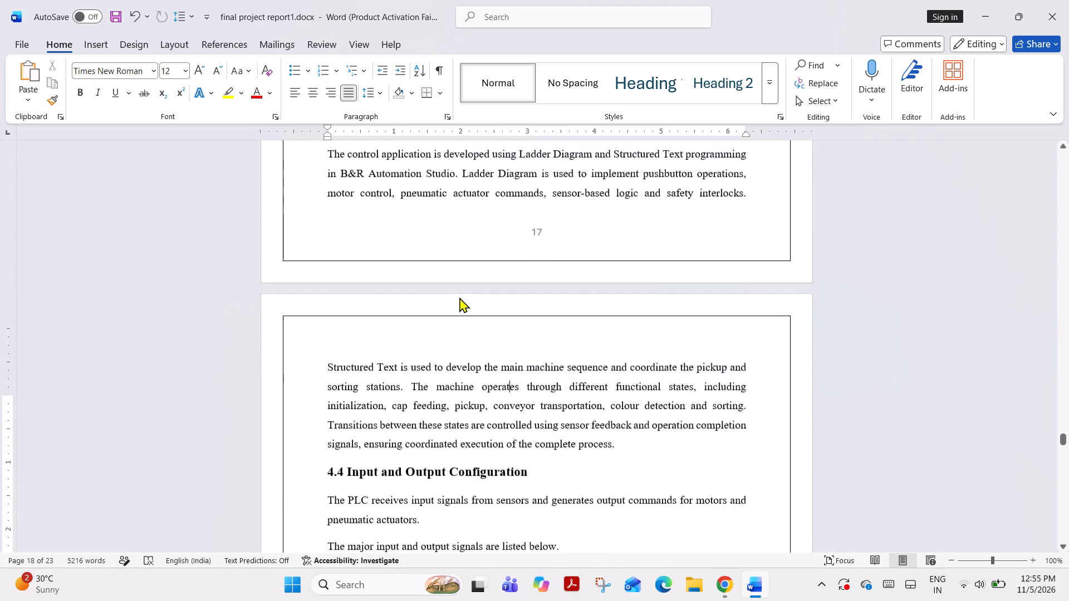
scroll(459, 297, up, 7)
scroll(482, 352, down, 20)
scroll(482, 352, down, 7)
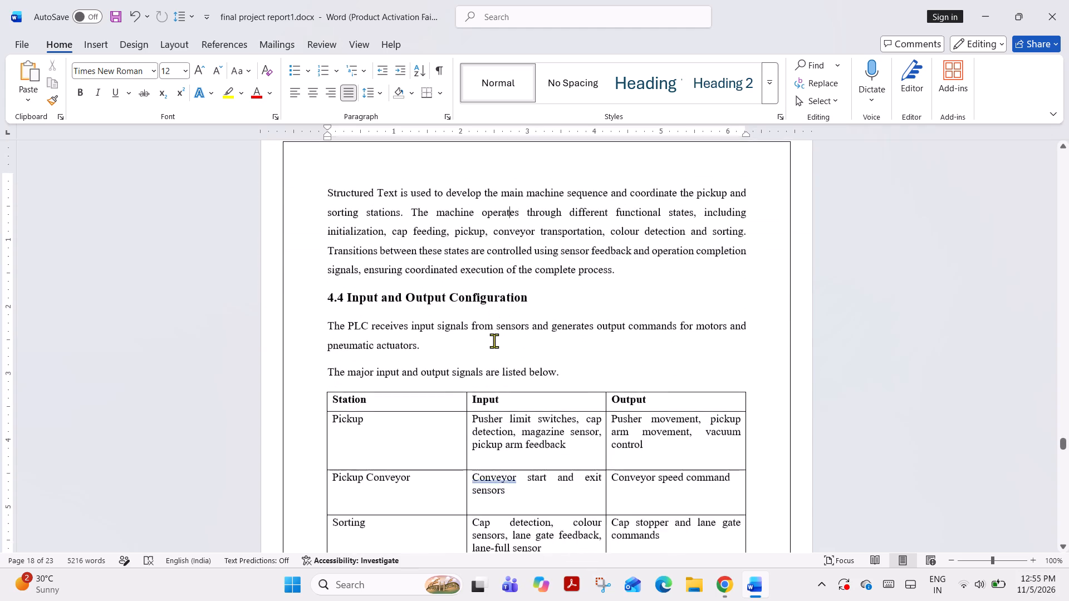
Examine sections 4.4 and 4.5, including the input and output table and the start of the HMI screen list.
scroll(494, 341, down, 17)
scroll(493, 344, down, 11)
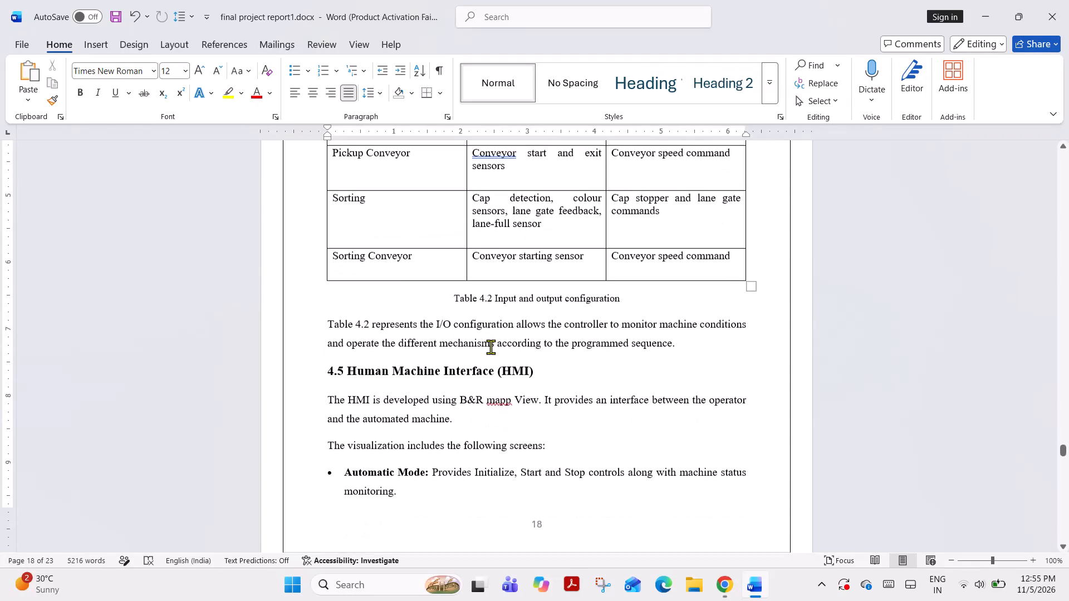
scroll(476, 358, down, 4)
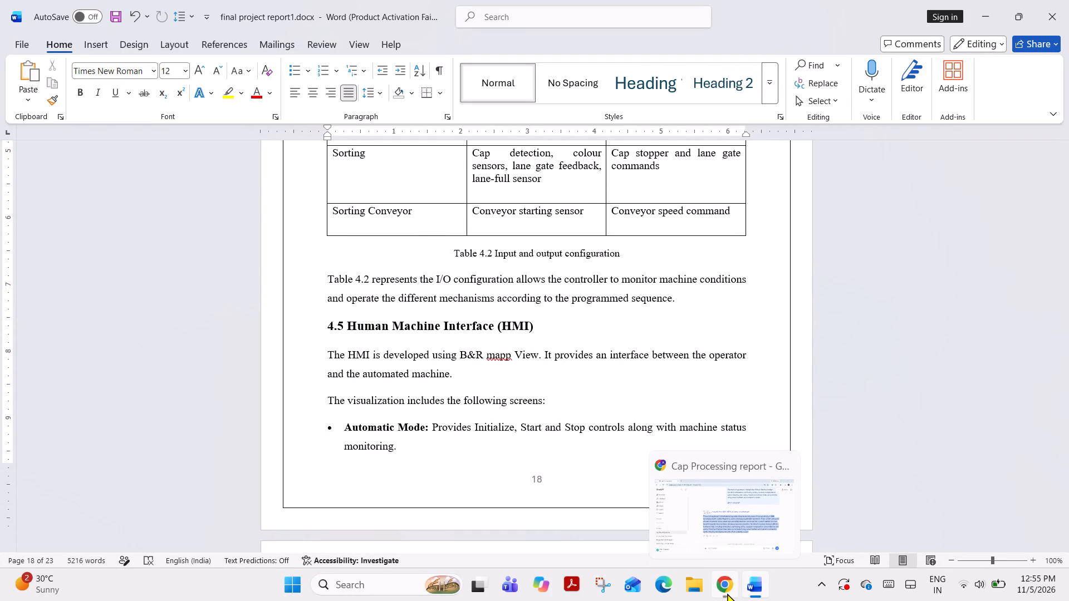
scroll(513, 373, up, 3)
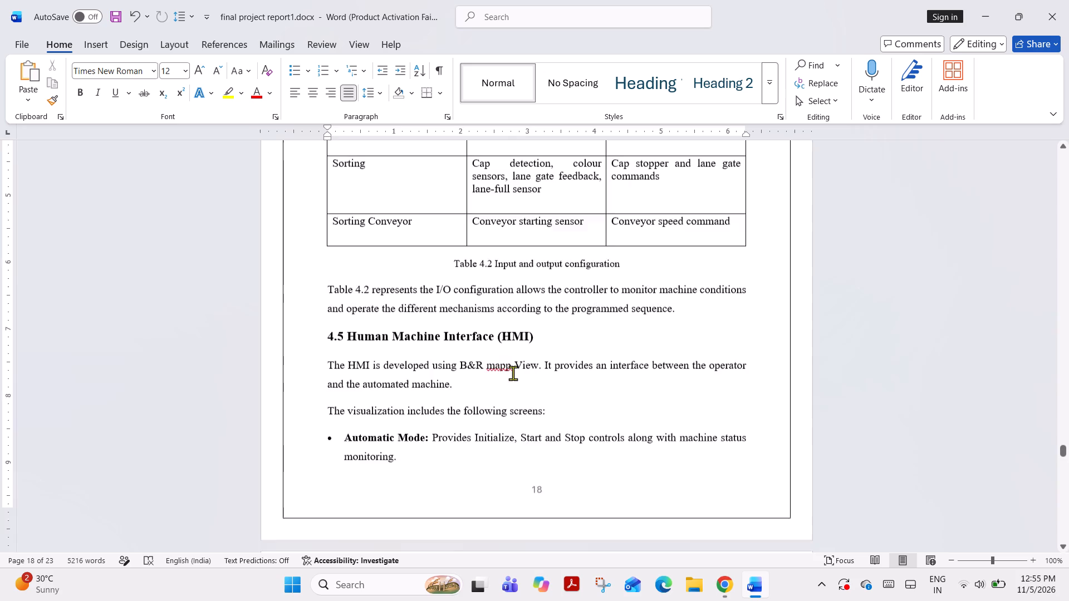
scroll(513, 373, up, 20)
scroll(513, 373, up, 9)
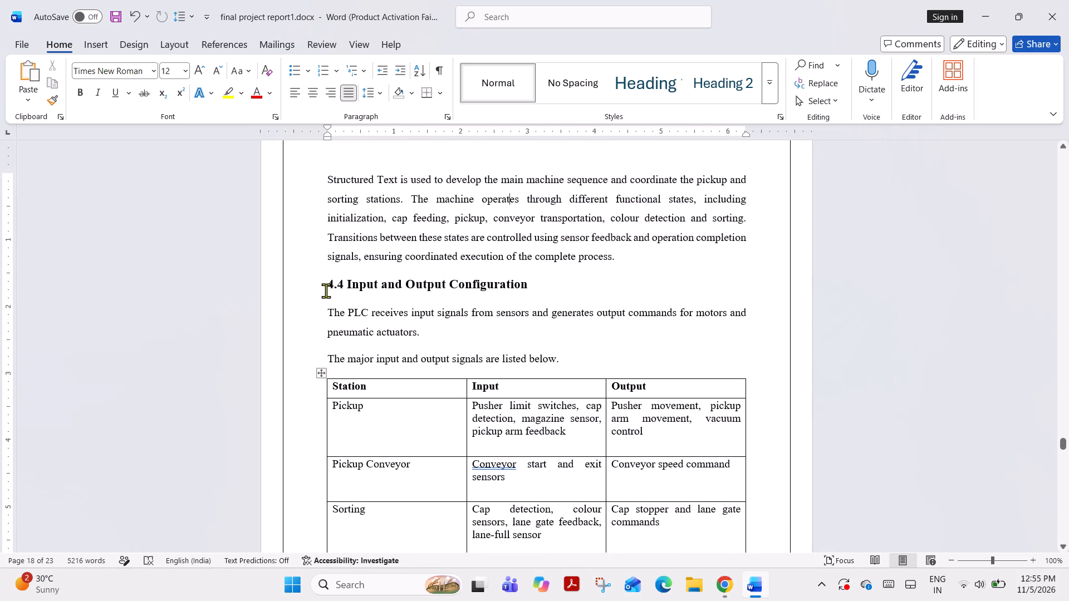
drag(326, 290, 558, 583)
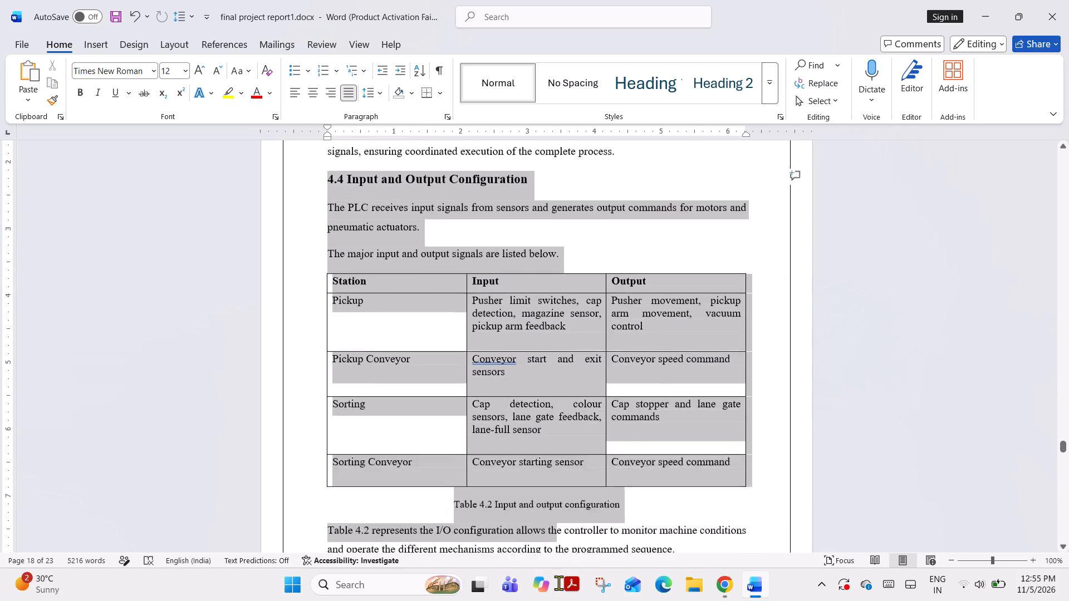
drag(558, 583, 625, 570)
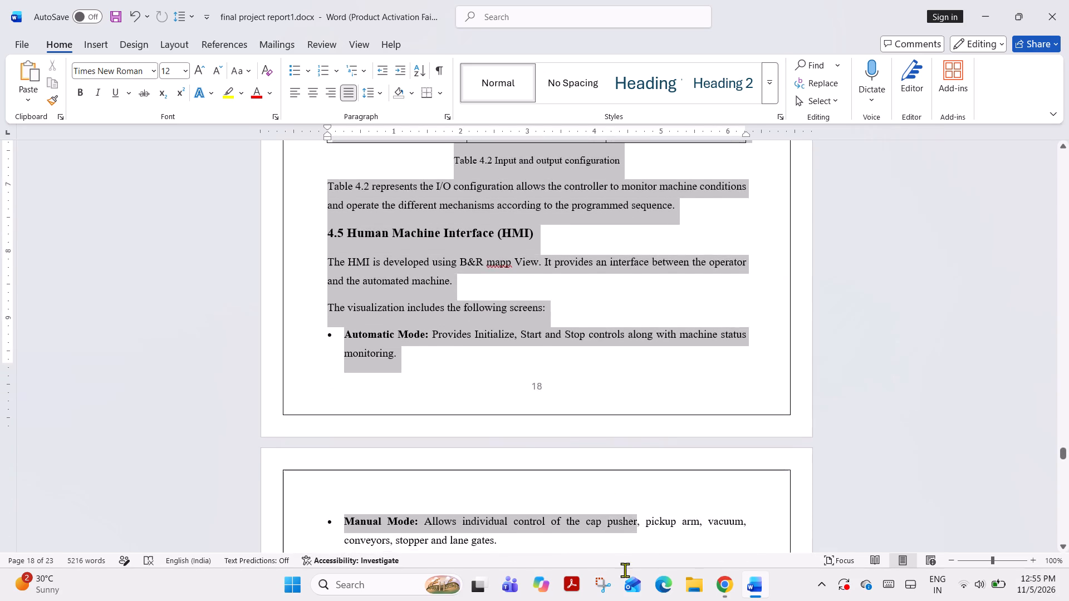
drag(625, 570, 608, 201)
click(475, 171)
Copy the whole 4.5 Human Machine Interface body text, from its opening sentence through the closing sentence on operating functions.
scroll(475, 238, up, 8)
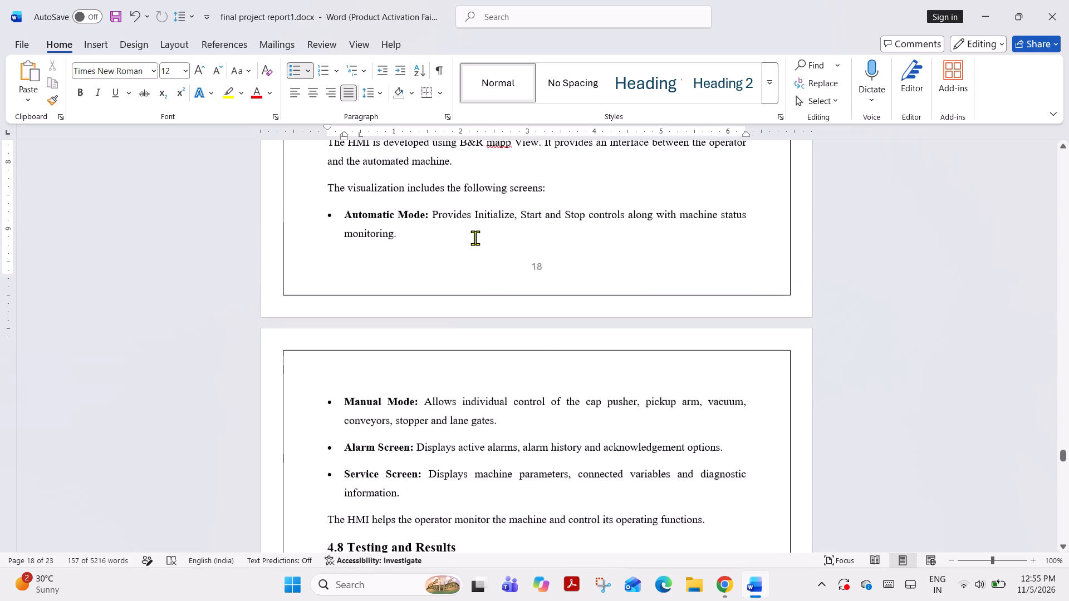
scroll(475, 238, up, 8)
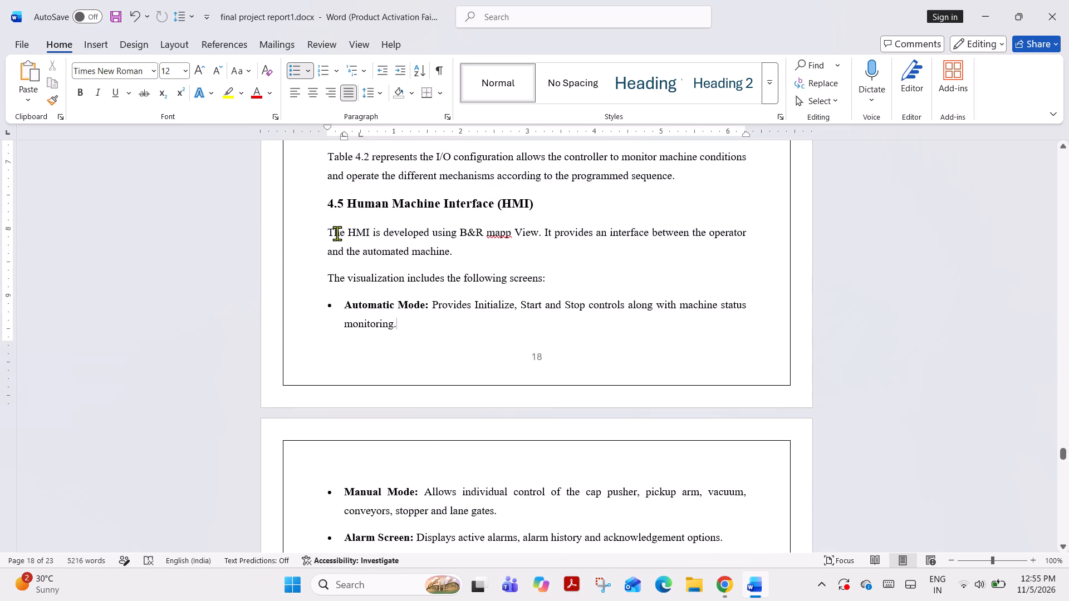
drag(325, 231, 418, 510)
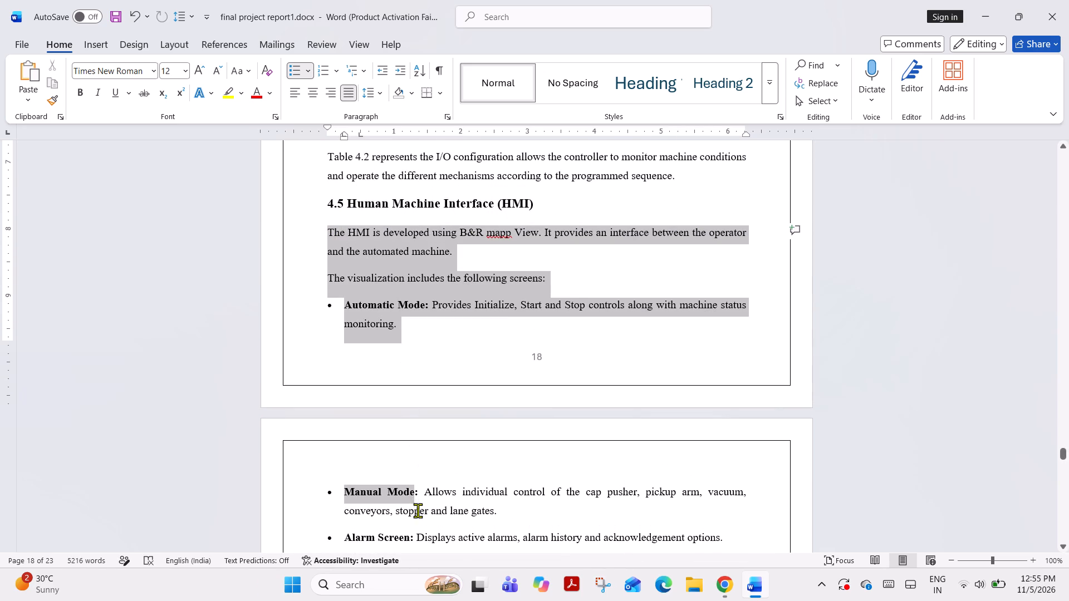
drag(418, 510, 562, 387)
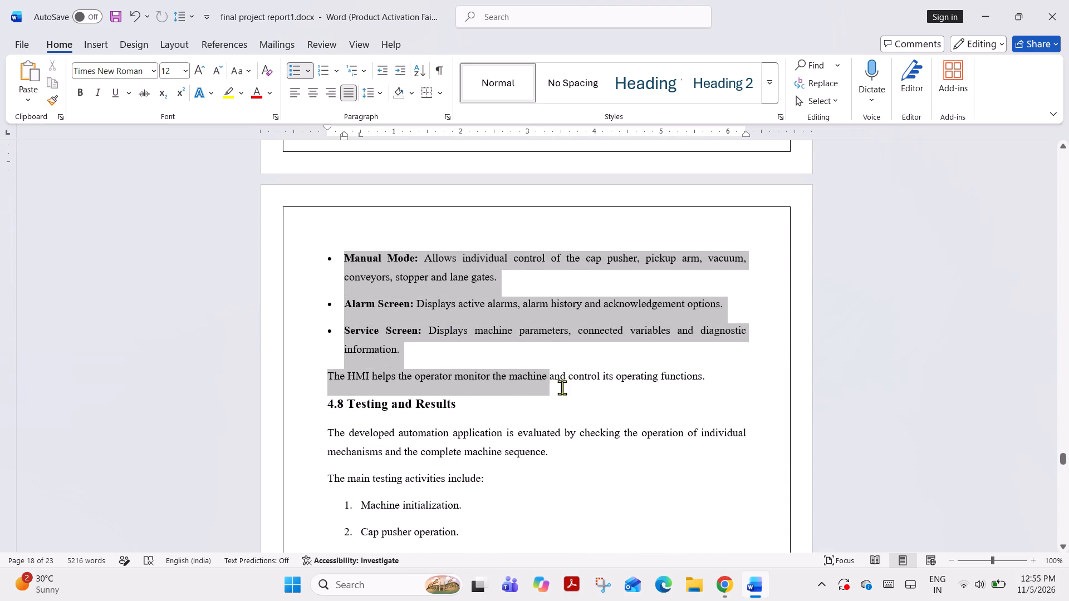
drag(562, 387, 702, 379)
key(ctrl+c)
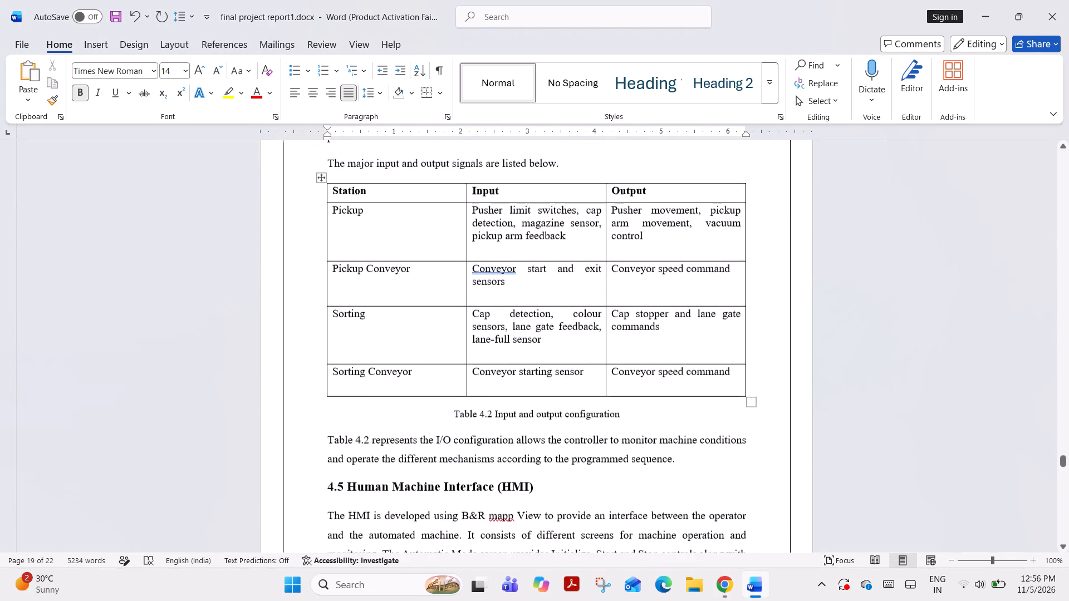
scroll(452, 347, up, 20)
scroll(452, 347, up, 6)
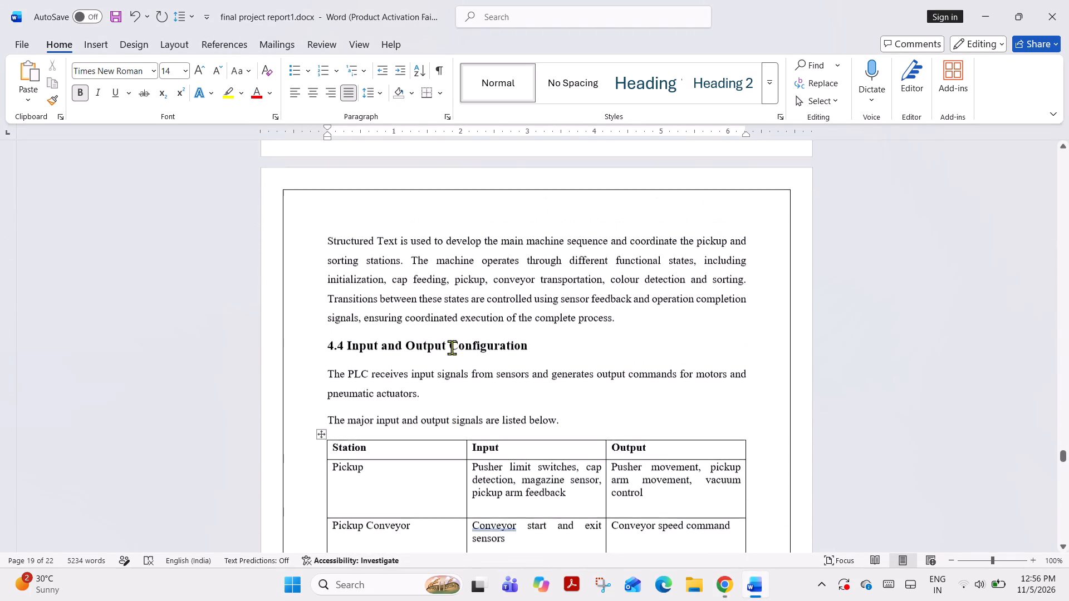
scroll(452, 347, up, 20)
scroll(452, 347, up, 6)
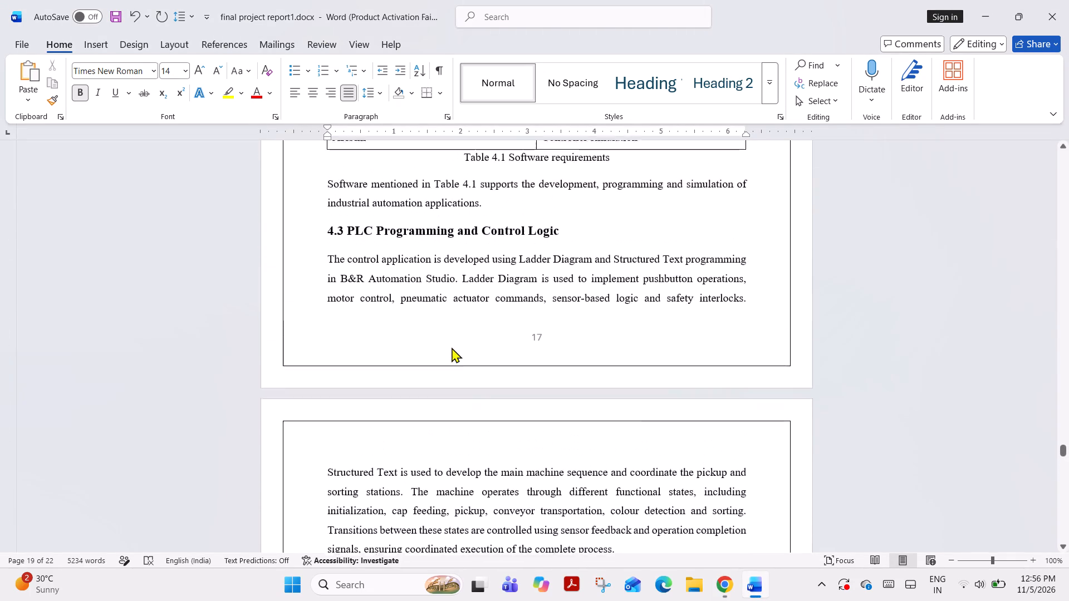
scroll(452, 347, up, 9)
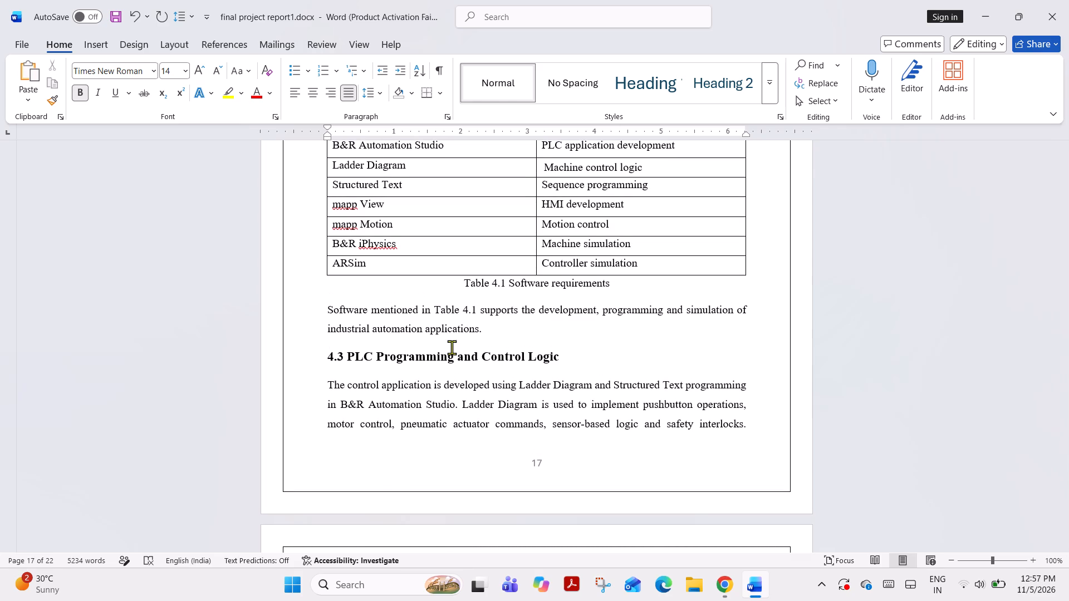
scroll(437, 352, up, 2)
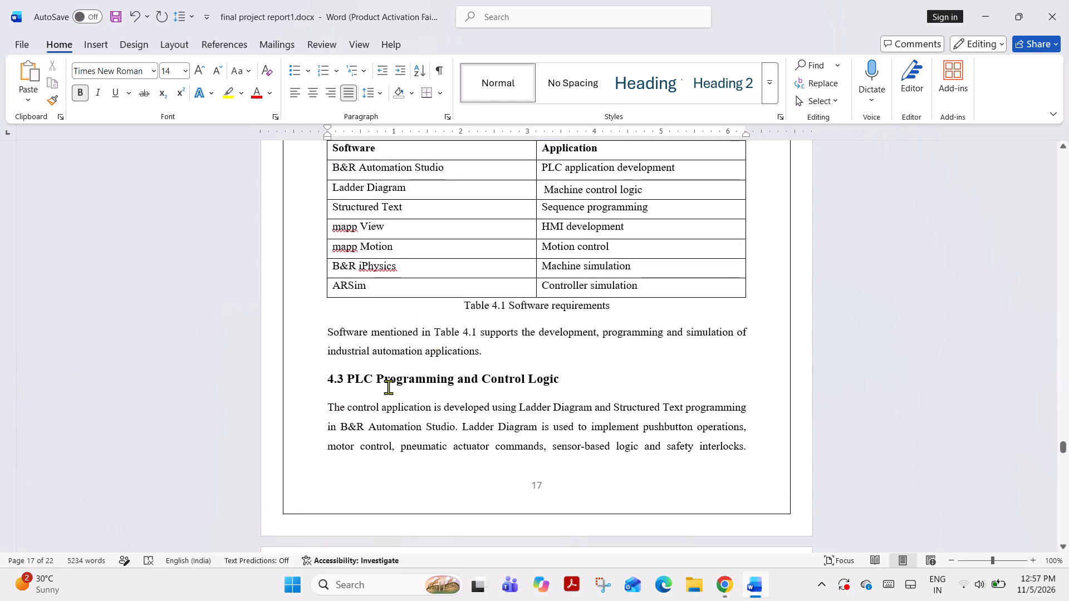
scroll(500, 377, up, 10)
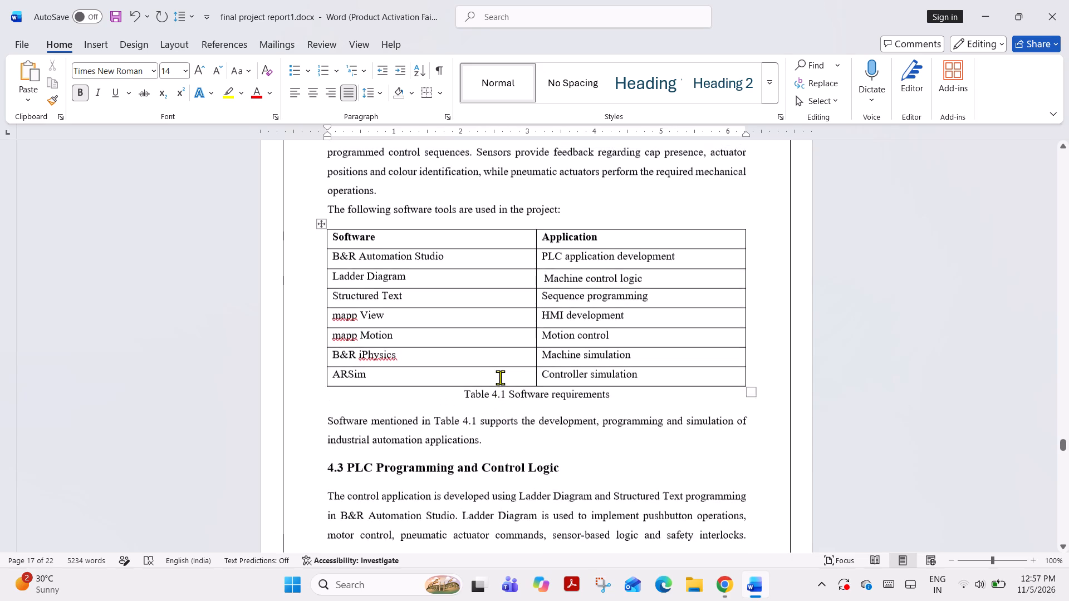
scroll(500, 377, up, 6)
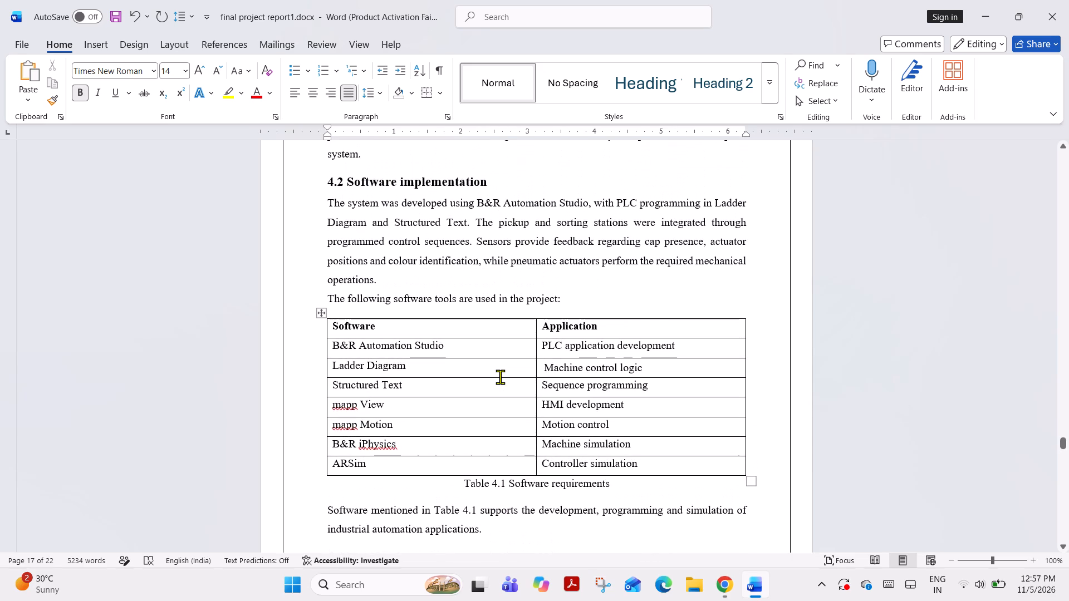
Review Chapter 4 from 4.1 Introduction to the start of 4.3 PLC Programming and Control Logic.
scroll(498, 370, down, 1)
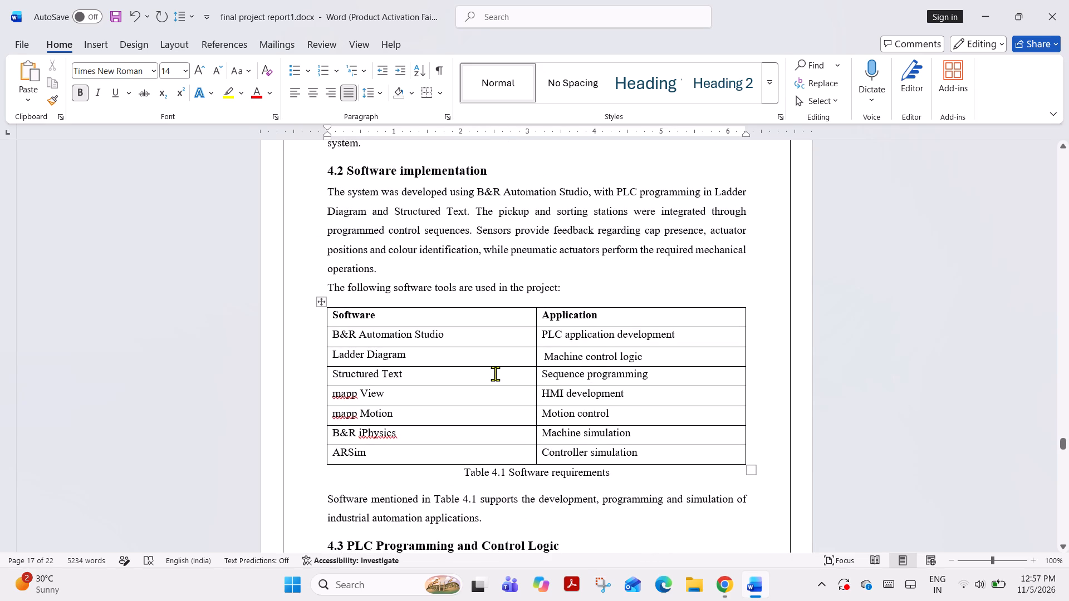
scroll(494, 368, up, 15)
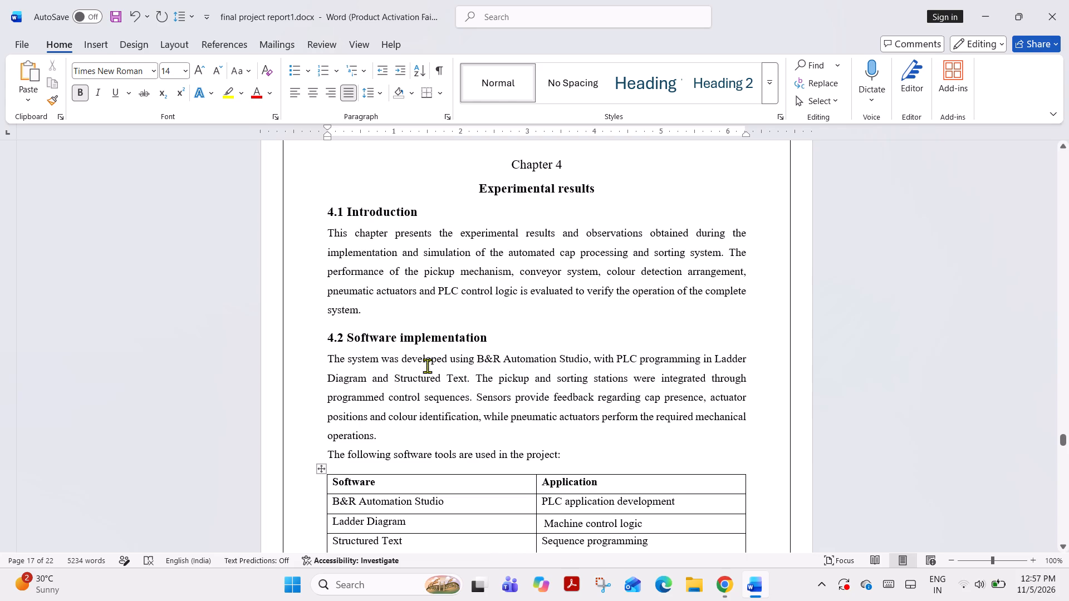
scroll(410, 347, down, 7)
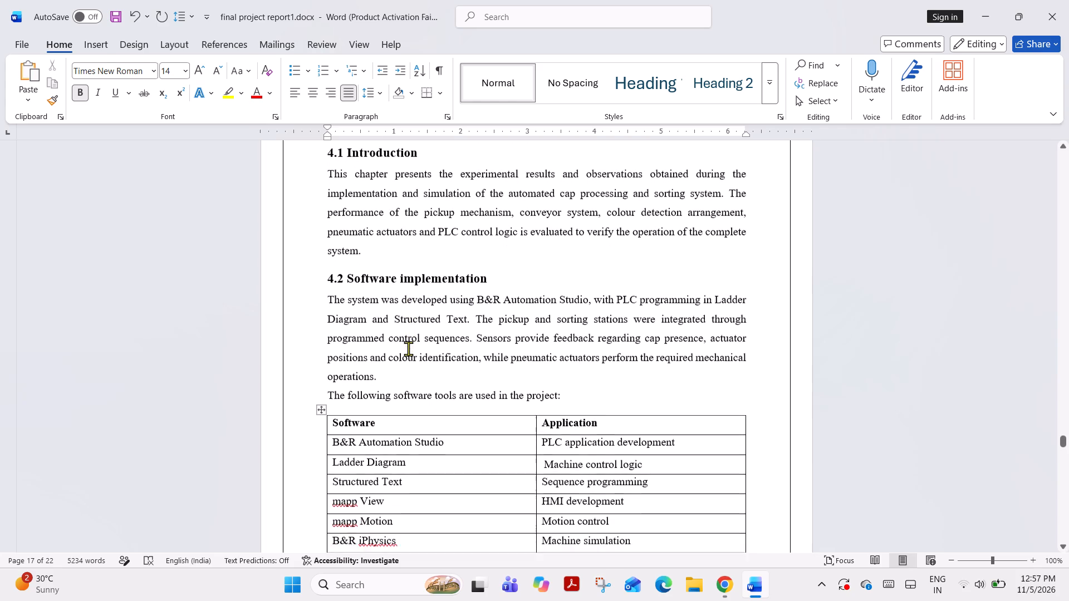
scroll(406, 335, down, 6)
scroll(447, 386, down, 5)
scroll(521, 450, down, 10)
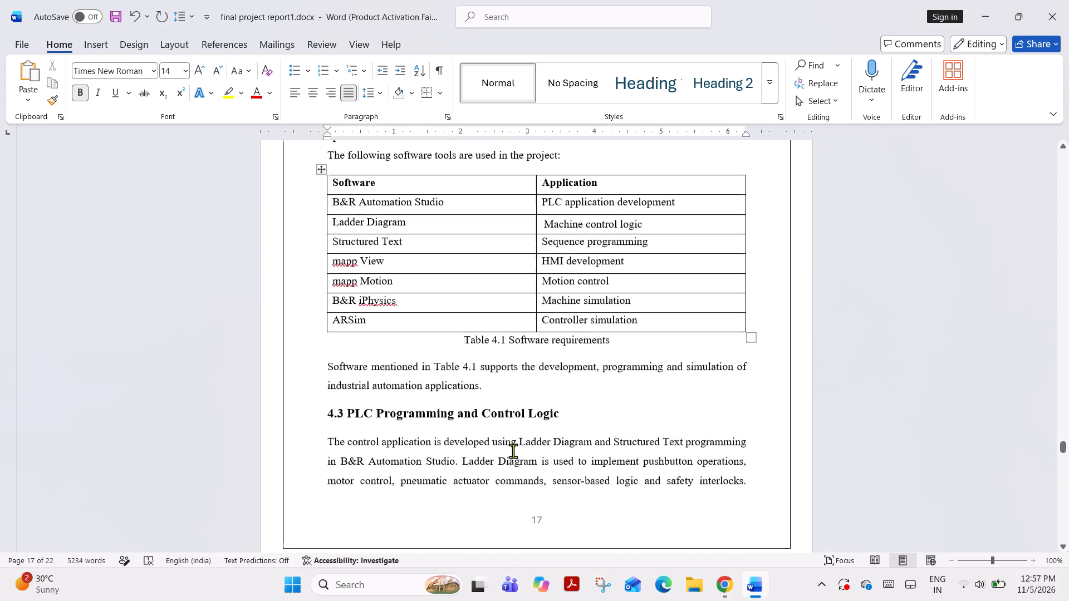
scroll(483, 436, down, 2)
scroll(428, 342, down, 1)
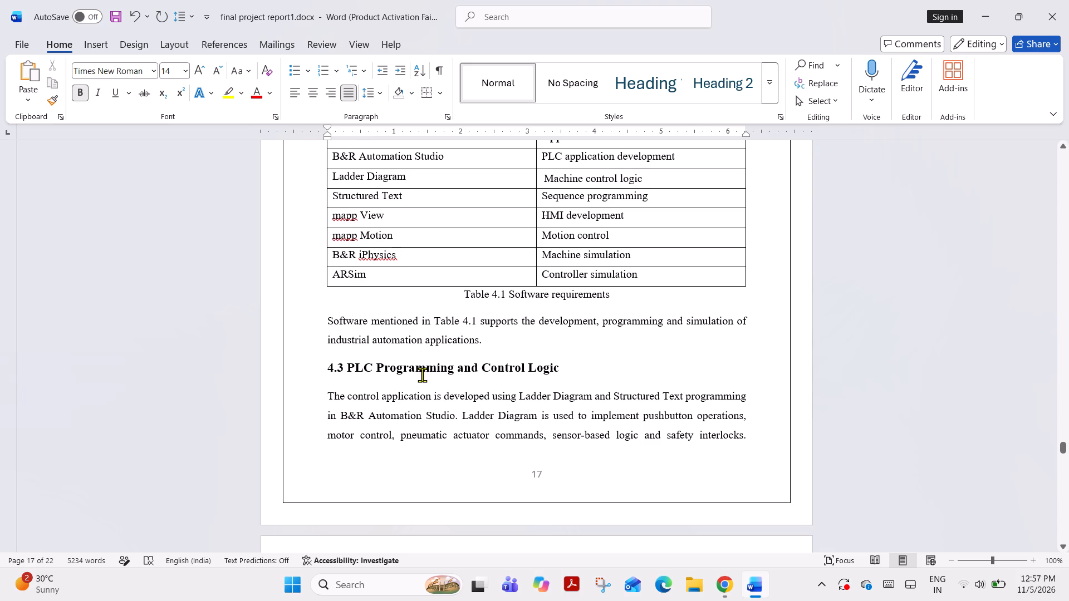
scroll(403, 337, up, 6)
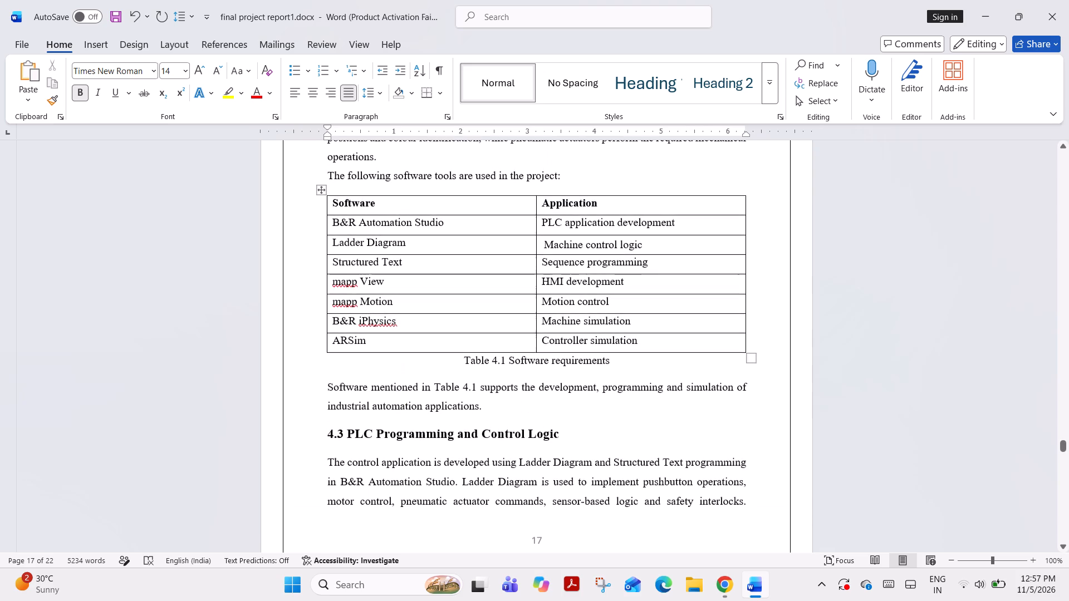
scroll(406, 334, up, 13)
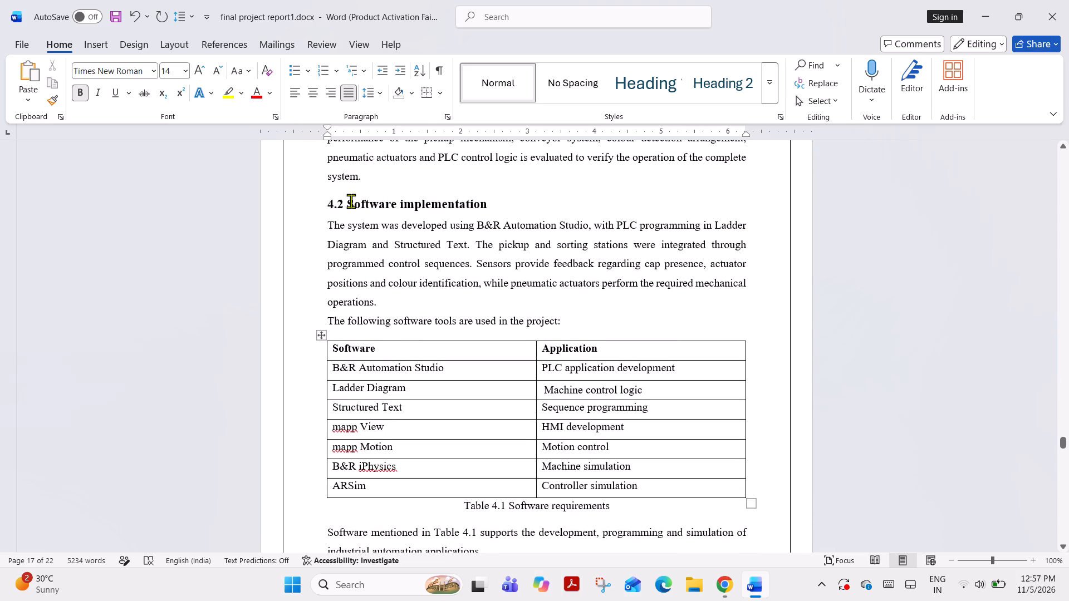
Move sections 4.2 Software implementation through 4.5 Human Machine Interface (HMI) to the end of Chapter 3, below the Cap Stopper paragraph.
drag(324, 208, 459, 575)
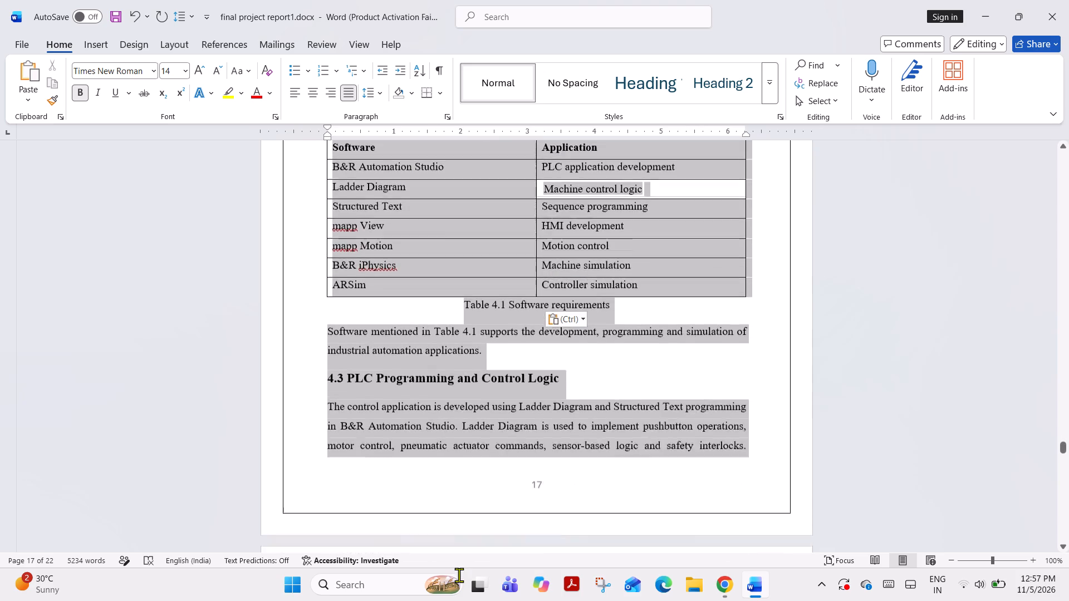
drag(459, 575, 522, 568)
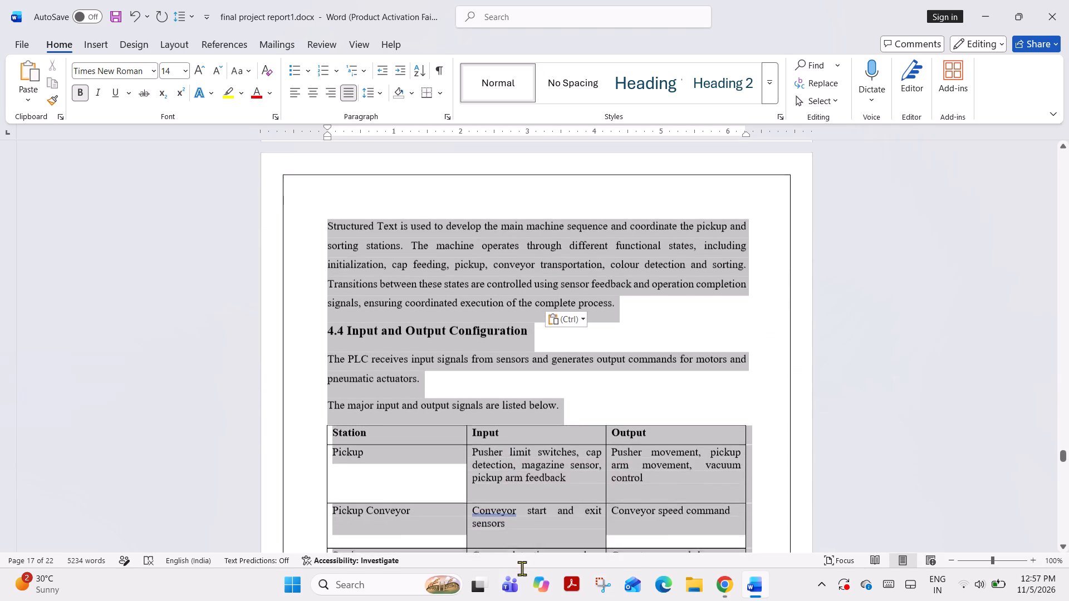
drag(522, 568, 556, 492)
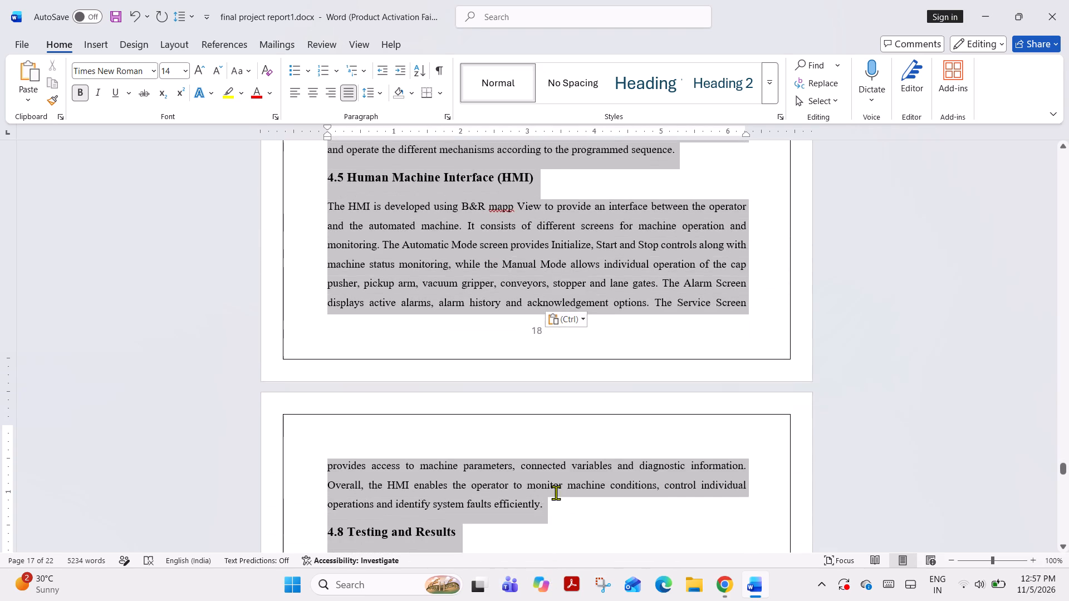
drag(556, 492, 557, 487)
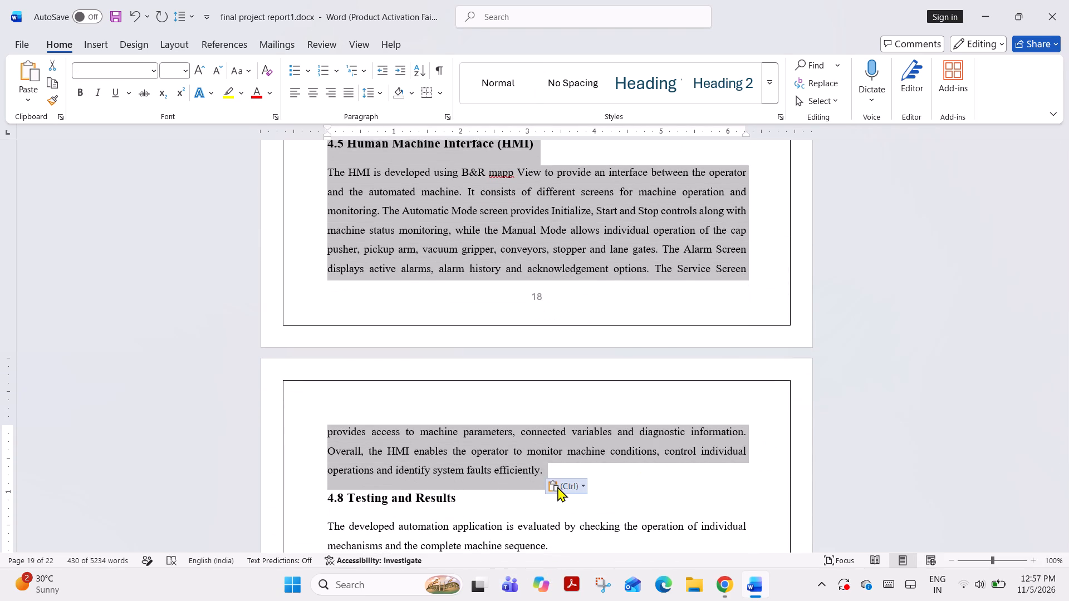
key(ctrl+x)
scroll(554, 475, up, 19)
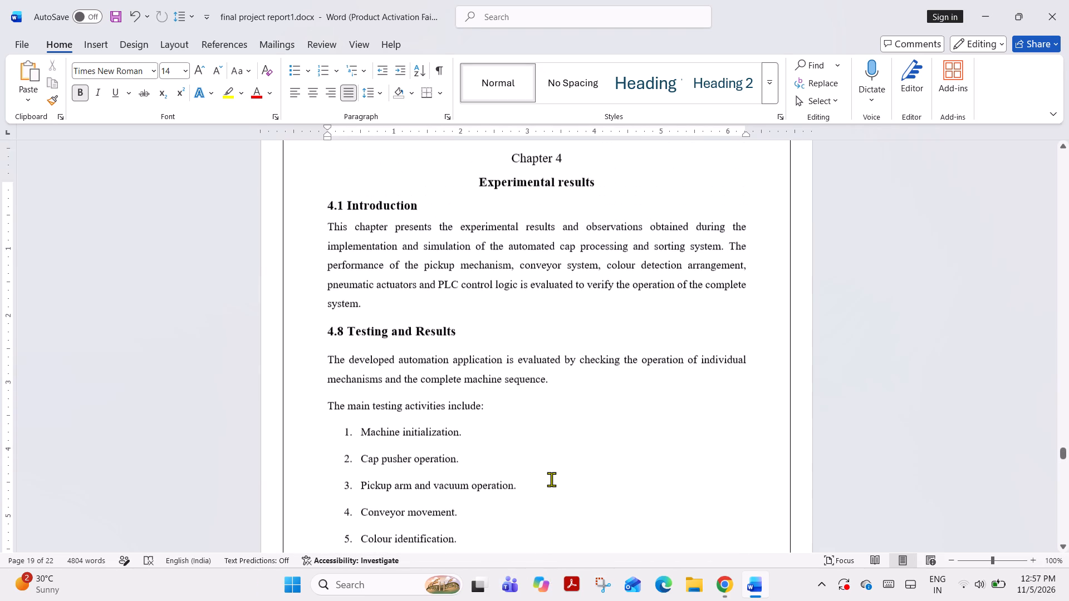
scroll(551, 479, up, 20)
scroll(551, 479, up, 5)
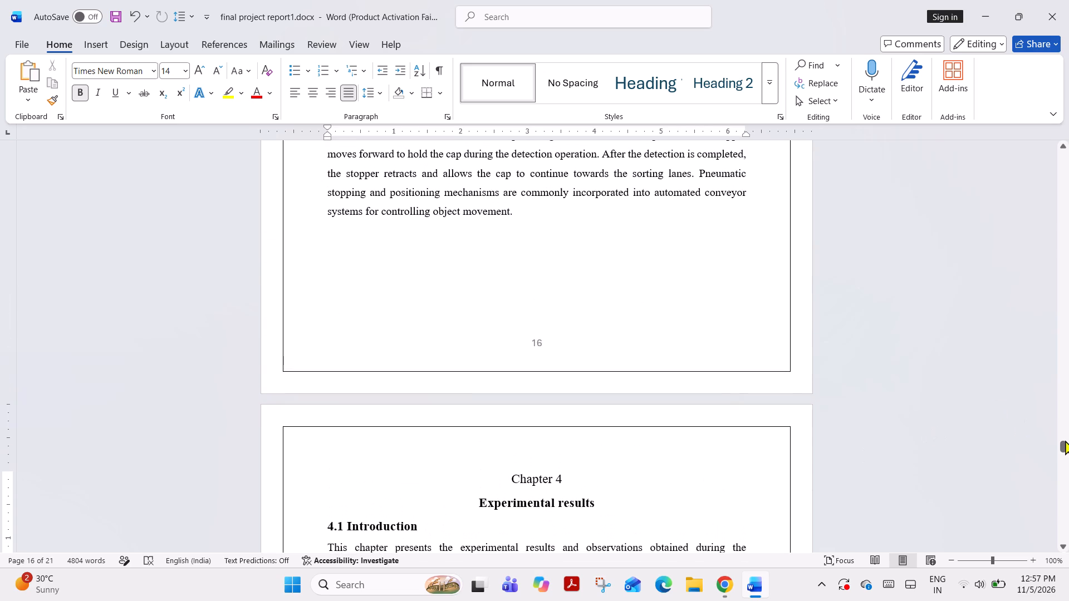
drag(1065, 442, 1060, 426)
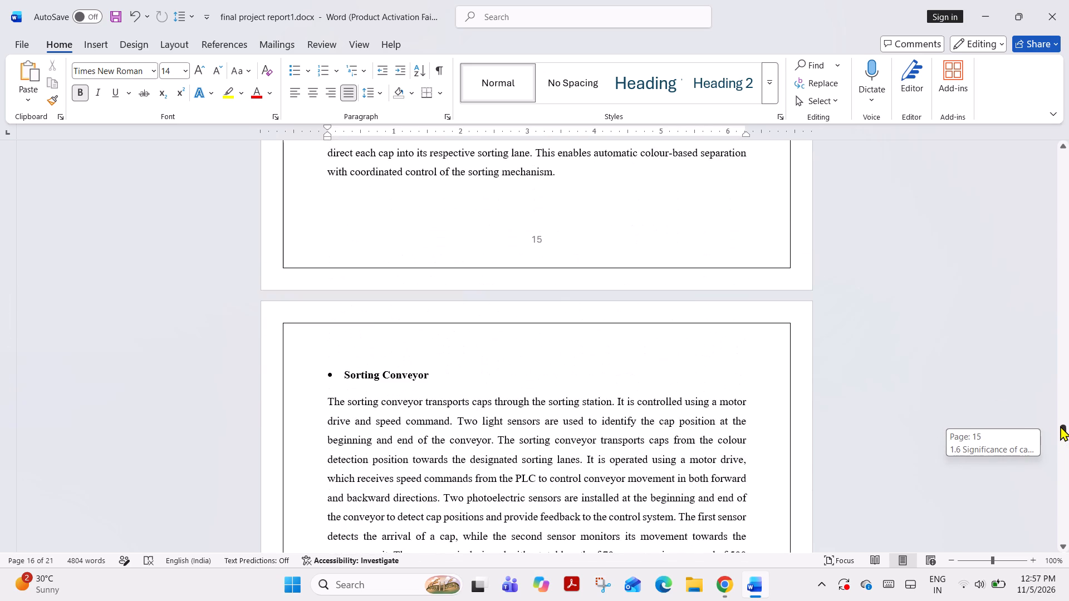
drag(1060, 426, 1059, 433)
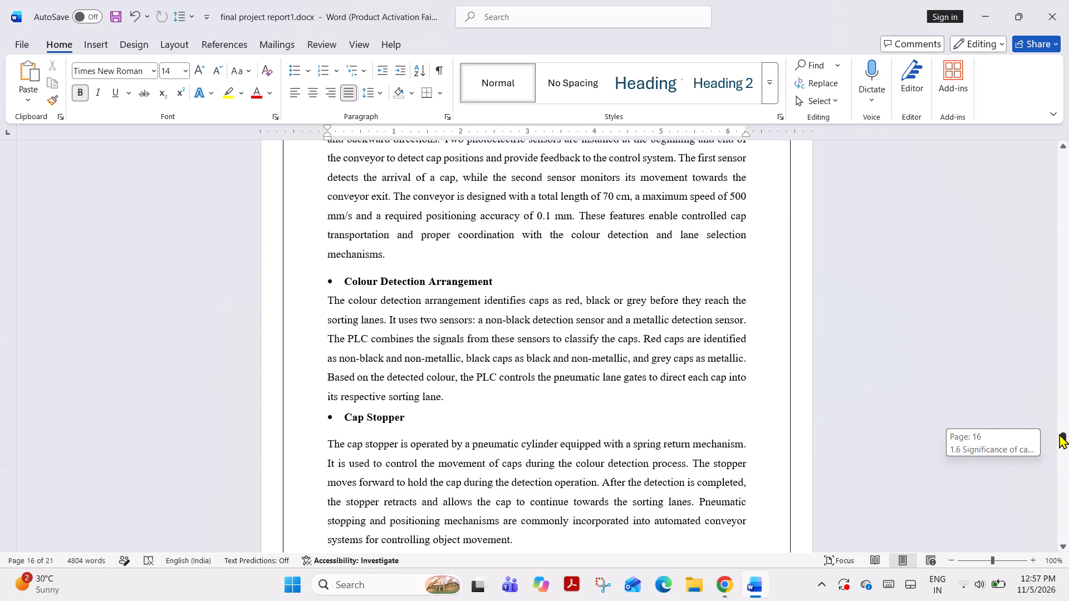
drag(1059, 433, 1057, 421)
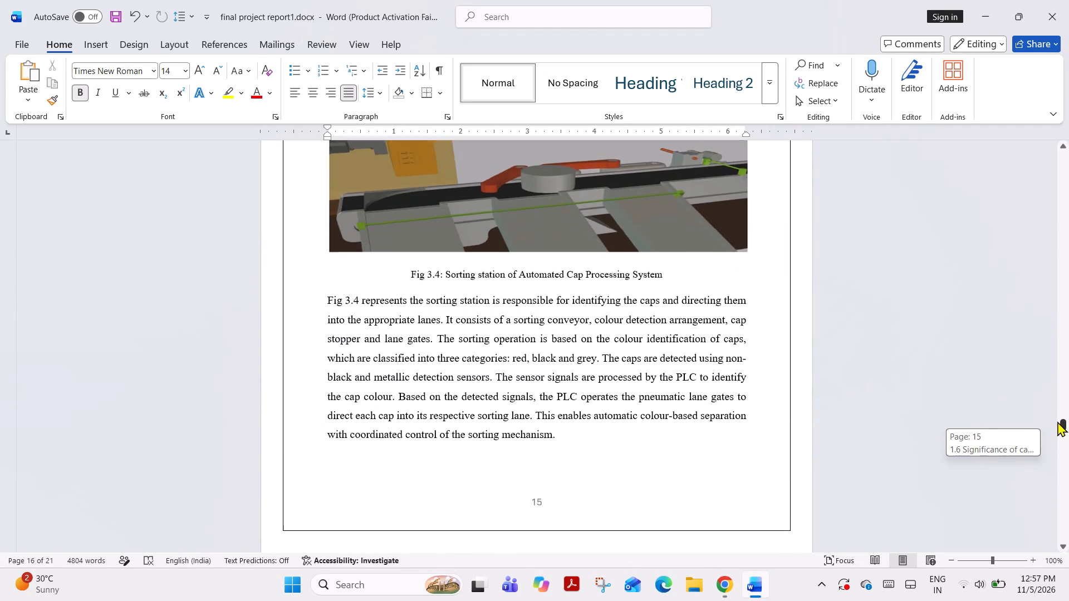
drag(1057, 421, 1058, 437)
click(635, 448)
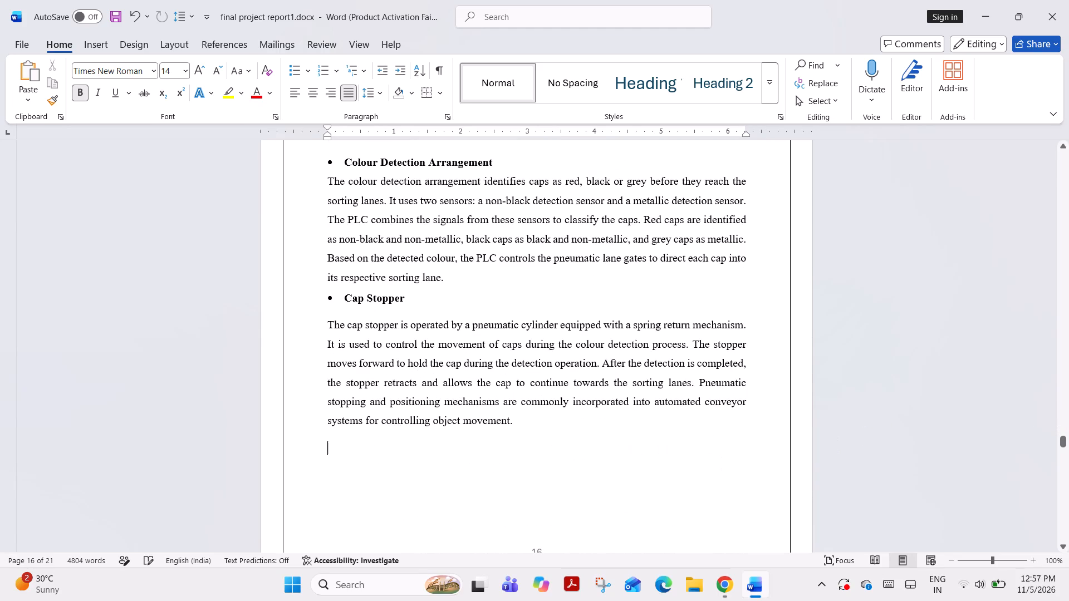
key(ctrl+v)
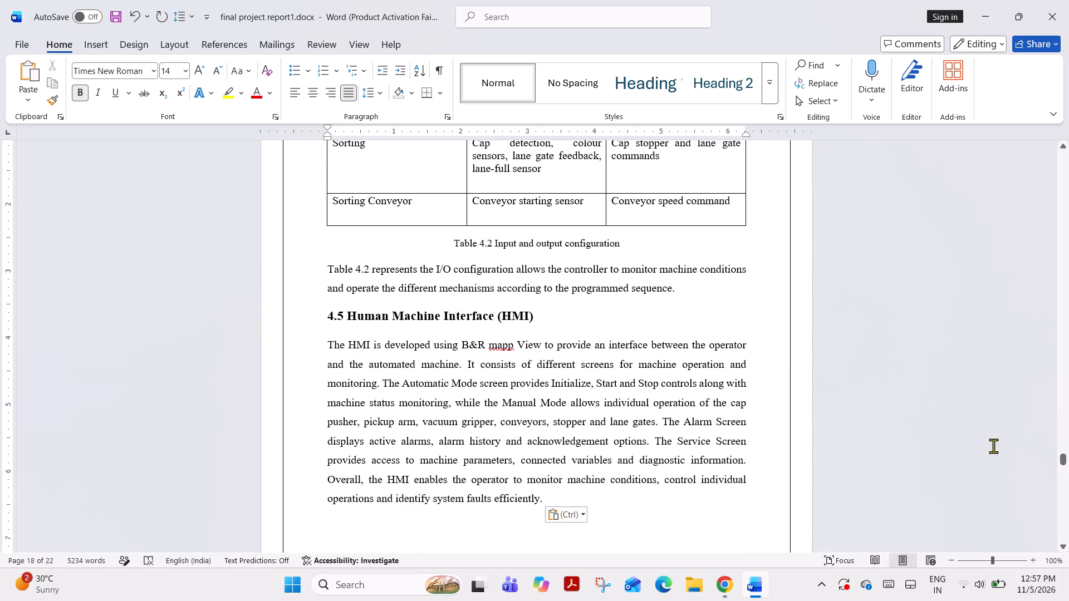
Renumber the moved Software implementation heading as 3.7.
drag(1062, 459, 1061, 444)
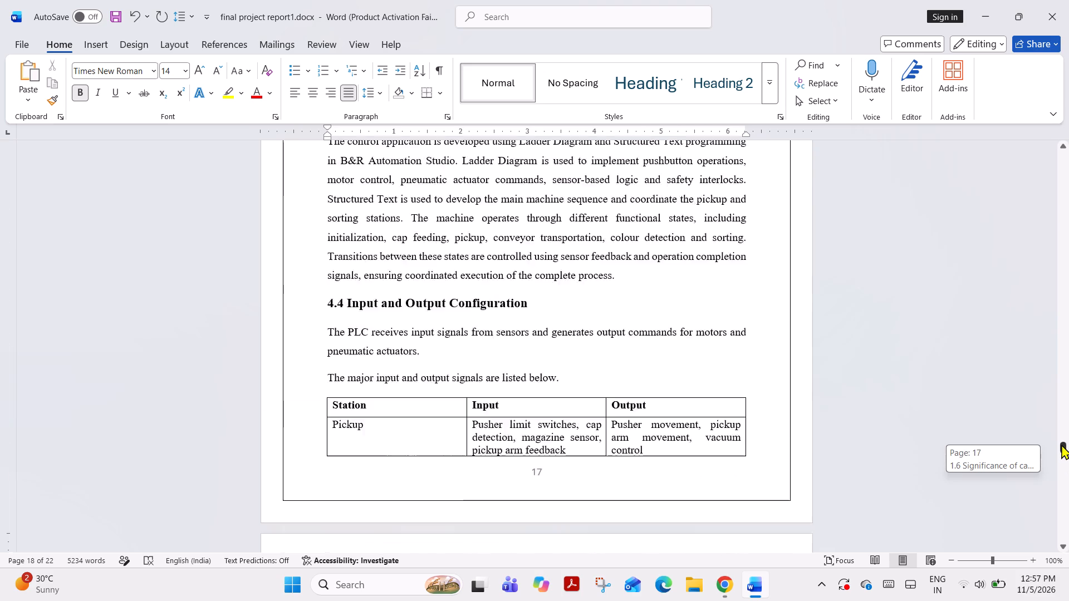
drag(1061, 444, 1060, 432)
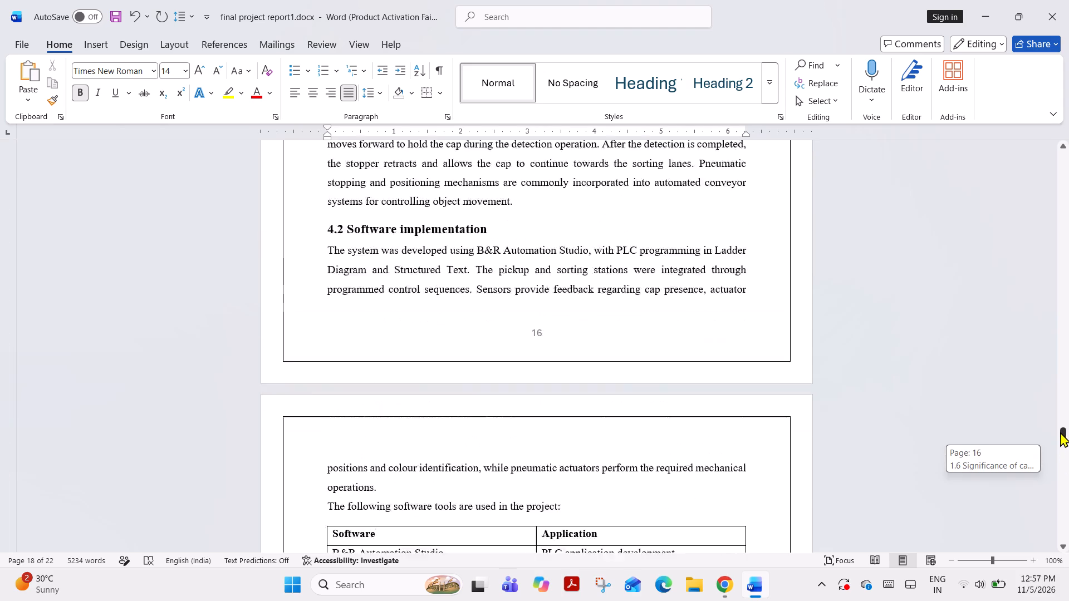
drag(1060, 432, 1060, 430)
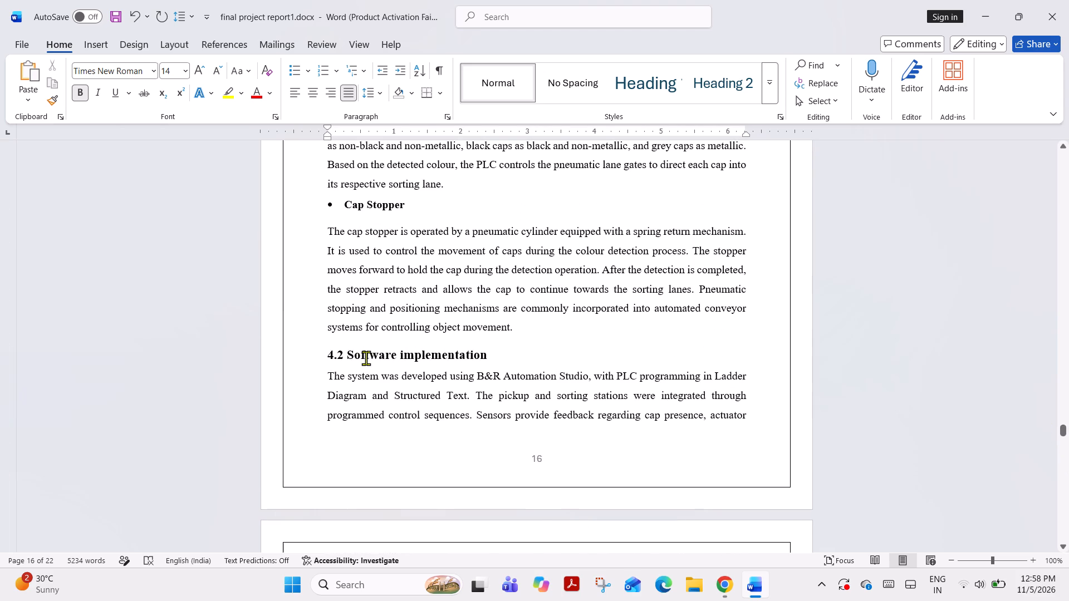
click(335, 357)
scroll(909, 412, up, 9)
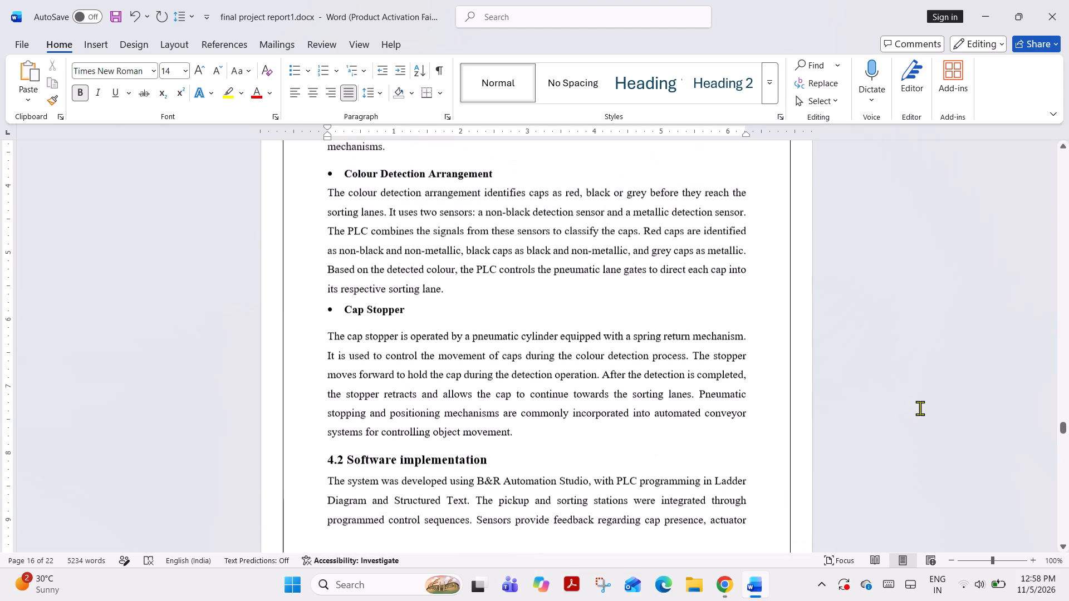
scroll(920, 408, up, 4)
click(1066, 421)
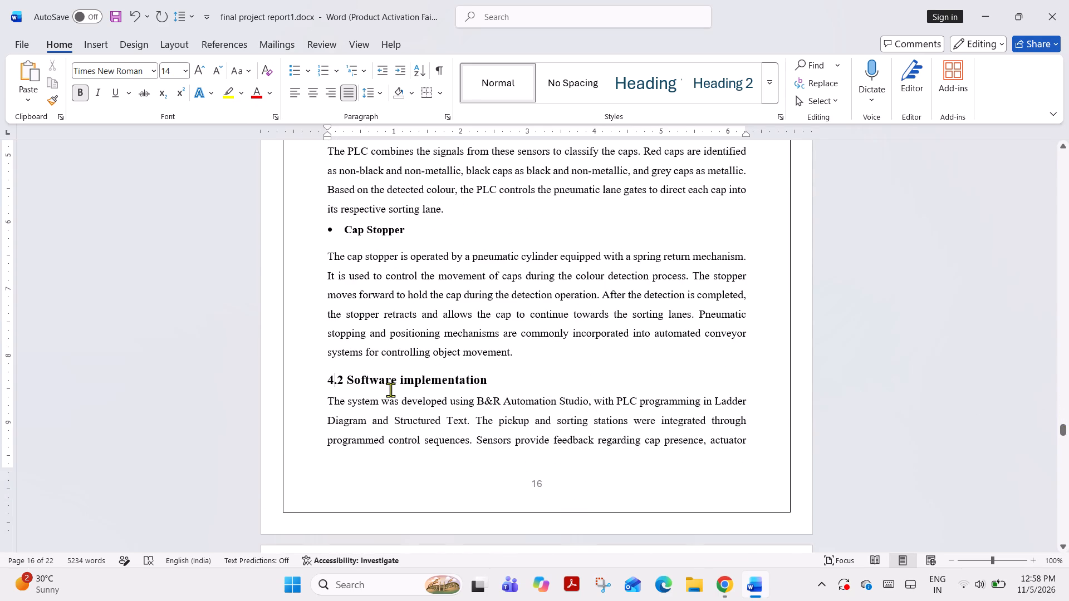
key(BackSpace)
key(3)
key(Right)
key(Right)
key(BackSpace)
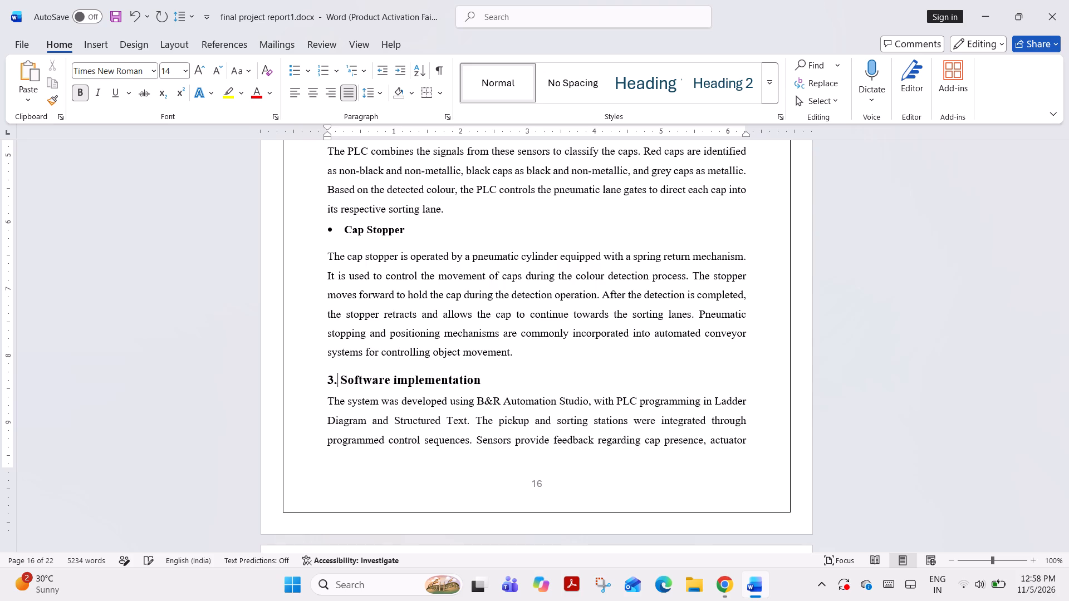
key(7)
Renumber the software requirements table caption as Table 3.2, checking the preceding Chapter 3 numbering.
scroll(386, 390, down, 13)
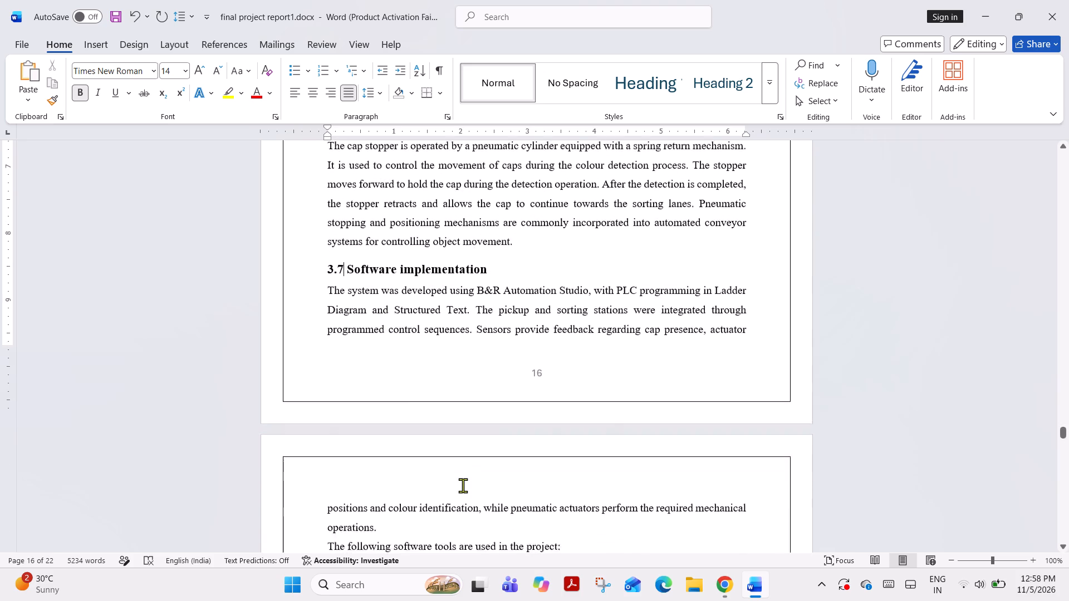
scroll(463, 485, down, 20)
scroll(463, 485, down, 8)
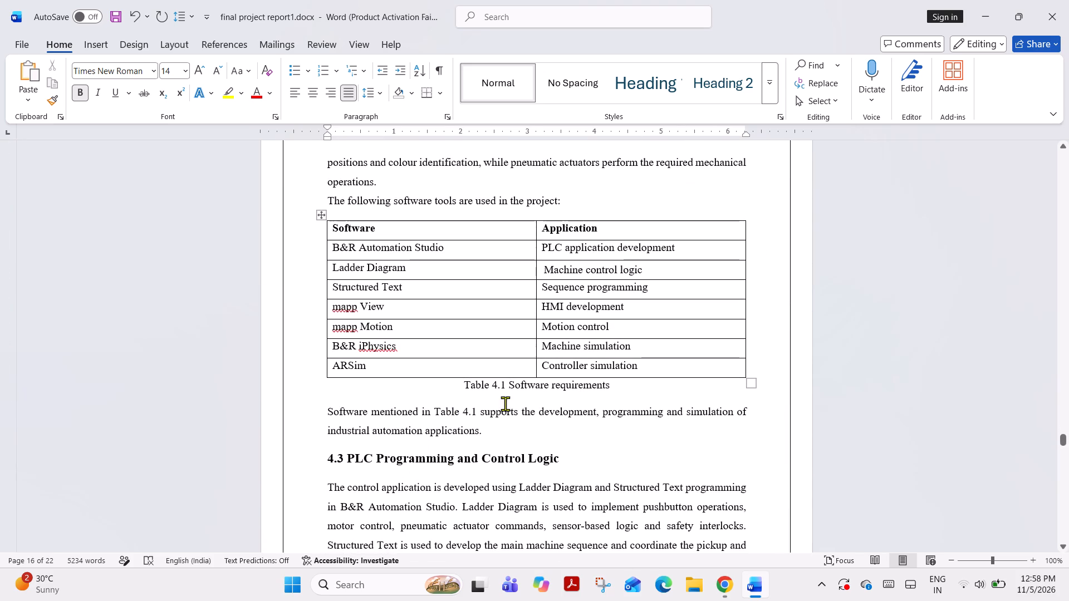
click(497, 384)
key(BackSpace)
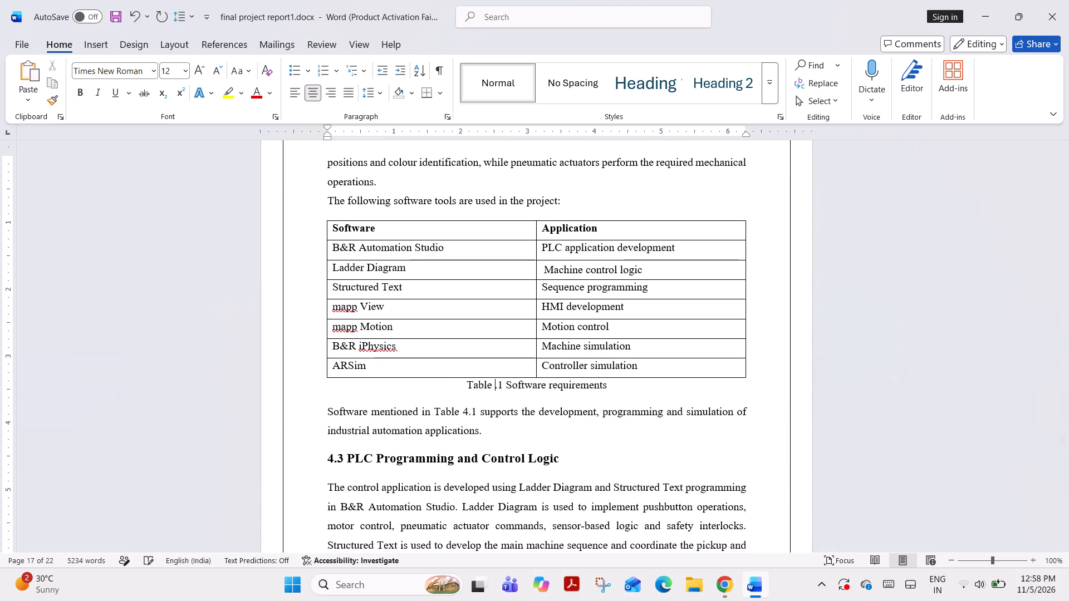
key(3)
drag(1065, 439, 1053, 371)
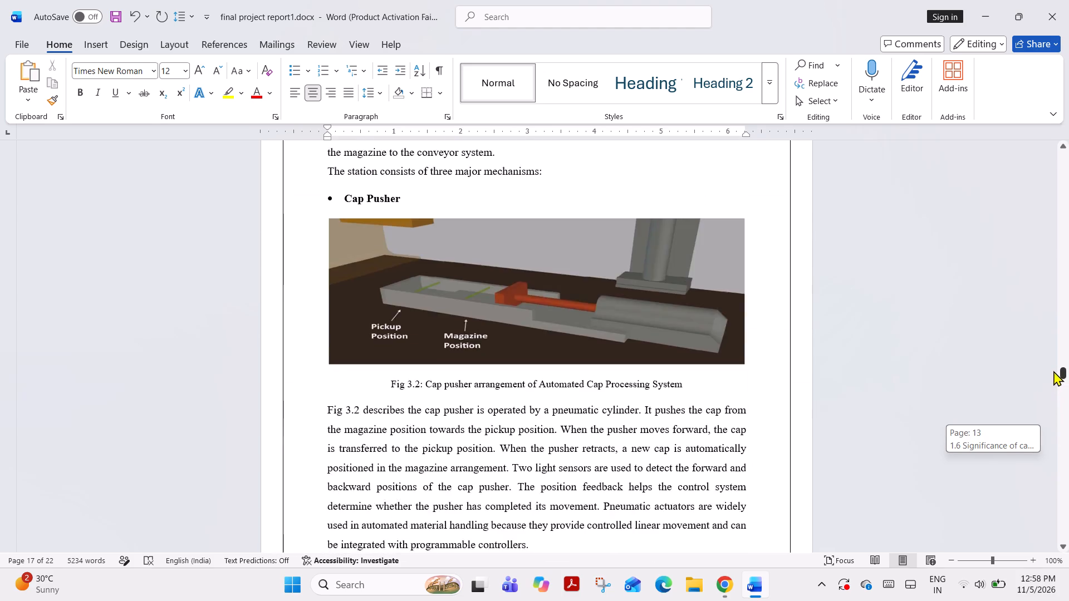
drag(1053, 371, 1048, 349)
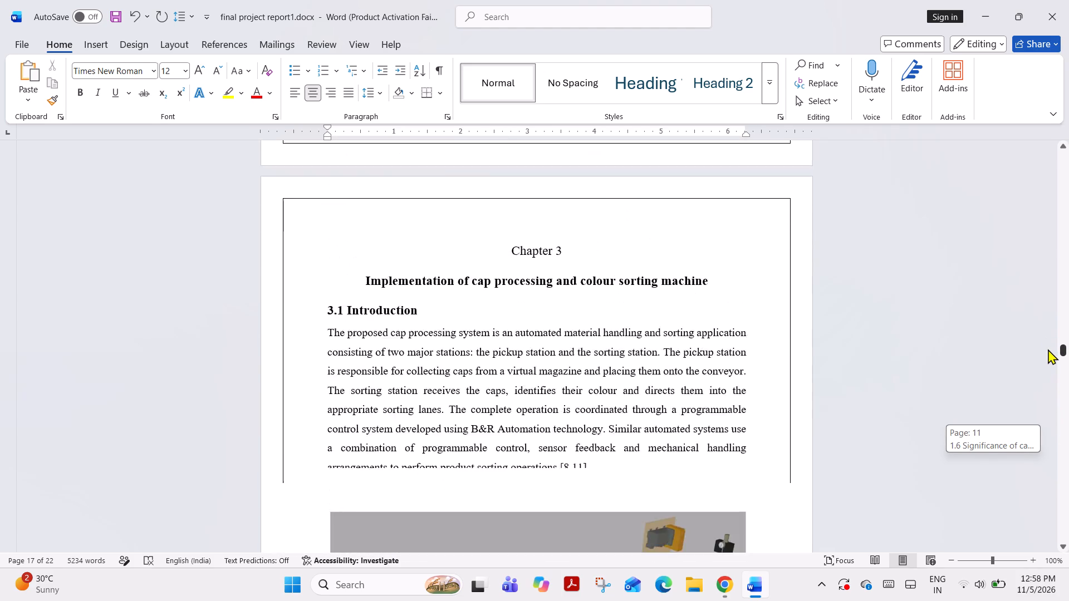
drag(1048, 349, 1068, 417)
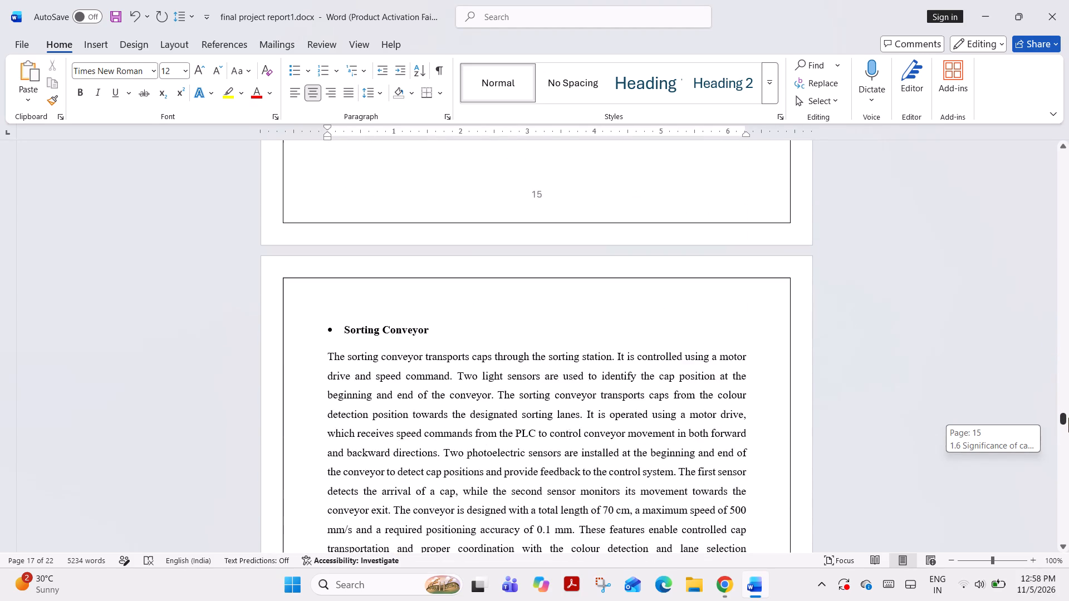
drag(1068, 417, 1068, 406)
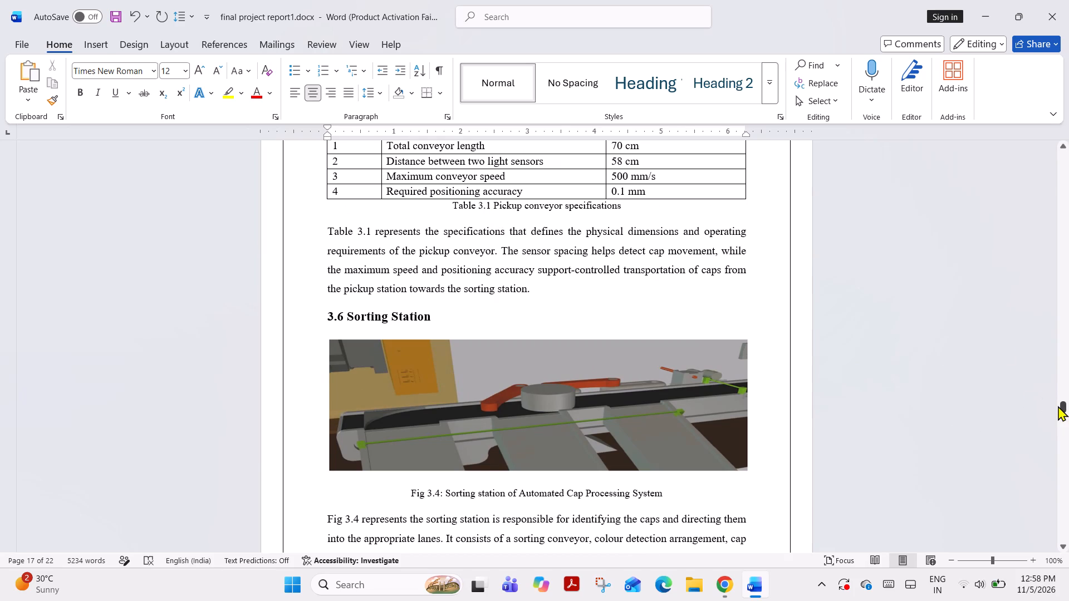
drag(1060, 406, 1068, 440)
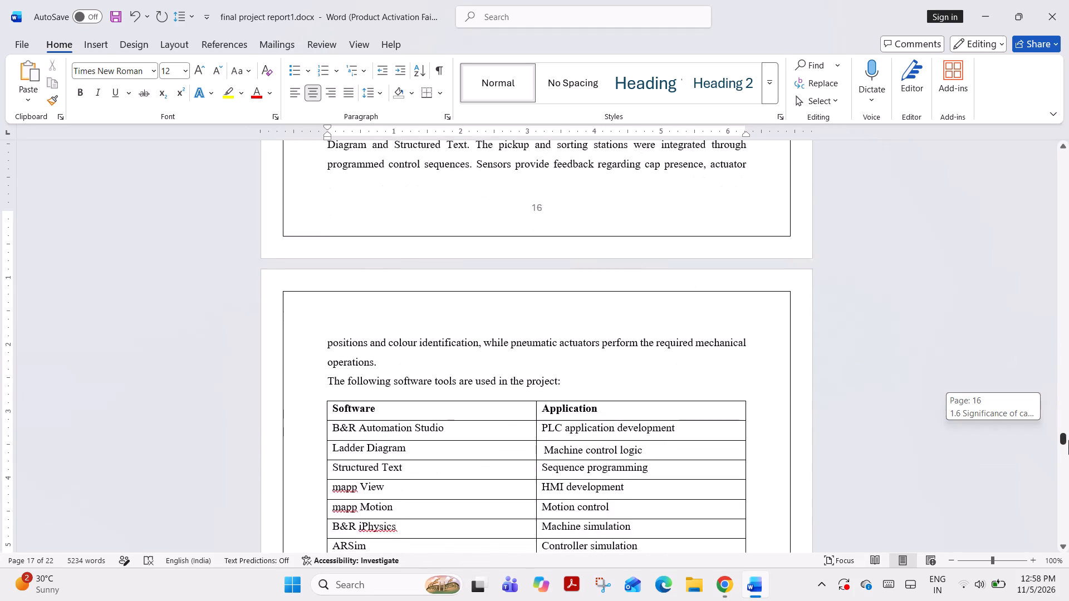
drag(1068, 440, 1068, 444)
click(506, 169)
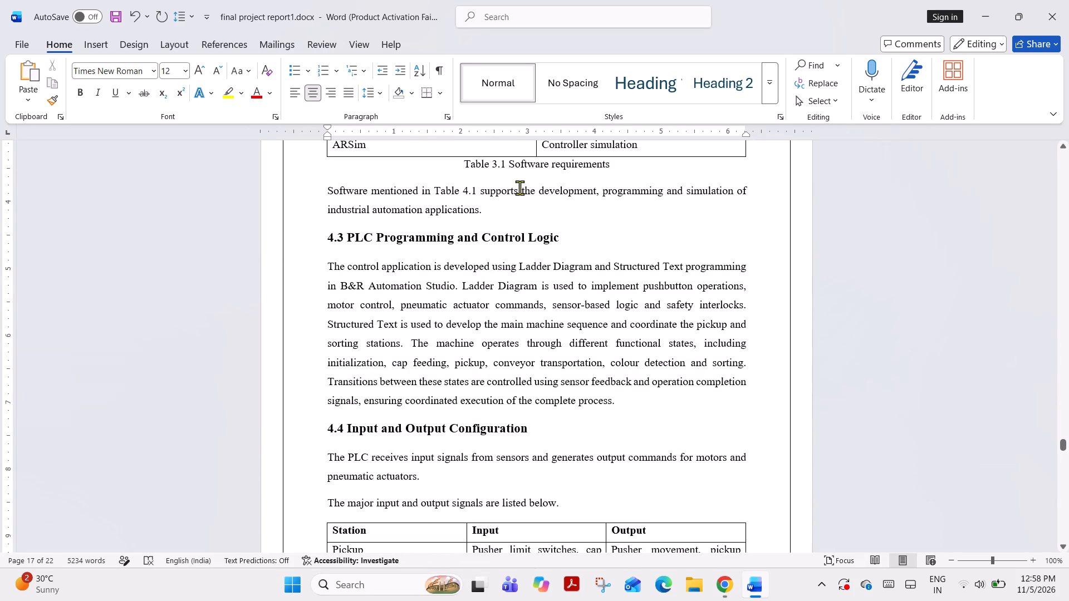
key(BackSpace)
key(2)
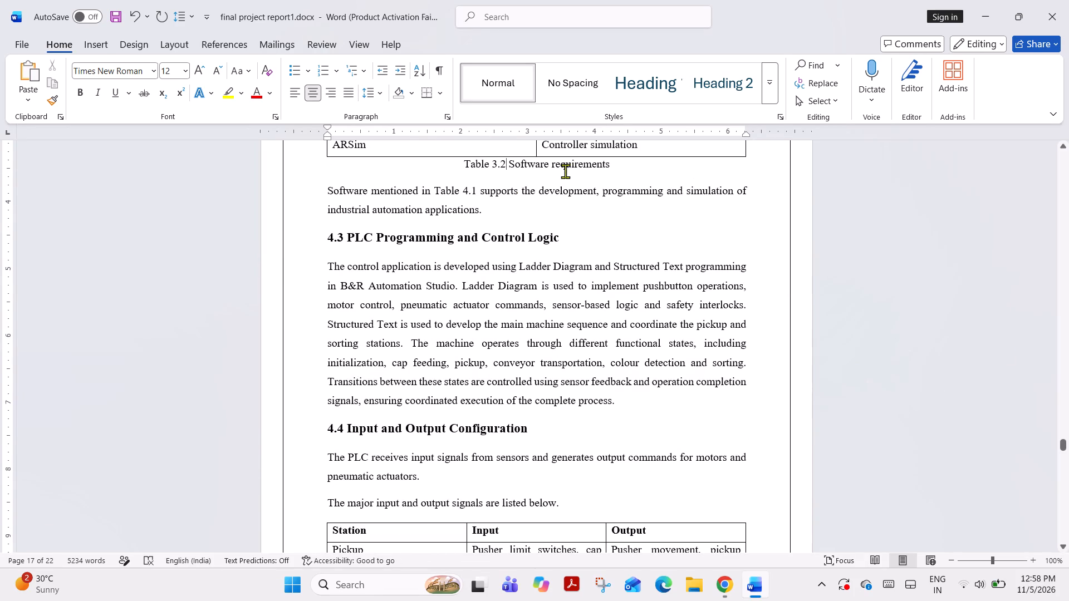
Renumber the PLC Programming and Control Logic heading as 3.8.
click(333, 235)
key(BackSpace)
key(3)
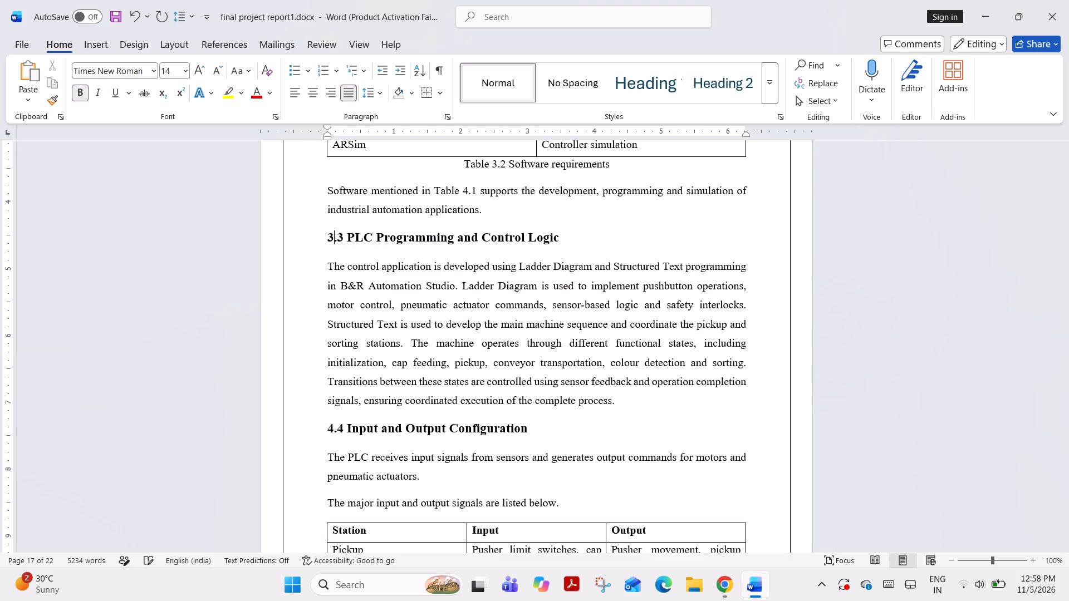
click(346, 243)
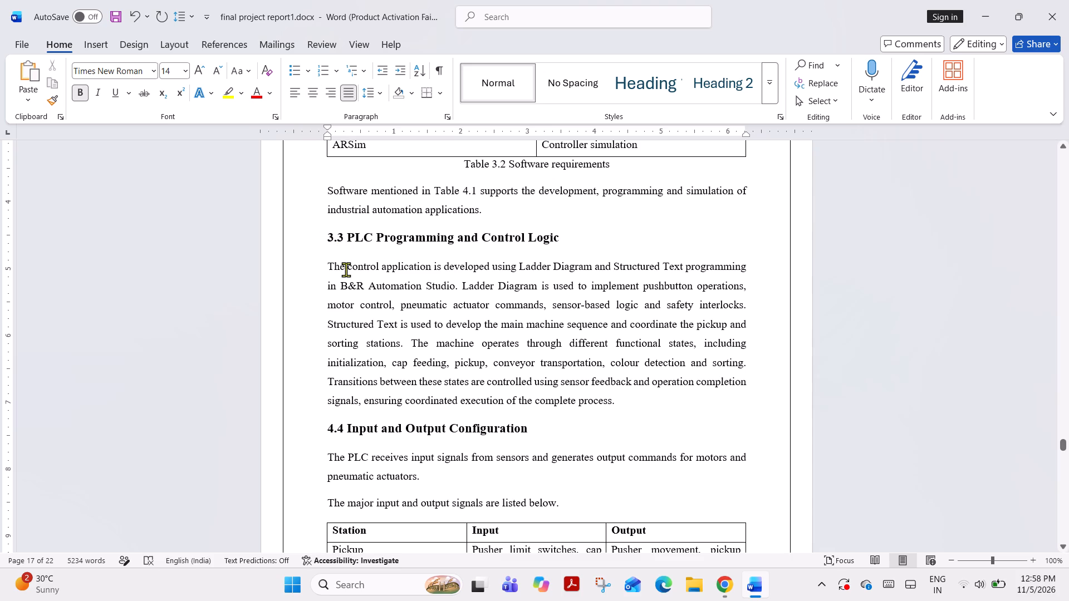
key(Left)
key(BackSpace)
key(8)
Renumber the Input and Output Configuration heading as 3.9.
click(344, 431)
key(BackSpace)
key(BackSpace)
key(BackSpace)
text(3.9)
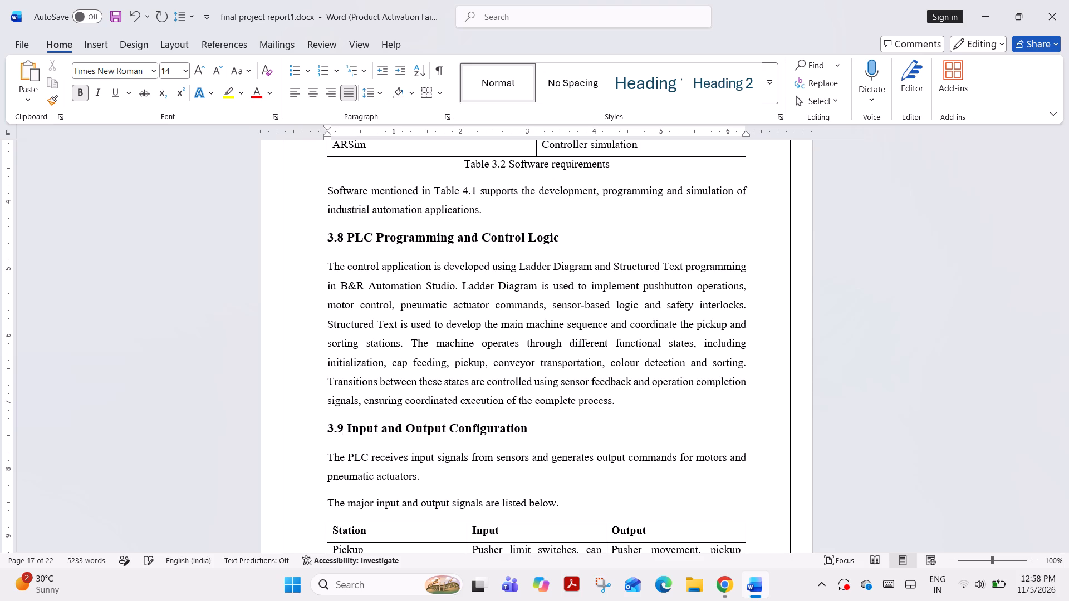
Examine how the input and output table breaks across pages and how the software and PLC programming sections before it are laid out.
scroll(355, 437, down, 5)
scroll(376, 430, down, 16)
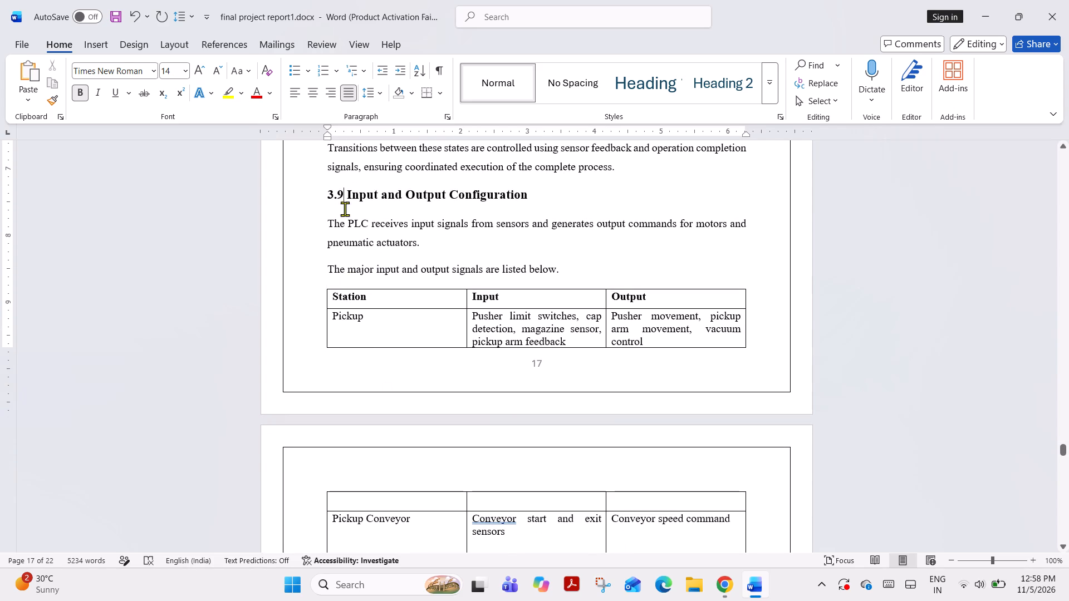
scroll(448, 320, down, 13)
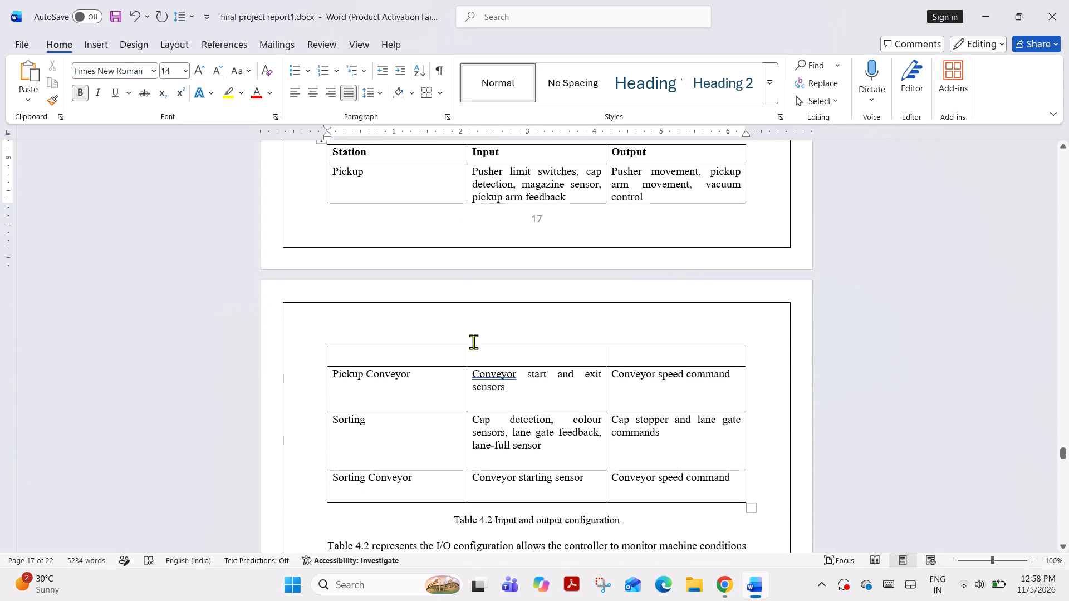
scroll(483, 385, down, 9)
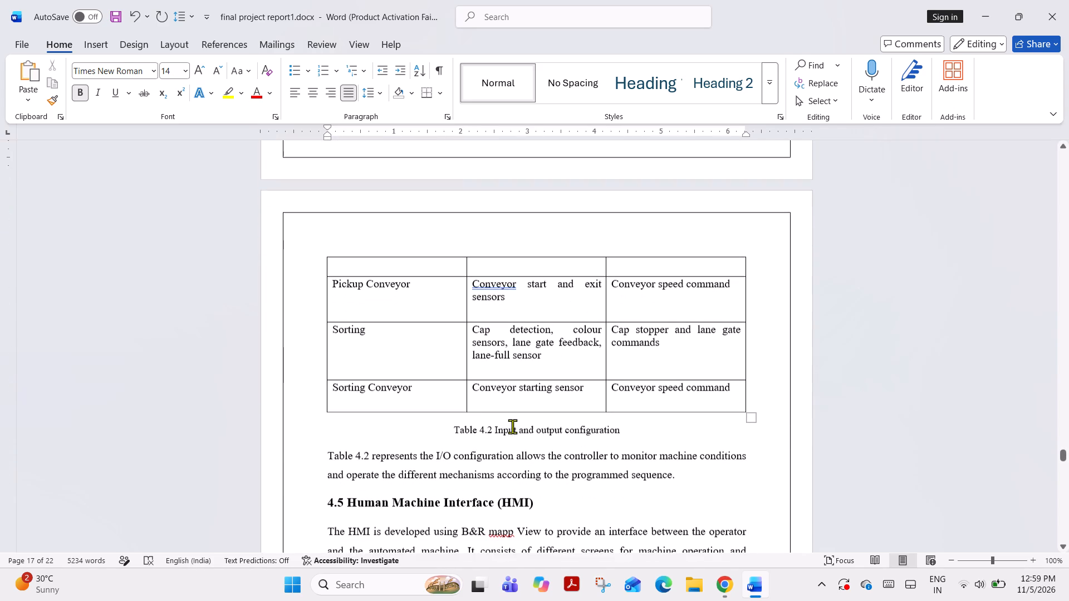
scroll(459, 405, up, 5)
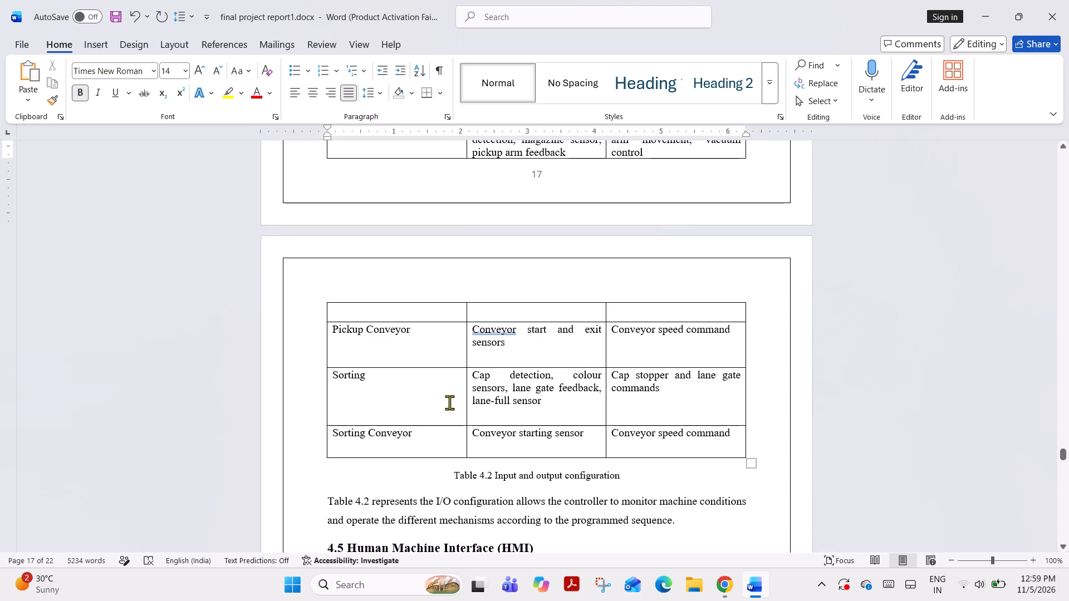
scroll(424, 431, down, 2)
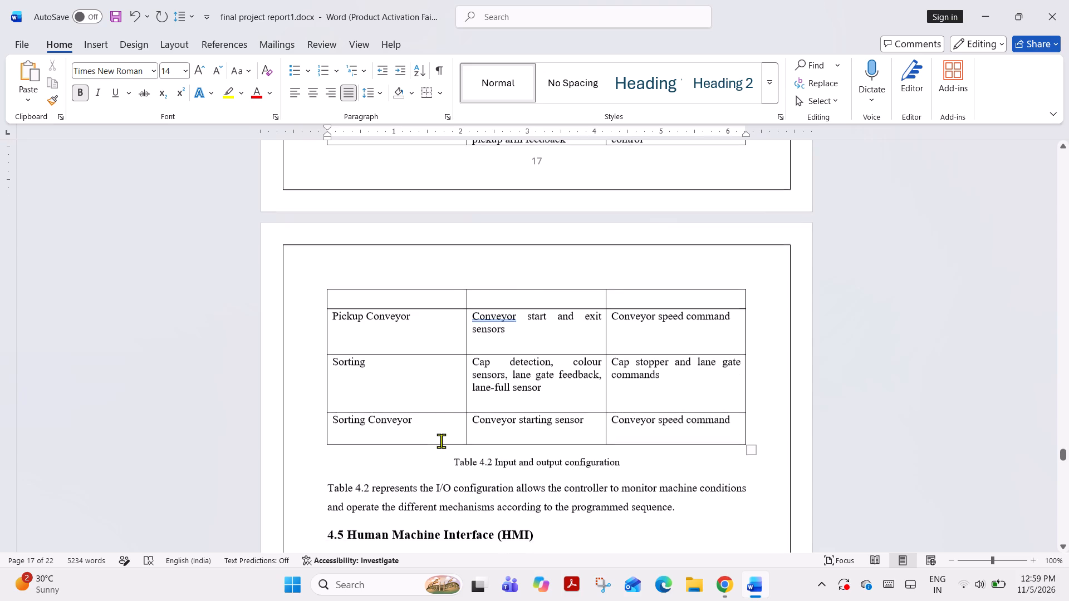
scroll(441, 441, down, 2)
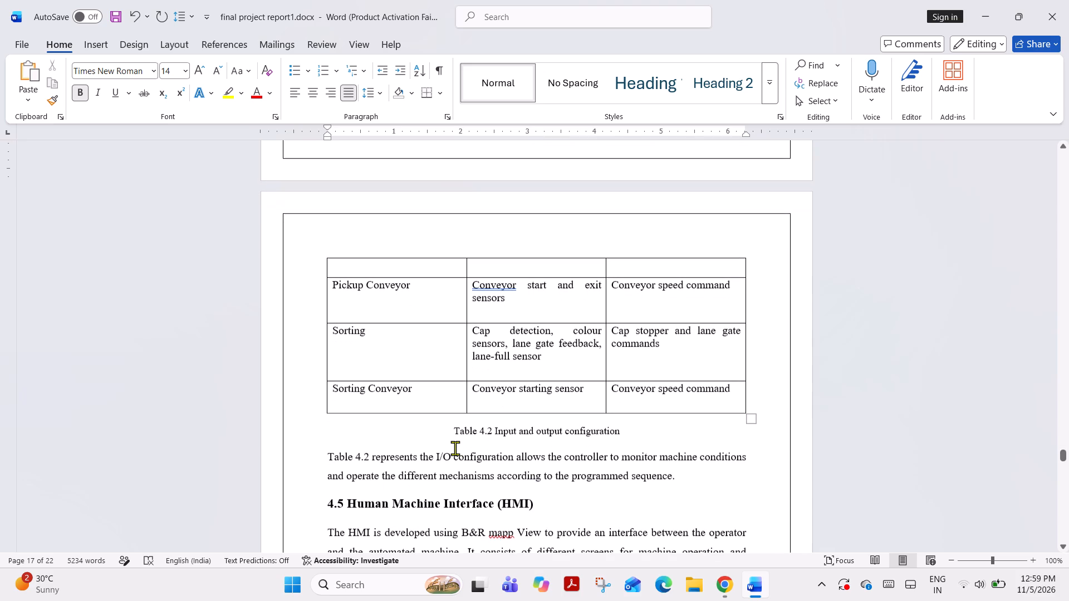
scroll(464, 416, up, 5)
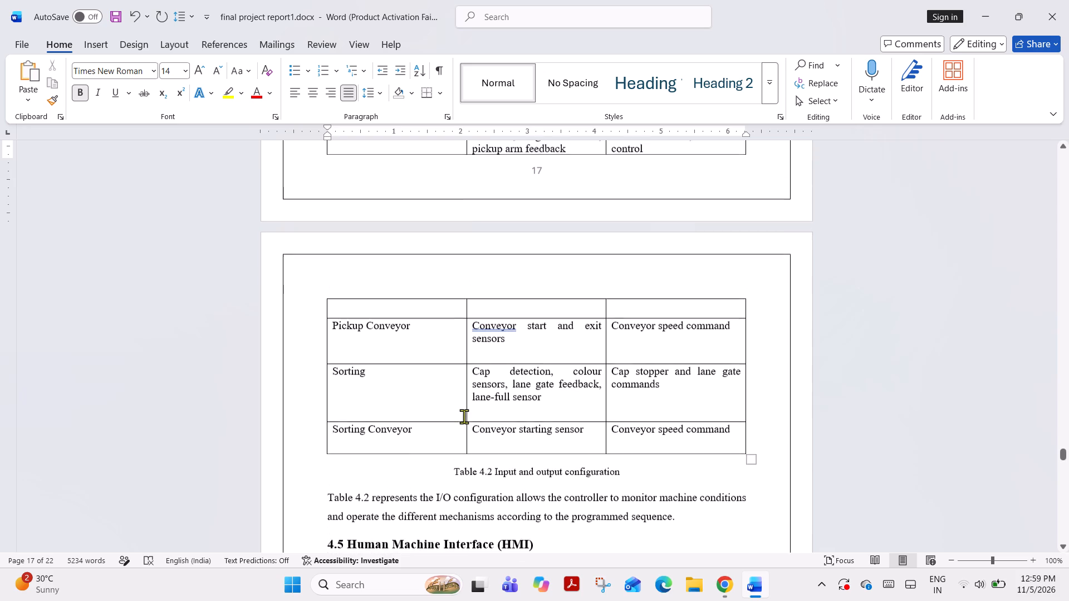
scroll(464, 416, up, 20)
scroll(464, 416, up, 6)
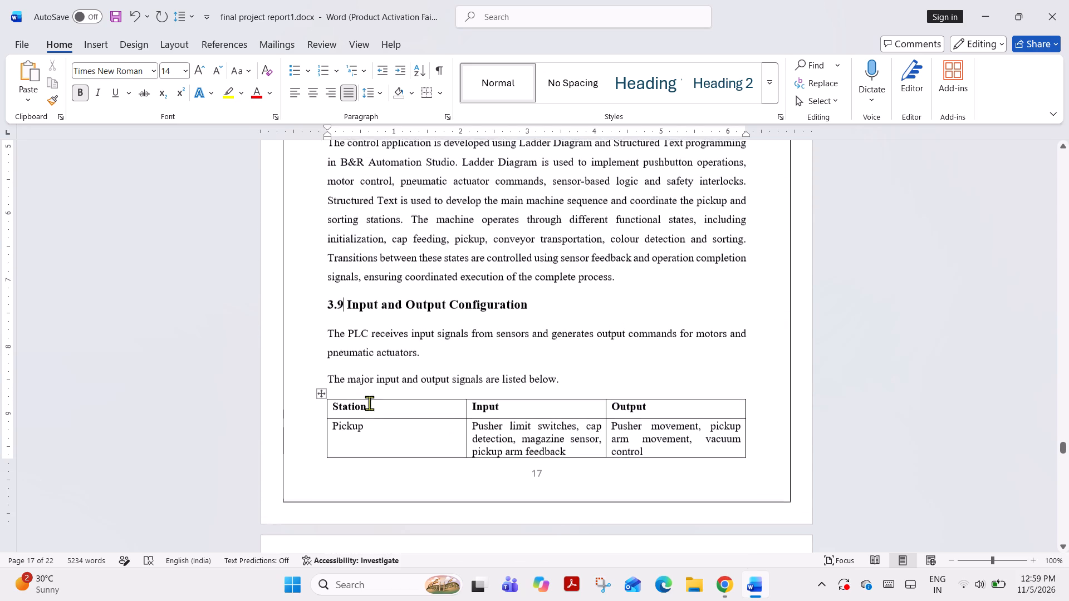
scroll(589, 322, up, 6)
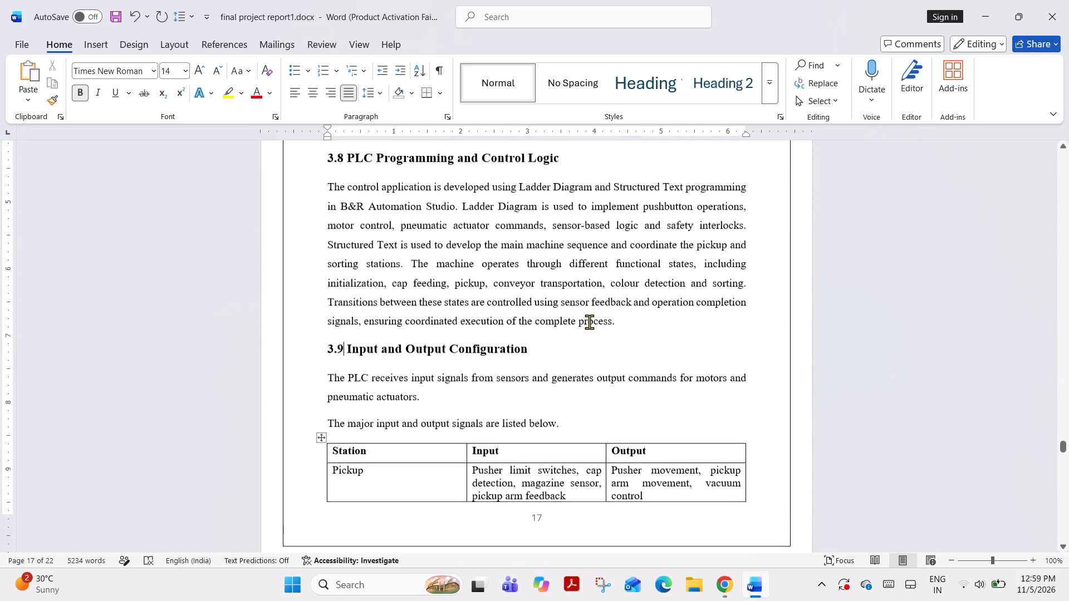
scroll(589, 322, up, 4)
scroll(432, 462, up, 8)
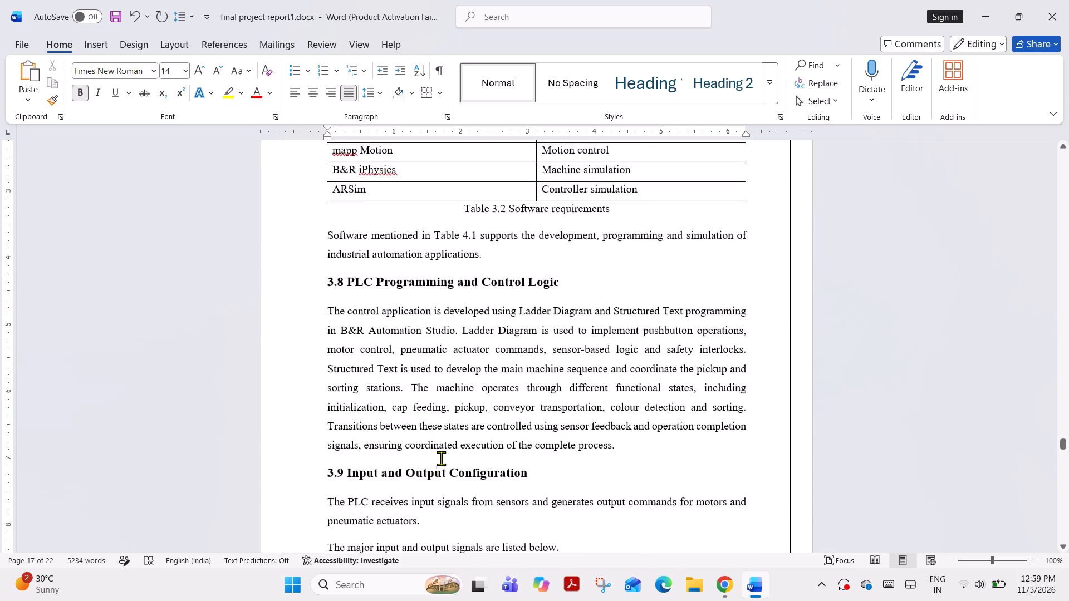
scroll(441, 458, up, 8)
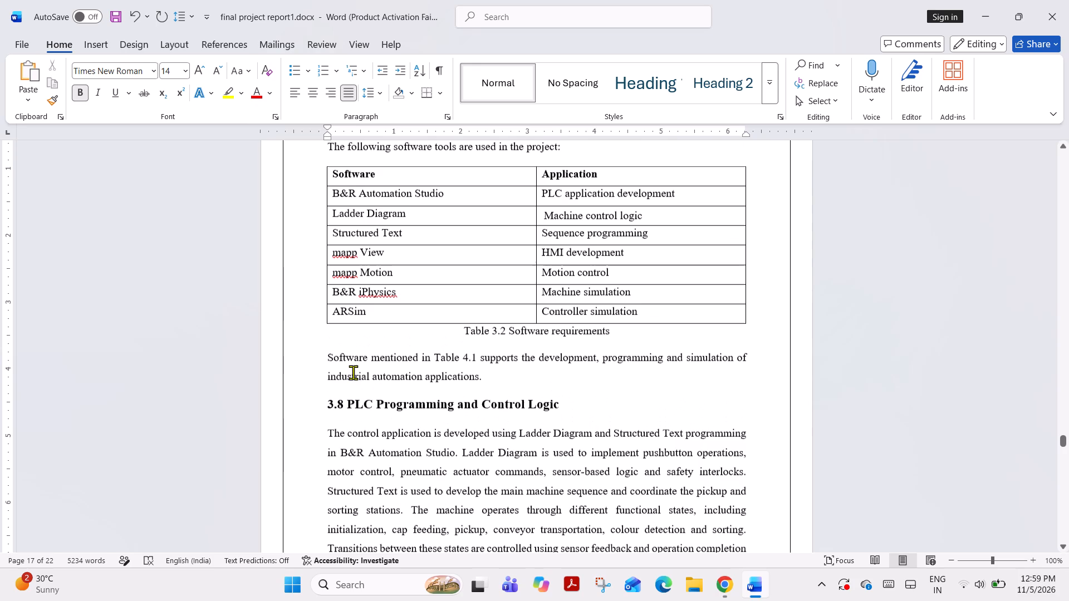
scroll(538, 437, up, 2)
Move the PLC Programming and Control Logic section below the paragraph explaining Table 4.2, just before the Human Machine Interface (HMI) heading.
scroll(544, 431, down, 4)
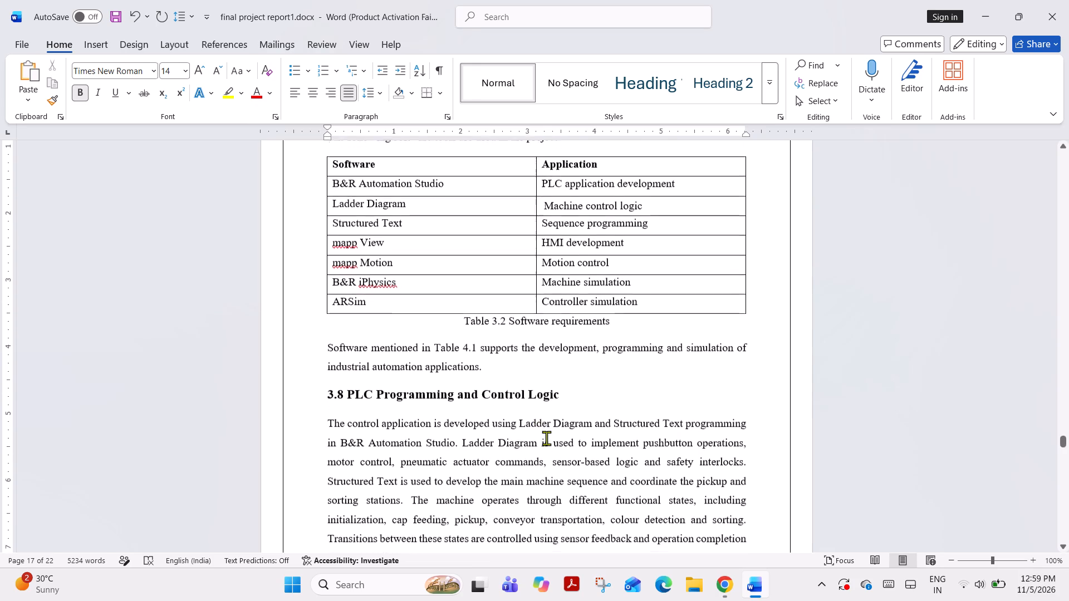
scroll(547, 438, down, 11)
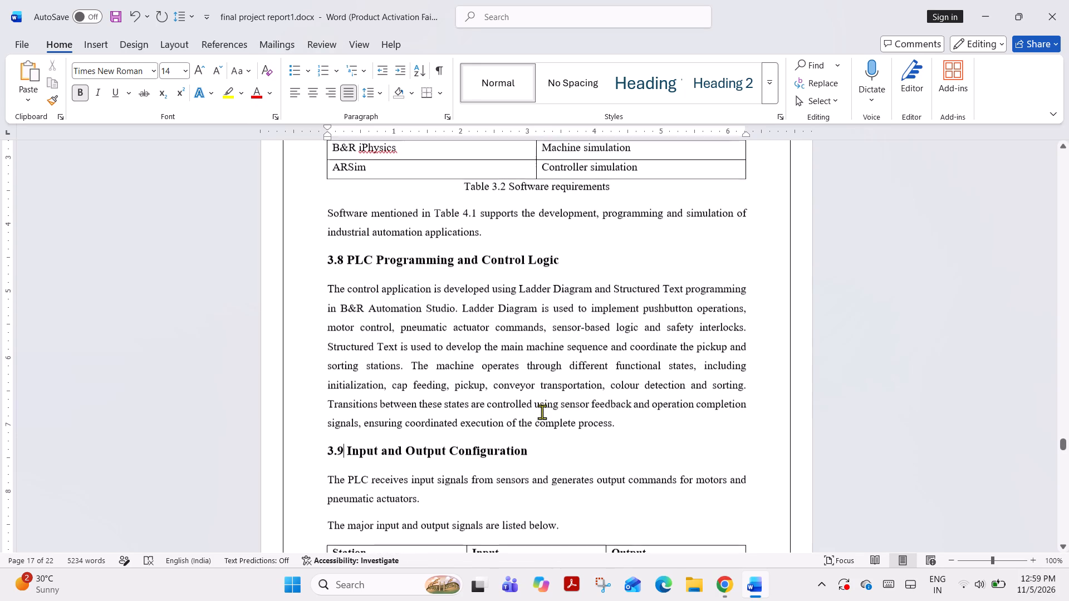
drag(325, 261, 438, 369)
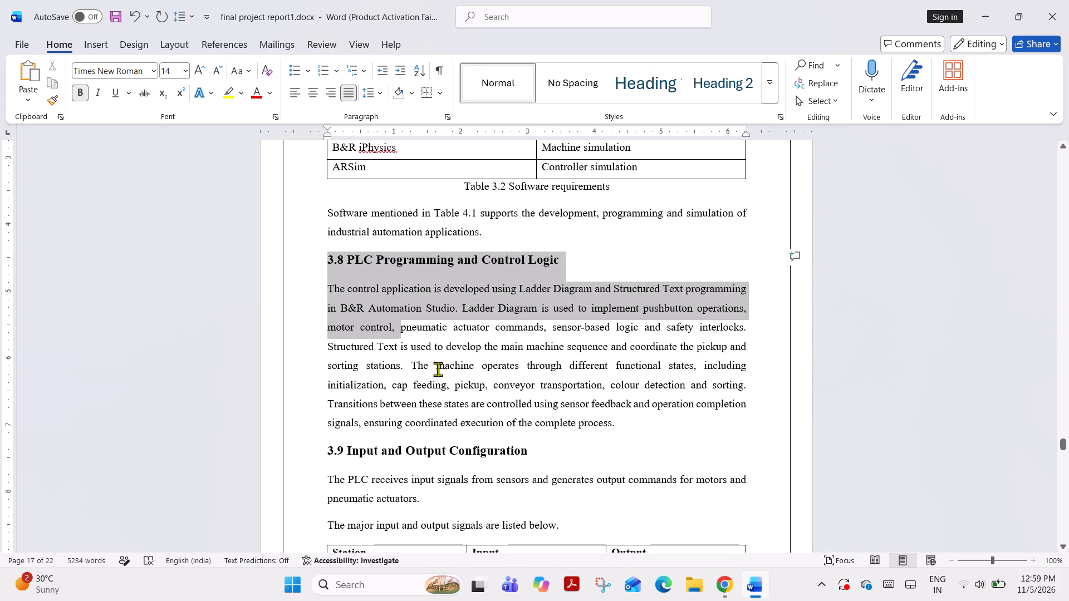
drag(438, 369, 624, 424)
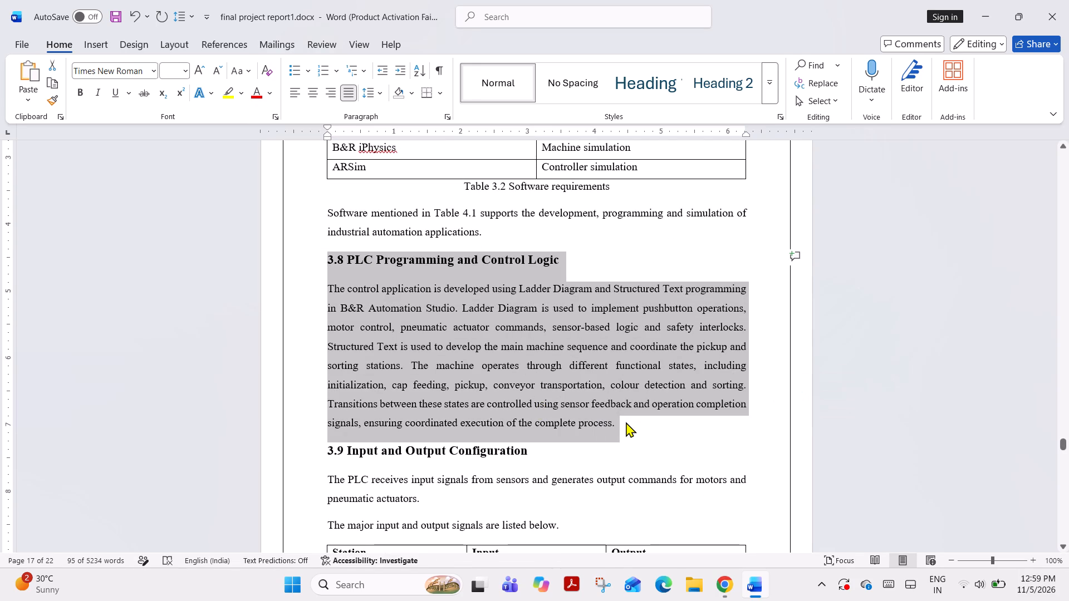
key(ctrl+x)
scroll(602, 403, down, 5)
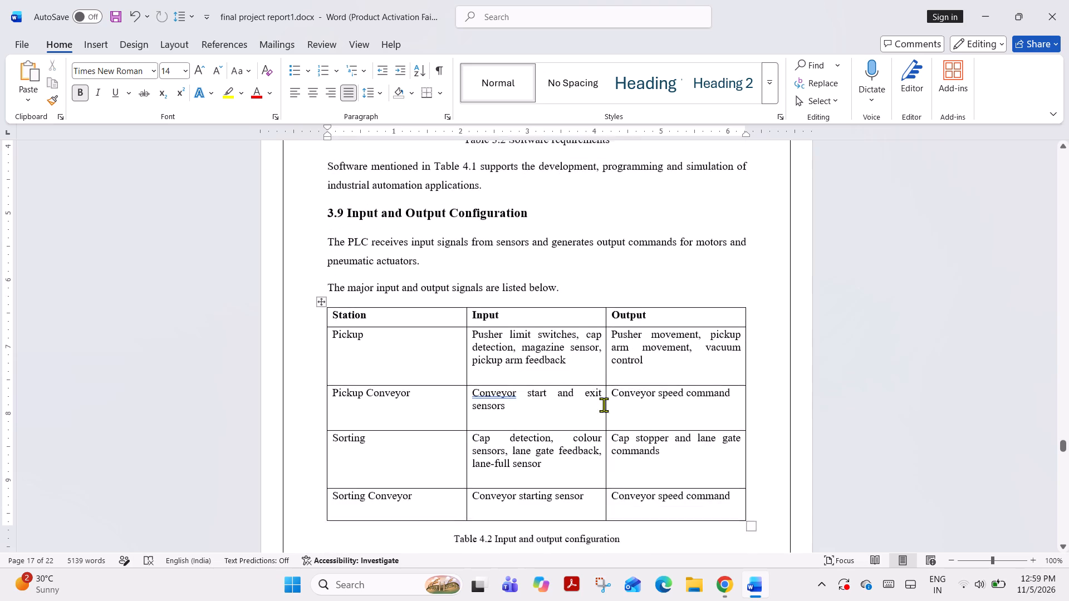
scroll(604, 405, down, 20)
scroll(604, 405, down, 8)
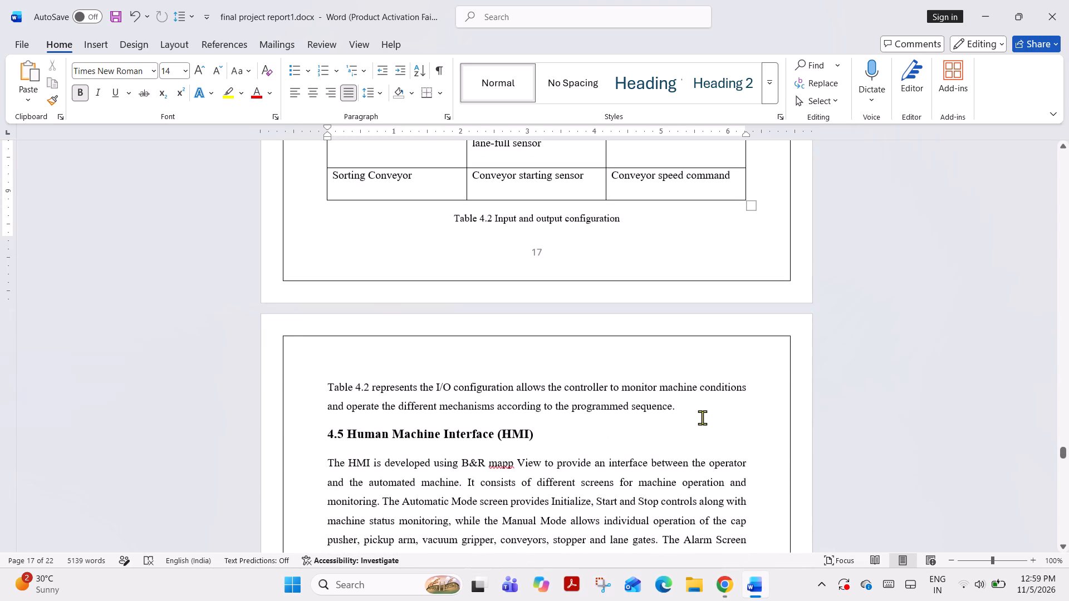
click(702, 417)
key(Return)
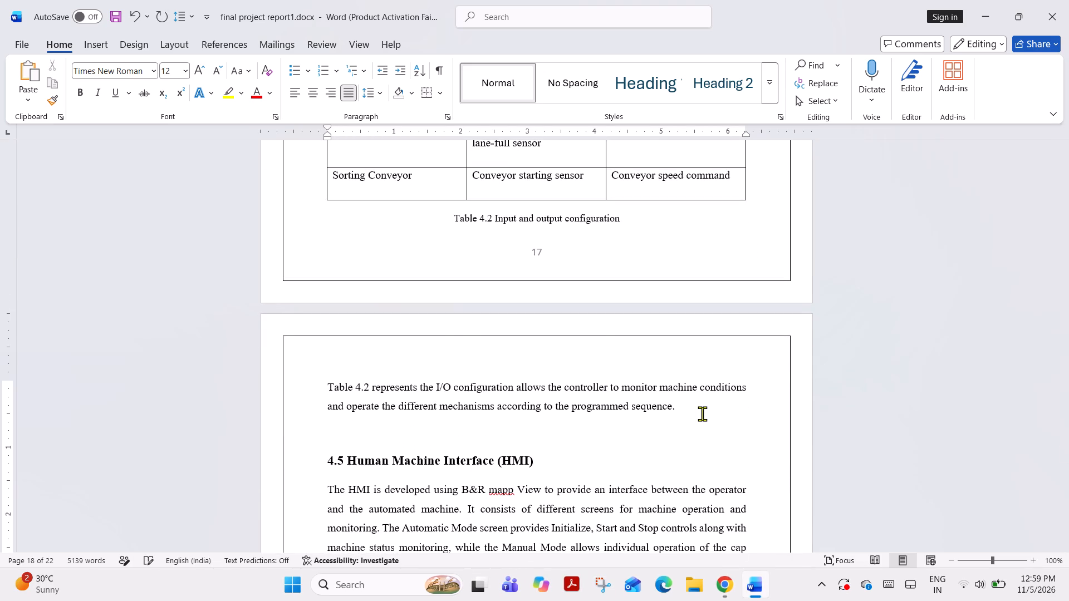
key(ctrl+v)
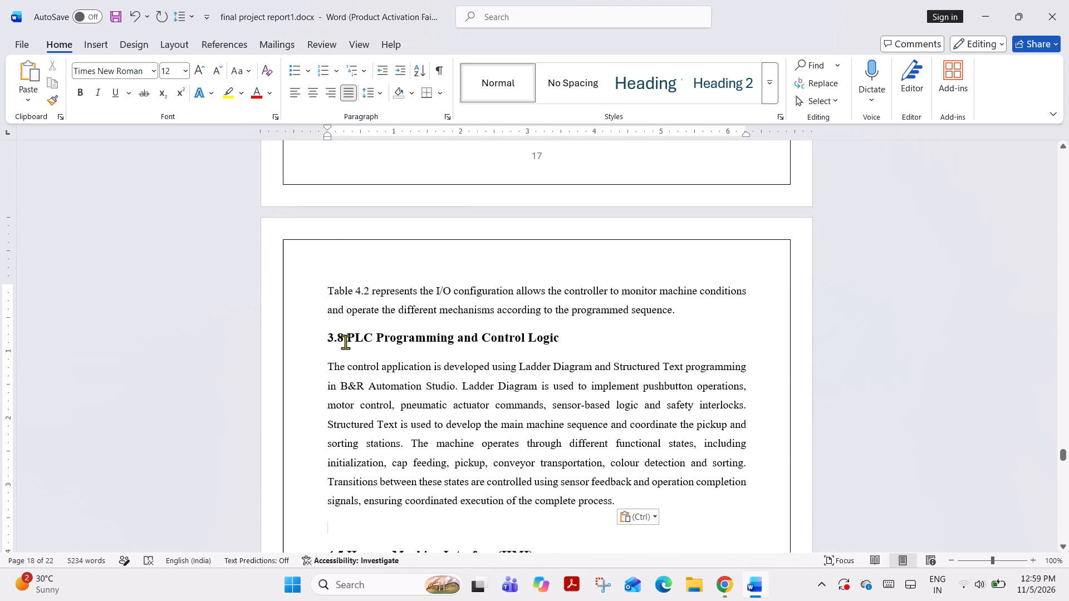
Renumber the Input and Output Configuration heading as 3.8, checking the software section that precedes it.
click(345, 342)
scroll(441, 270, up, 19)
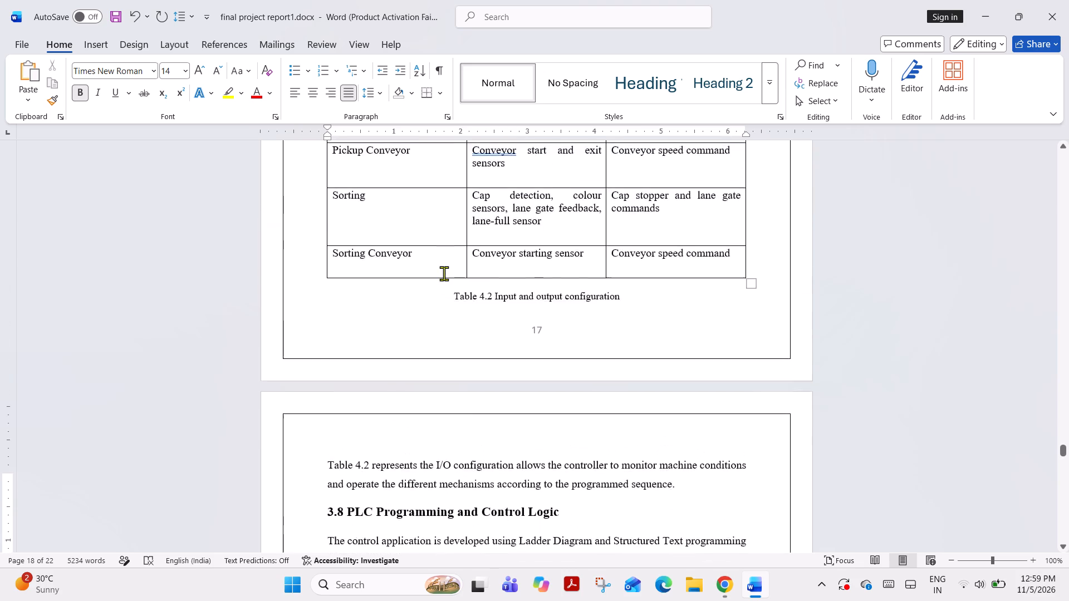
scroll(444, 273, up, 20)
scroll(444, 273, up, 5)
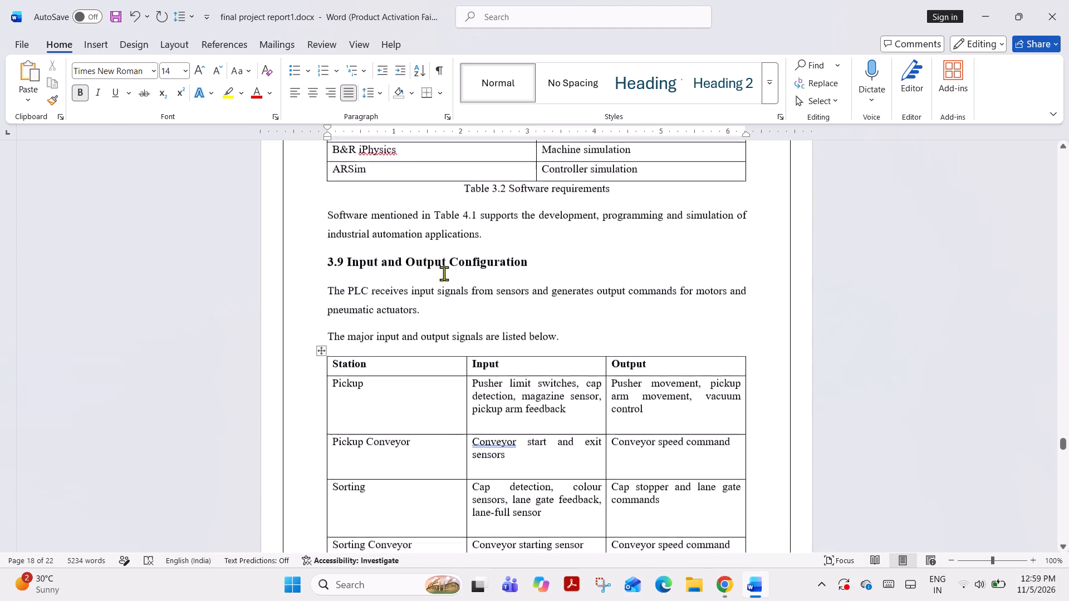
scroll(444, 273, up, 11)
scroll(444, 273, up, 17)
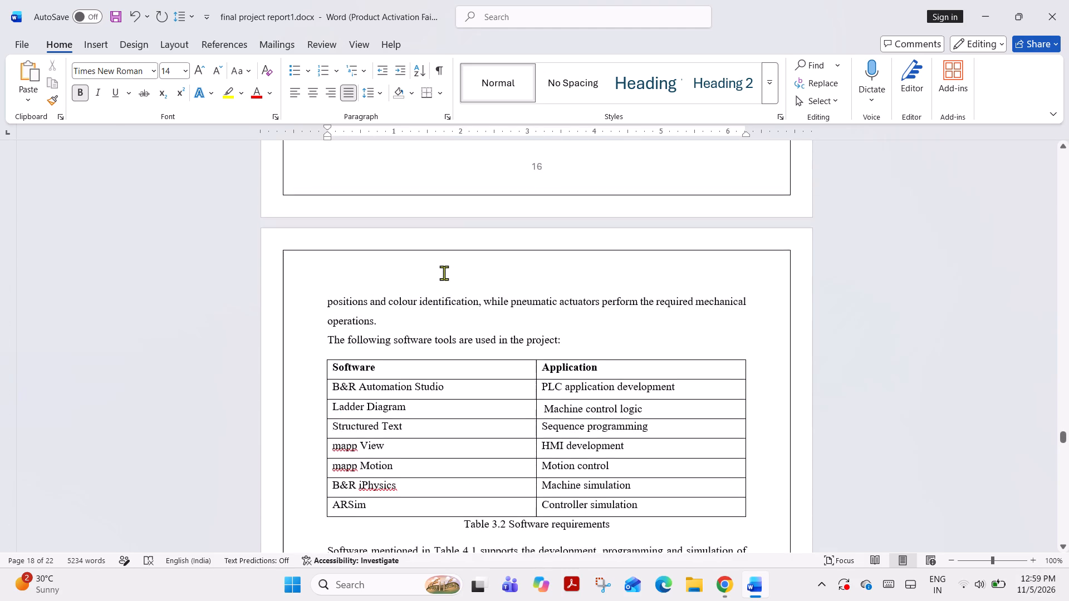
scroll(444, 273, up, 16)
scroll(444, 273, down, 16)
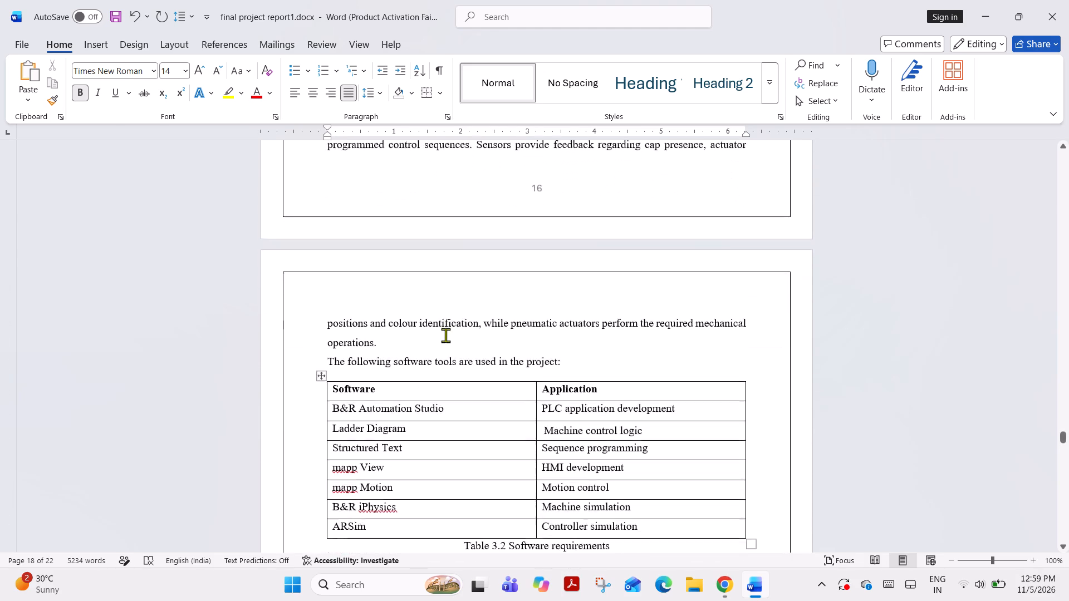
scroll(445, 335, down, 14)
click(344, 444)
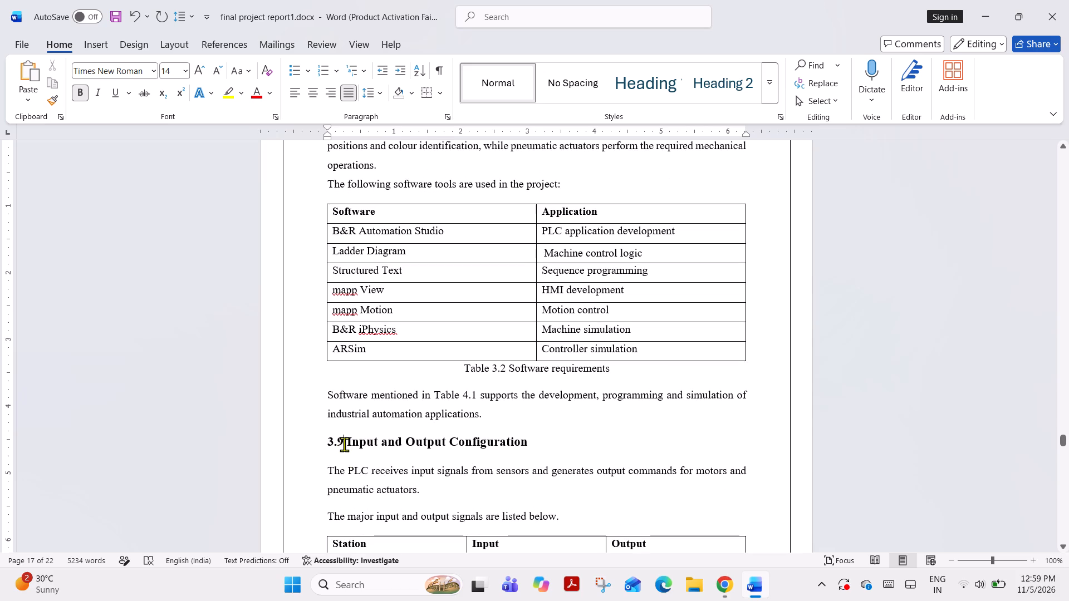
key(BackSpace)
key(8)
Renumber the Human Machine Interface (HMI) heading, below the PLC Programming and Control Logic section, as 3.9.
scroll(364, 479, down, 3)
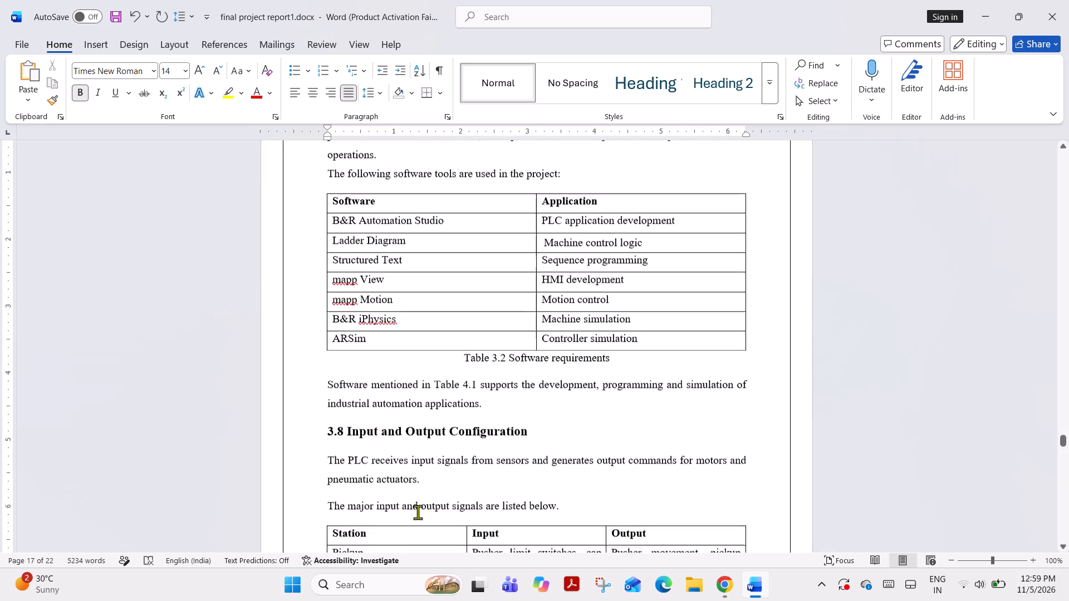
scroll(418, 512, down, 20)
scroll(418, 512, down, 3)
scroll(421, 464, down, 5)
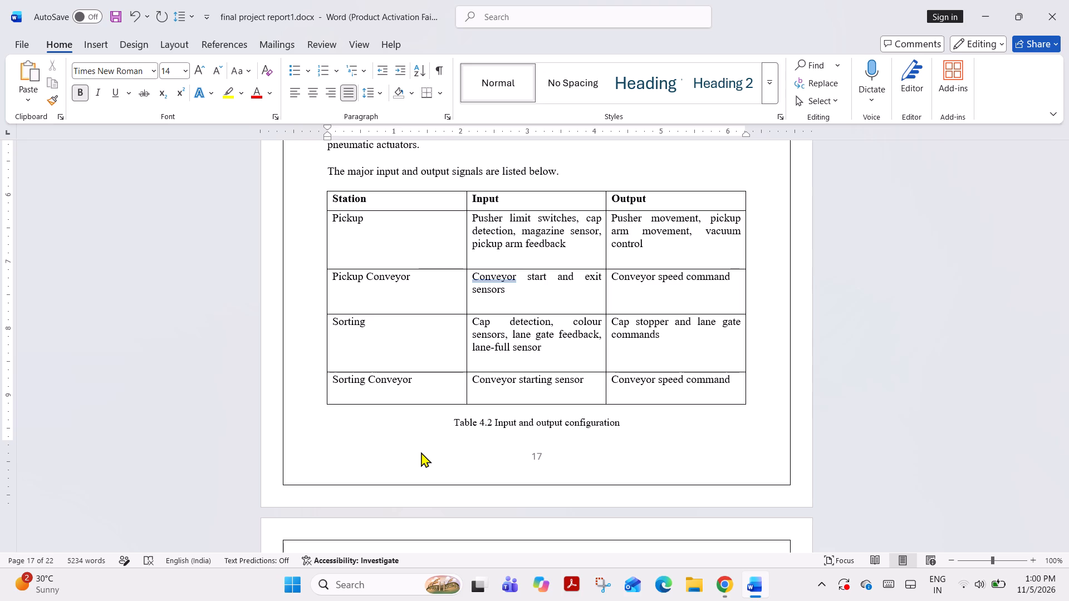
scroll(383, 245, down, 8)
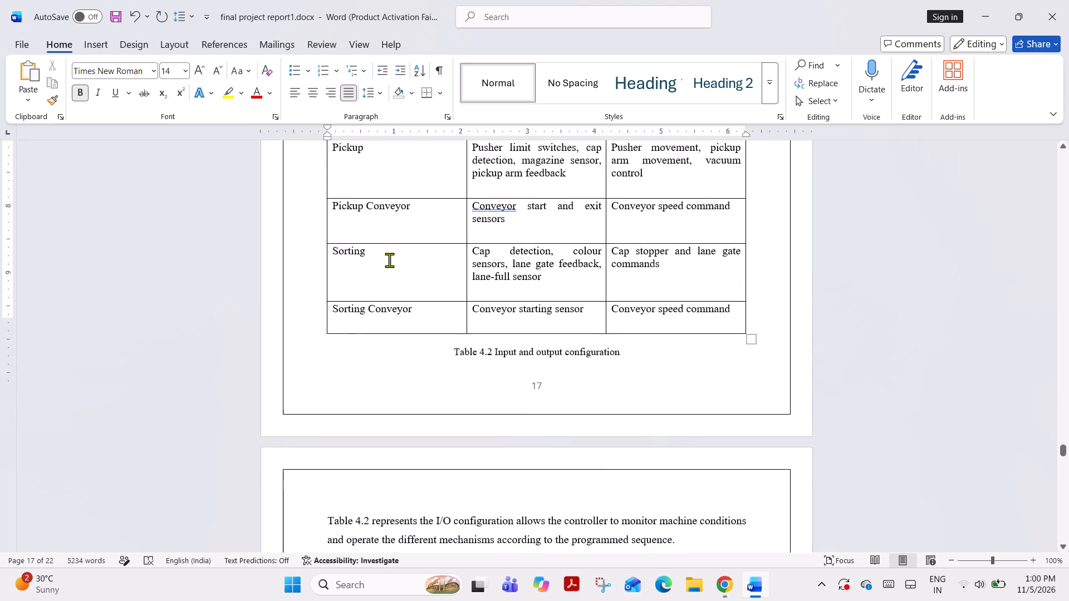
scroll(389, 260, down, 17)
scroll(421, 277, down, 6)
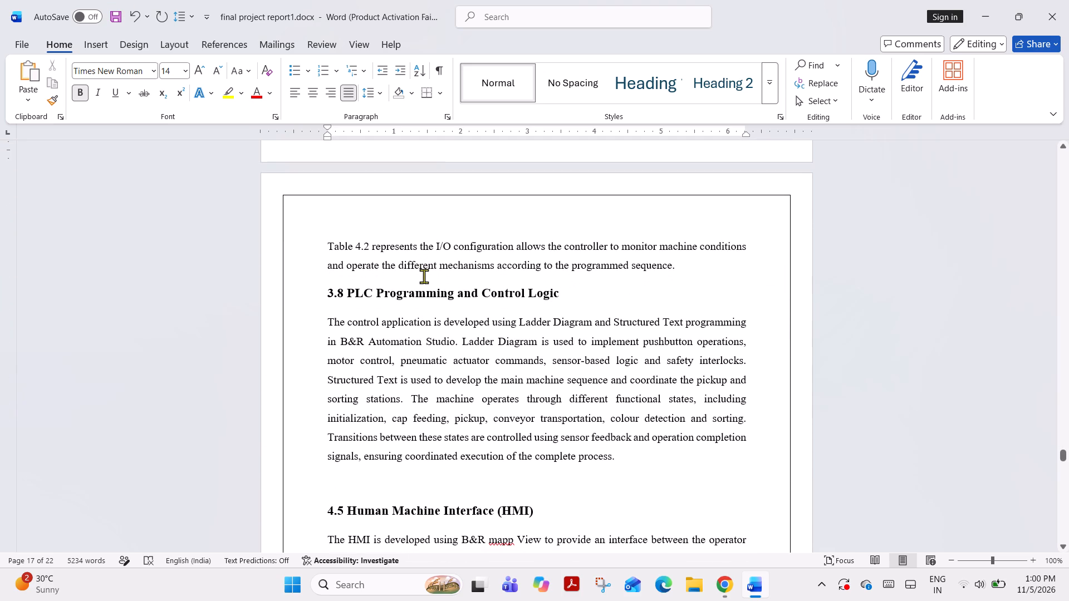
scroll(454, 327, down, 3)
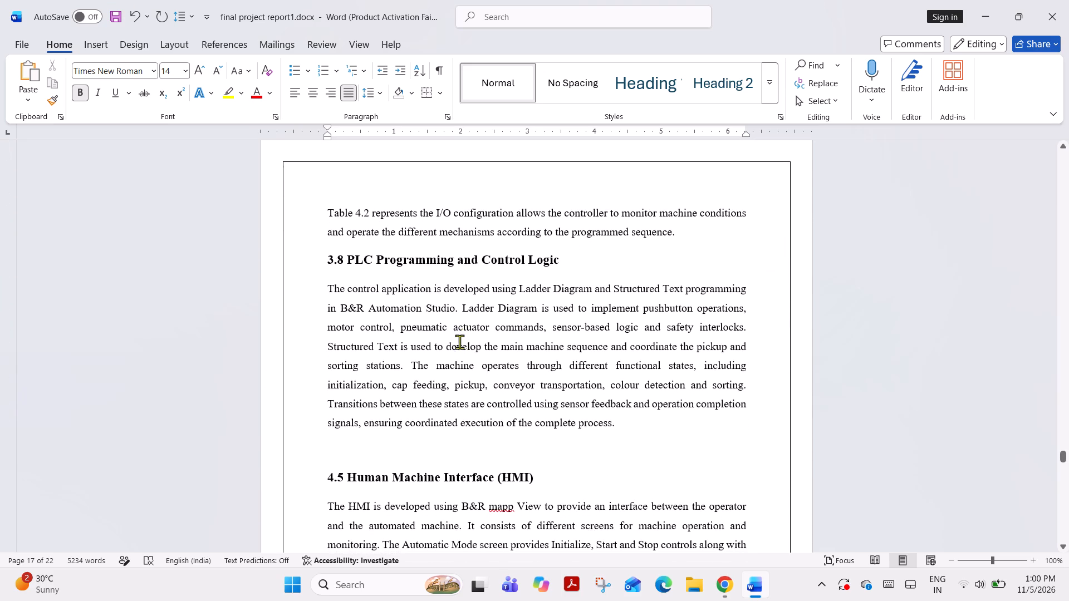
scroll(449, 334, down, 5)
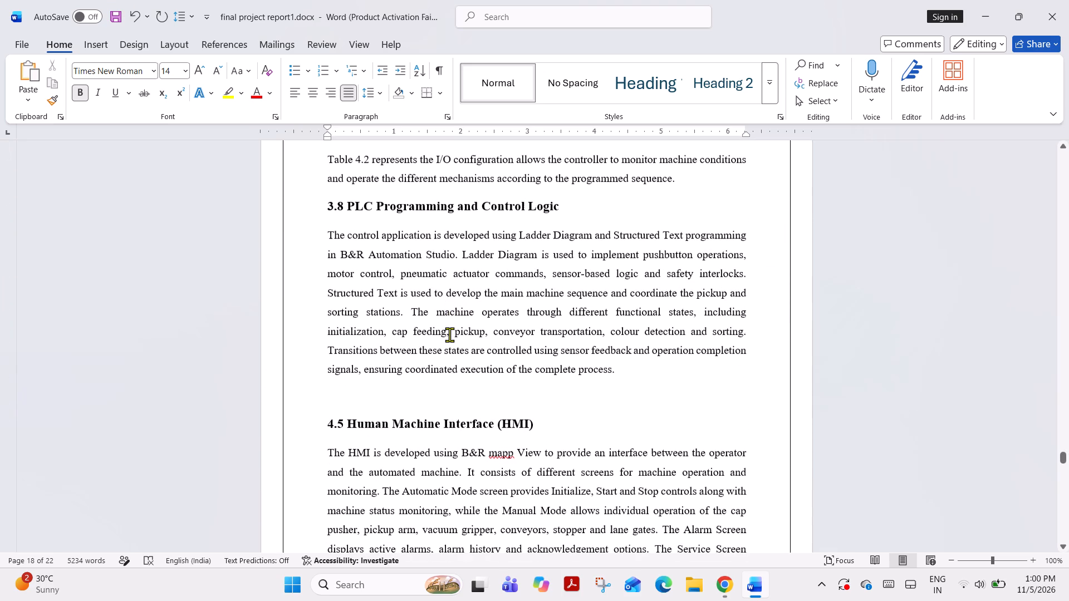
click(334, 421)
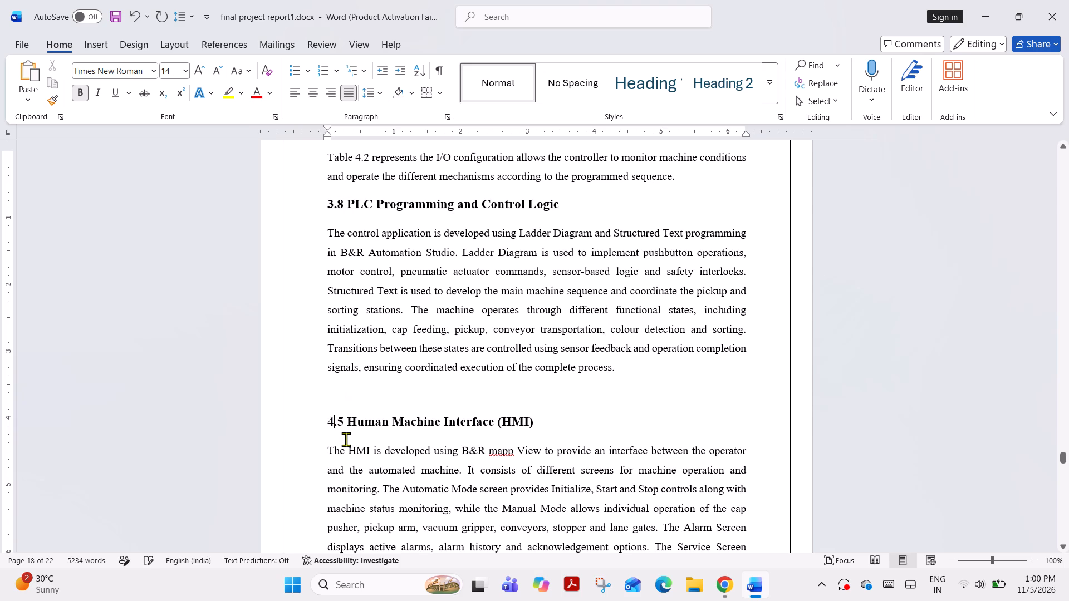
key(BackSpace)
key(3)
click(345, 426)
key(Left)
key(BackSpace)
key(9)
Insert three blank lines above the Chapter 4 title so that the chapter starts on a new page.
scroll(376, 464, down, 2)
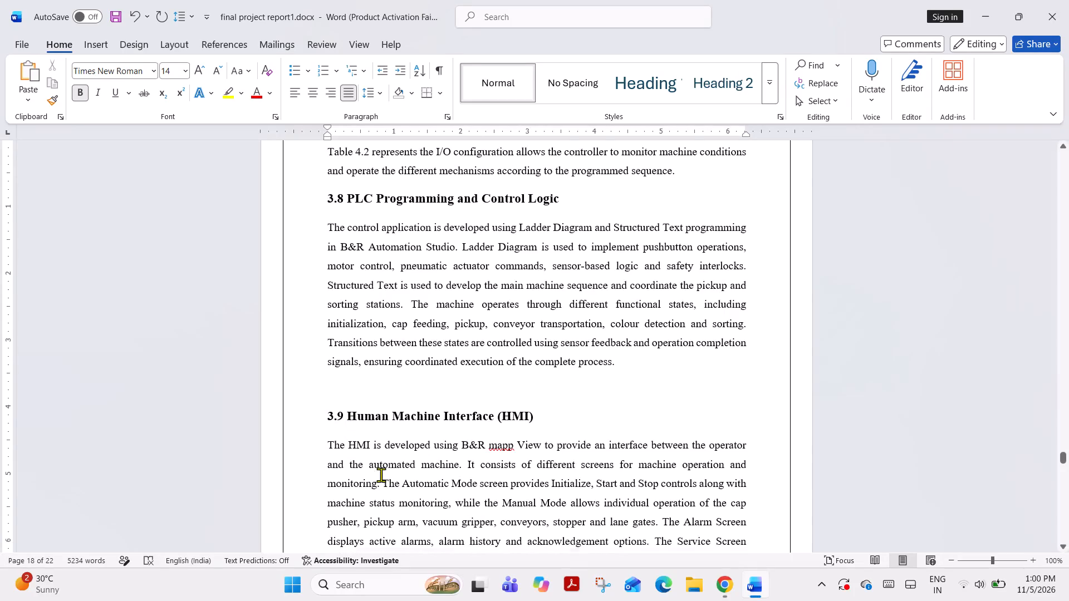
scroll(381, 475, down, 4)
scroll(380, 469, down, 17)
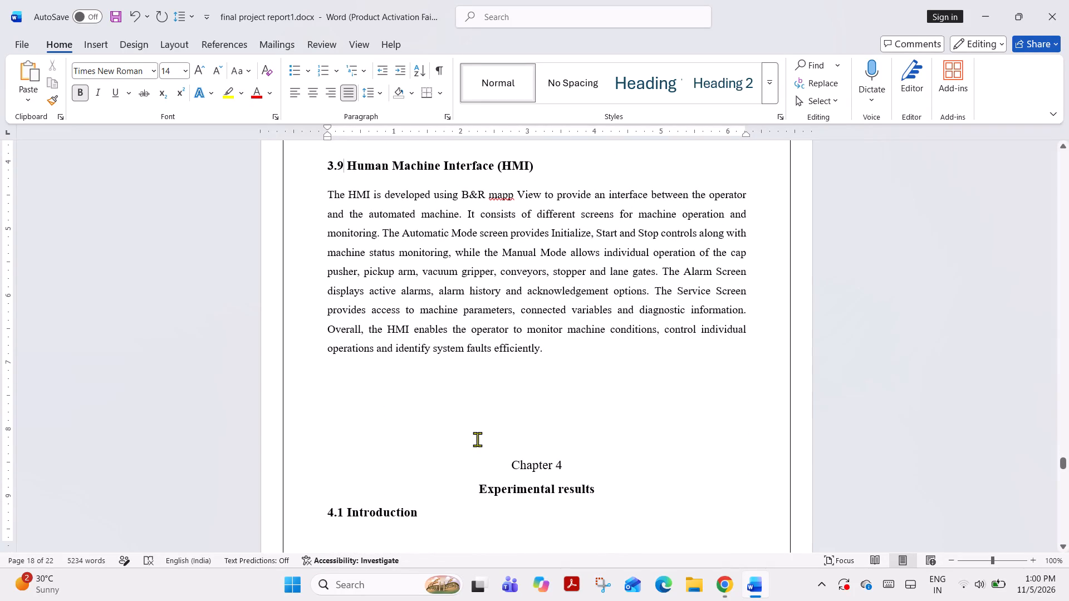
click(494, 451)
key(Return)
key(Return)
key(Return)
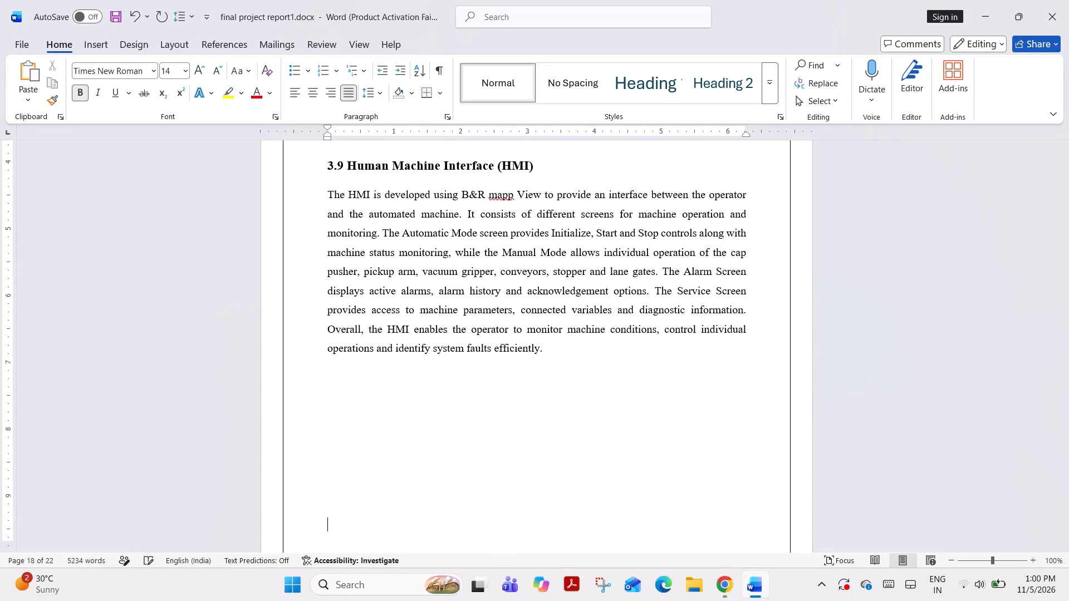
Renumber the Testing and Results heading in Chapter 4 as 4.2.
scroll(534, 474, down, 11)
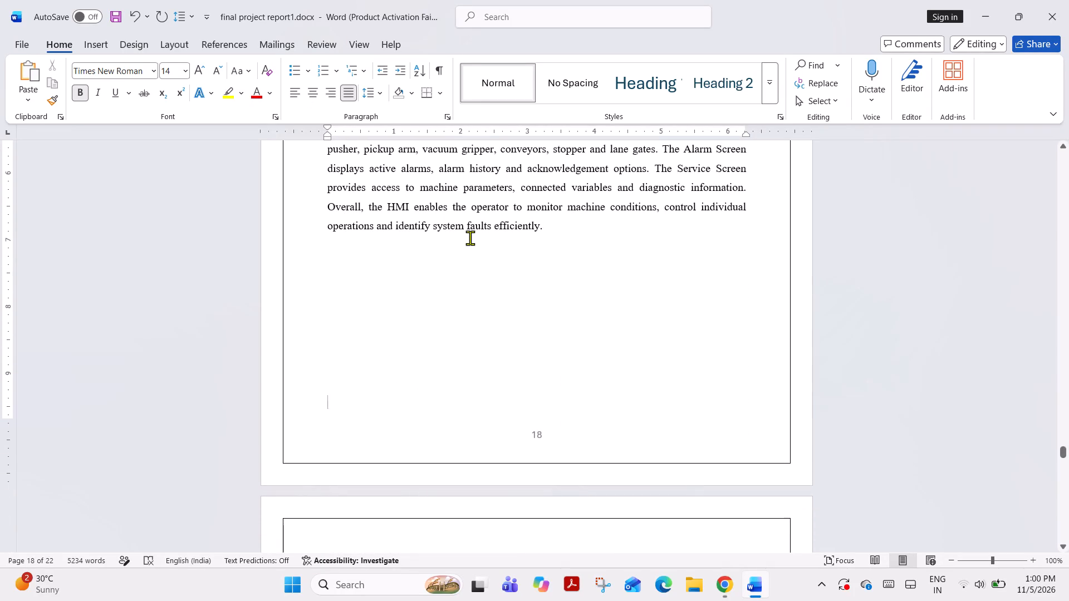
scroll(469, 242, down, 17)
scroll(471, 262, down, 6)
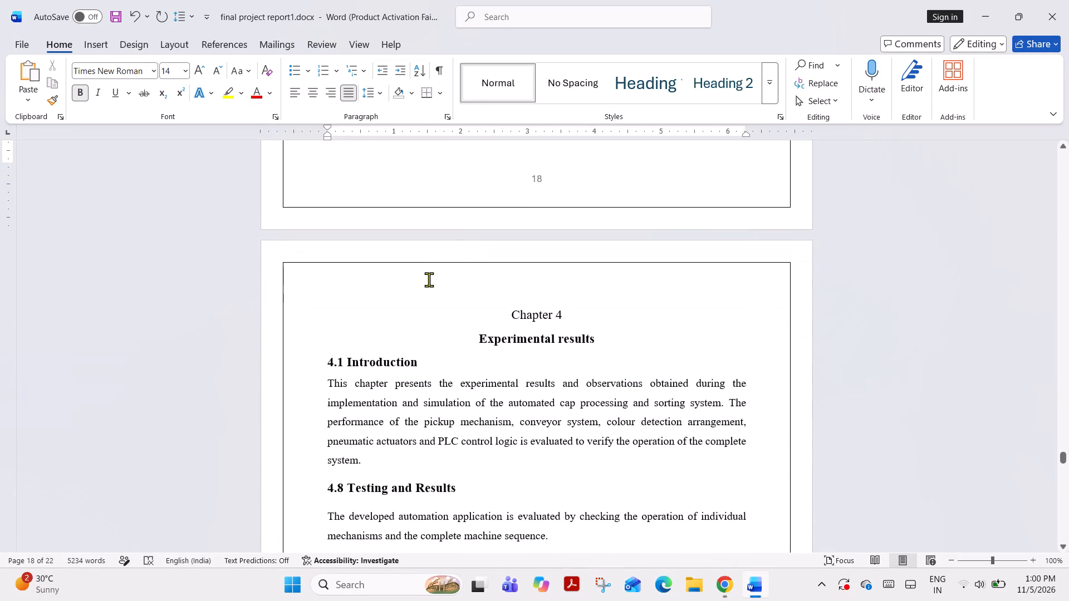
click(344, 491)
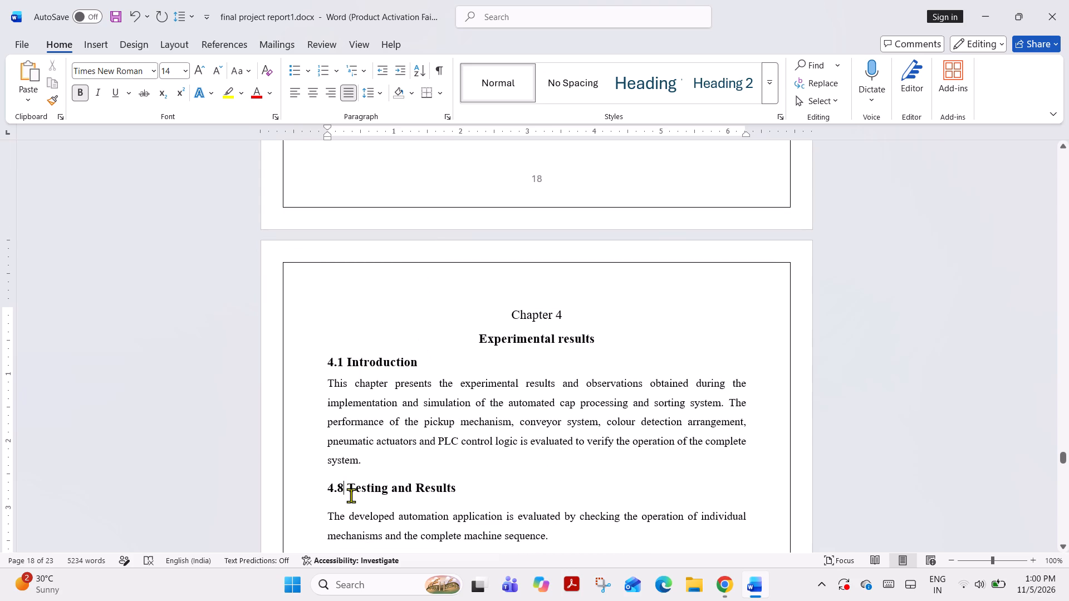
key(BackSpace)
text(=2)
key(BackSpace)
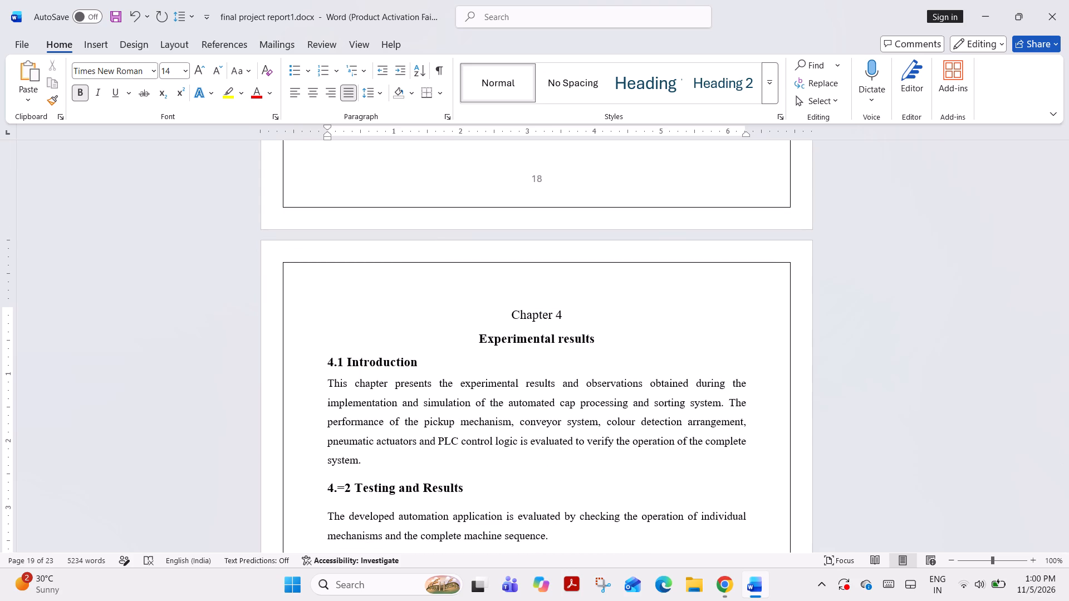
key(BackSpace)
key(2)
Examine the content and page layout of Chapter 4, from its introduction through the testing activities list to the closing paragraphs.
scroll(353, 515, down, 11)
scroll(410, 446, down, 4)
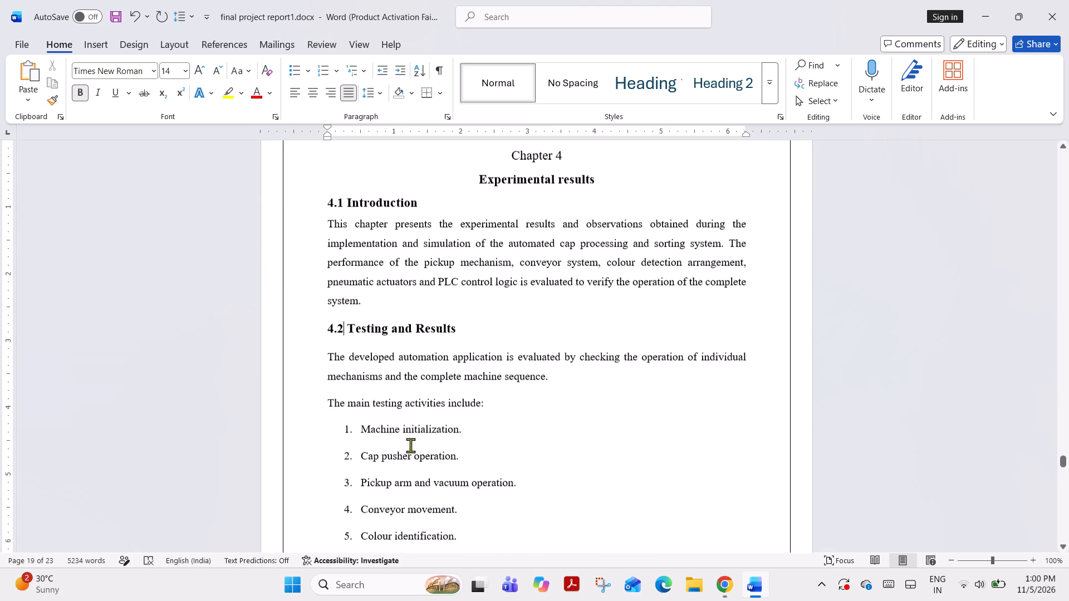
scroll(412, 437, down, 5)
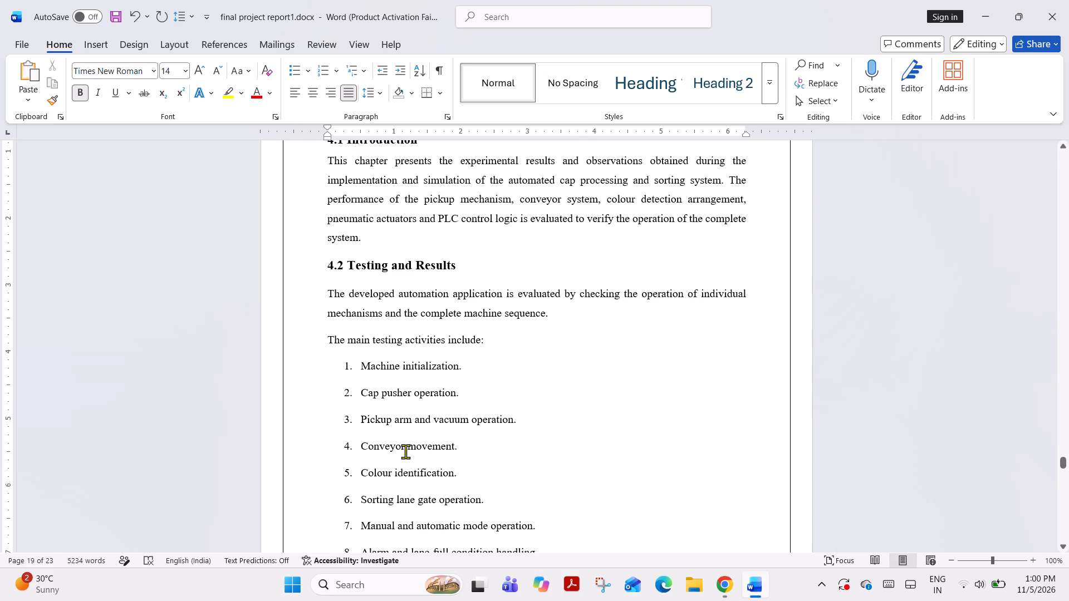
scroll(406, 450, down, 5)
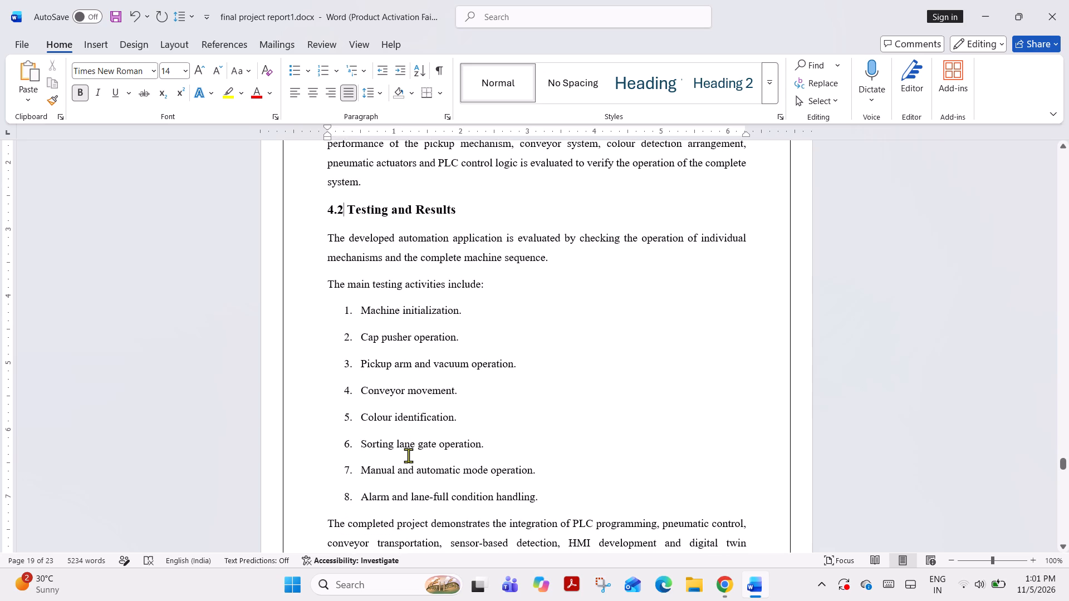
scroll(408, 455, down, 17)
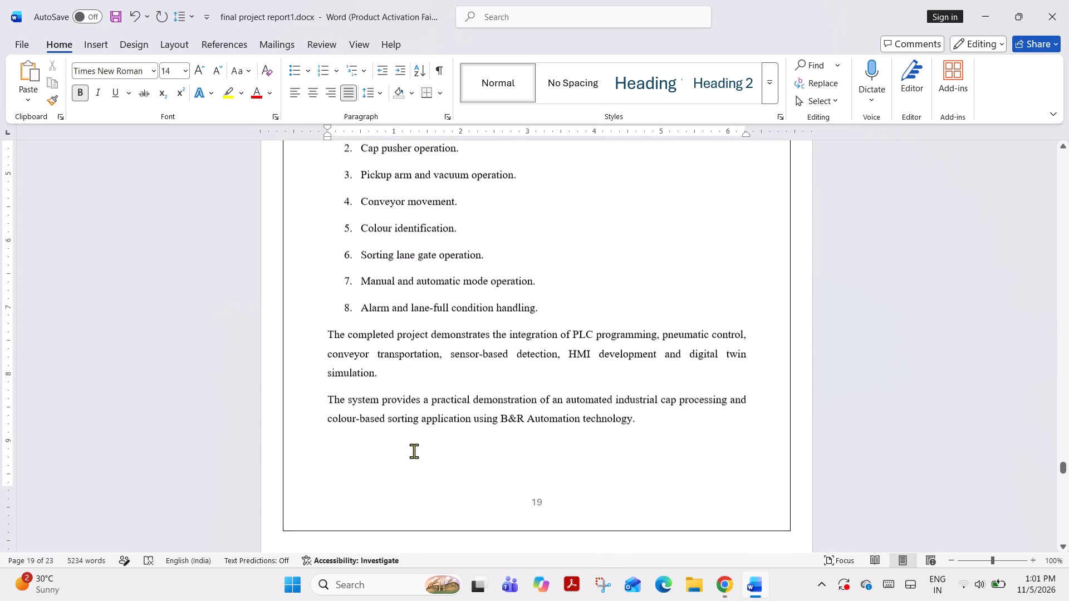
scroll(414, 451, down, 7)
scroll(425, 472, up, 12)
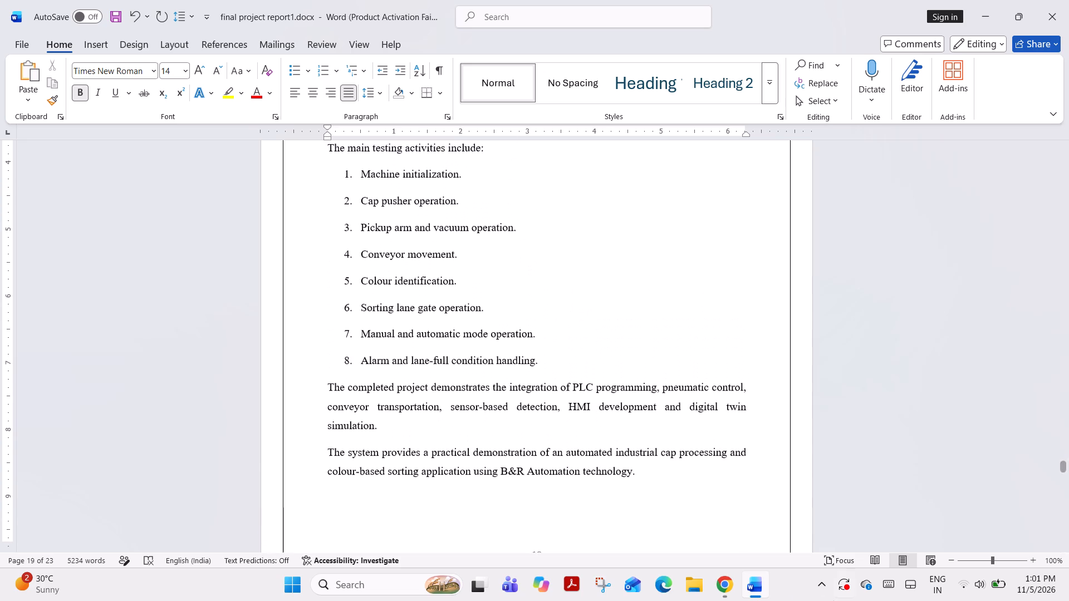
scroll(667, 488, up, 20)
scroll(667, 488, up, 5)
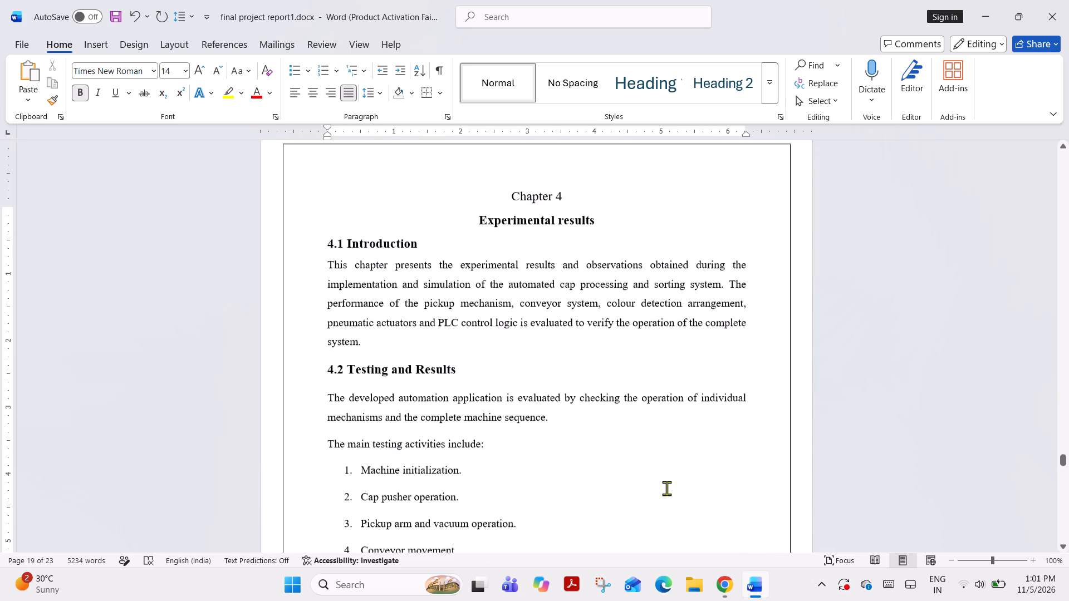
scroll(666, 488, up, 9)
scroll(625, 446, down, 5)
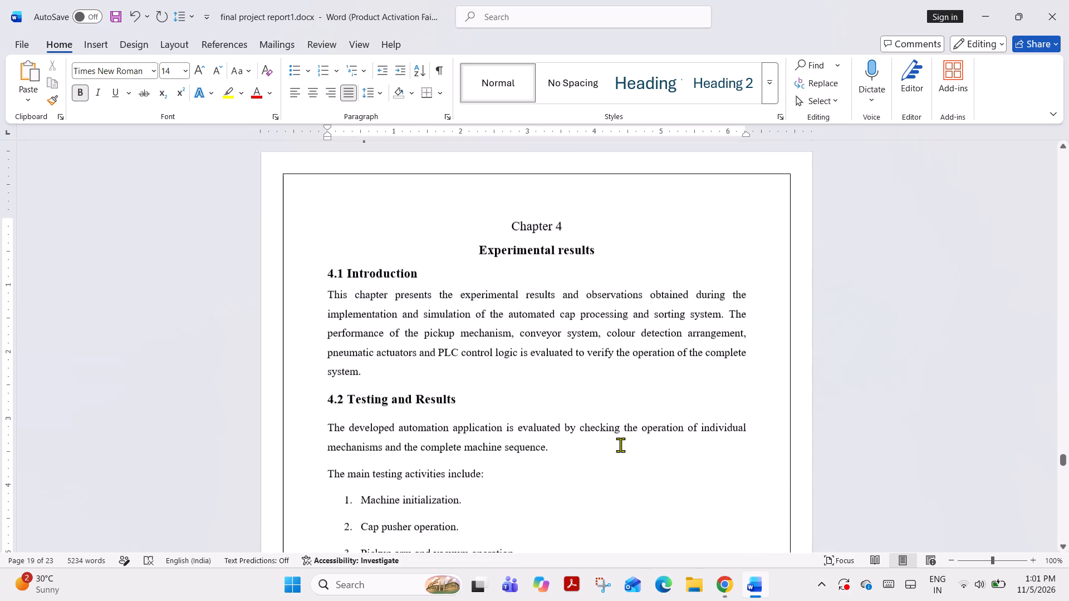
scroll(621, 442, down, 2)
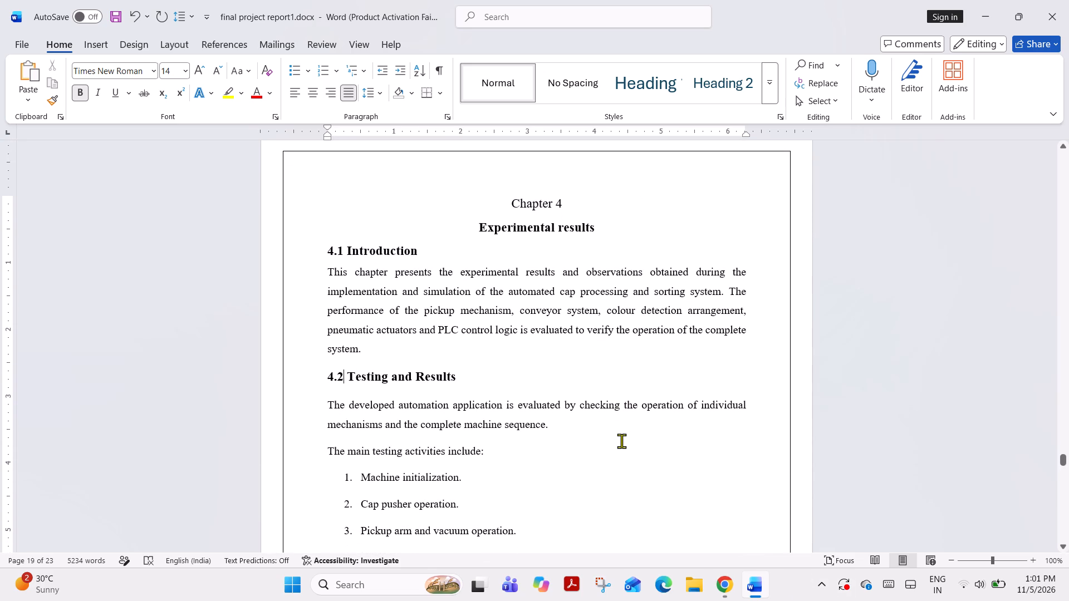
scroll(622, 457, down, 1)
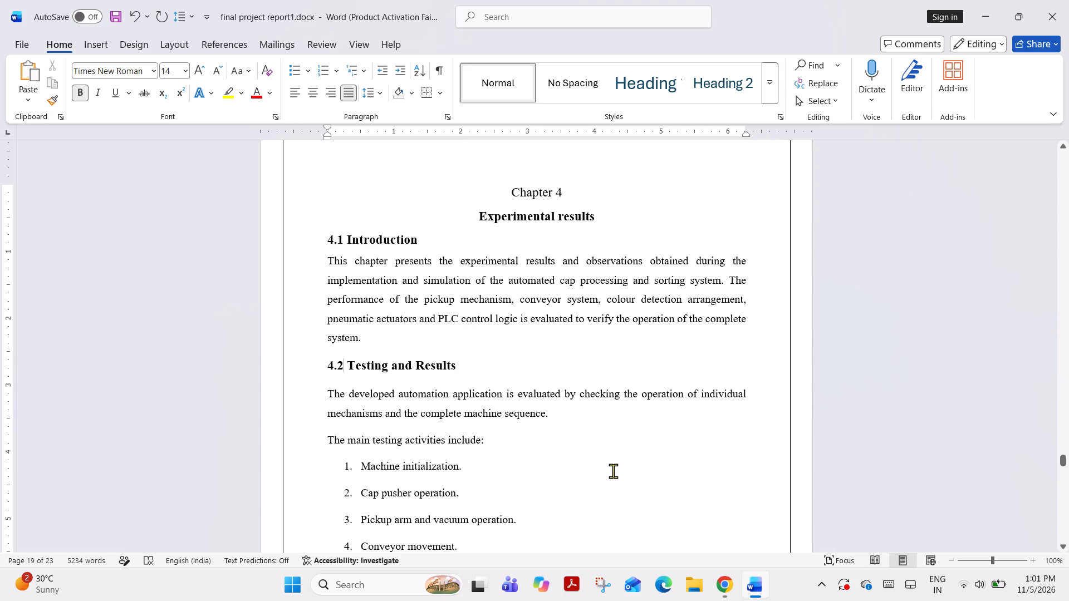
scroll(613, 471, down, 9)
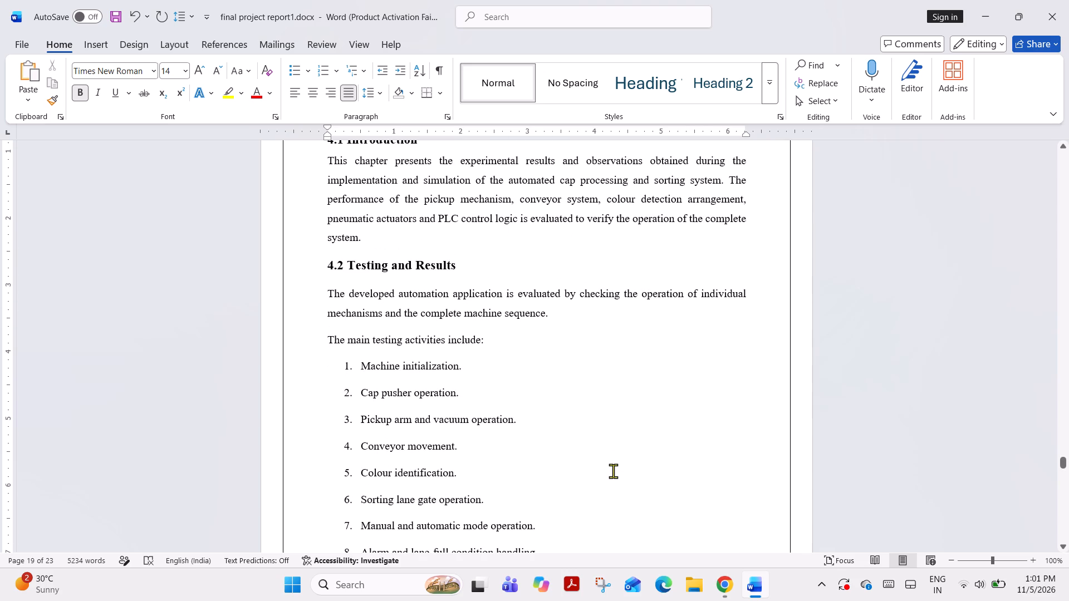
scroll(613, 471, down, 9)
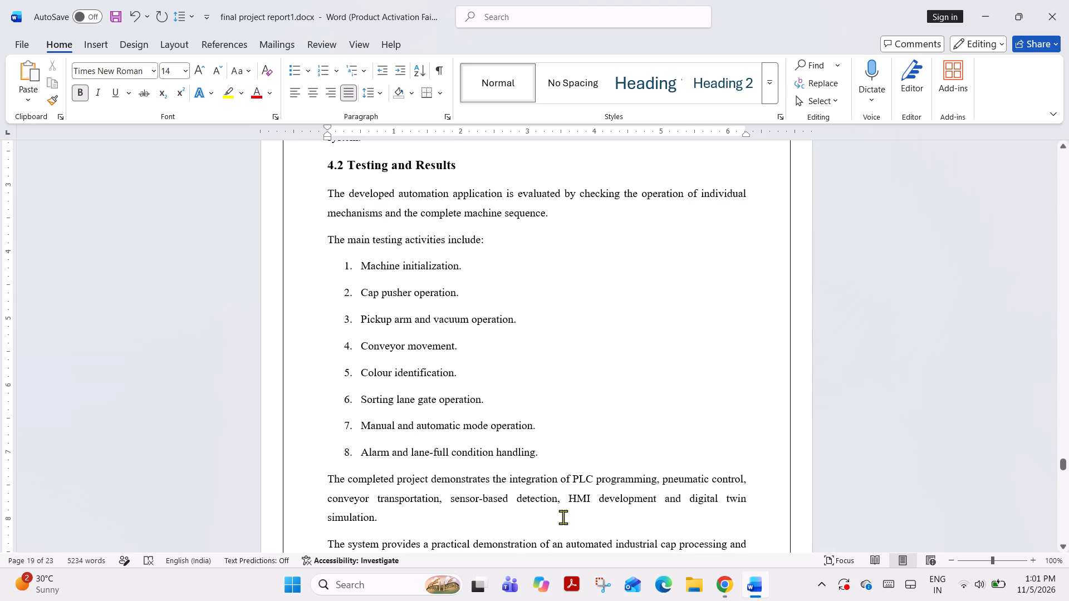
scroll(563, 517, down, 10)
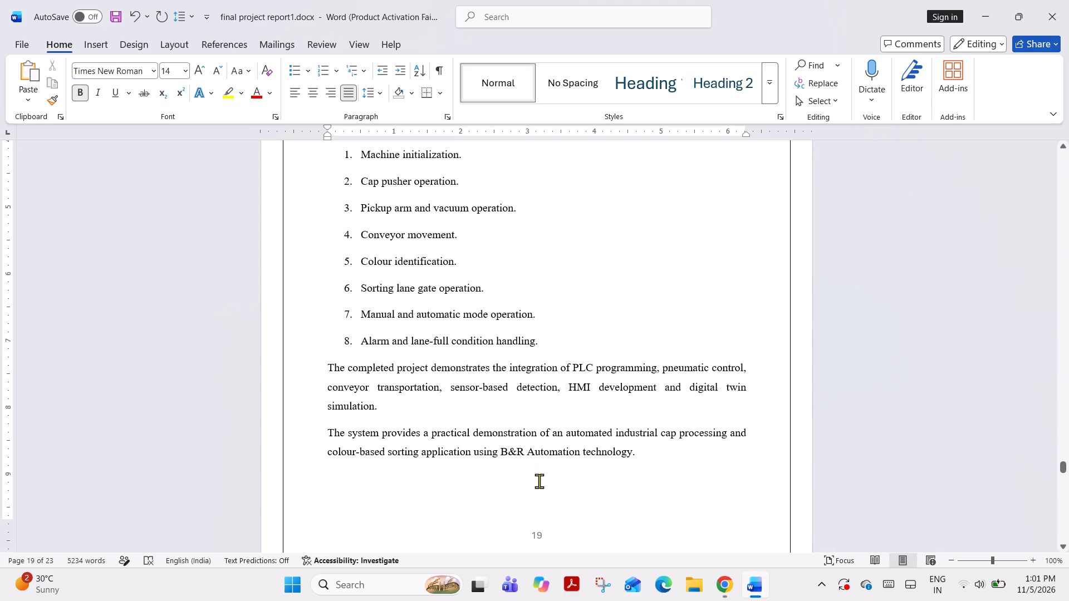
Remove the extra blank lines above the Chapter 5 title, keeping the title at the top of its own page.
scroll(539, 481, down, 16)
scroll(543, 481, up, 6)
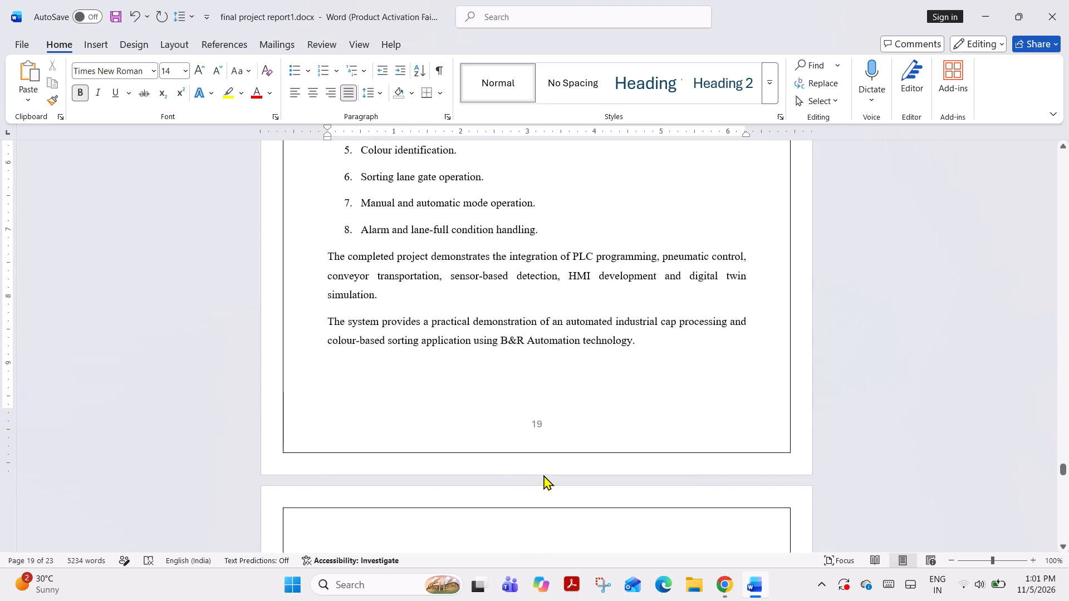
scroll(547, 470, down, 9)
scroll(531, 514, down, 2)
click(515, 483)
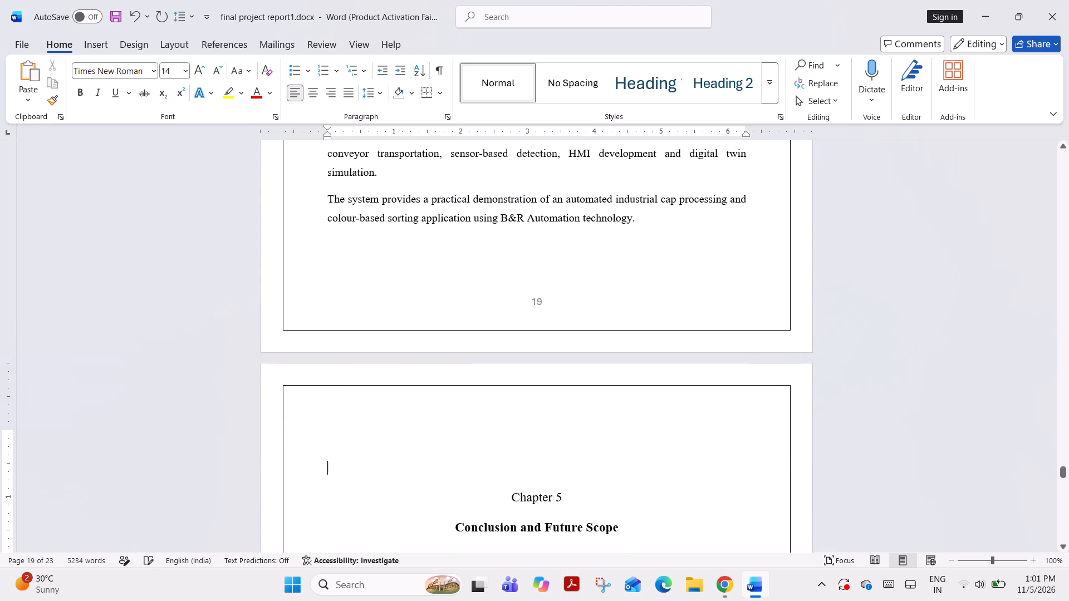
key(BackSpace)
key(BackSpace)
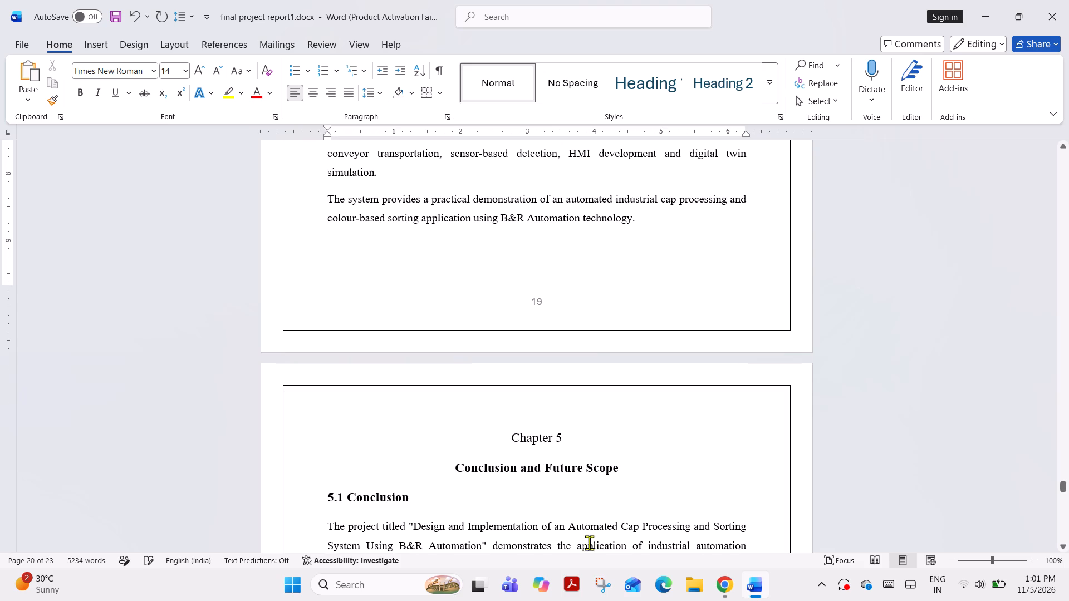
key(BackSpace)
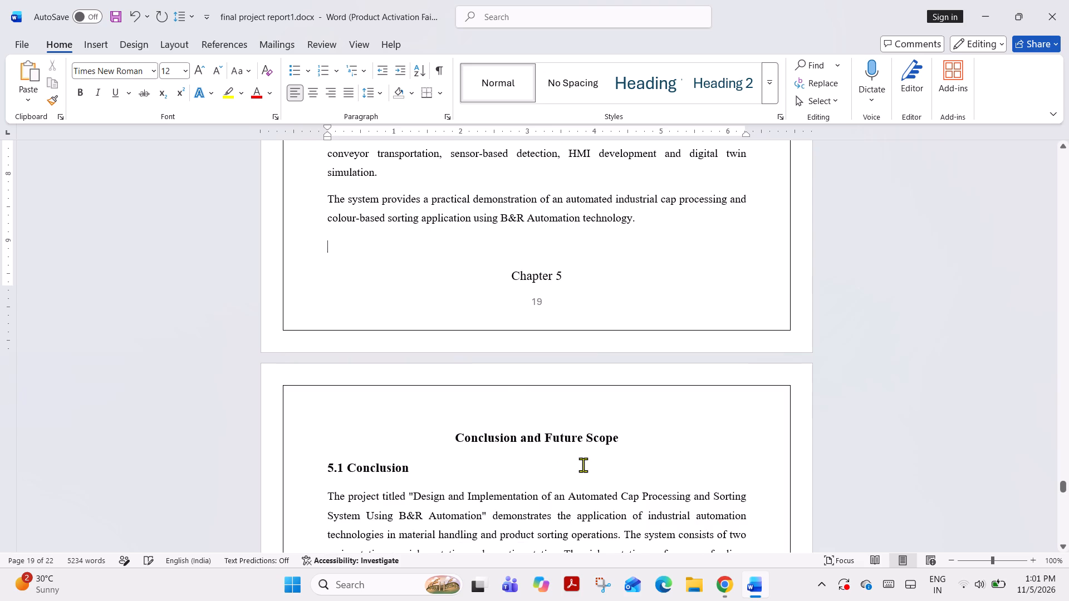
key(Return)
Examine Chapter 5's Conclusion and Future Scope sections, and return to the Testing and Results section of Chapter 4.
scroll(585, 471, down, 11)
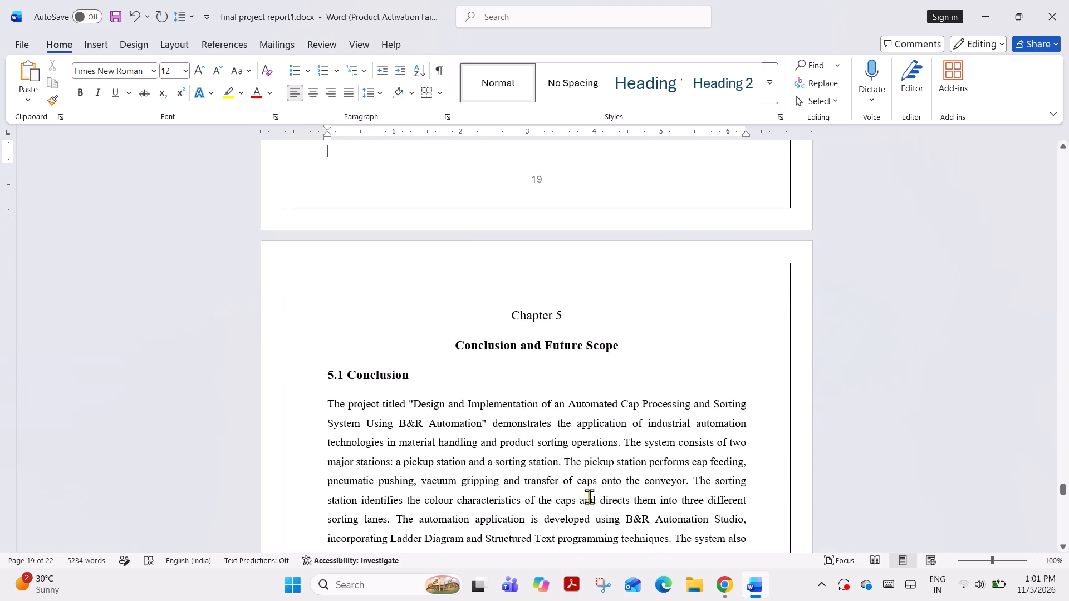
scroll(589, 497, down, 6)
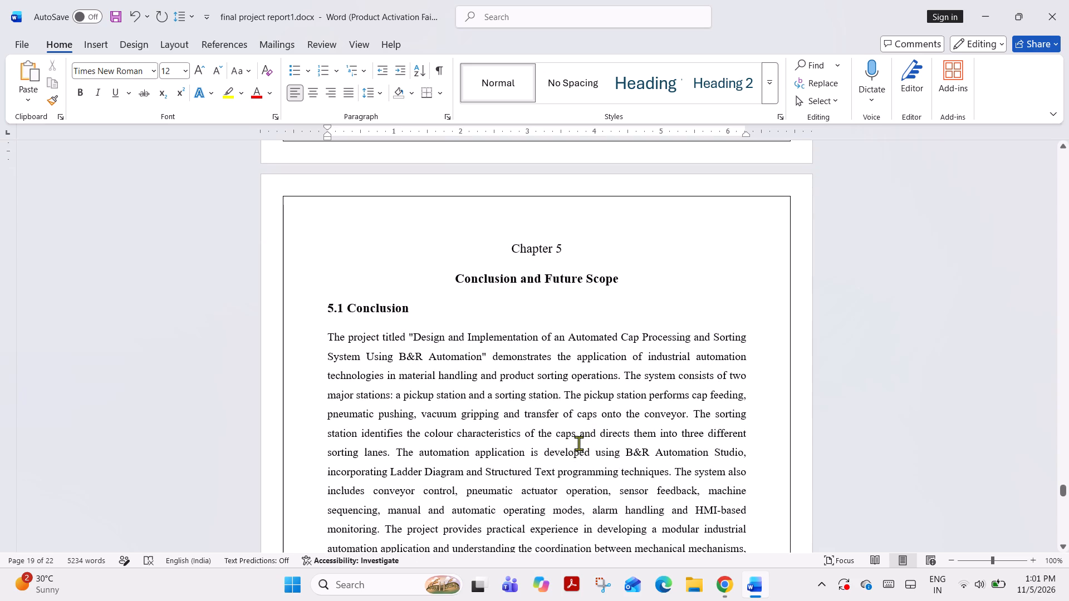
scroll(578, 443, down, 4)
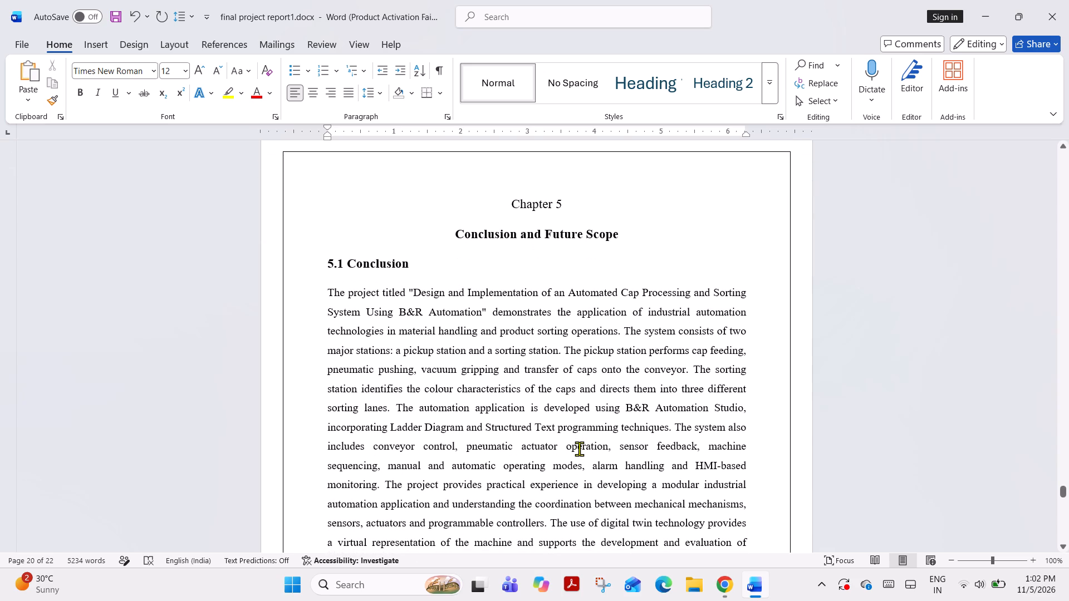
scroll(579, 449, down, 11)
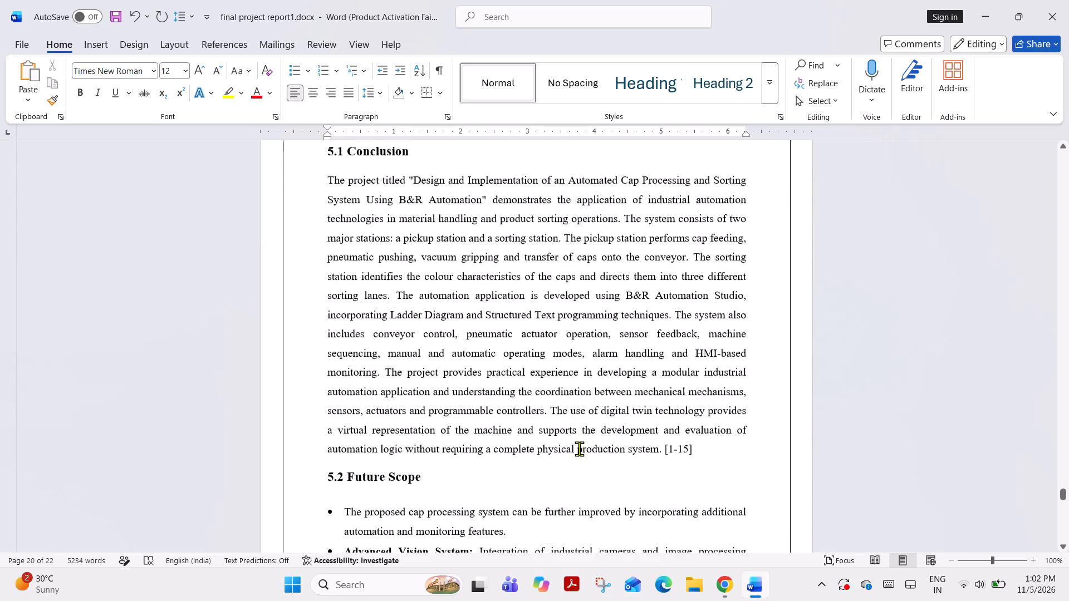
scroll(579, 449, down, 12)
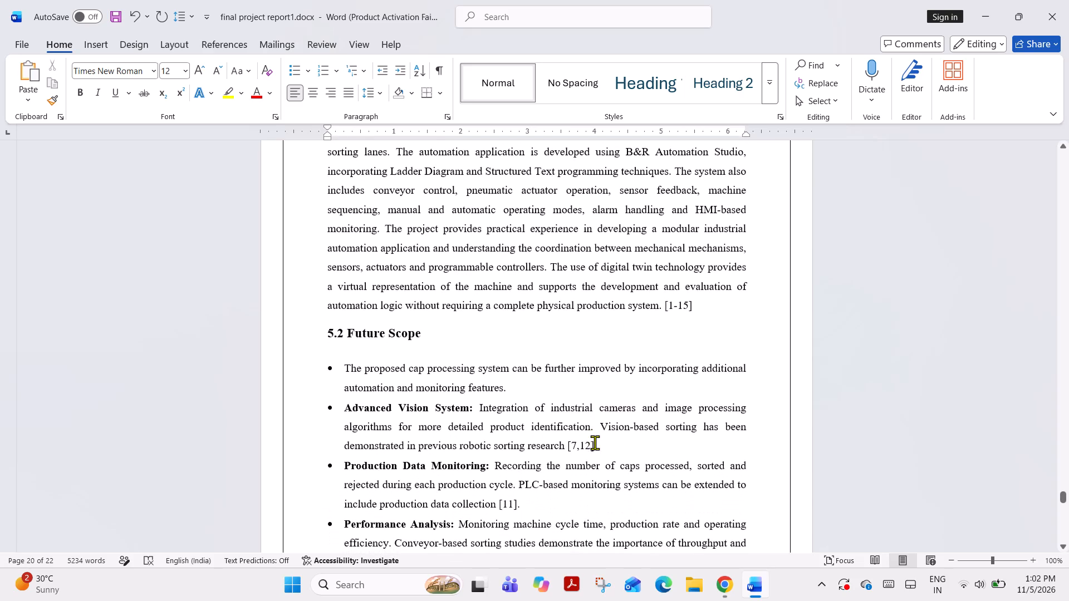
click(316, 367)
click(457, 422)
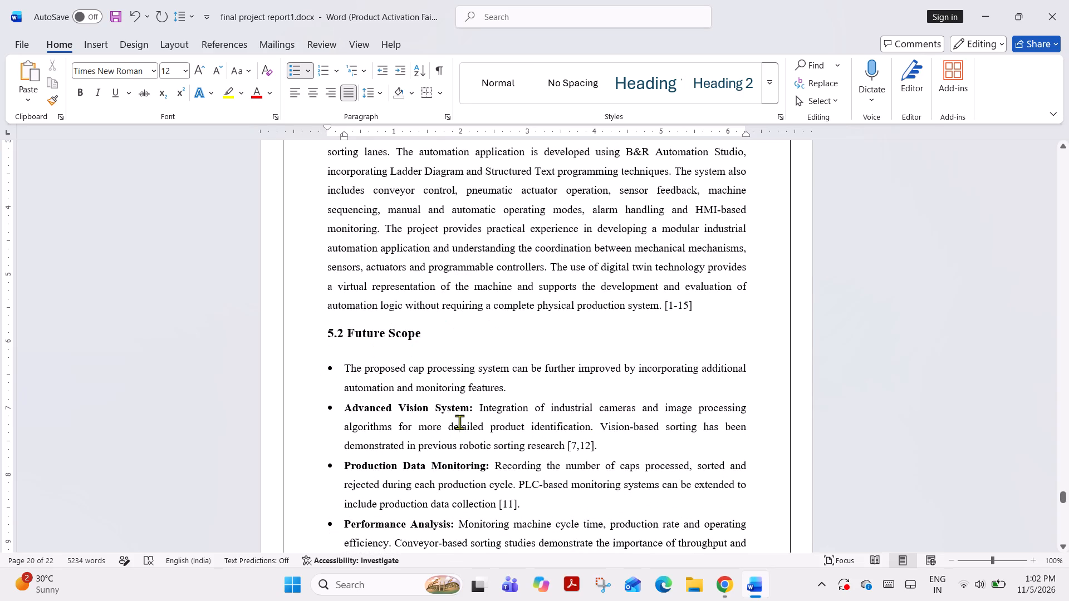
scroll(458, 422, up, 20)
scroll(458, 422, up, 7)
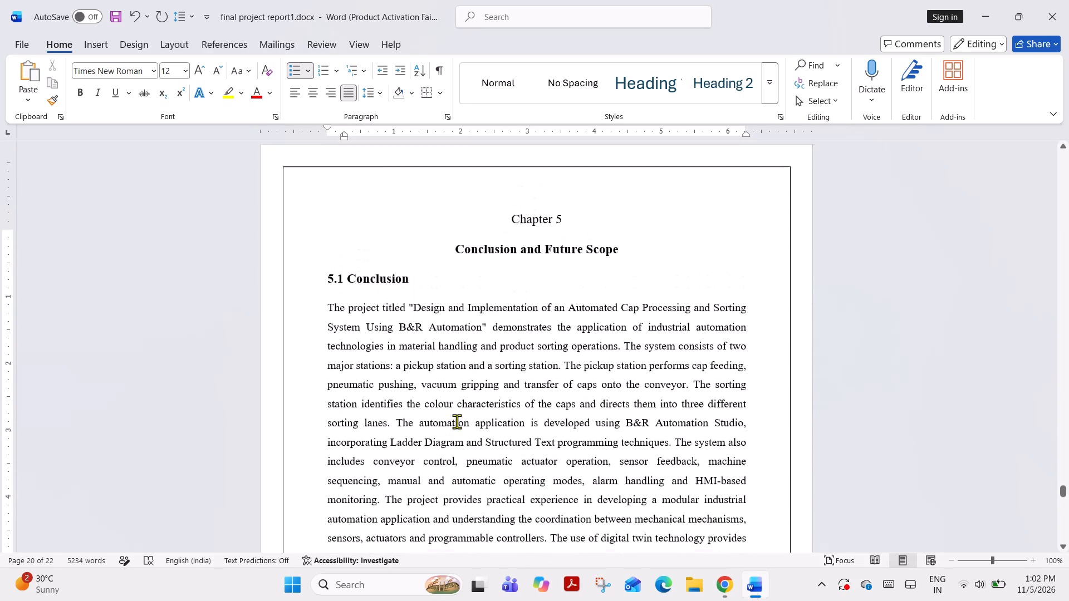
scroll(457, 421, up, 20)
scroll(457, 421, up, 20)
scroll(457, 421, up, 1)
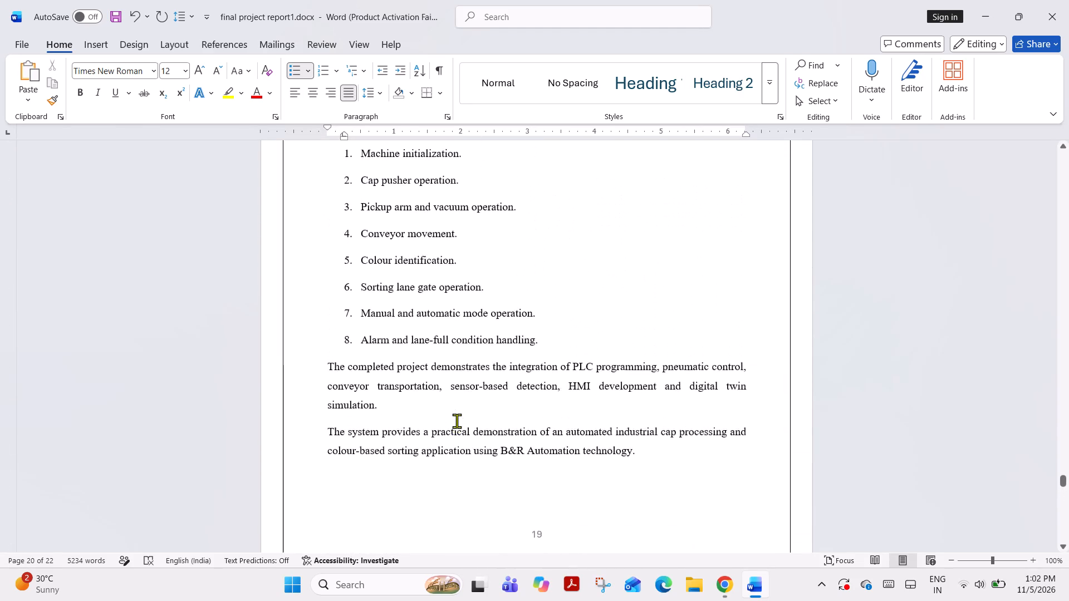
scroll(457, 421, up, 15)
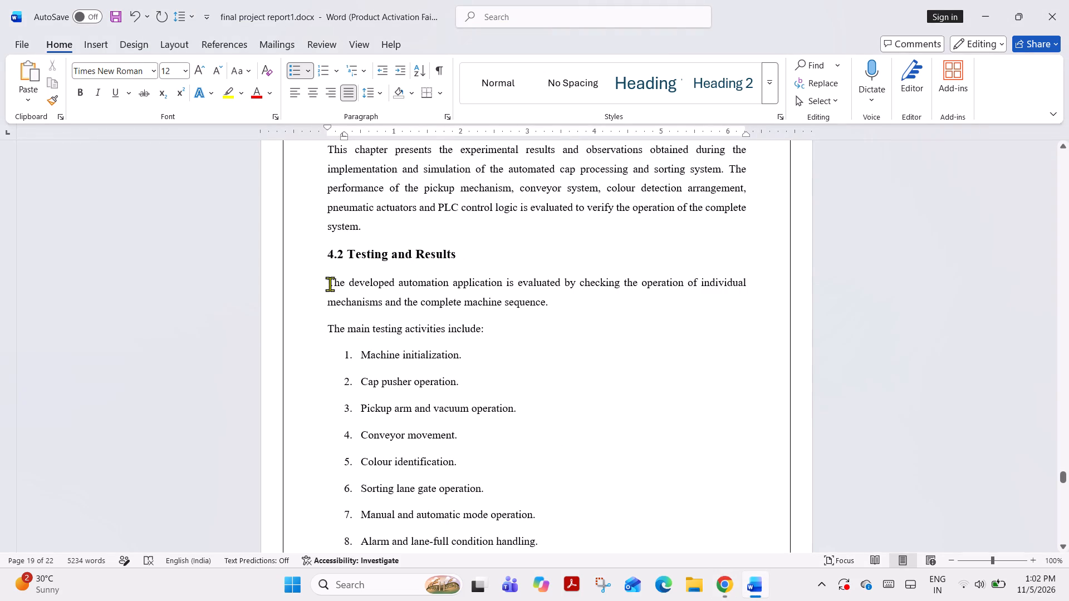
drag(326, 286, 571, 309)
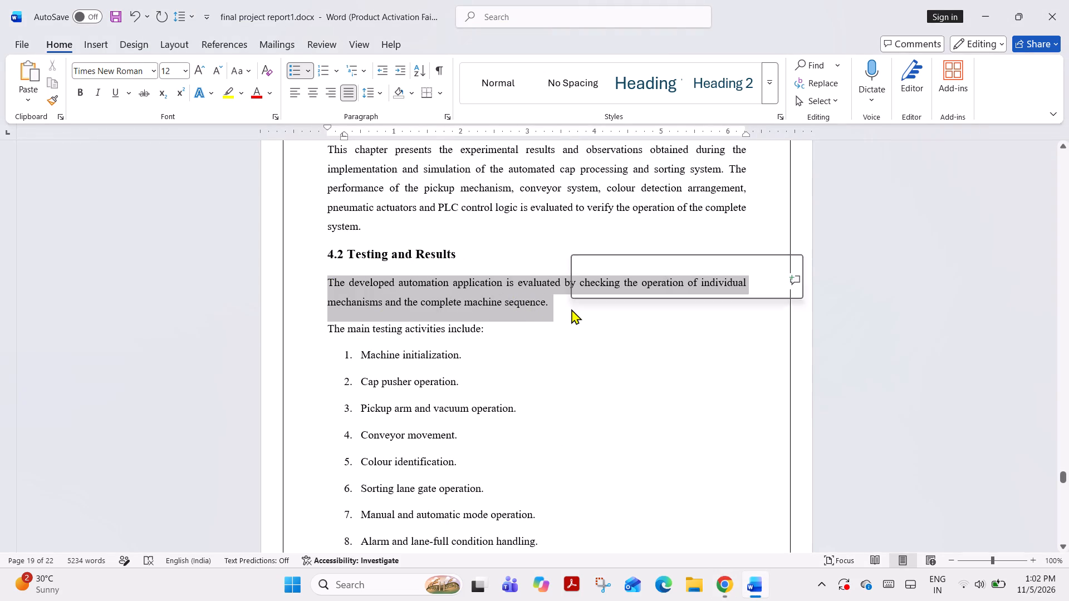
key(ctrl+v)
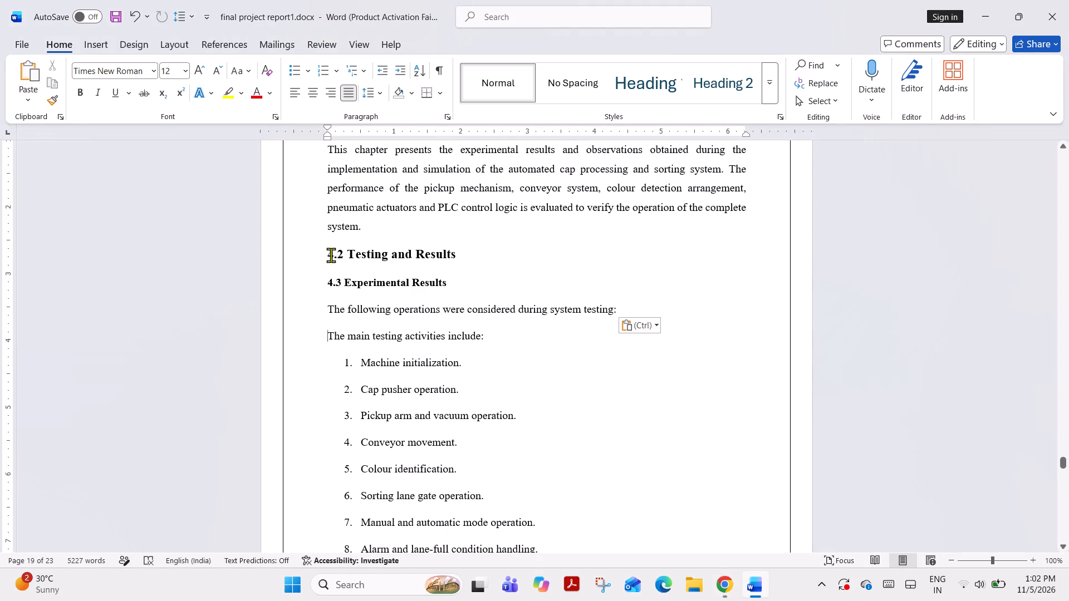
drag(331, 255, 448, 256)
key(BackSpace)
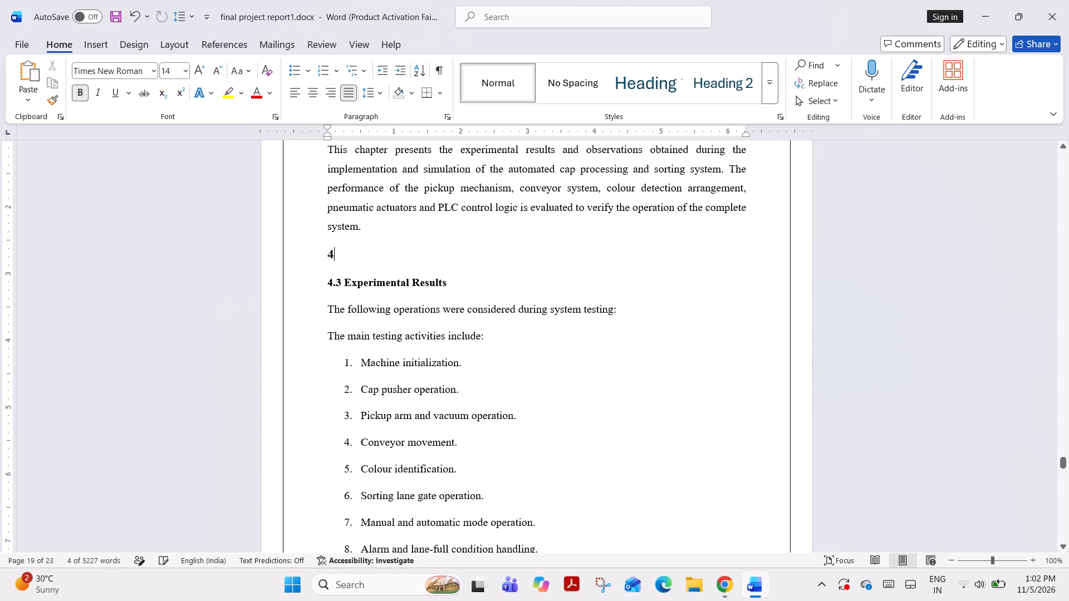
key(BackSpace)
key(BackSpace)
Set the font size of the 4.3 Experimental Results heading to 14.
drag(329, 250, 371, 250)
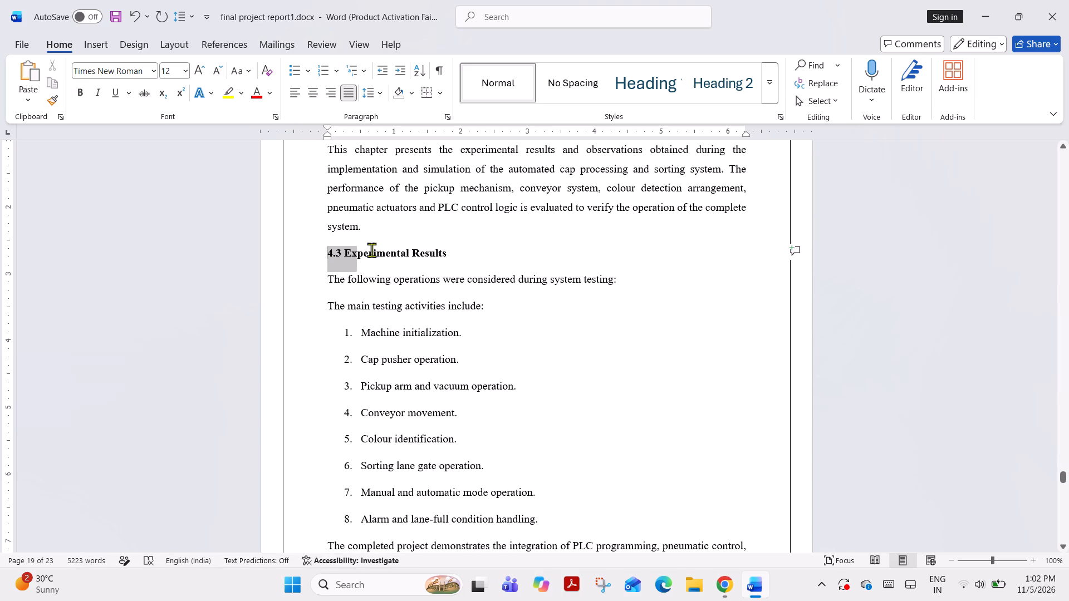
drag(371, 250, 449, 252)
click(169, 68)
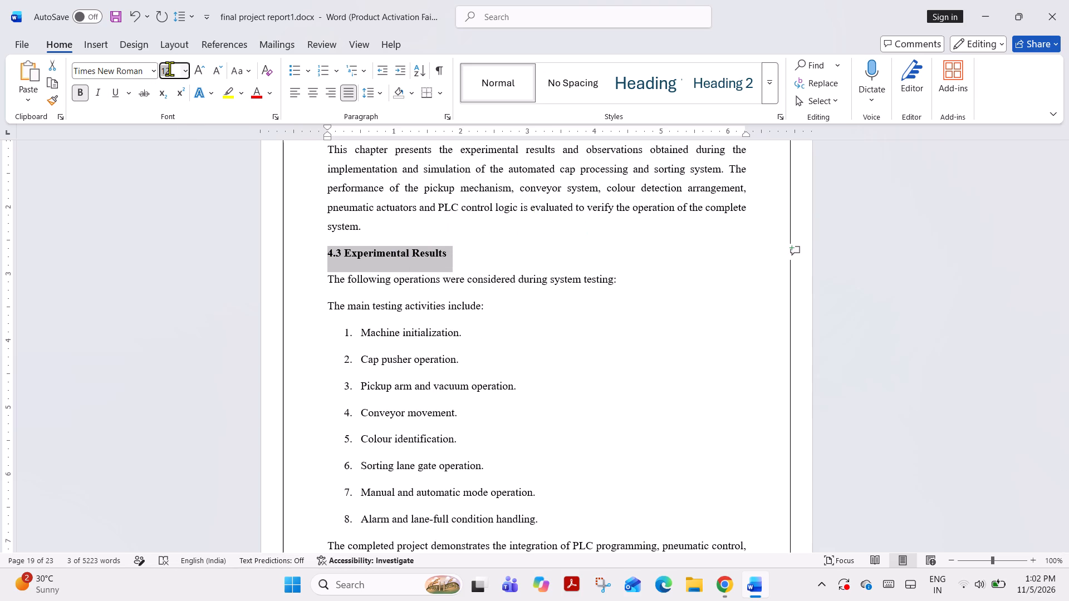
key(1)
key(4)
key(Return)
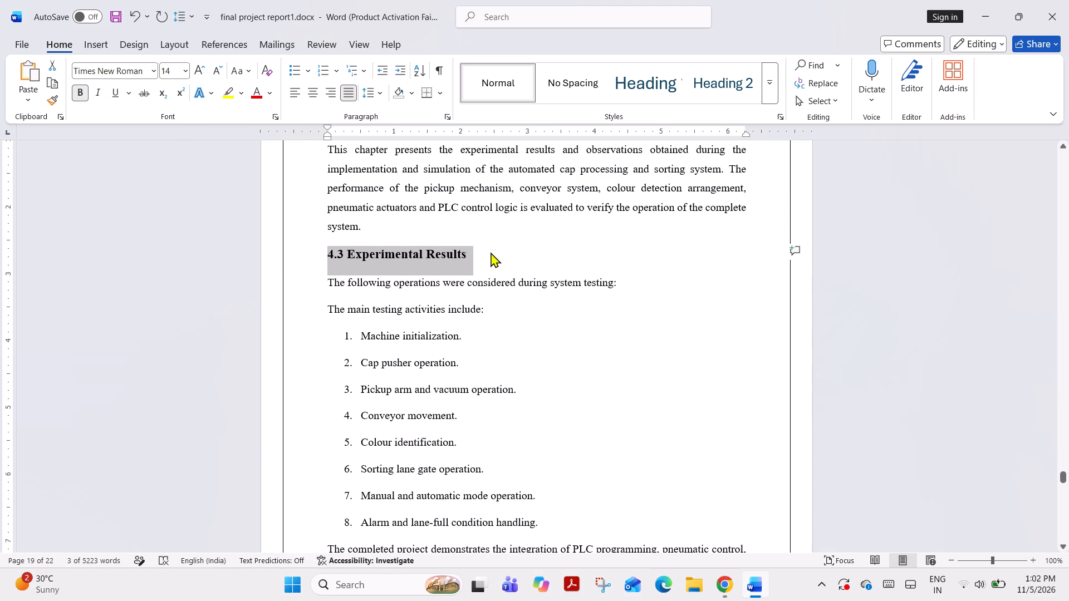
click(506, 258)
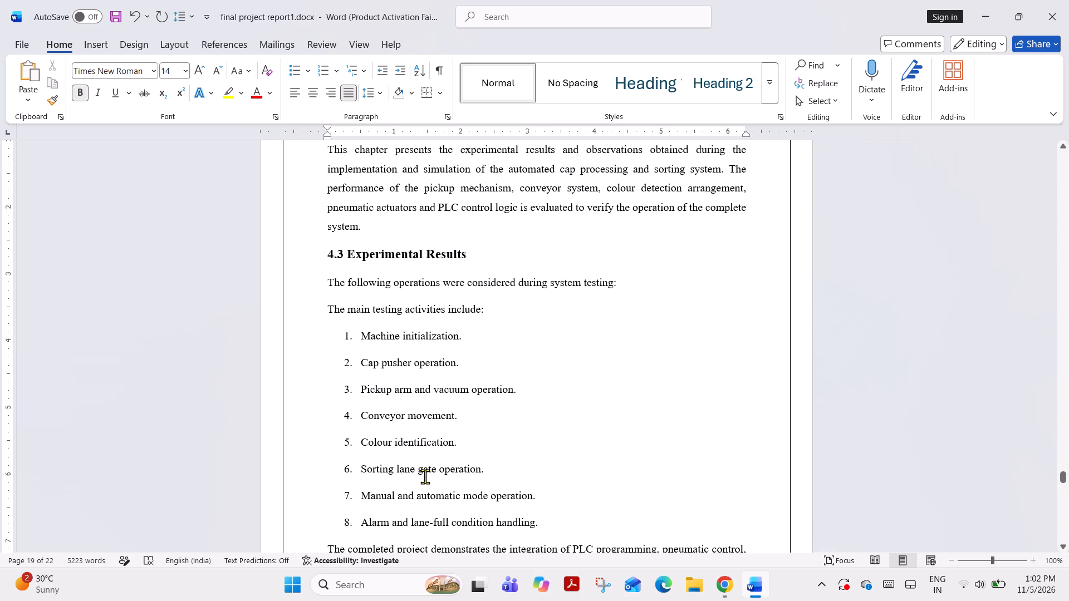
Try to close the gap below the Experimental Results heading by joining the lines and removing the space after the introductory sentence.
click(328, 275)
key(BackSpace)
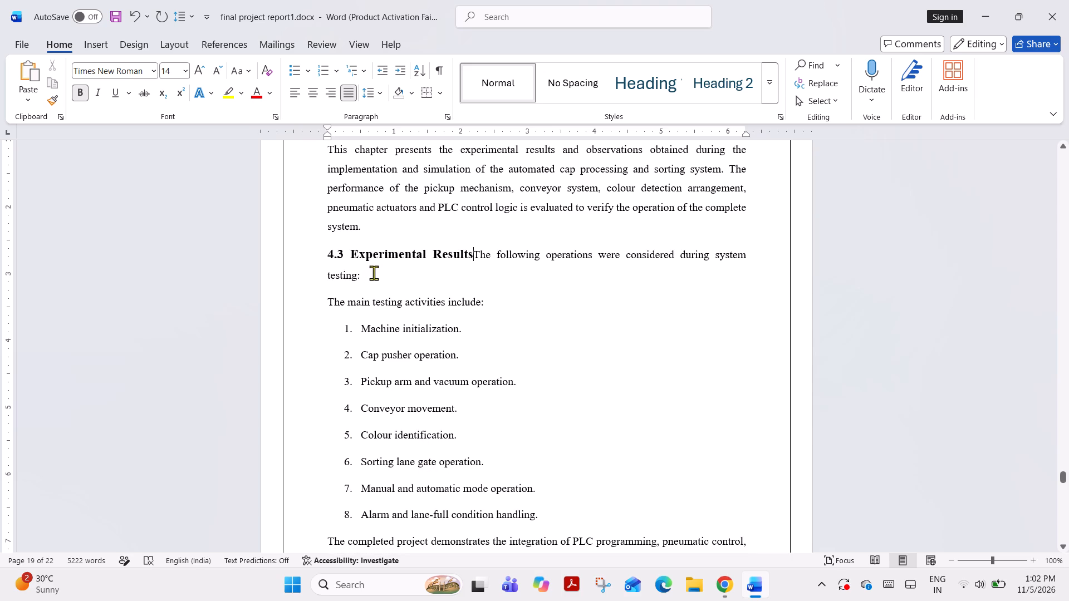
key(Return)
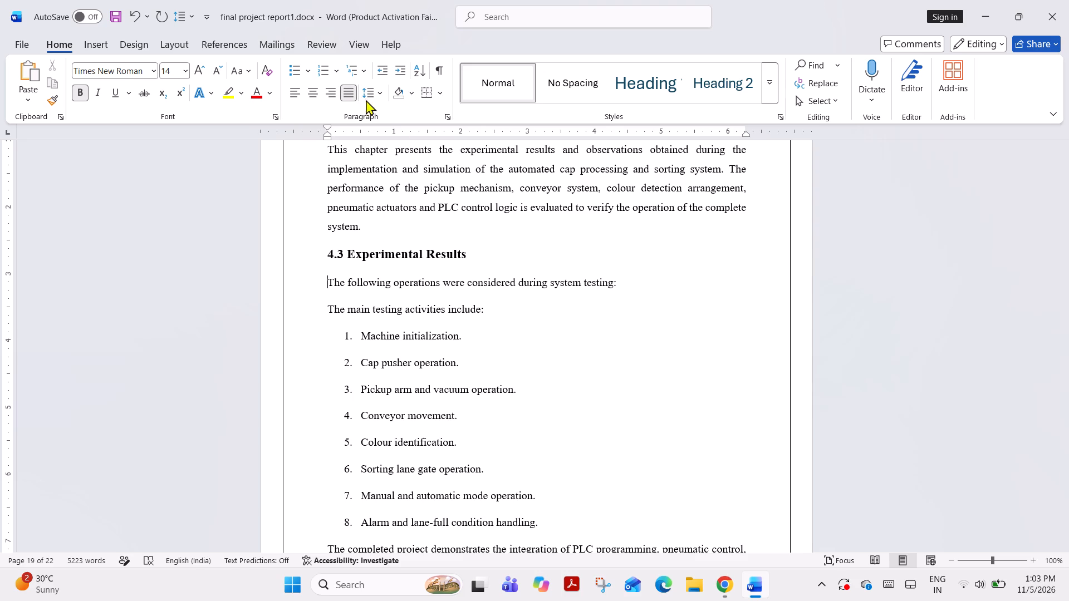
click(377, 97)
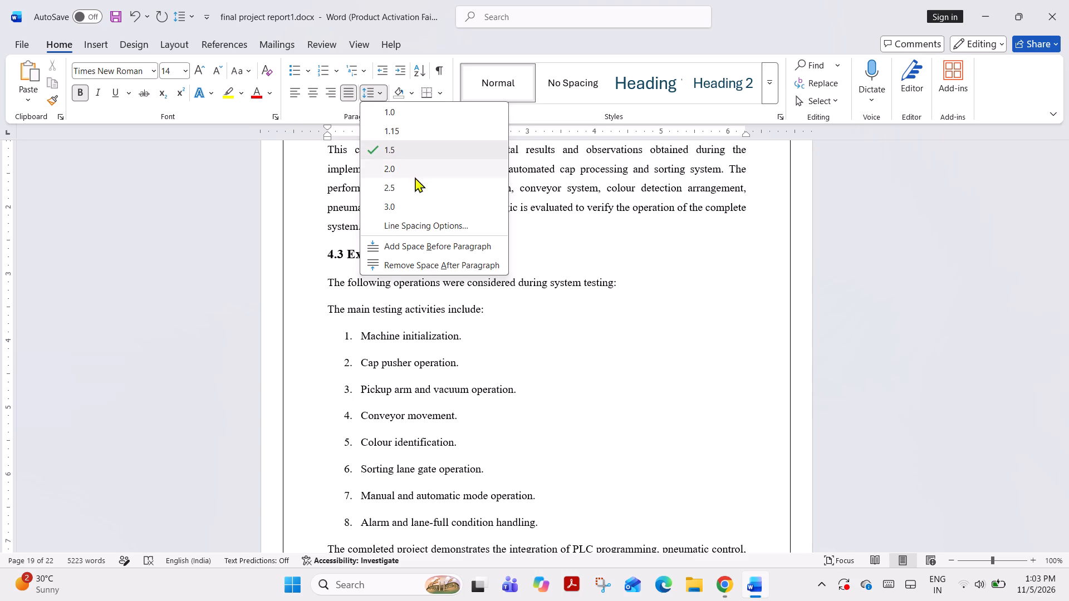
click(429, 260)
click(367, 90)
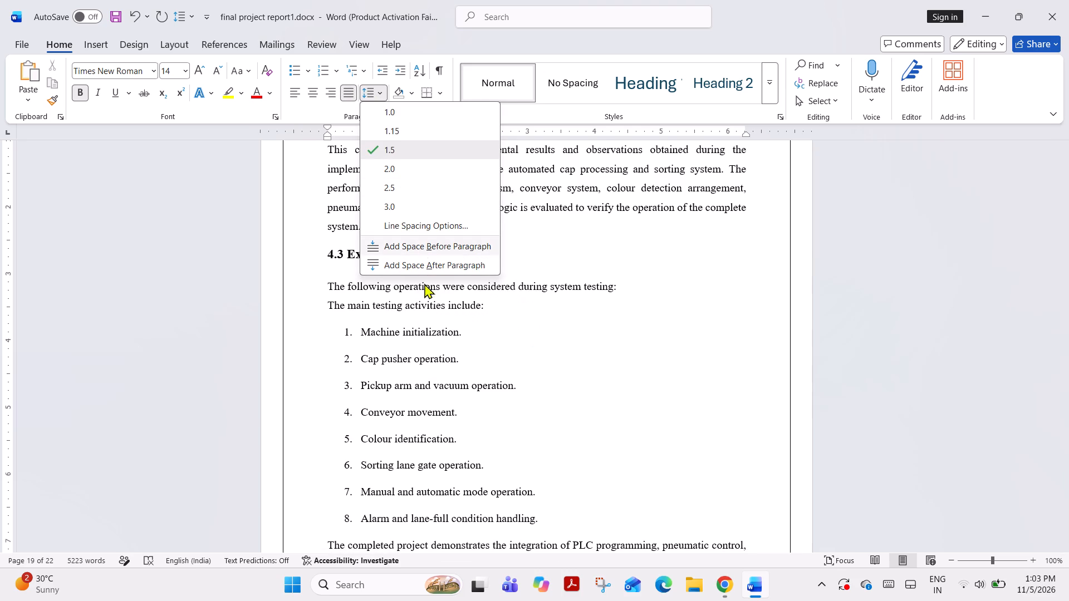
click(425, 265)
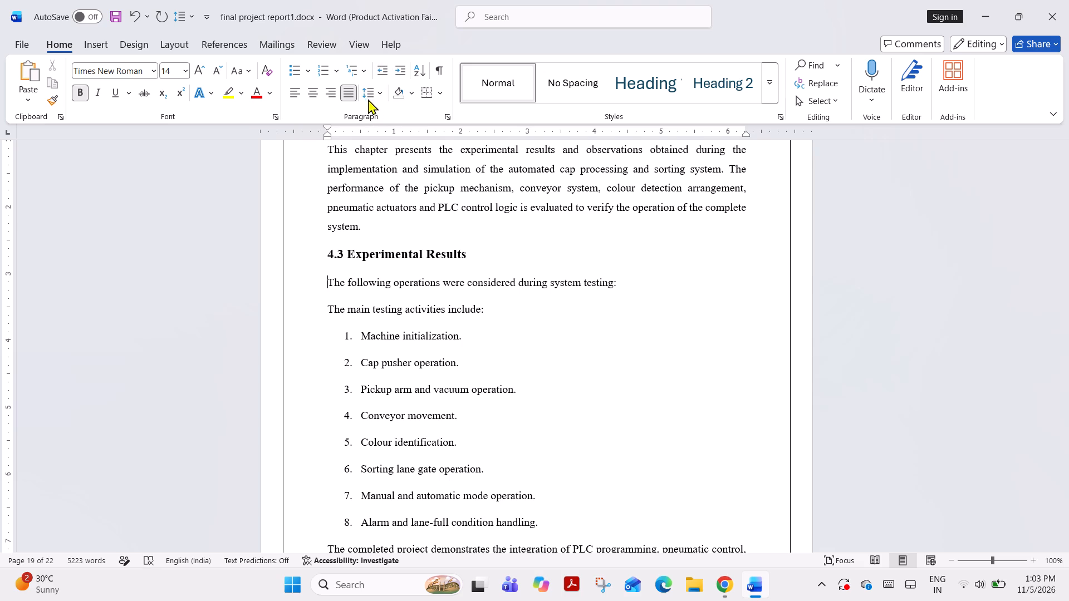
Remove the space after the introductory sentence and the space after the 4.3 Experimental Results heading.
click(369, 83)
click(372, 92)
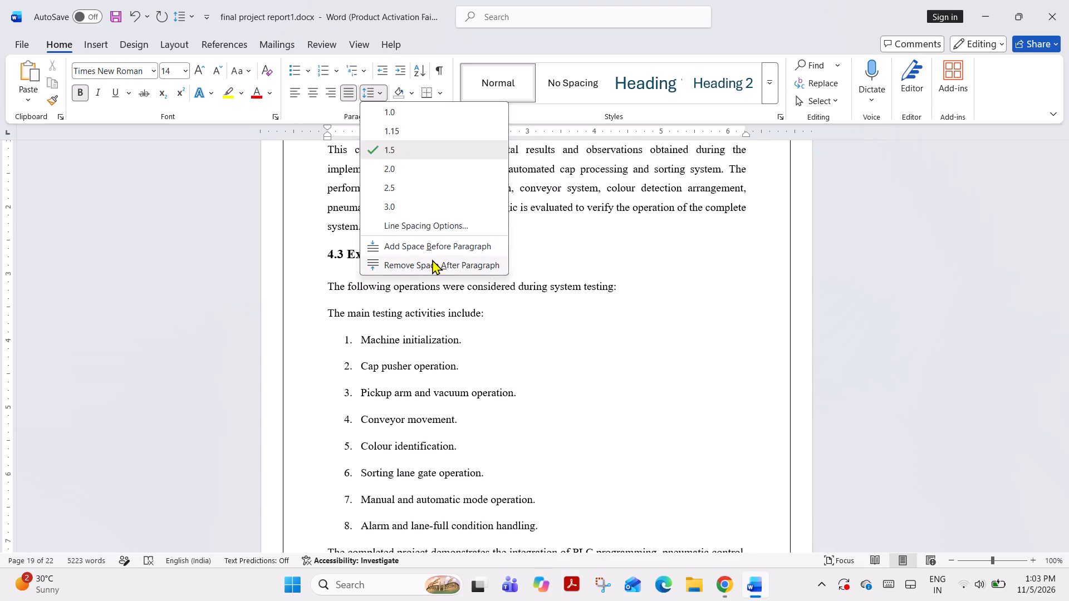
click(432, 259)
click(484, 257)
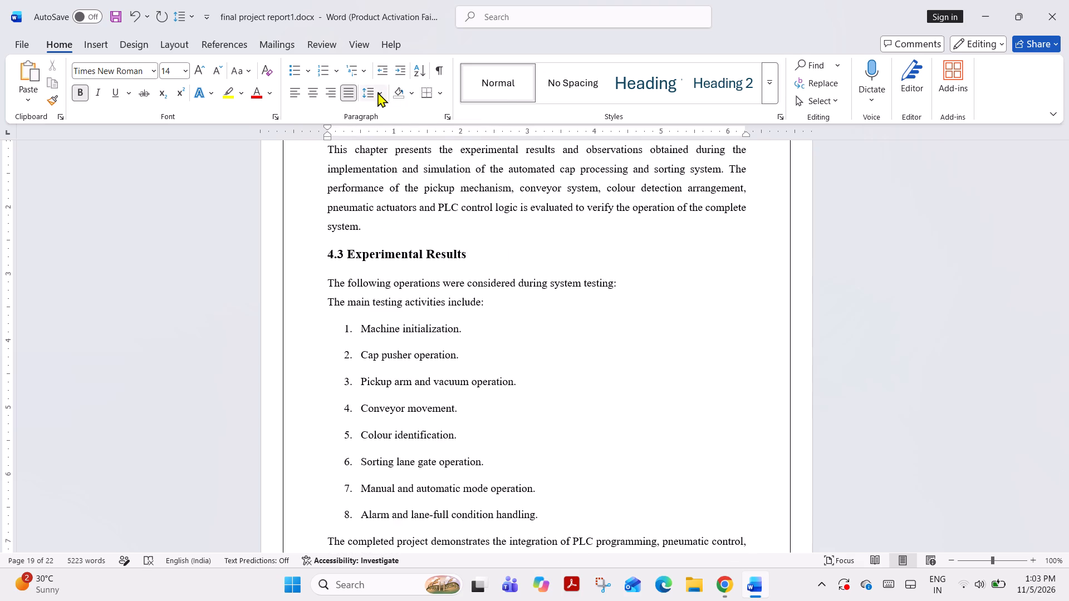
click(377, 92)
click(435, 268)
click(555, 360)
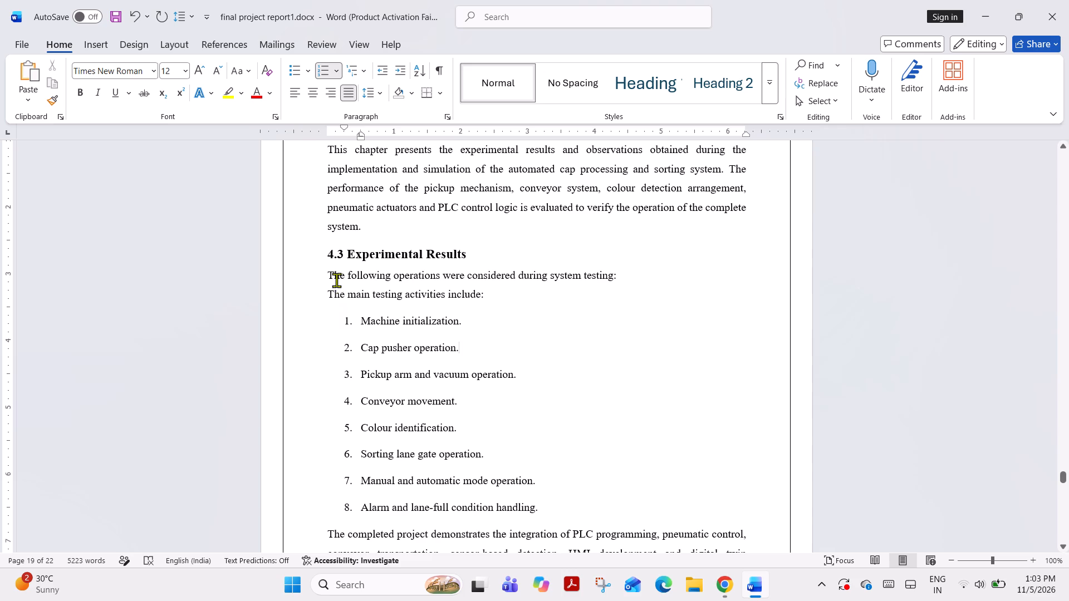
scroll(413, 354, down, 4)
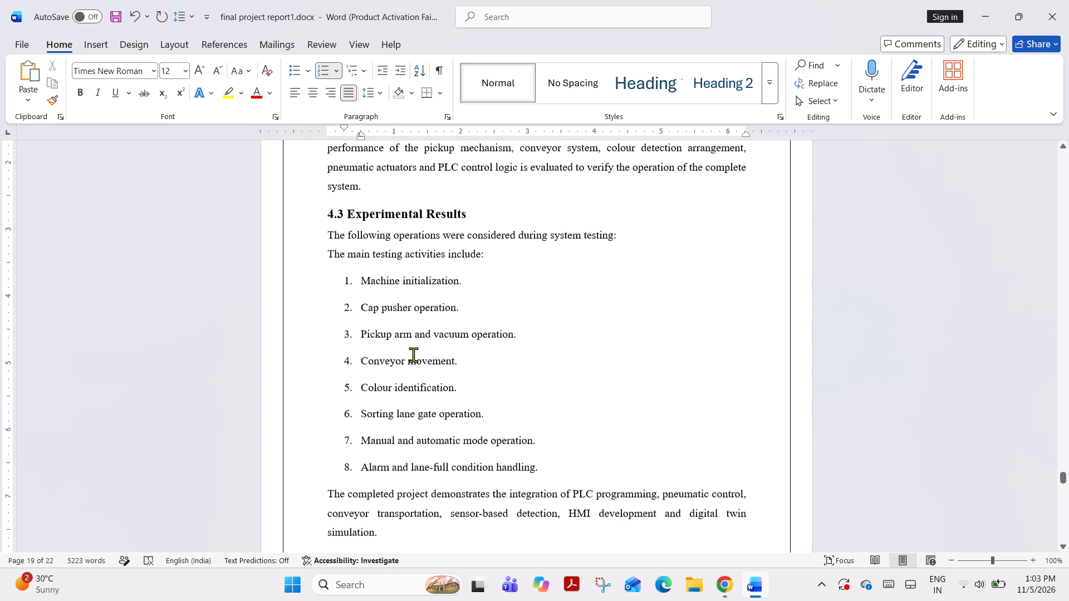
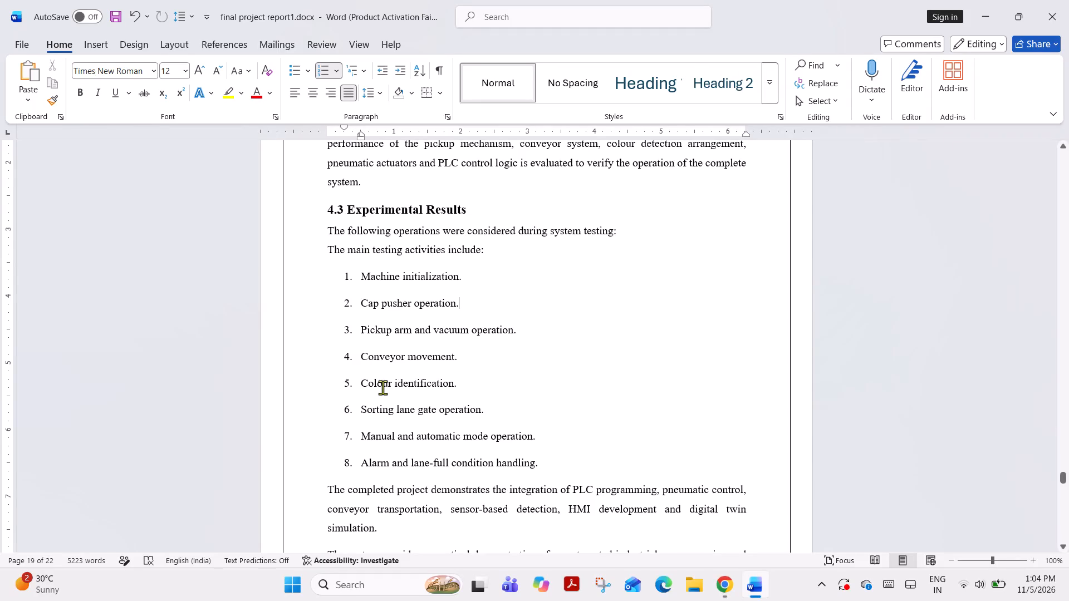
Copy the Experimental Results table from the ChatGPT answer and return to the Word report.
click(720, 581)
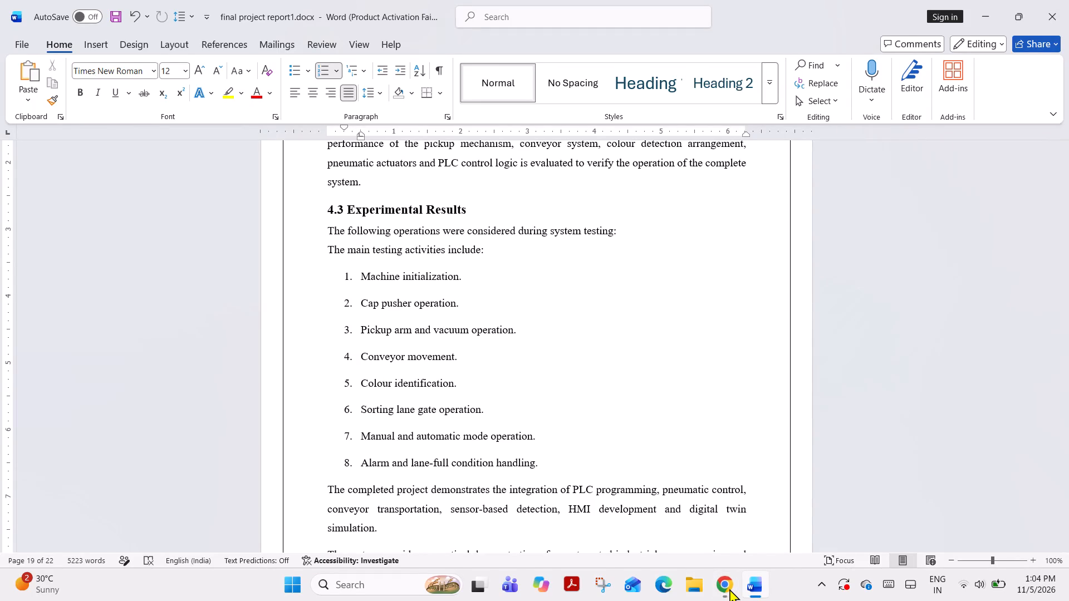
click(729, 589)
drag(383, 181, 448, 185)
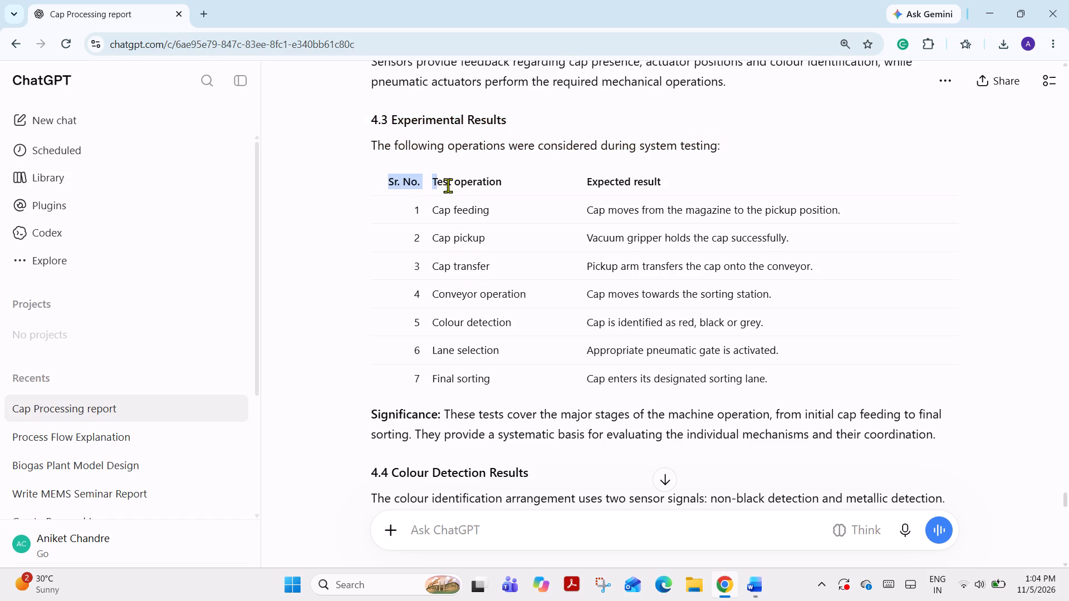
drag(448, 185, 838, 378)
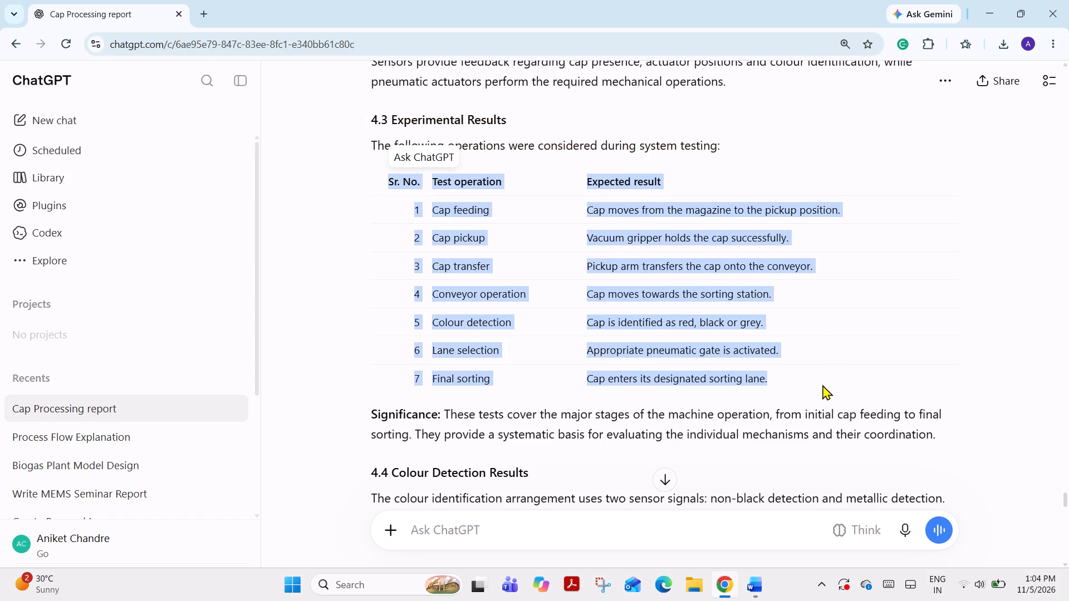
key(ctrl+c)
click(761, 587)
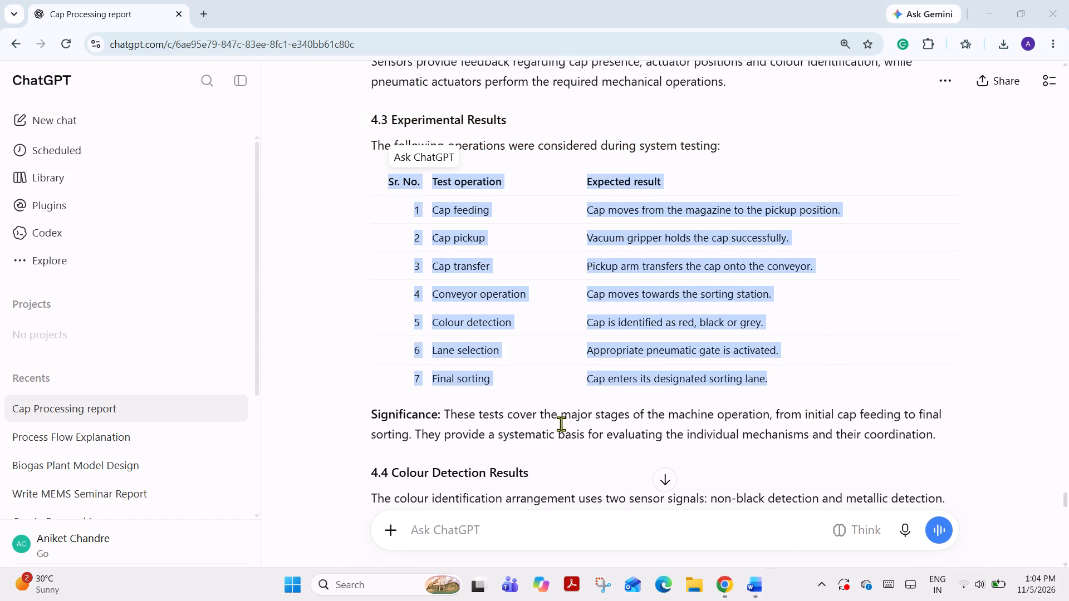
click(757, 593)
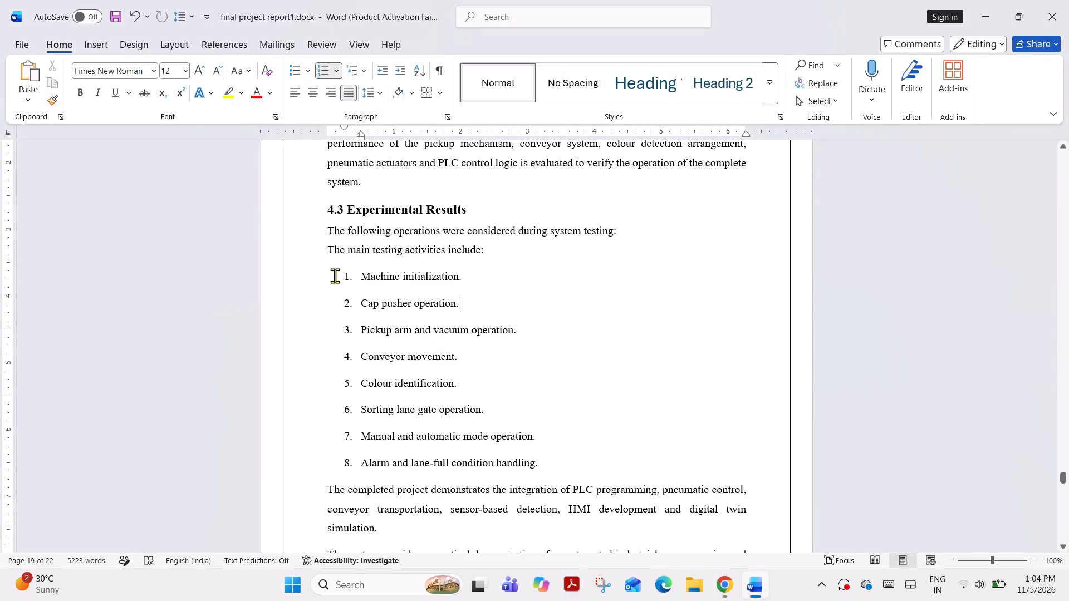
Delete the main testing activities line, its numbered list and the closing paragraphs between the 4.3 introductory sentence and Chapter 5.
drag(335, 275, 455, 322)
drag(323, 250, 408, 265)
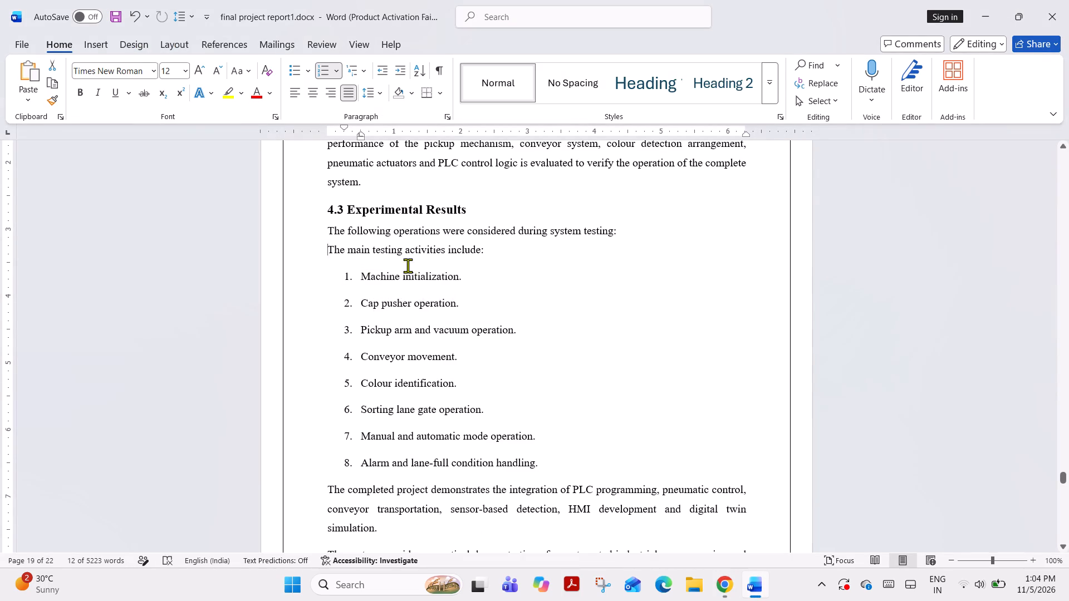
drag(408, 265, 588, 565)
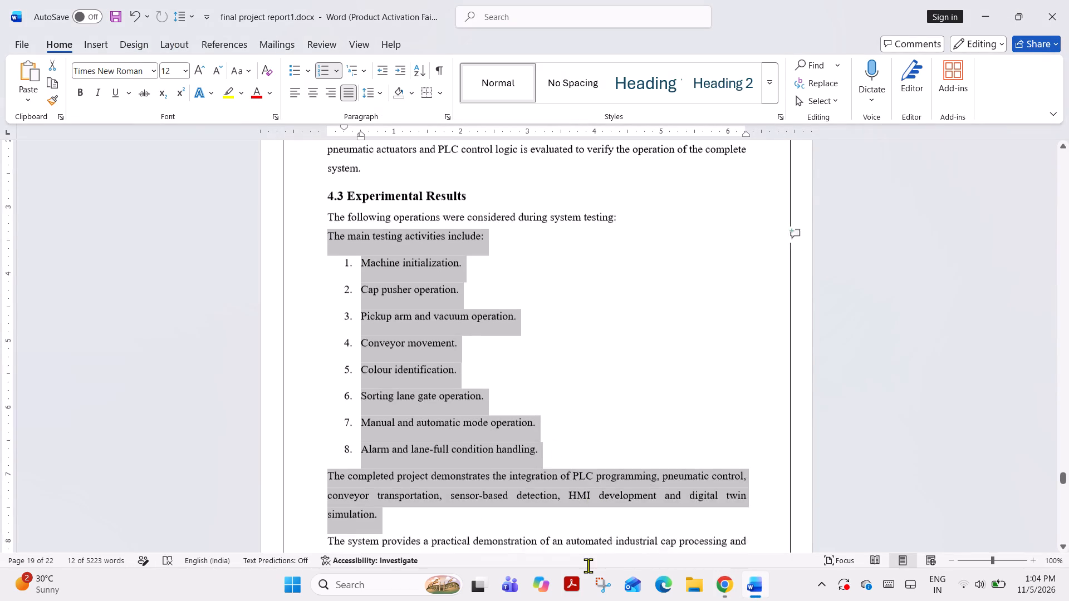
drag(588, 565, 607, 483)
key(BackSpace)
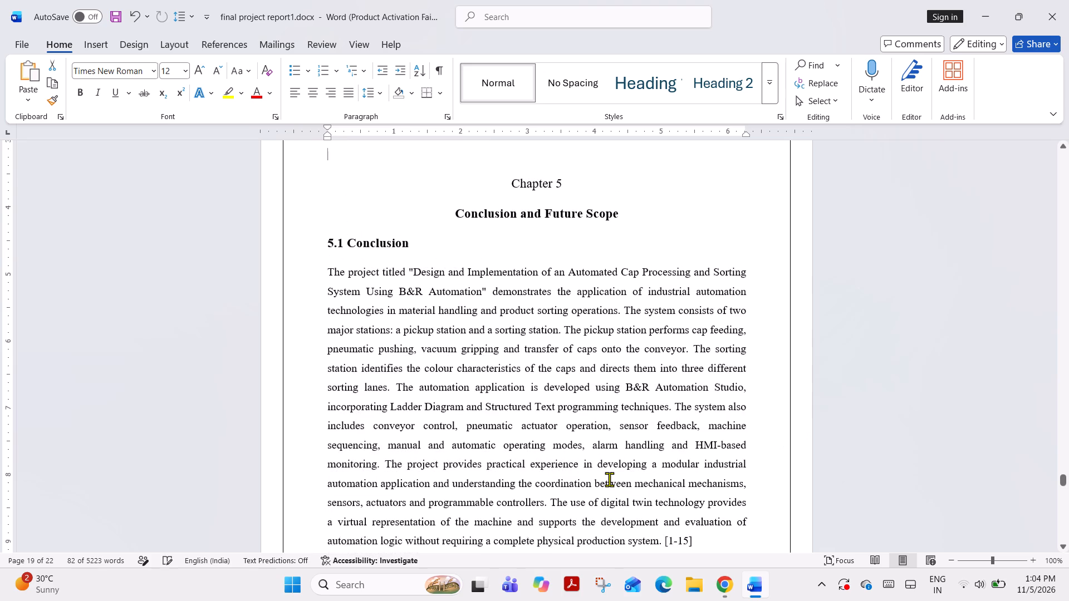
Insert a table with 3 columns and 8 rows below the 4.3 introductory sentence.
scroll(509, 285, up, 7)
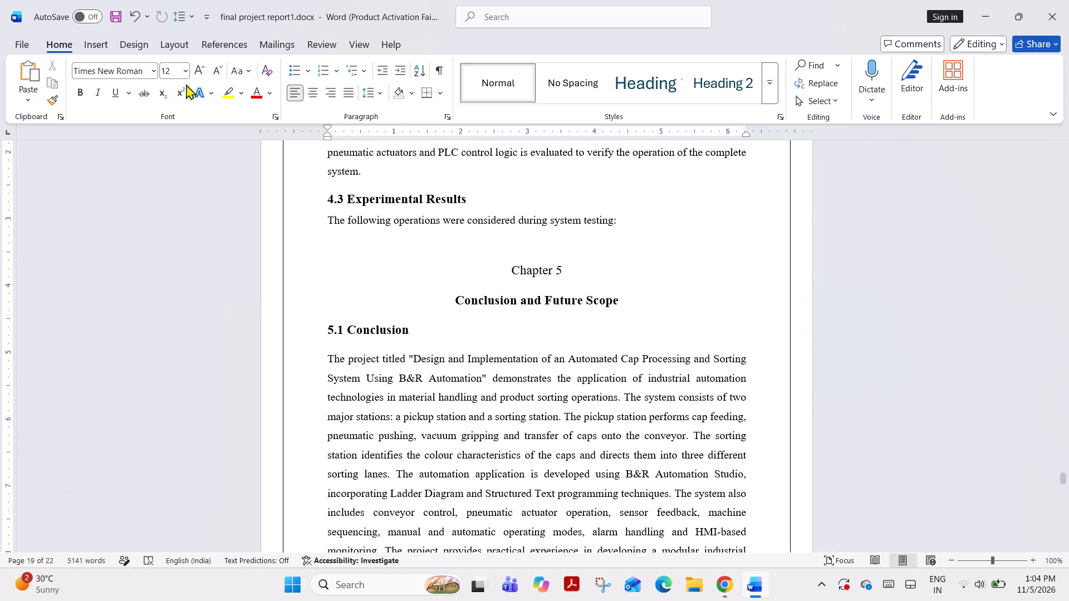
click(93, 45)
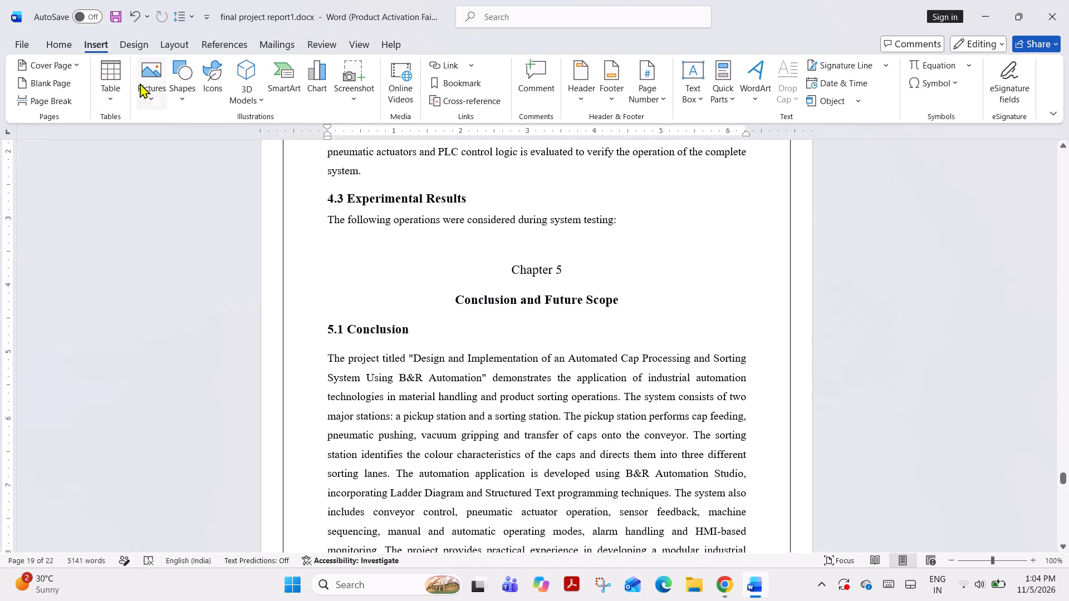
click(117, 85)
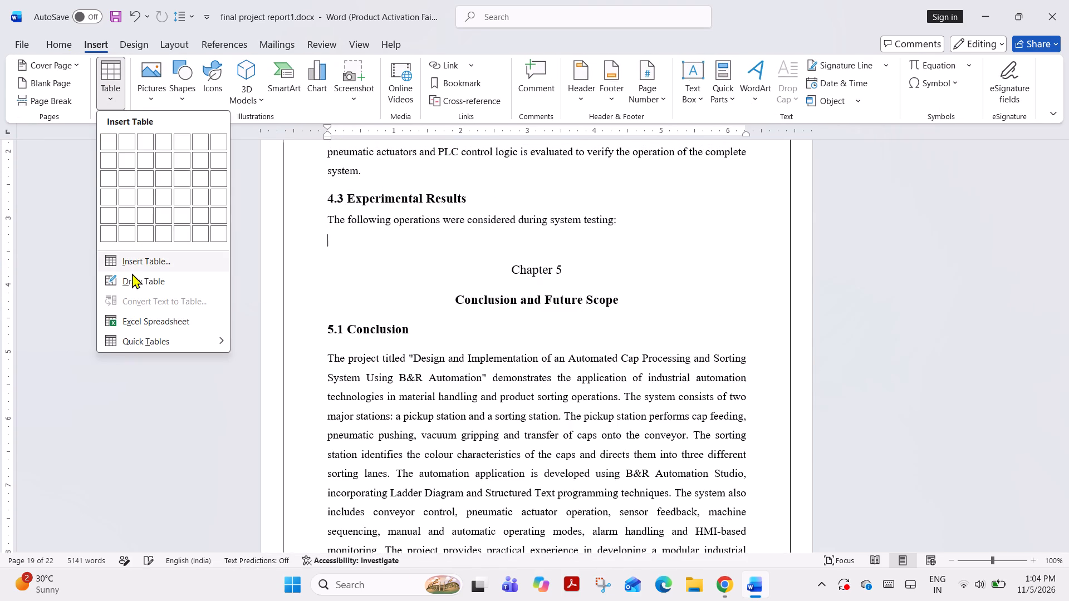
click(135, 262)
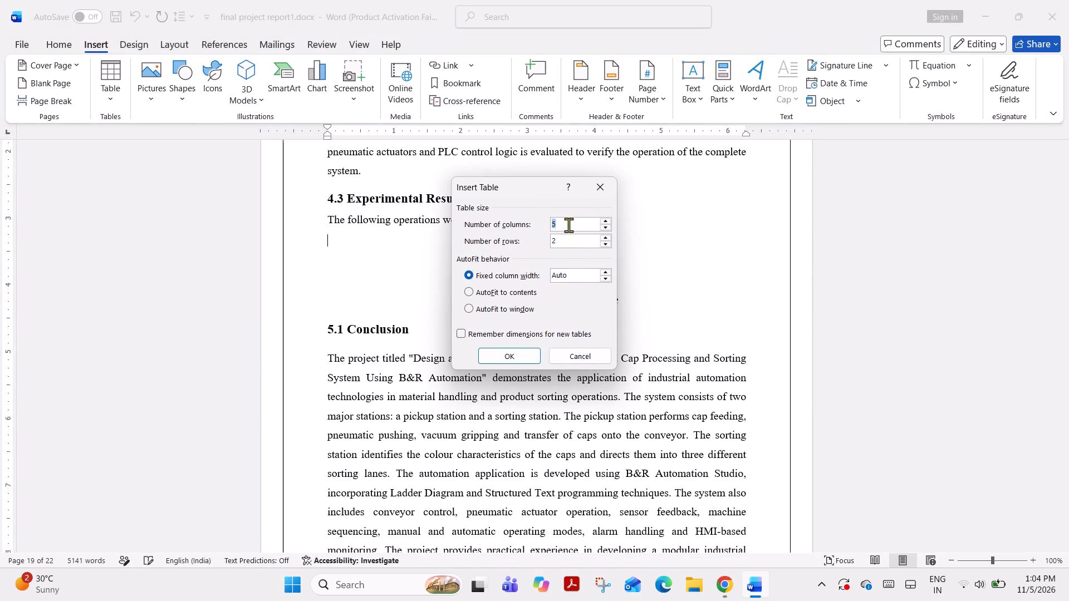
key(3)
click(570, 246)
drag(570, 246, 548, 248)
drag(555, 240, 544, 242)
key(8)
key(Return)
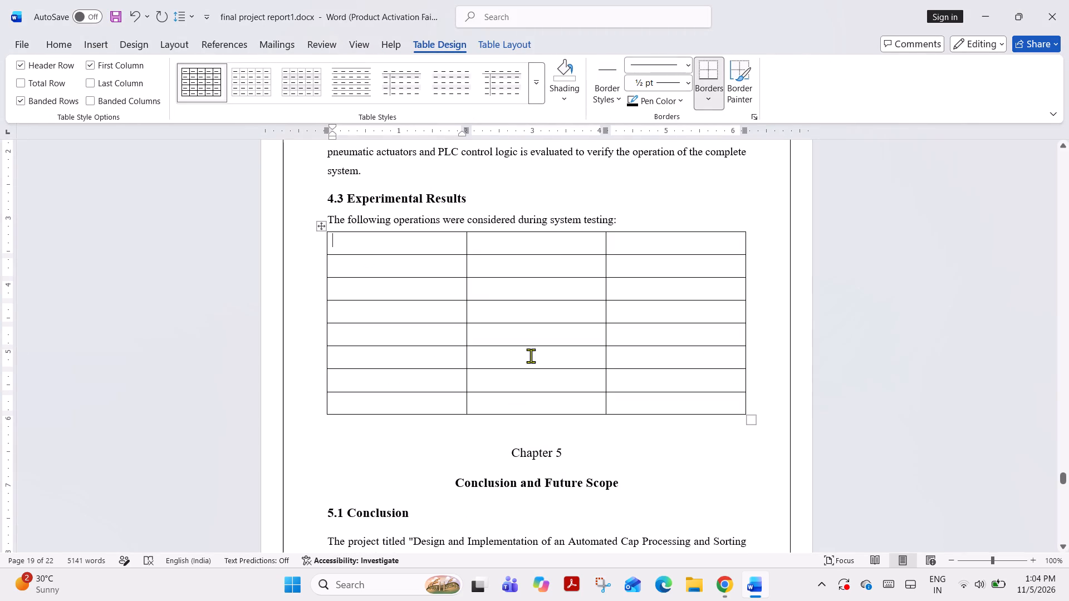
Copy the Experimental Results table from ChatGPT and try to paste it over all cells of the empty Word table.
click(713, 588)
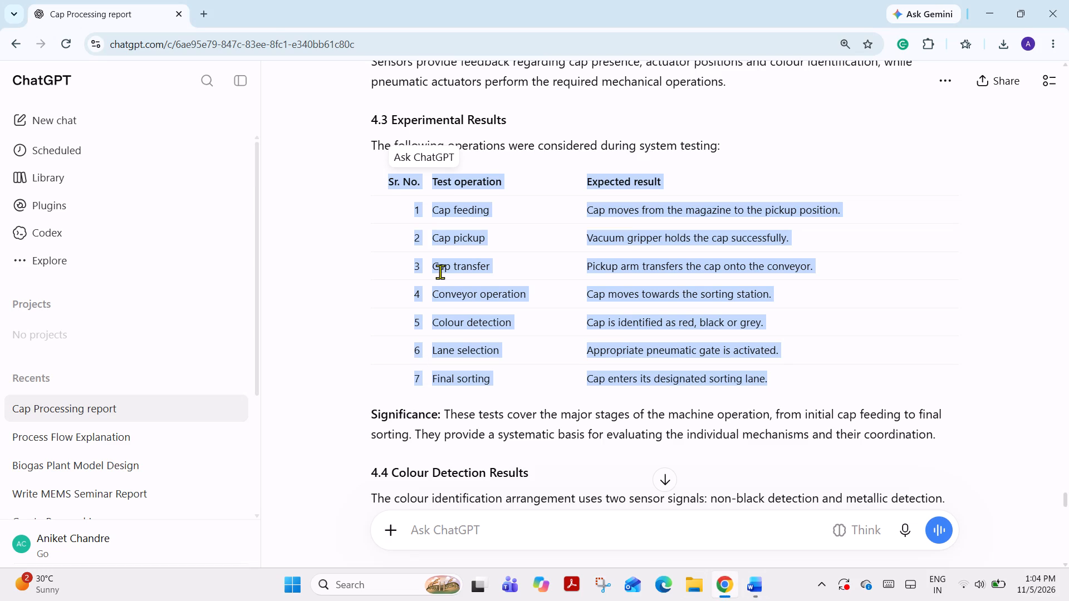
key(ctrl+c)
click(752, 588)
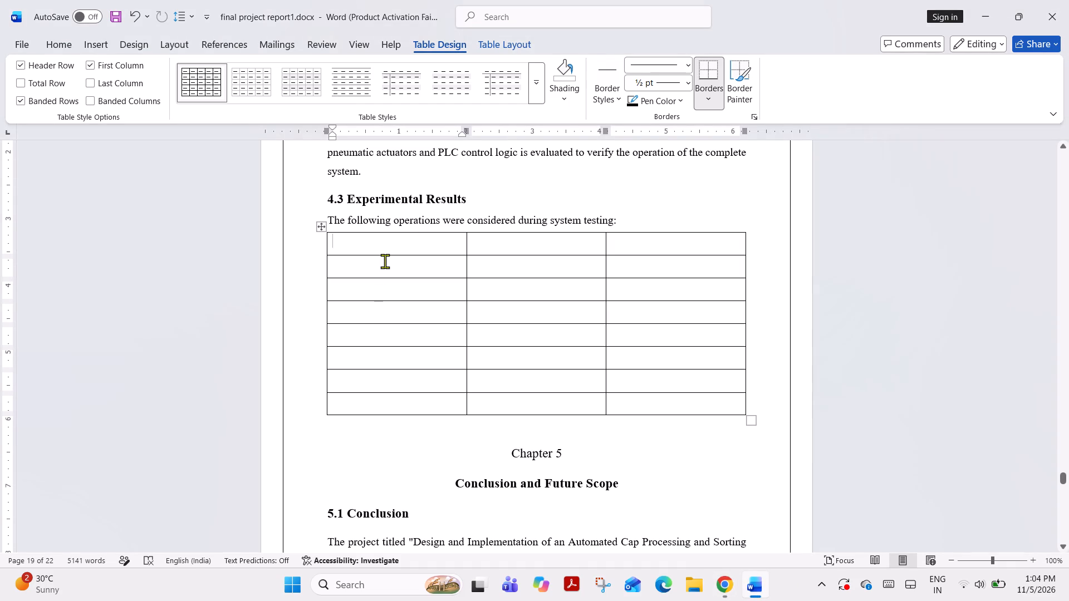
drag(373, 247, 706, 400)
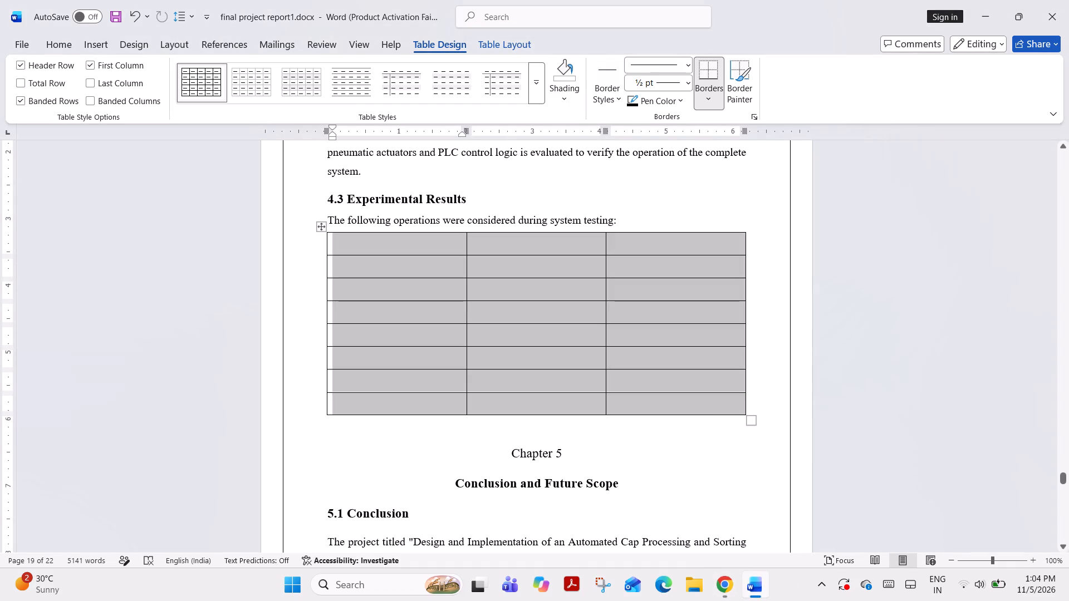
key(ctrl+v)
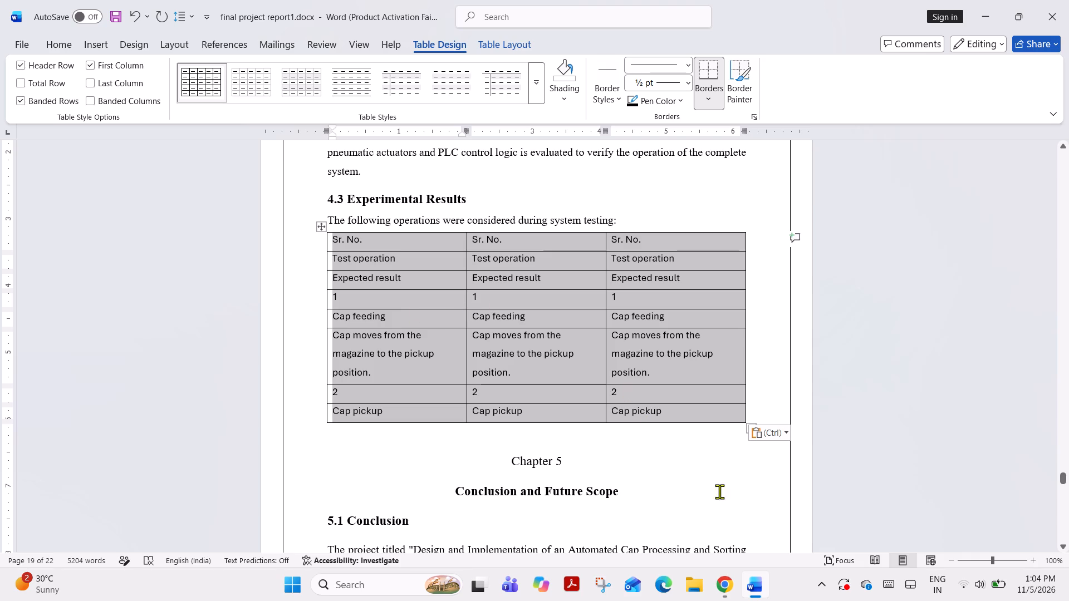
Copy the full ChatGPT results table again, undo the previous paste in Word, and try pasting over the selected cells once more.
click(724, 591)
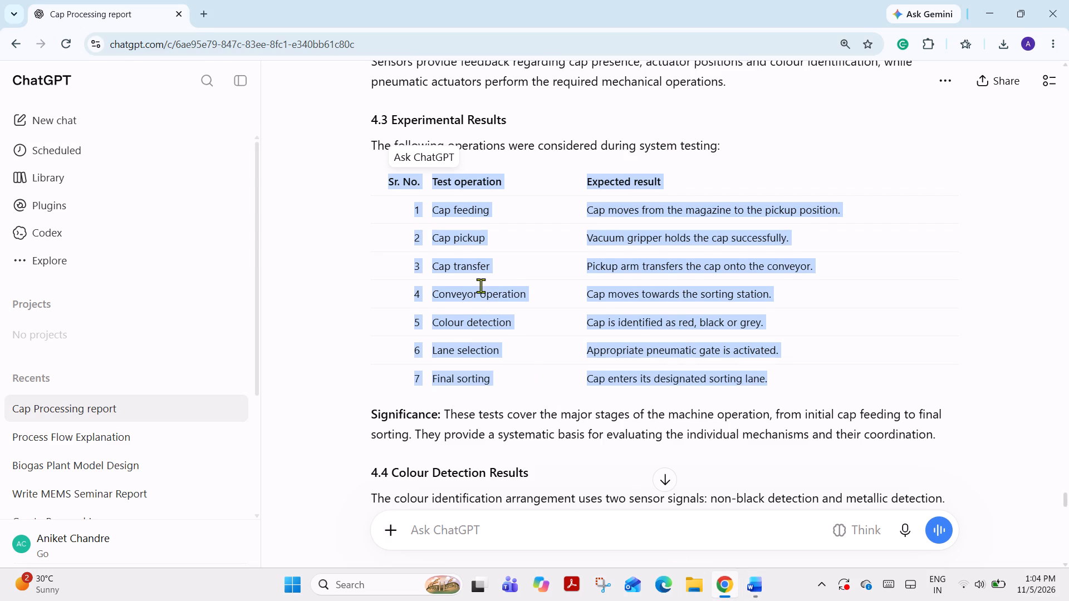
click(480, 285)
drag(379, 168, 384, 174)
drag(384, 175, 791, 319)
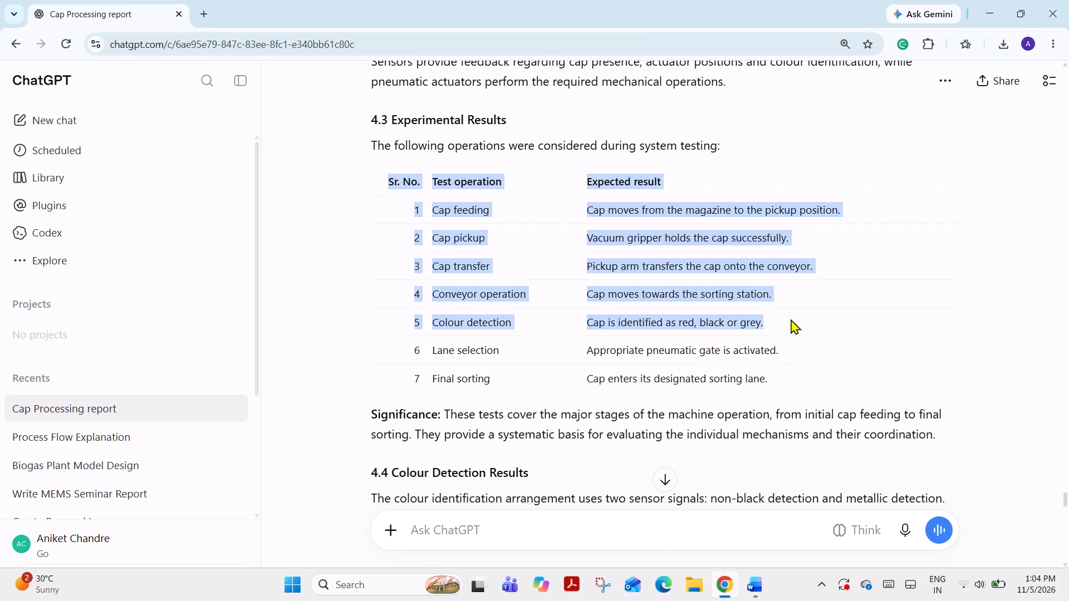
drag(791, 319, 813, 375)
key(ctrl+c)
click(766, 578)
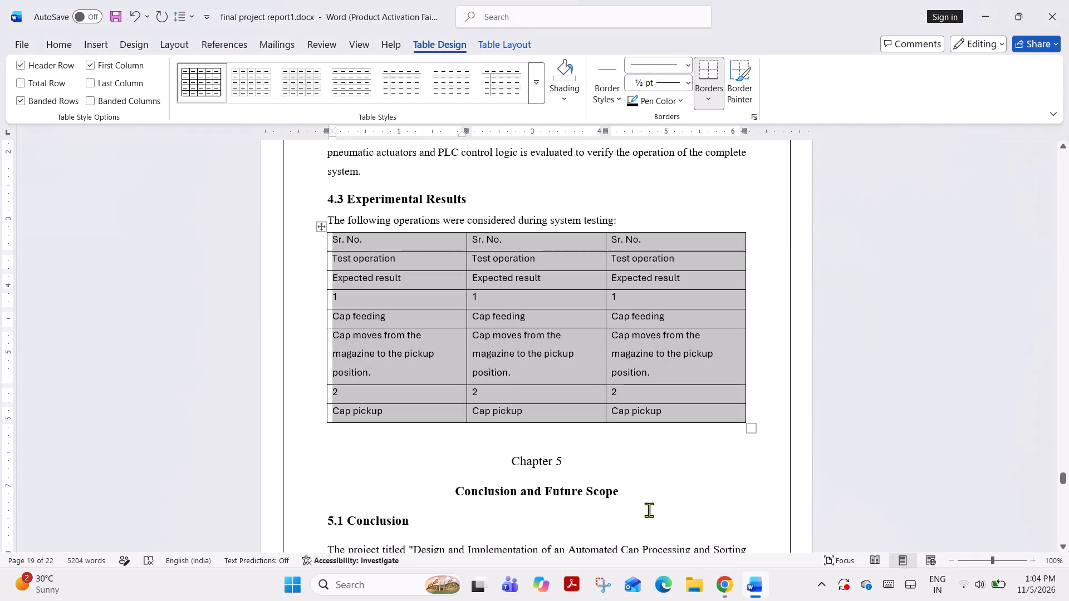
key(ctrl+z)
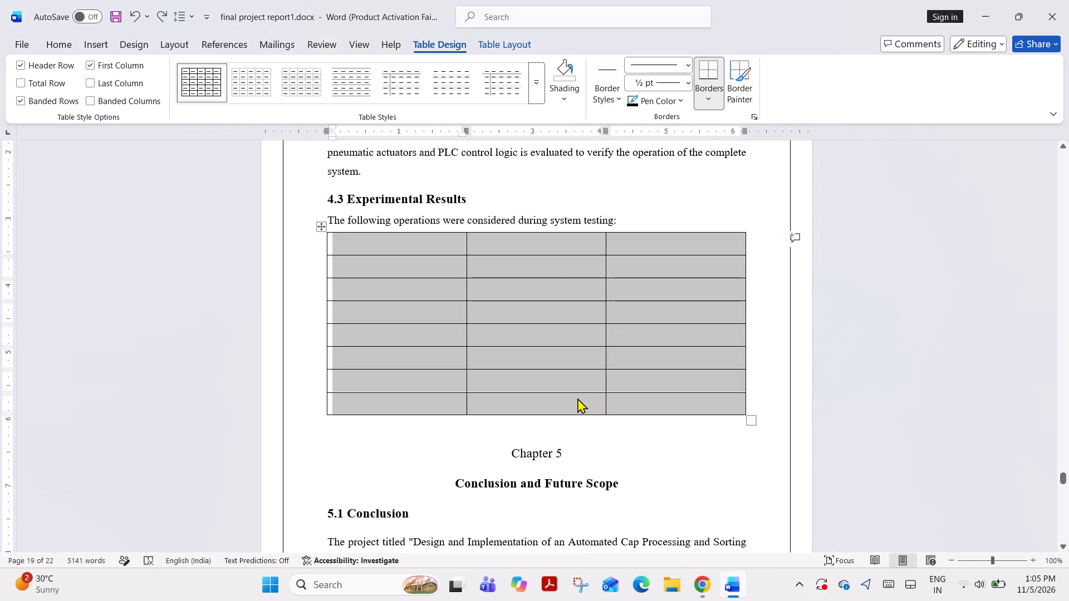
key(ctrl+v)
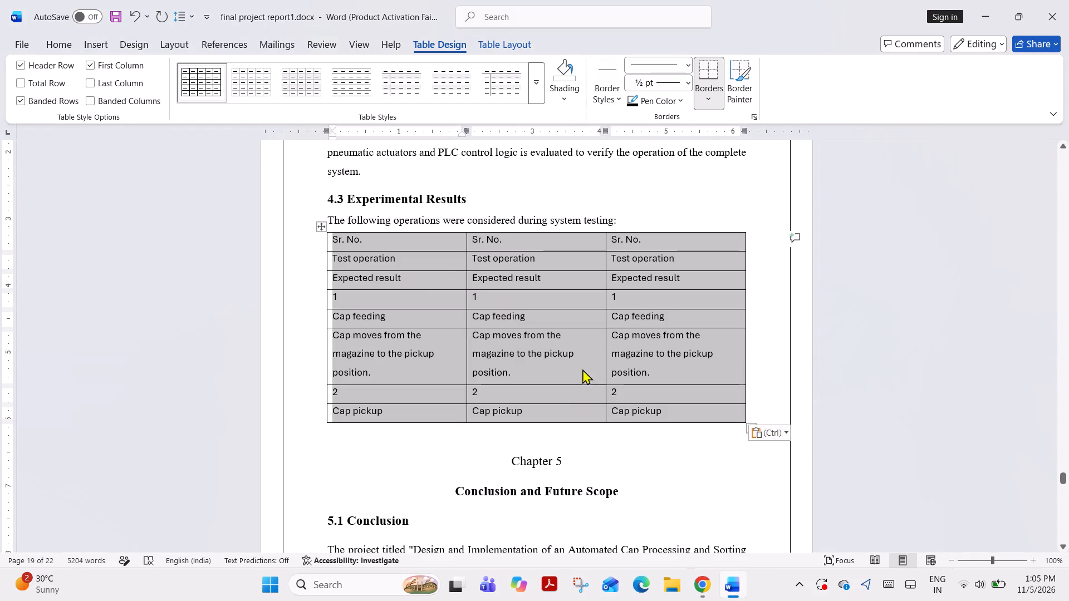
In ChatGPT, reselect and copy the whole Experimental Results table, from the Sr. No. header through the Final sorting row.
click(703, 572)
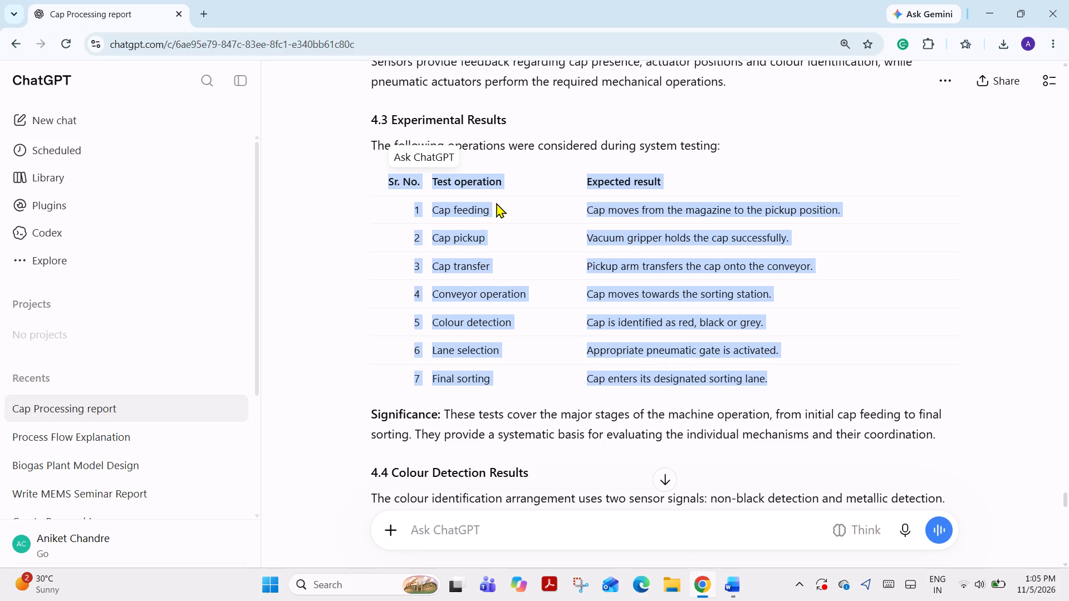
click(496, 203)
double_click(449, 234)
click(451, 230)
drag(452, 235, 460, 229)
drag(516, 245, 523, 238)
drag(541, 252, 545, 242)
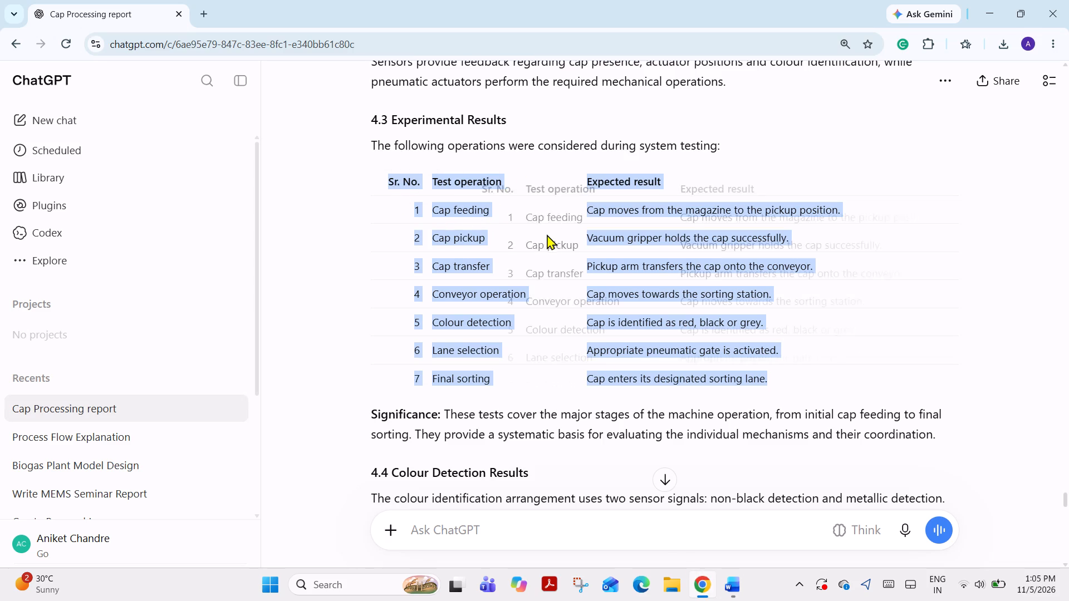
right_click(806, 289)
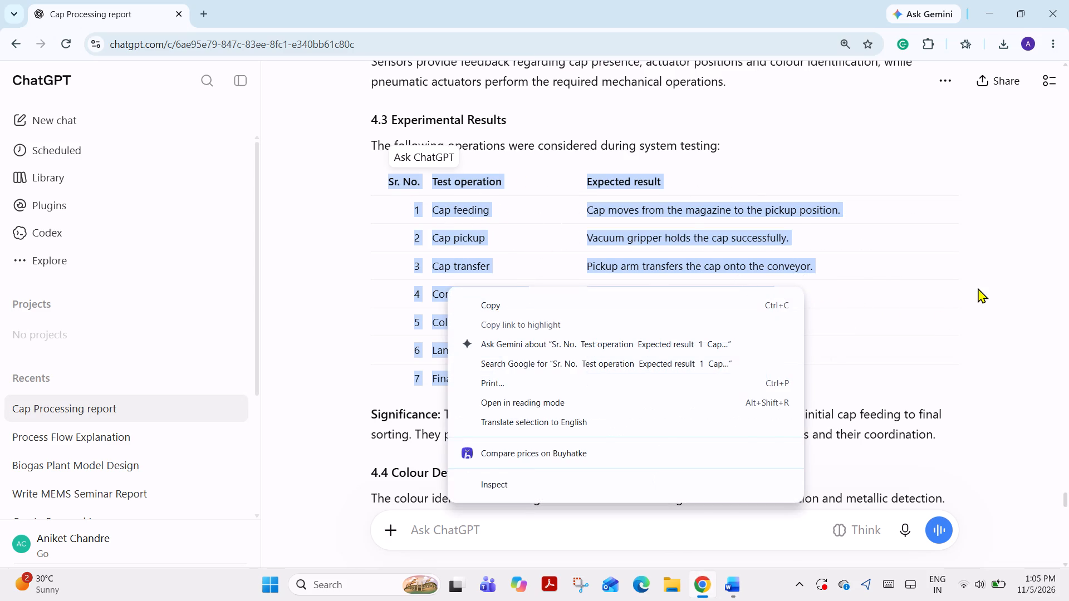
click(978, 288)
click(852, 422)
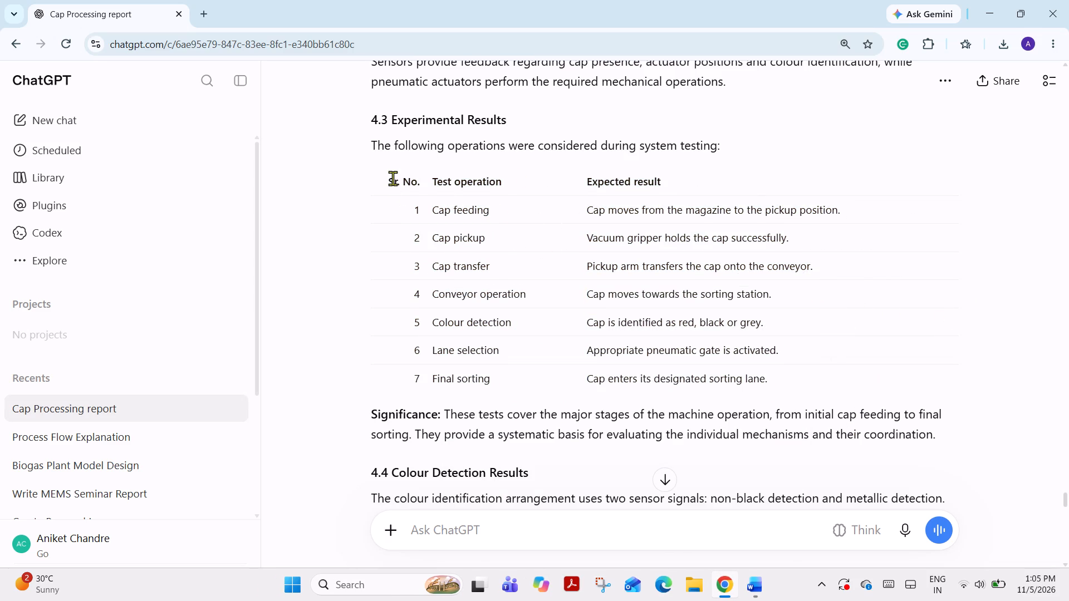
drag(393, 178, 555, 305)
drag(449, 265, 449, 260)
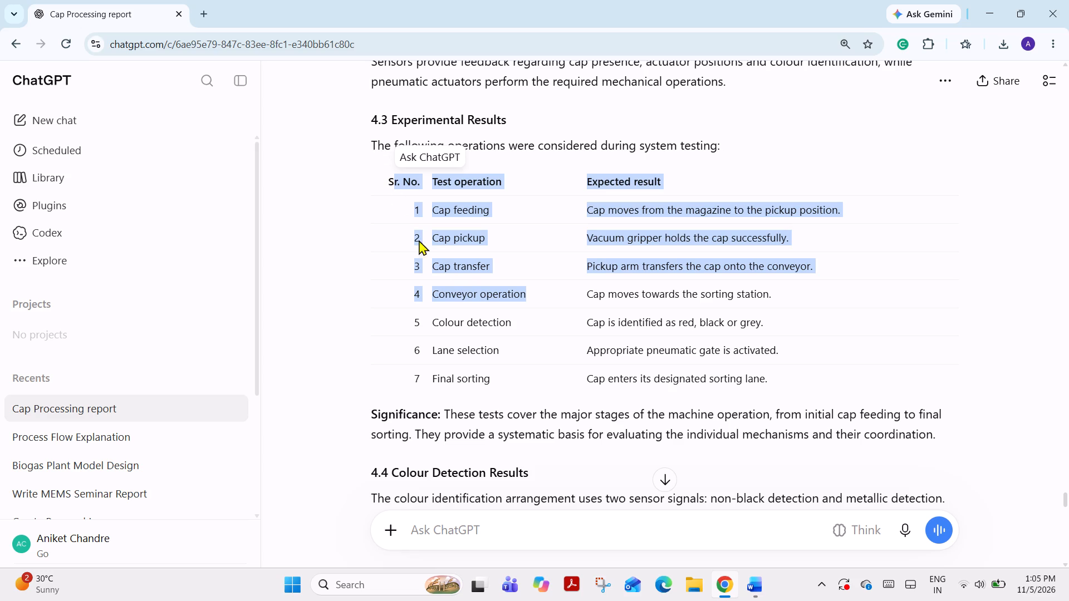
click(1068, 455)
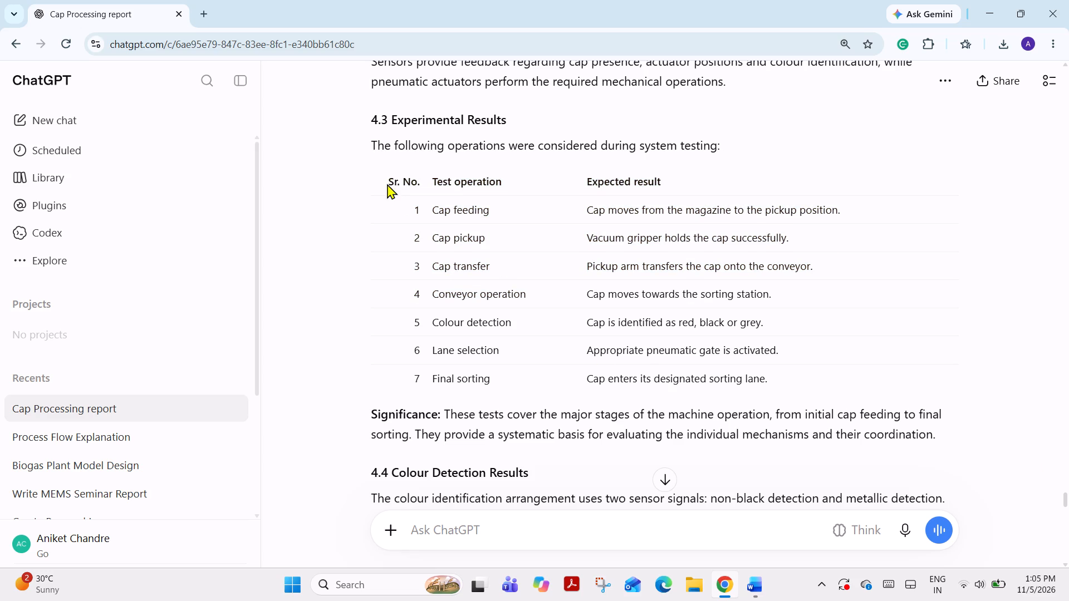
drag(387, 183, 778, 382)
key(ctrl+c)
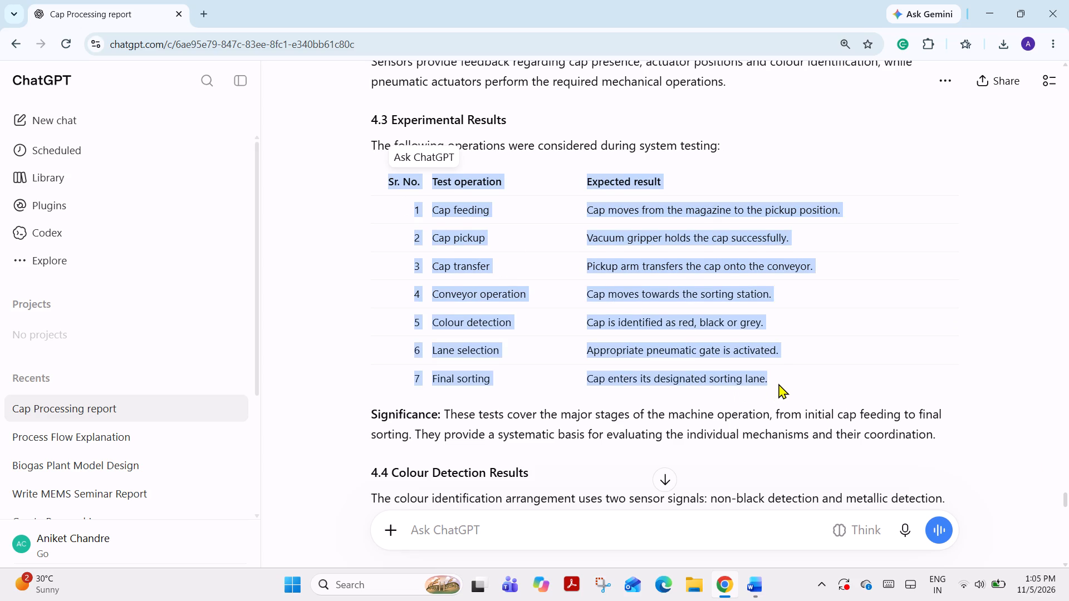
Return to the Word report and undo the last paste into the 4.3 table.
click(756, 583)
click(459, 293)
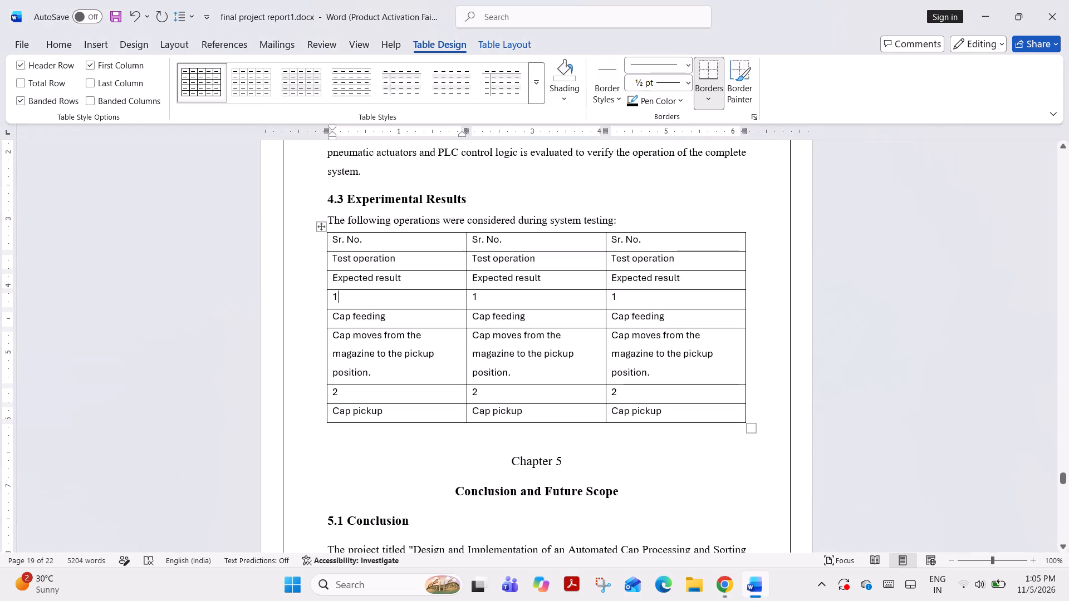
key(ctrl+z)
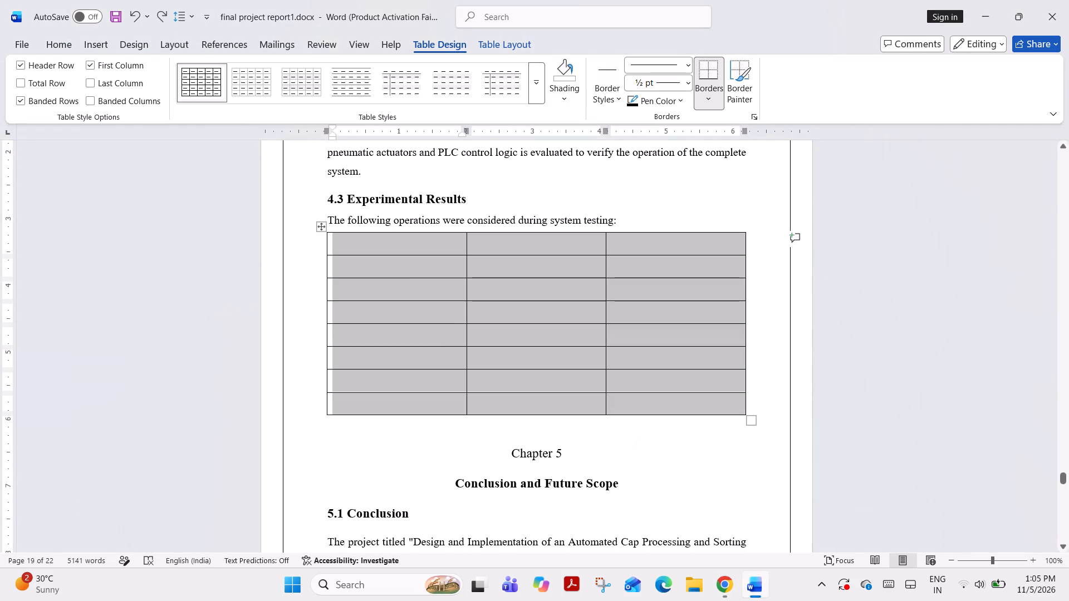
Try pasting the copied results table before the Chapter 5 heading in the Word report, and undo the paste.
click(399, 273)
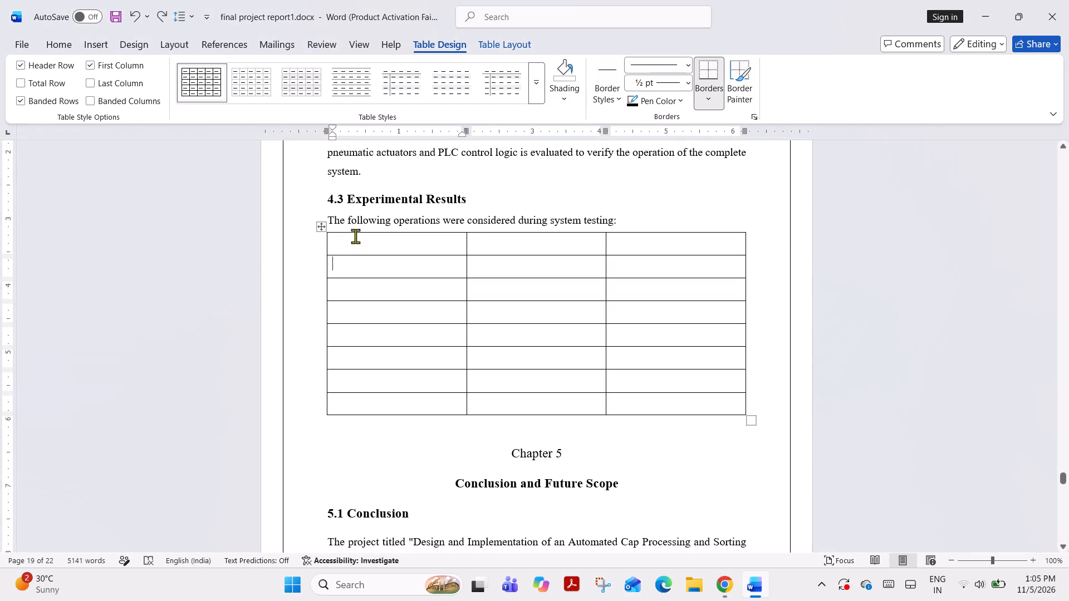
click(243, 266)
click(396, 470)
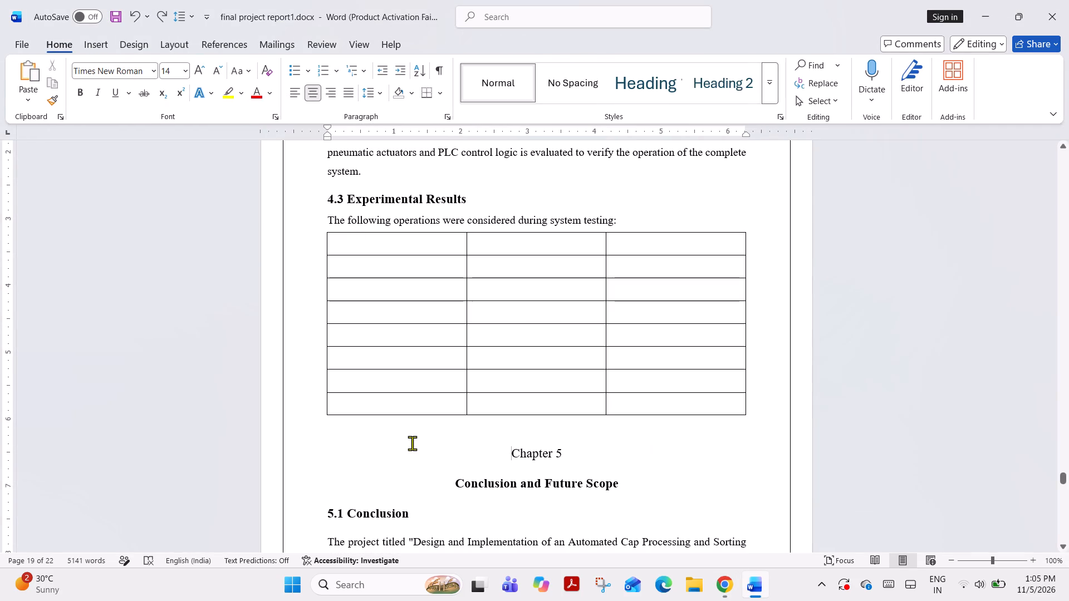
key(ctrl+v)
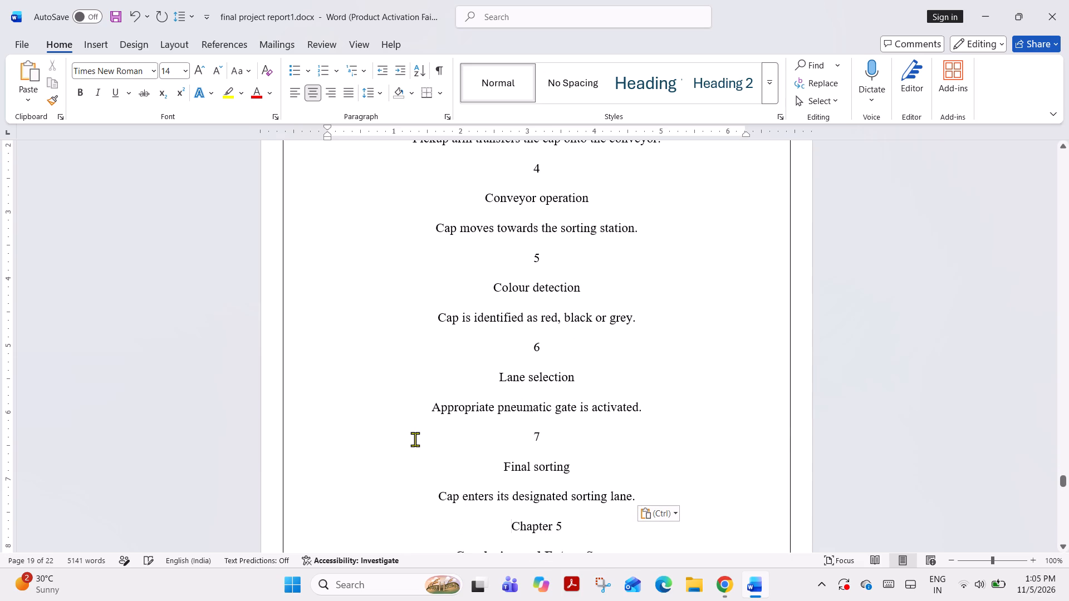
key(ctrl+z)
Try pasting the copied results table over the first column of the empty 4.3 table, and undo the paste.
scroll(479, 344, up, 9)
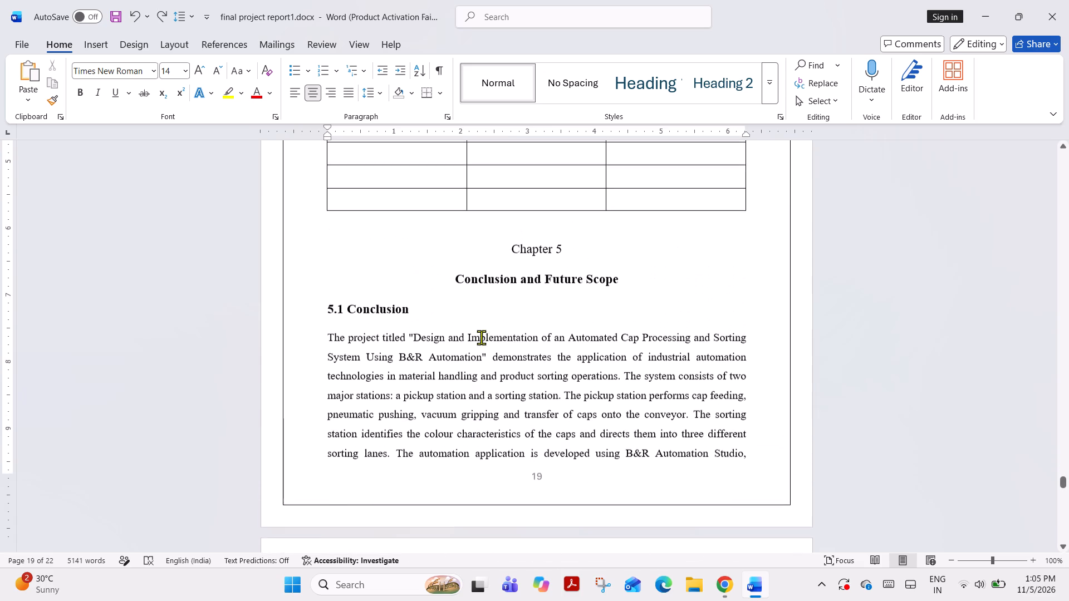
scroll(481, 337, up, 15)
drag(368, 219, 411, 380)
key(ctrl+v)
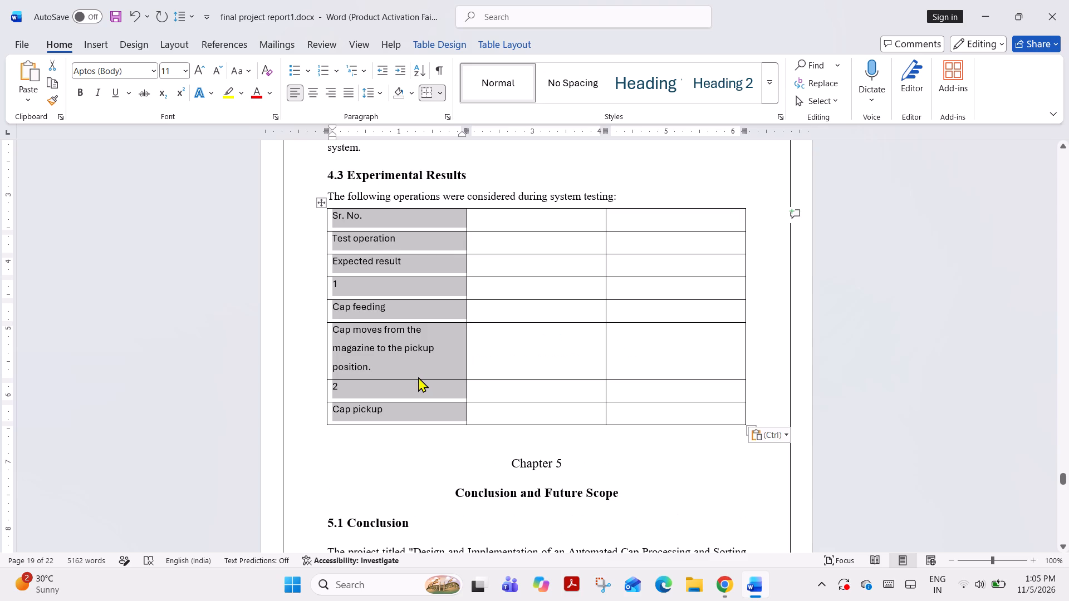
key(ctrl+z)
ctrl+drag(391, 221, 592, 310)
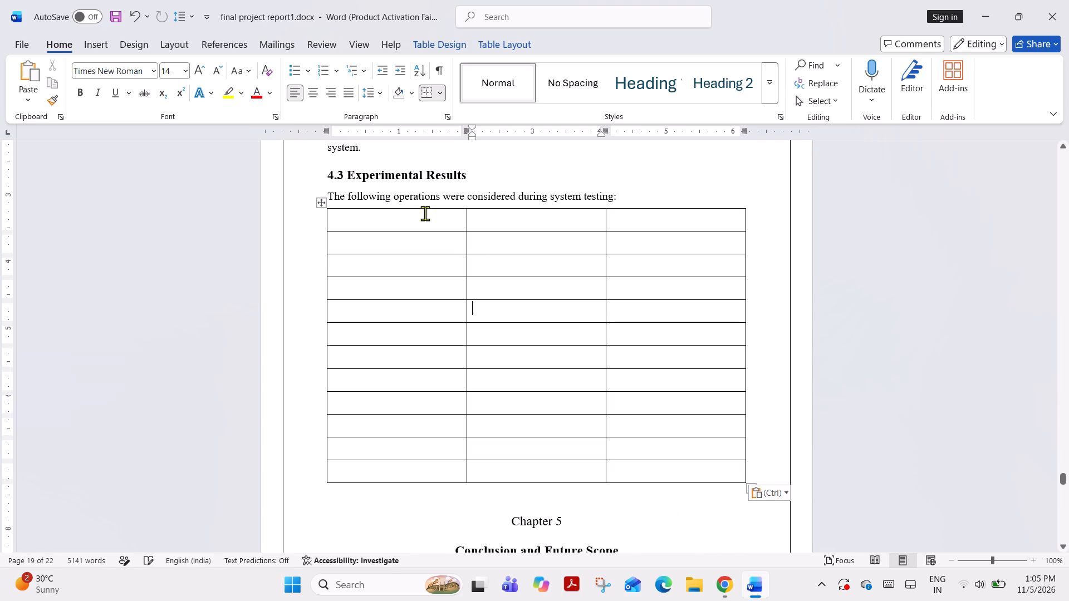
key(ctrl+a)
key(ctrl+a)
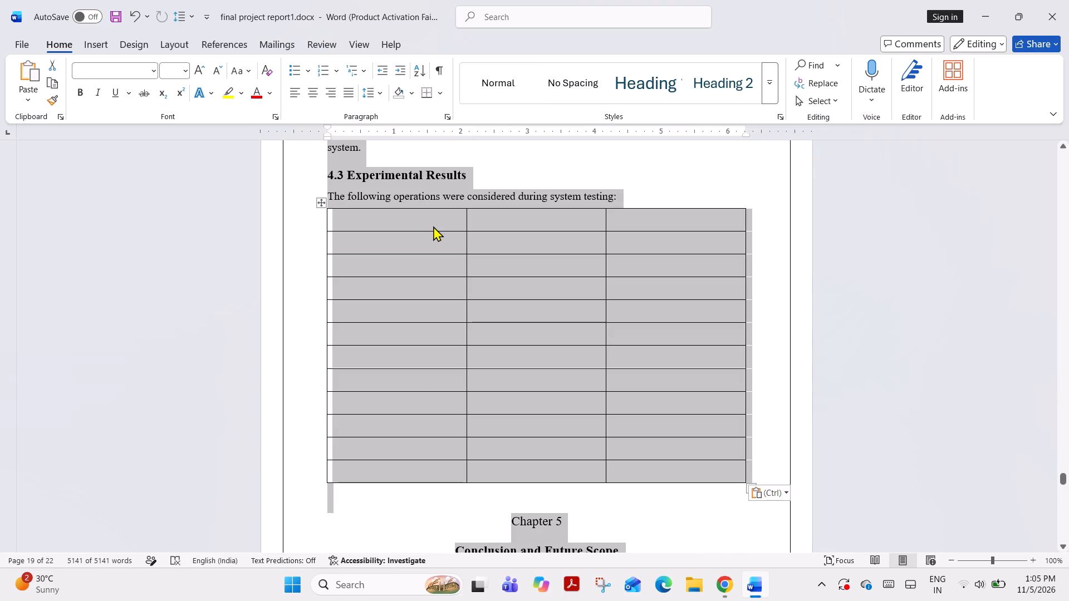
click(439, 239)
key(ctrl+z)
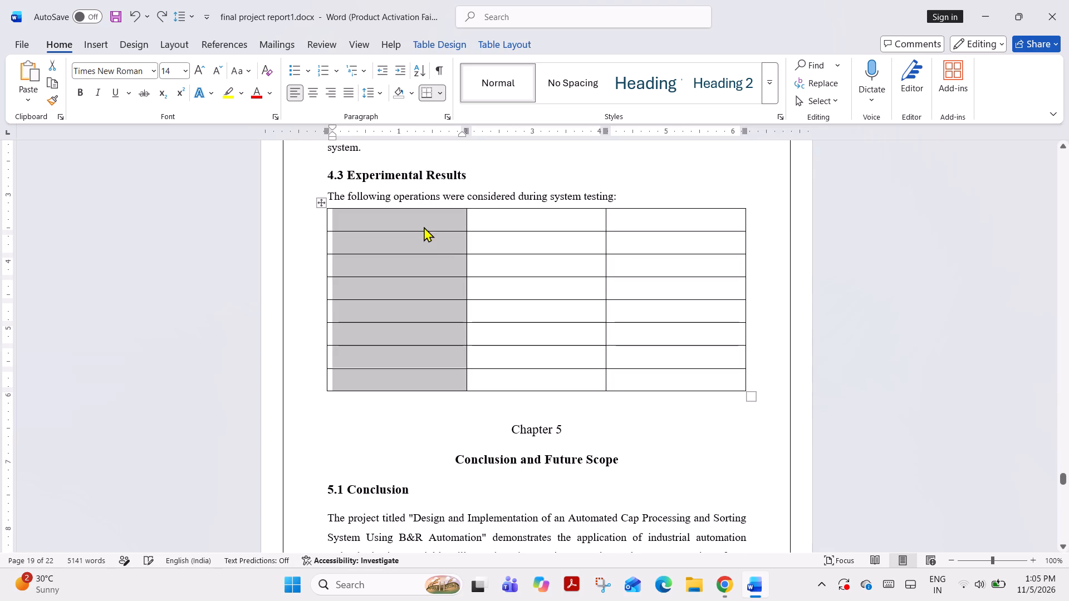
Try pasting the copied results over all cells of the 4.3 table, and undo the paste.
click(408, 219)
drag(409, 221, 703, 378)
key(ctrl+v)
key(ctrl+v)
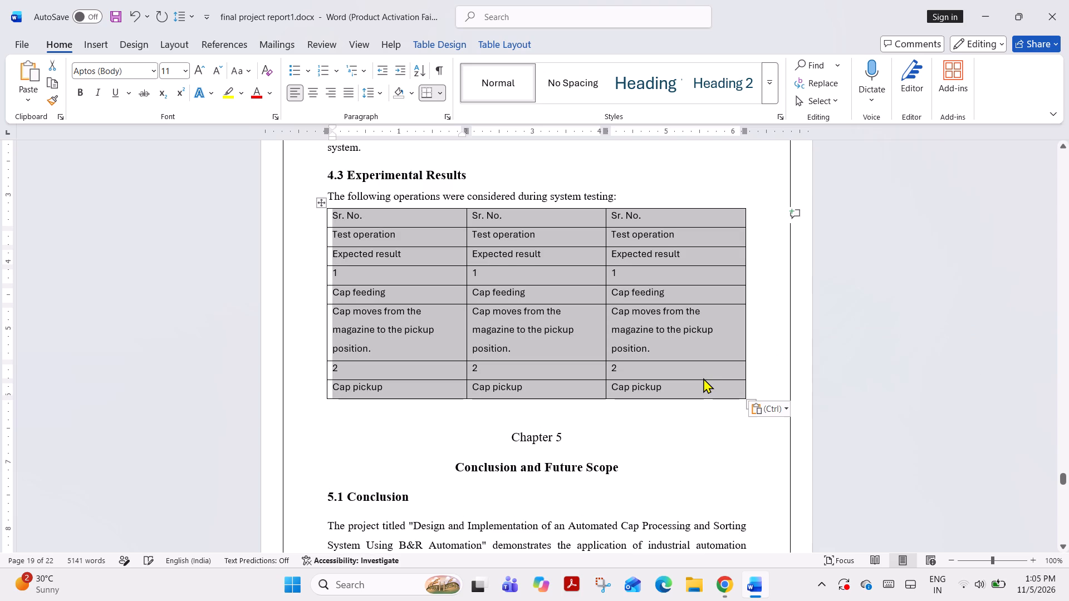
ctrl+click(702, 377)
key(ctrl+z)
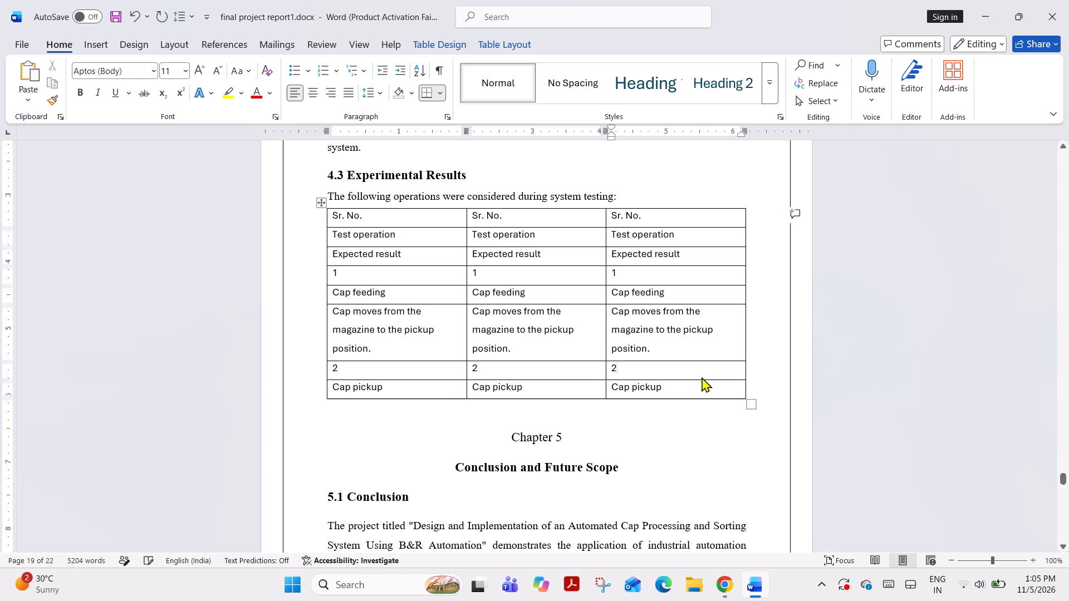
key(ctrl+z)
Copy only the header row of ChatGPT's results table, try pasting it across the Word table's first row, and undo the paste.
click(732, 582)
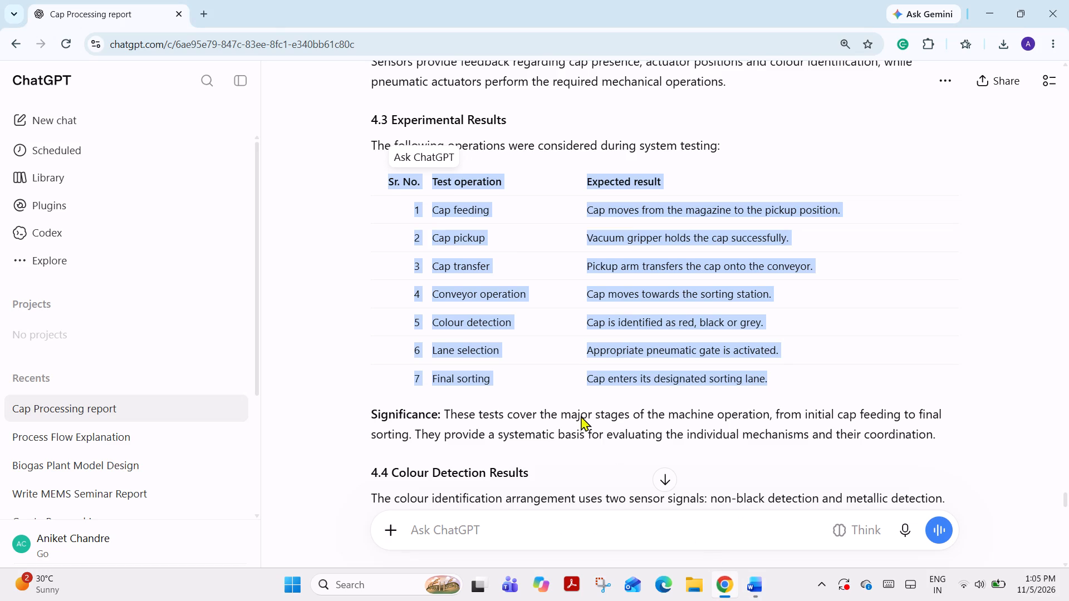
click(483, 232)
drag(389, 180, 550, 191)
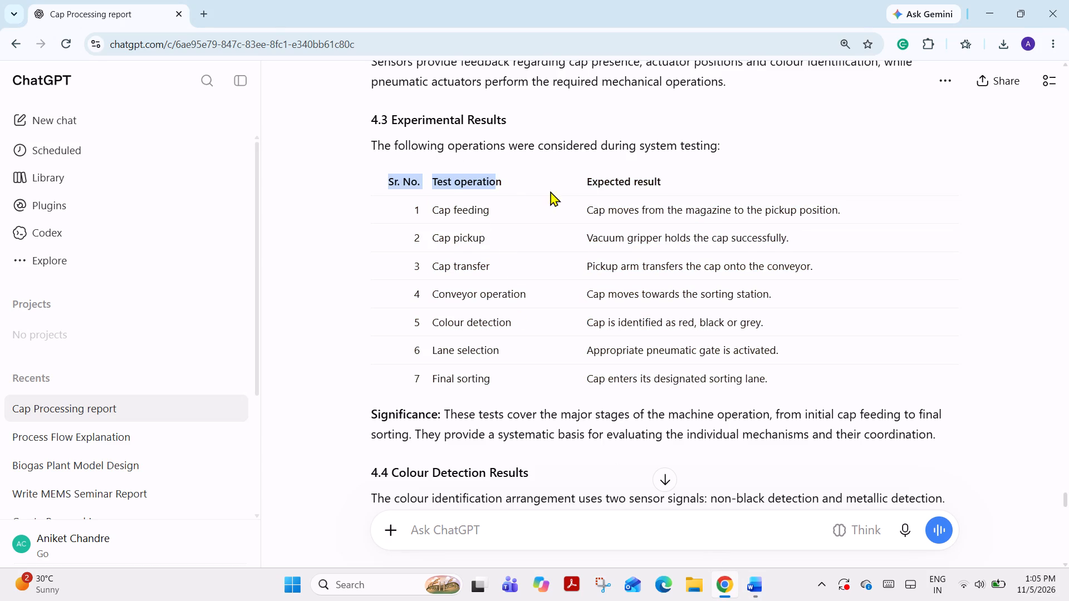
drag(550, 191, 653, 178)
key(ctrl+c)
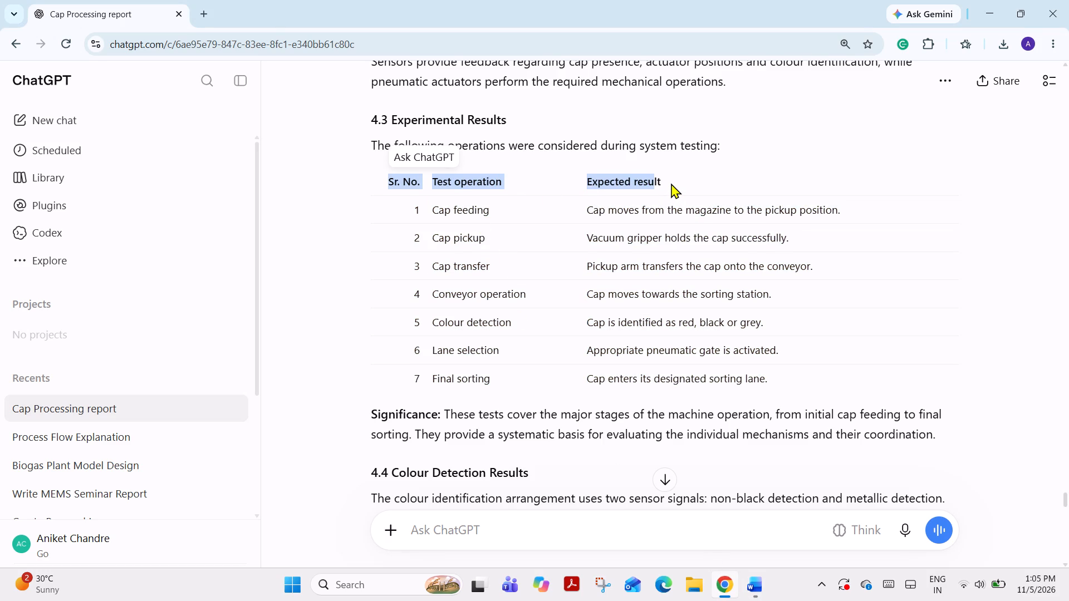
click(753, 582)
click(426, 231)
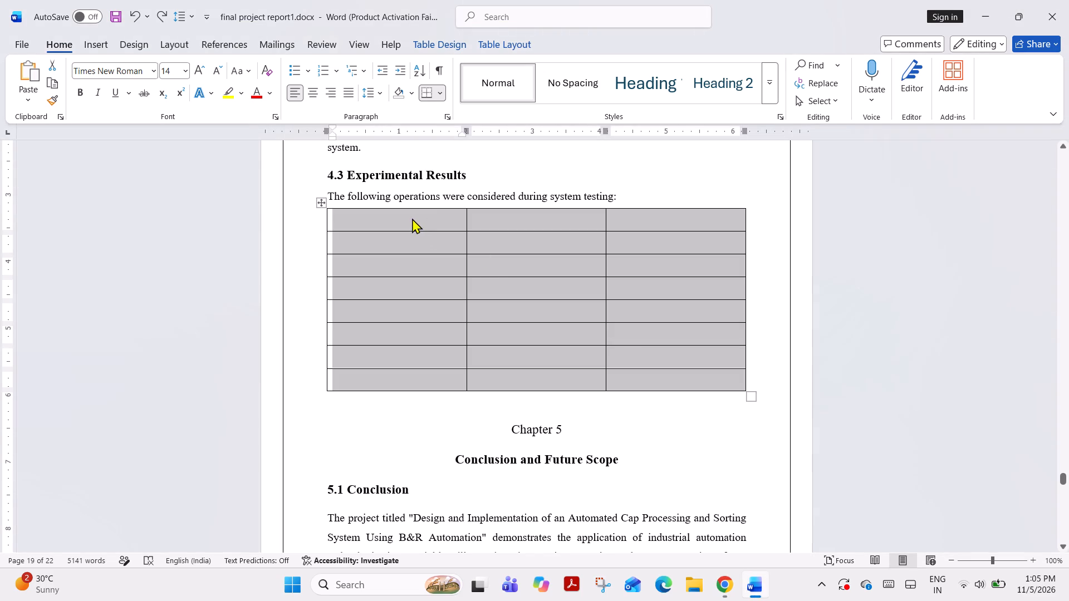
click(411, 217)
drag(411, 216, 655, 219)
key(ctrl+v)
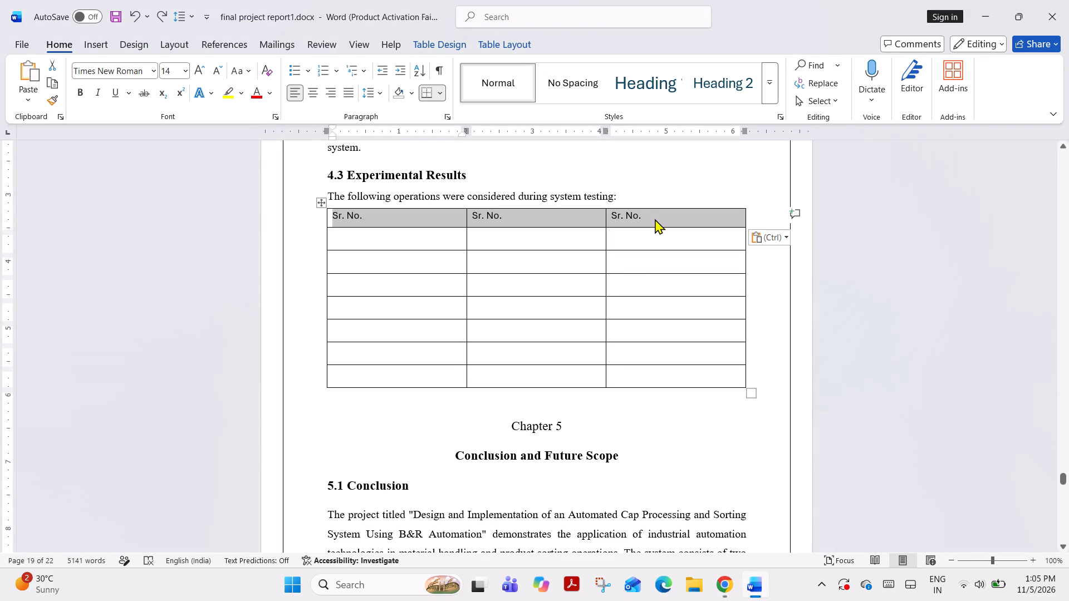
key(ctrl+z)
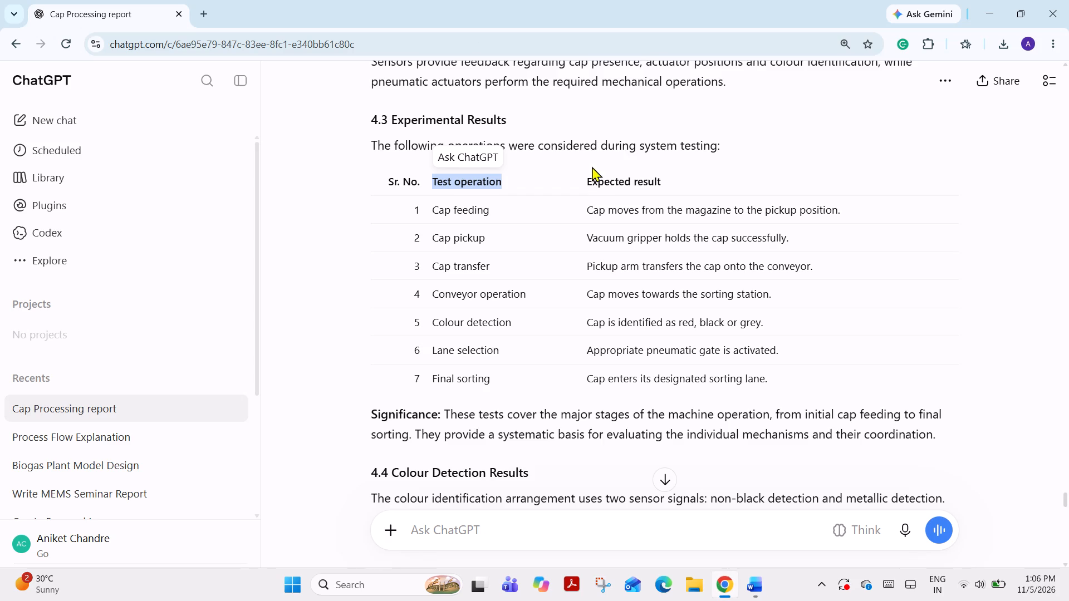
drag(587, 175, 691, 177)
key(ctrl+c)
drag(753, 586, 752, 580)
click(753, 585)
click(769, 600)
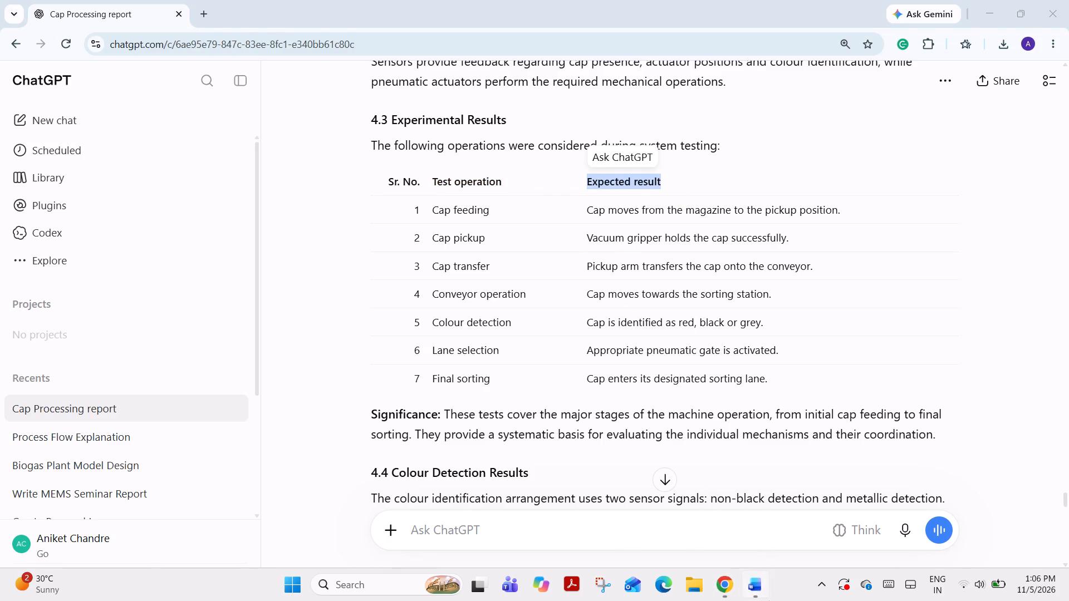
click(652, 222)
key(ctrl+v)
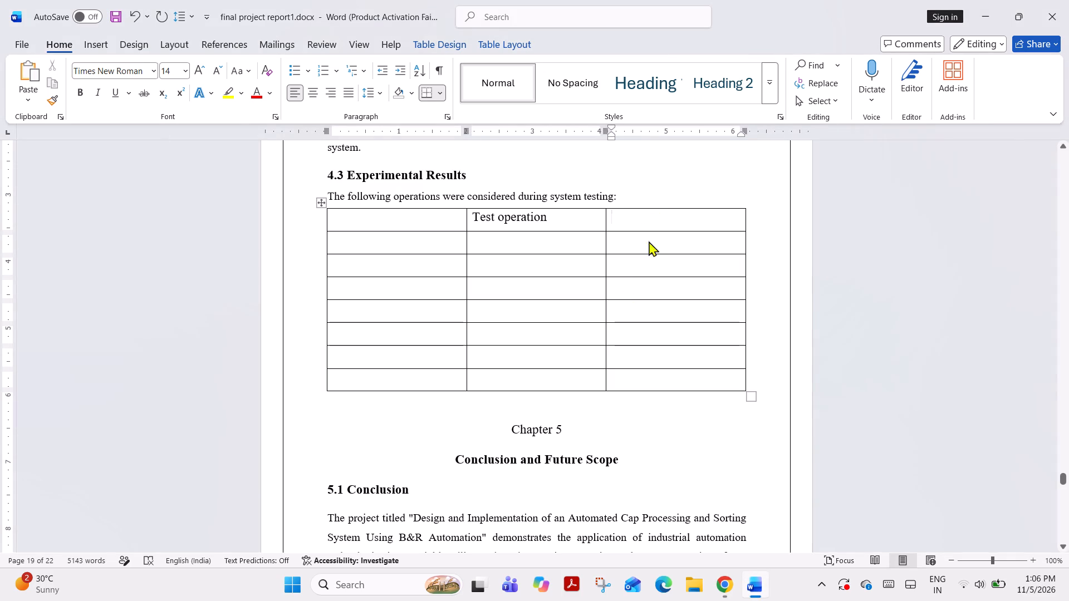
Copy the "Sr. No." header from ChatGPT into the first cell of the Word table's first row, including its final period.
click(433, 226)
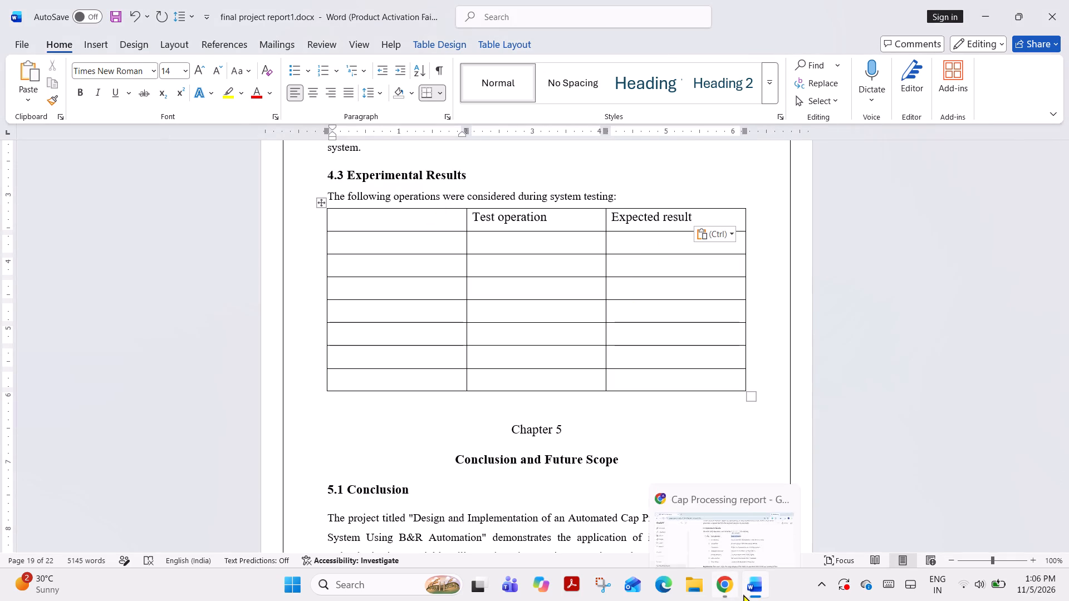
click(744, 594)
drag(387, 181, 418, 188)
key(ctrl+c)
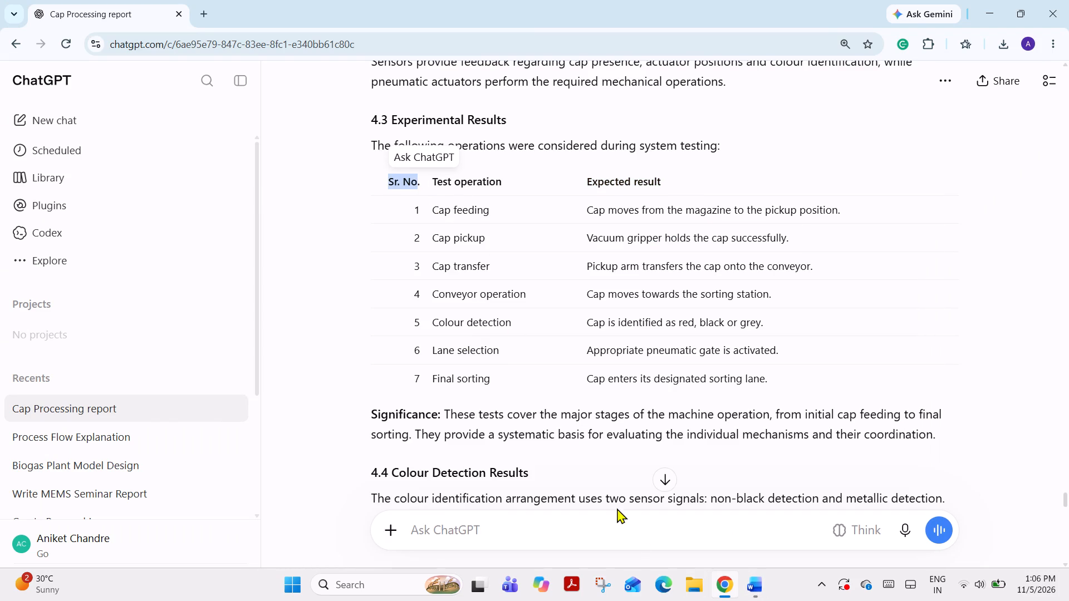
click(754, 589)
key(ctrl+v)
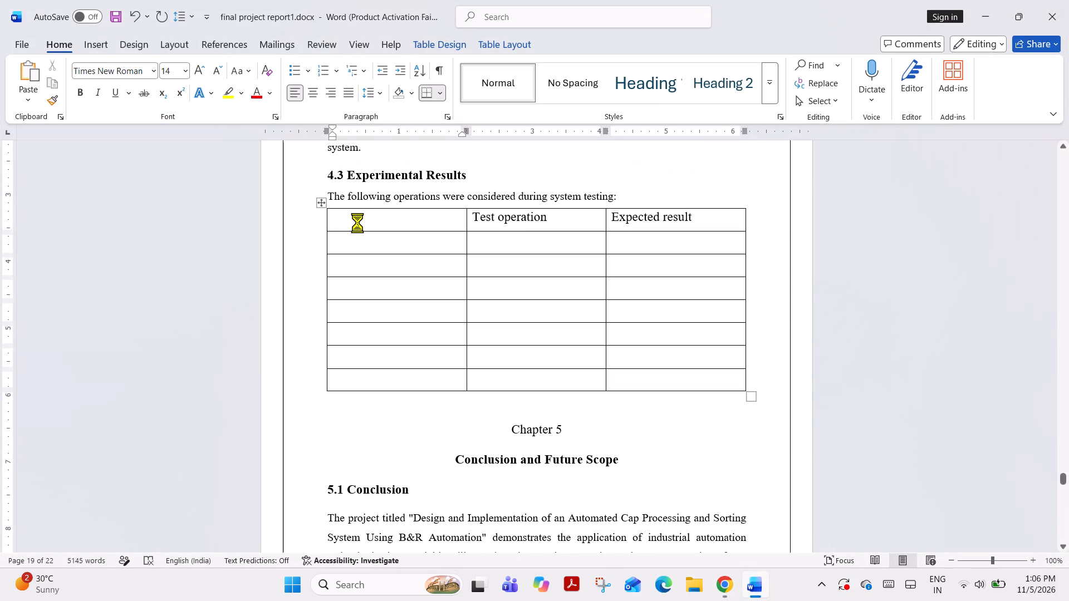
key(period)
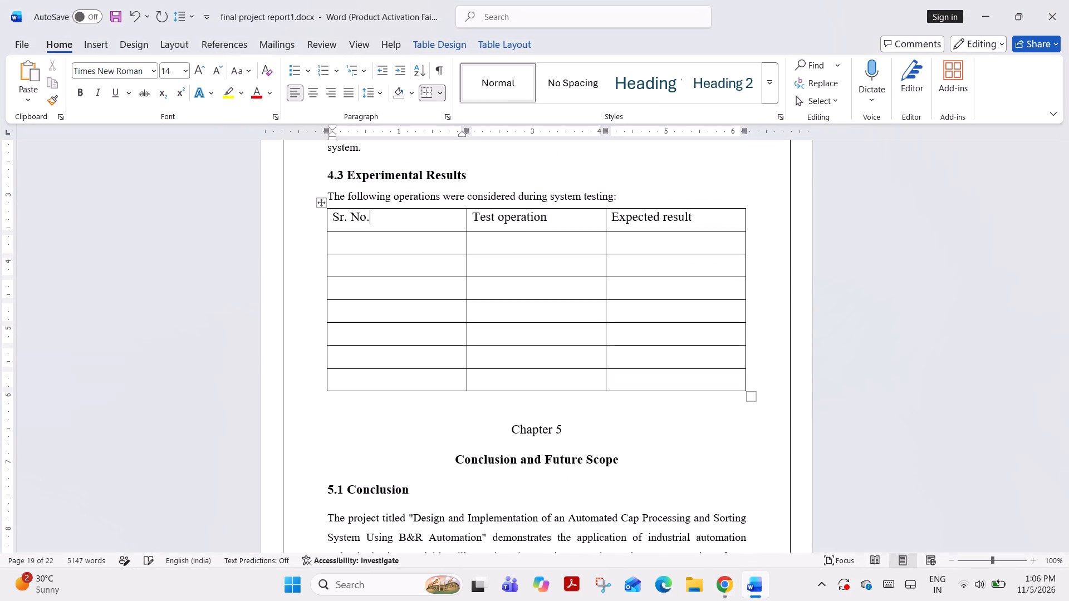
Copy "Cap feeding" from ChatGPT into the first empty cell under Test operation in the Word table.
click(370, 237)
click(717, 587)
drag(414, 203, 416, 216)
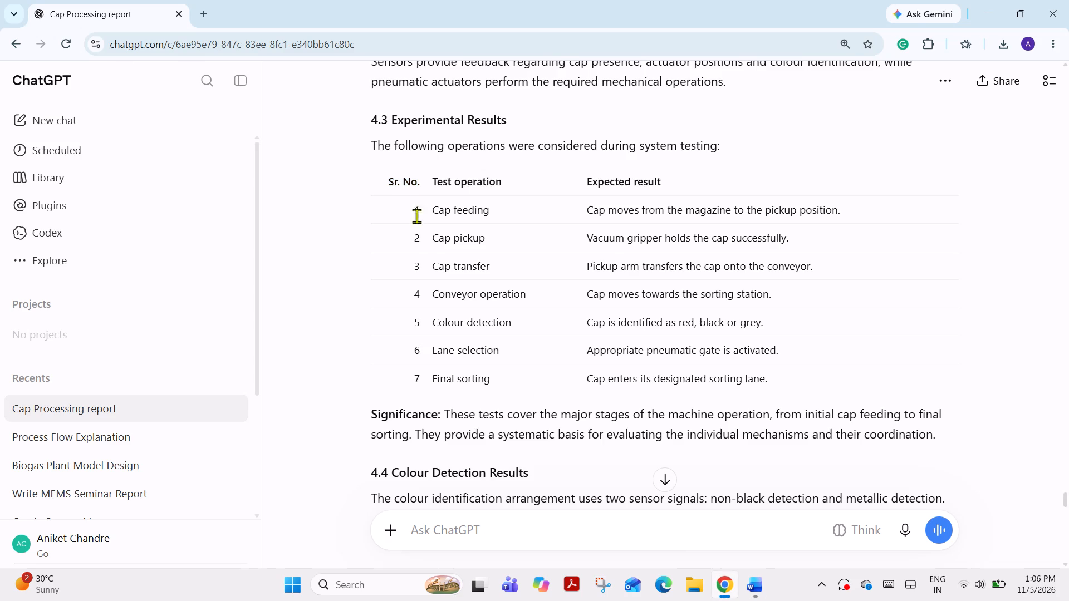
drag(416, 216, 418, 281)
click(435, 229)
drag(431, 206, 462, 239)
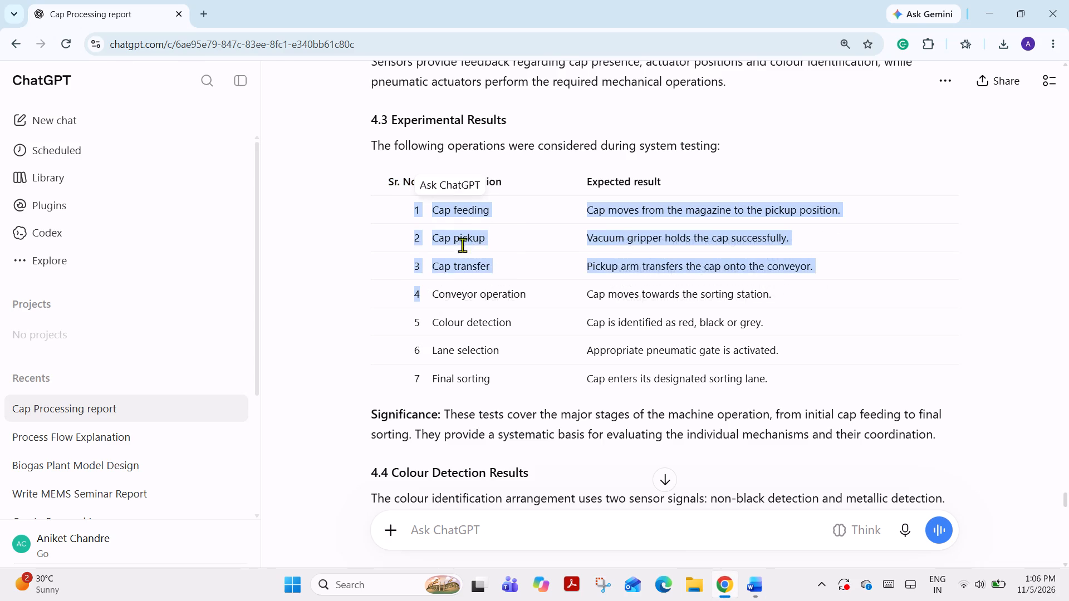
double_click(465, 255)
drag(426, 208, 489, 210)
key(ctrl+c)
click(752, 593)
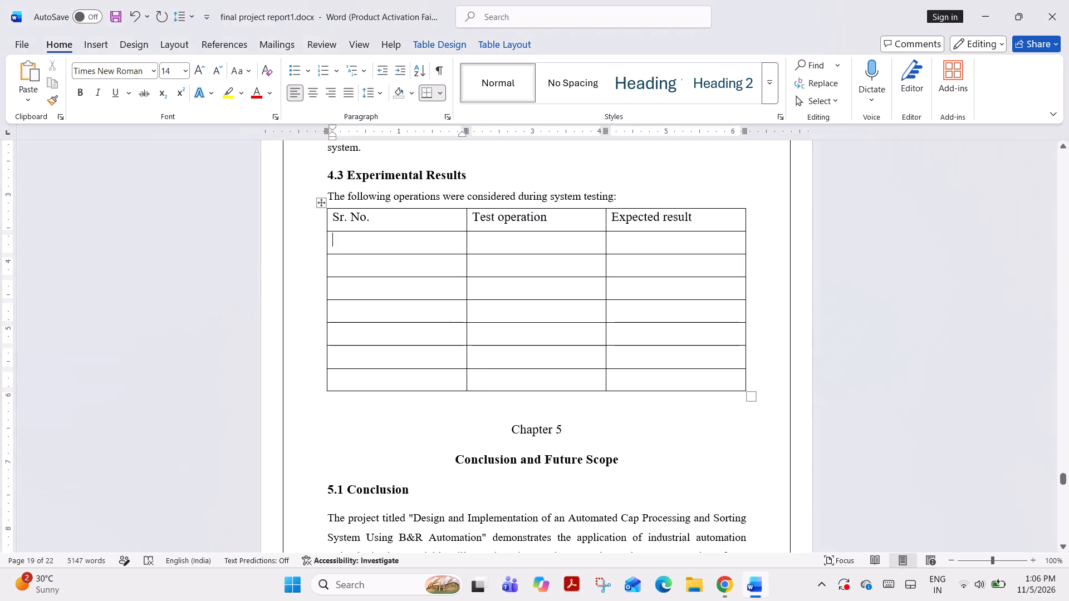
click(508, 237)
key(ctrl+v)
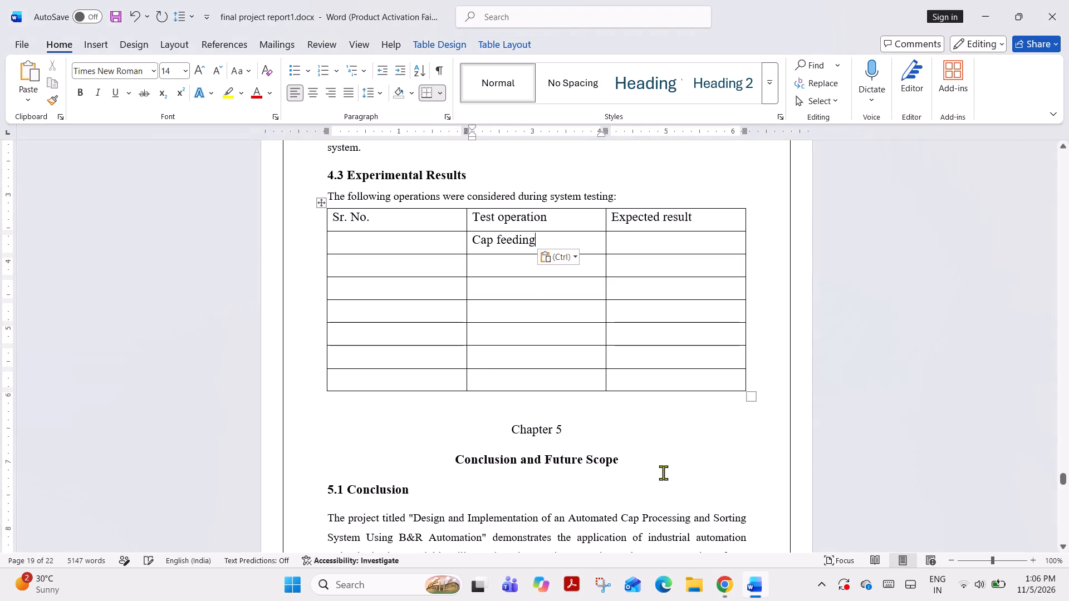
Copy "Cap pickup" from ChatGPT into the Test operation cell below Cap feeding in the Word table.
click(729, 584)
drag(433, 237, 464, 237)
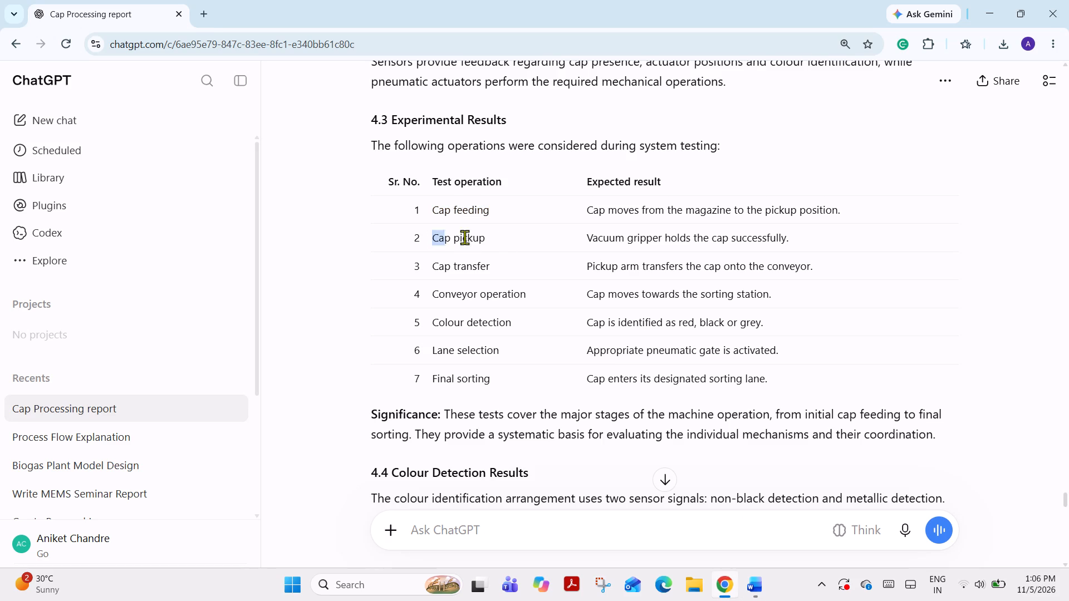
drag(464, 237, 489, 241)
key(ctrl+c)
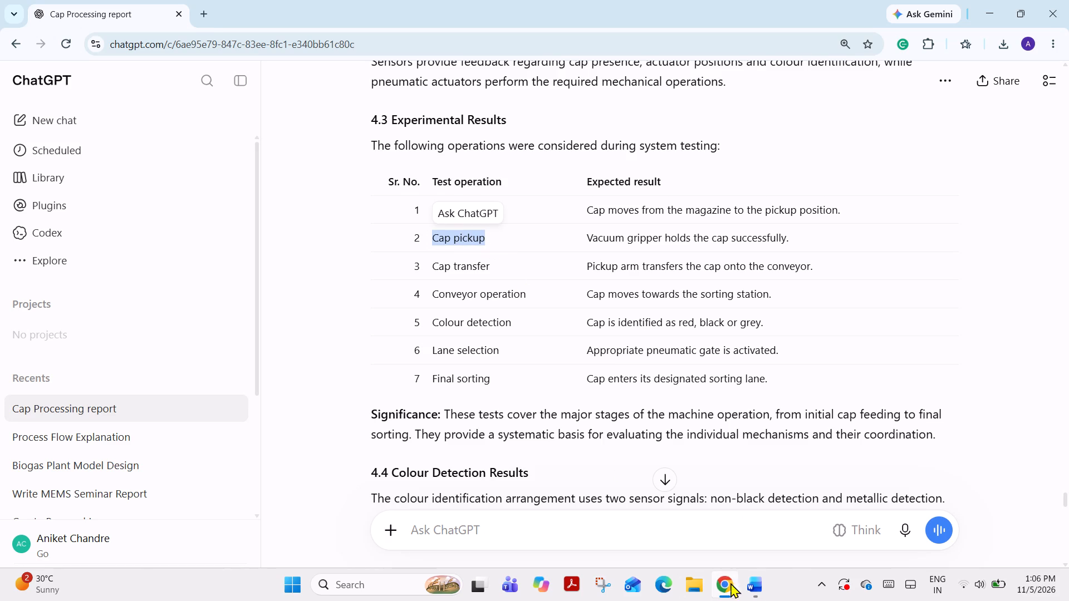
click(744, 581)
click(516, 270)
key(ctrl+v)
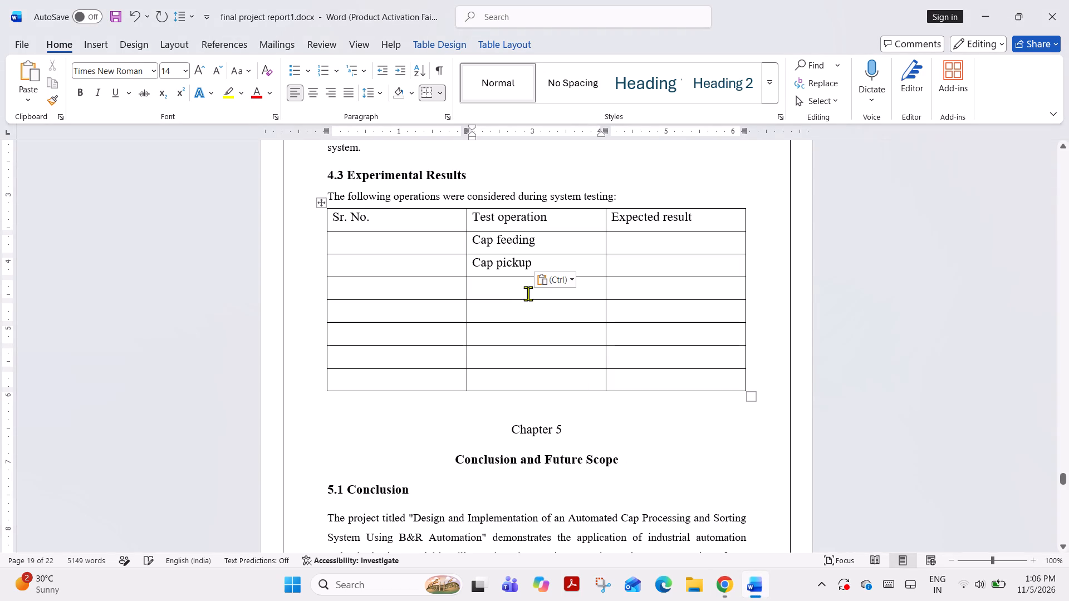
Copy "Cap transfer" from ChatGPT into the Test operation cell below Cap pickup in the Word table.
click(732, 589)
drag(434, 275, 440, 264)
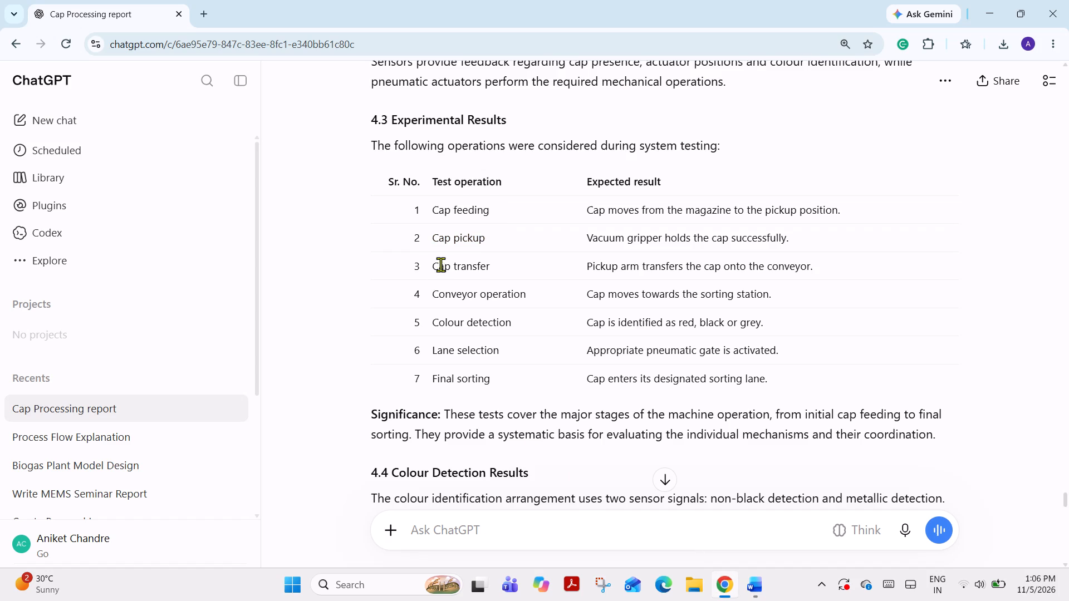
drag(440, 264, 492, 269)
key(ctrl+c)
click(753, 570)
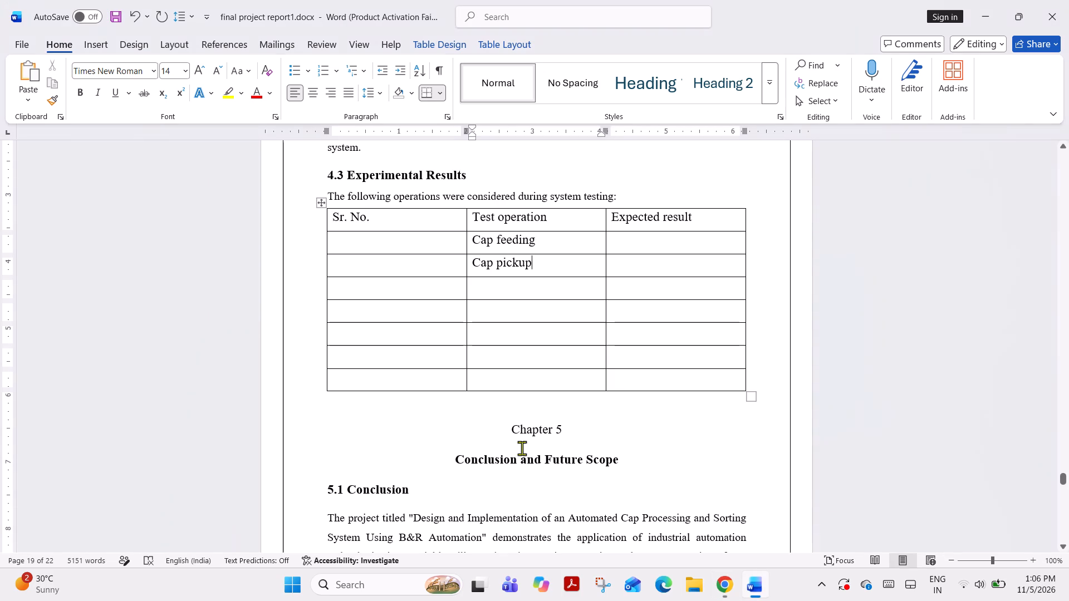
click(486, 294)
key(ctrl+v)
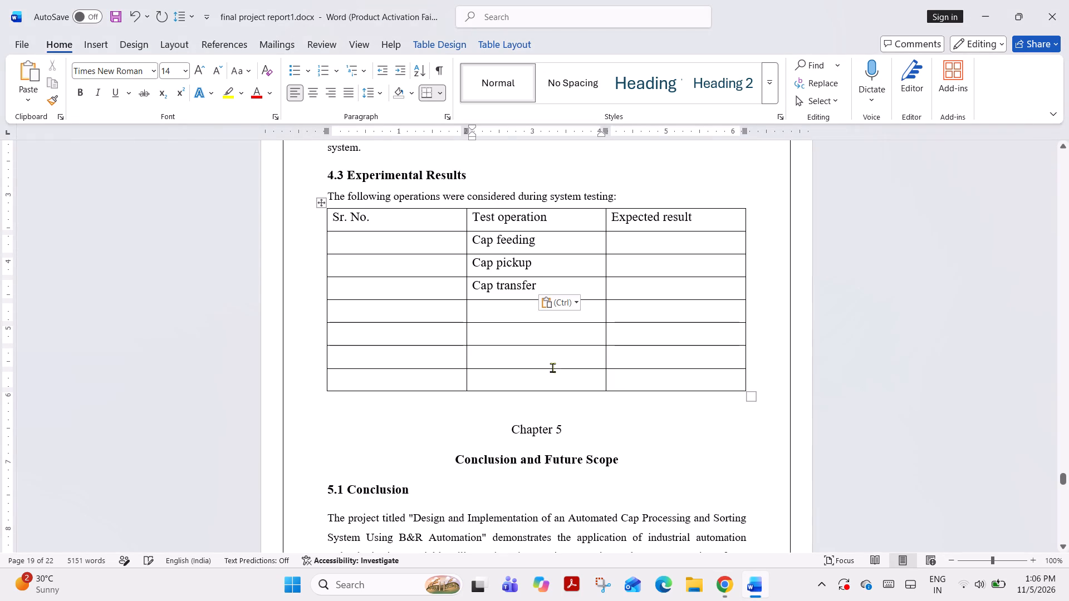
click(724, 589)
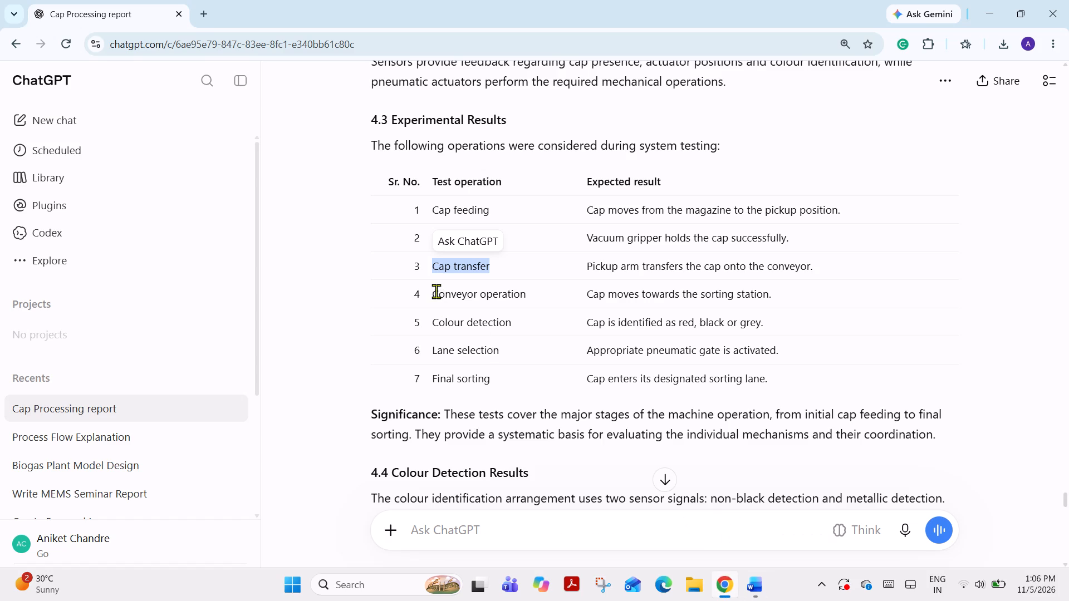
drag(436, 291, 534, 304)
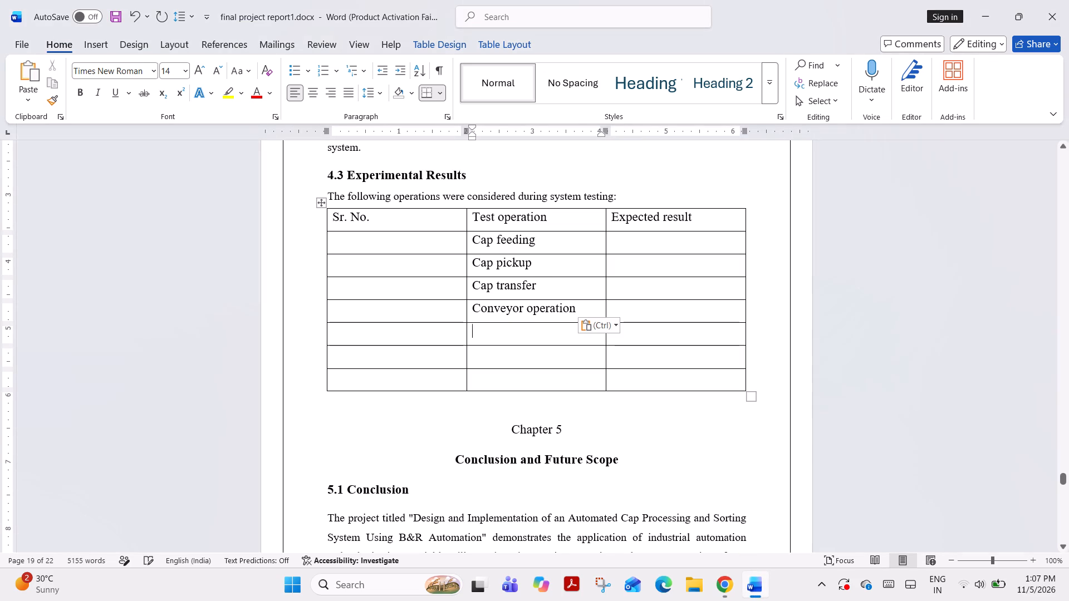
click(735, 600)
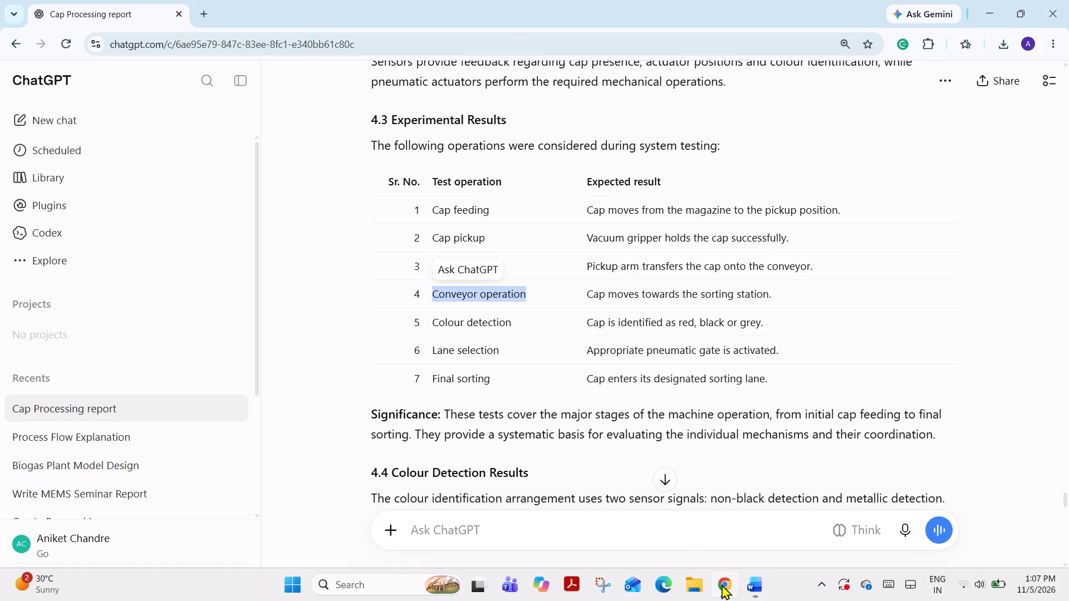
drag(430, 319, 519, 320)
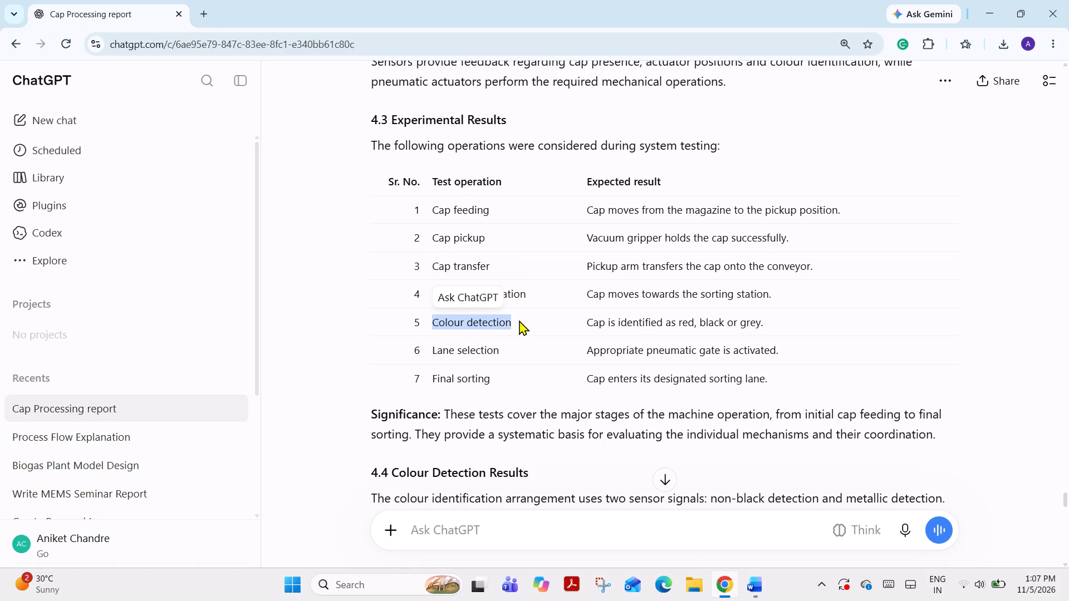
key(ctrl+c)
click(754, 586)
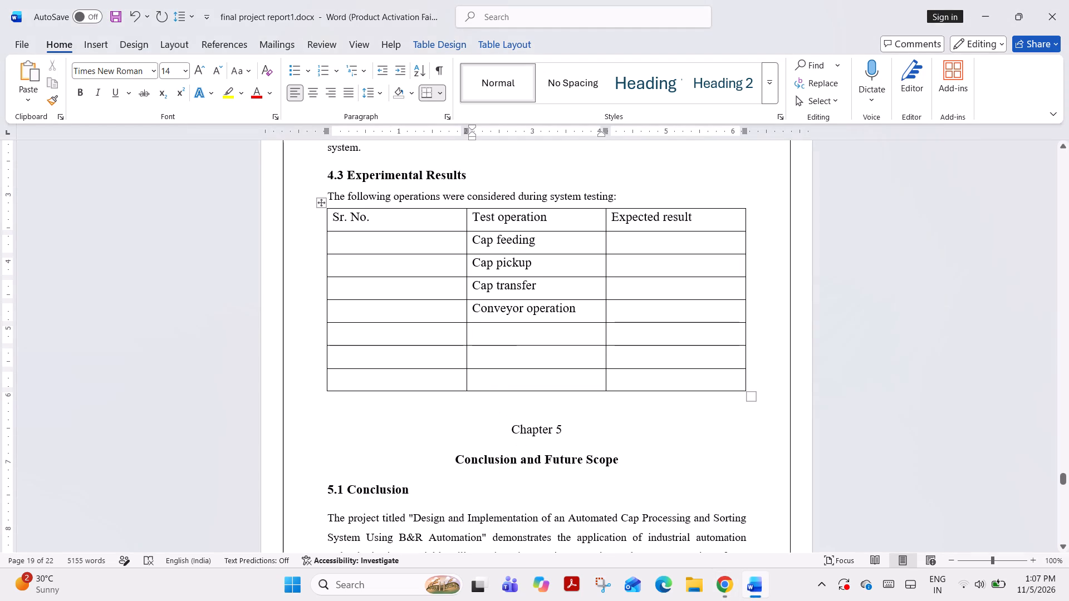
key(ctrl+v)
Copy "Lane selection" from ChatGPT into the Test operation cell below Colour detection in the Word table.
click(532, 371)
click(533, 359)
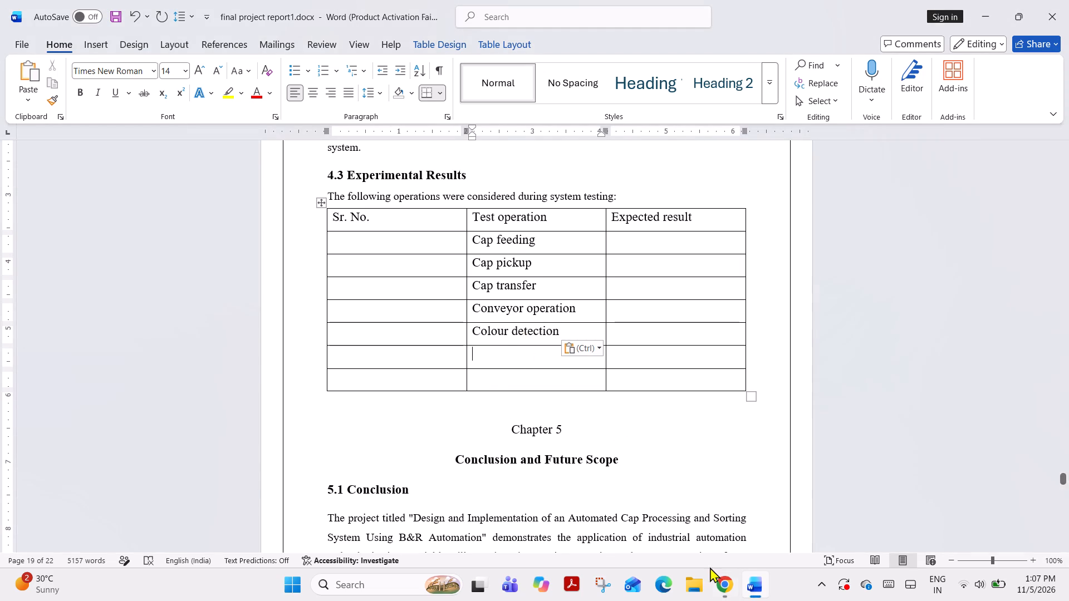
click(718, 573)
drag(434, 348, 503, 349)
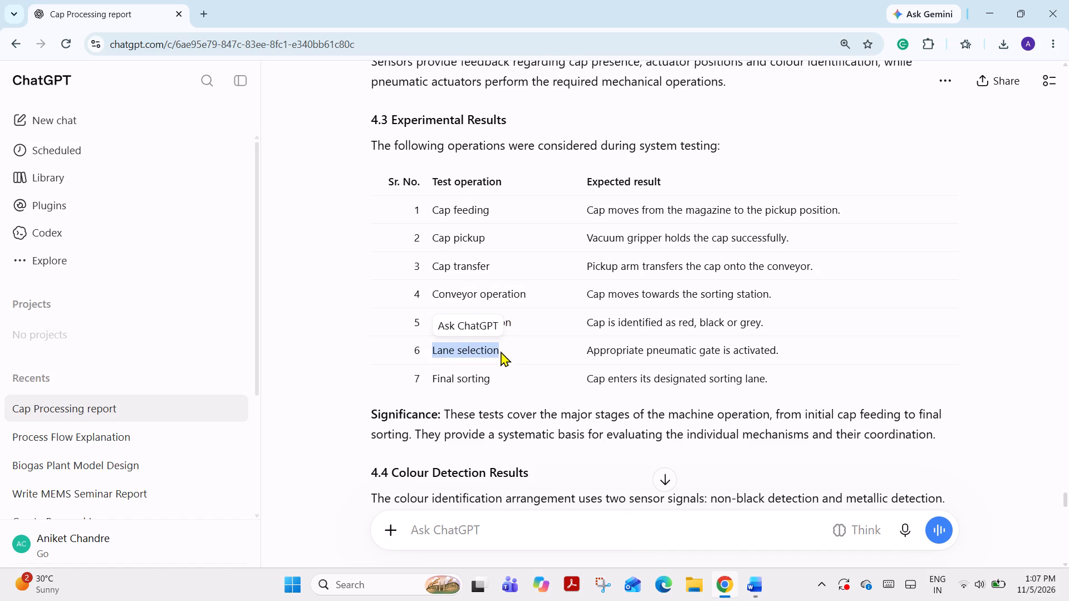
key(ctrl+c)
click(749, 578)
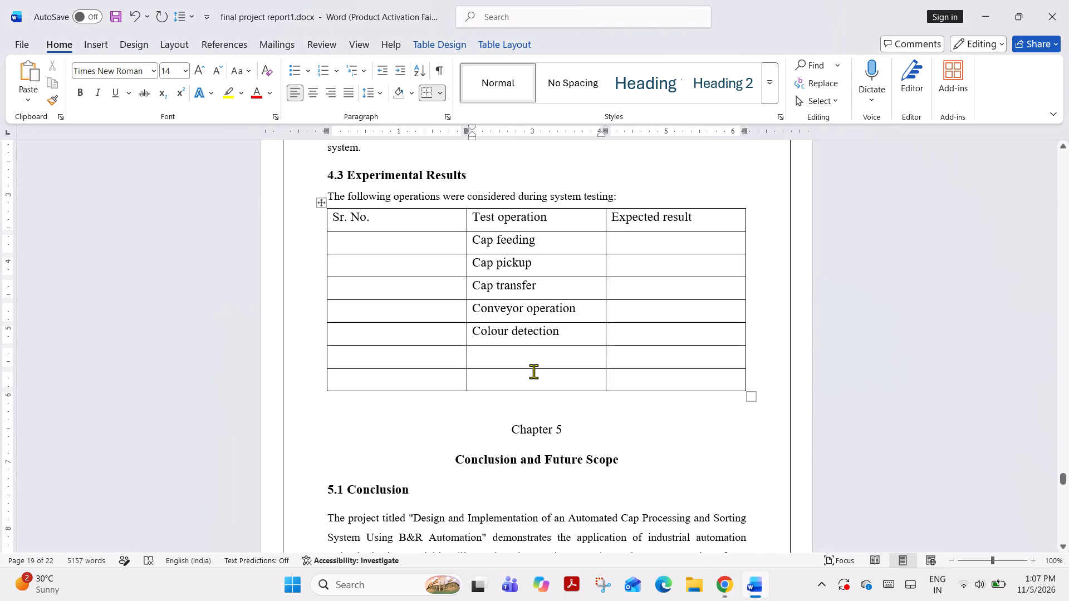
key(ctrl+c)
key(ctrl+v)
Copy "Final sorting" from ChatGPT into the last Test operation cell of the Word table.
click(534, 393)
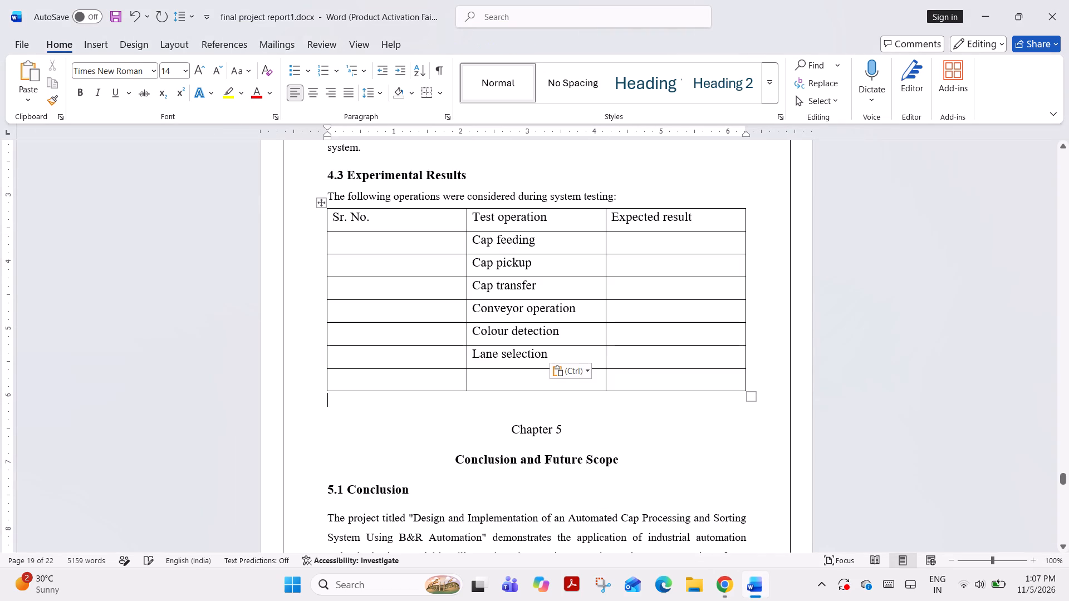
click(482, 383)
click(726, 578)
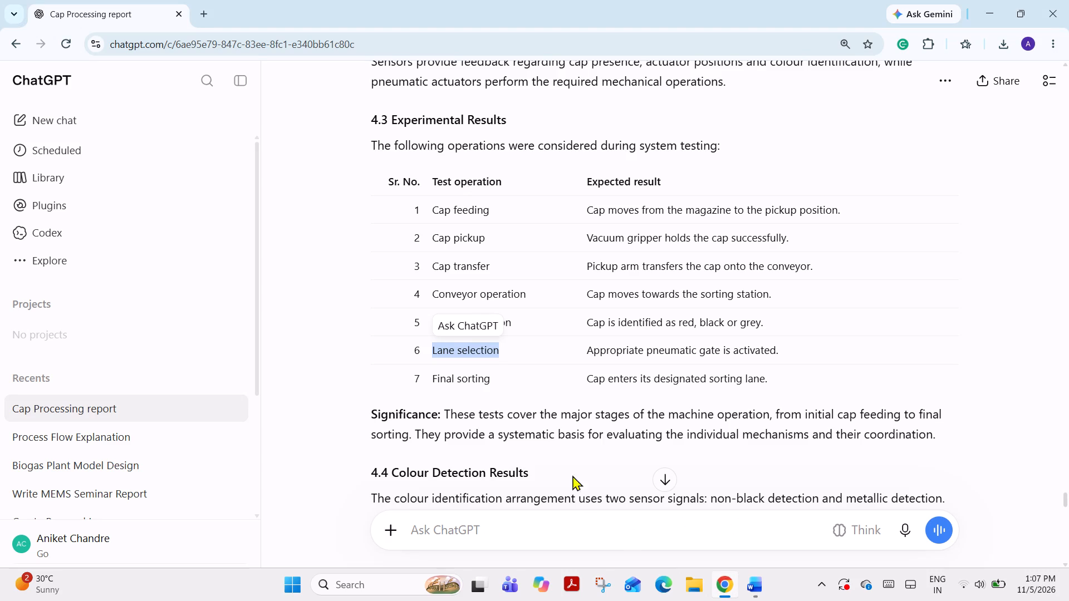
drag(434, 375, 498, 375)
key(ctrl+c)
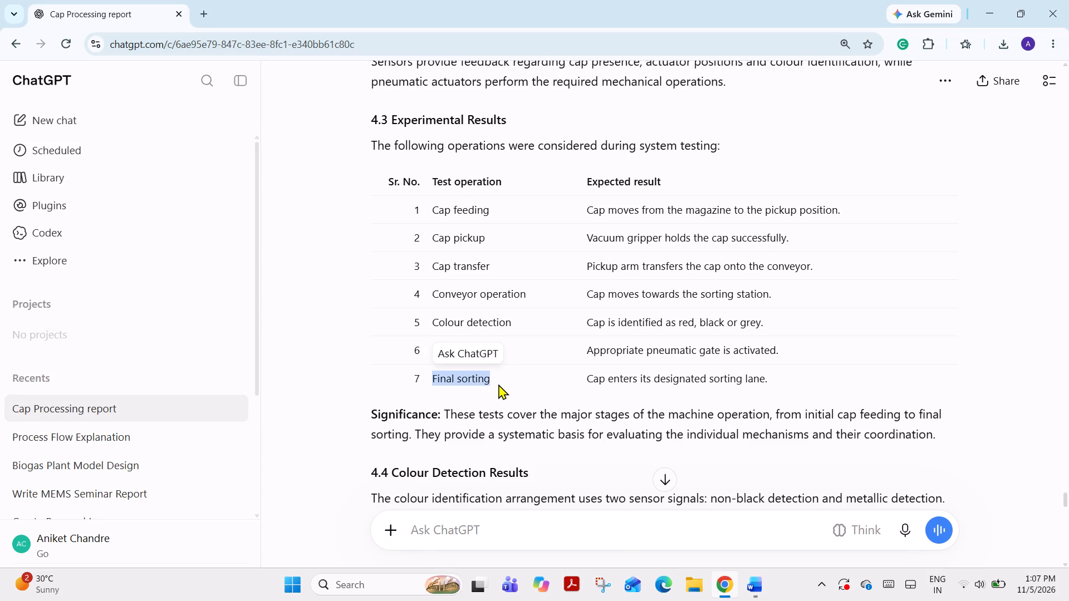
click(762, 577)
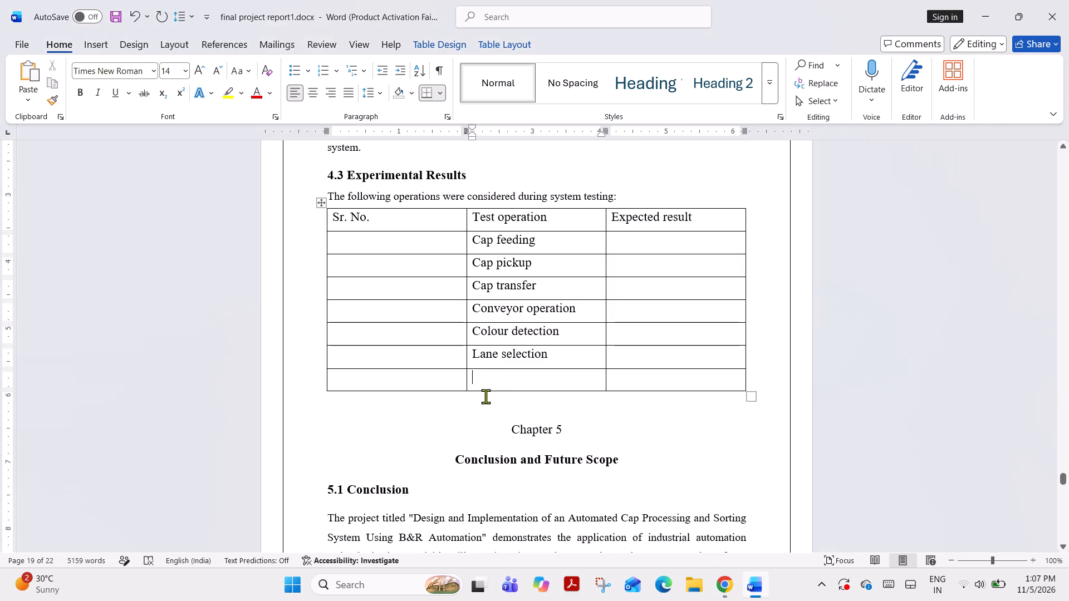
key(ctrl+v)
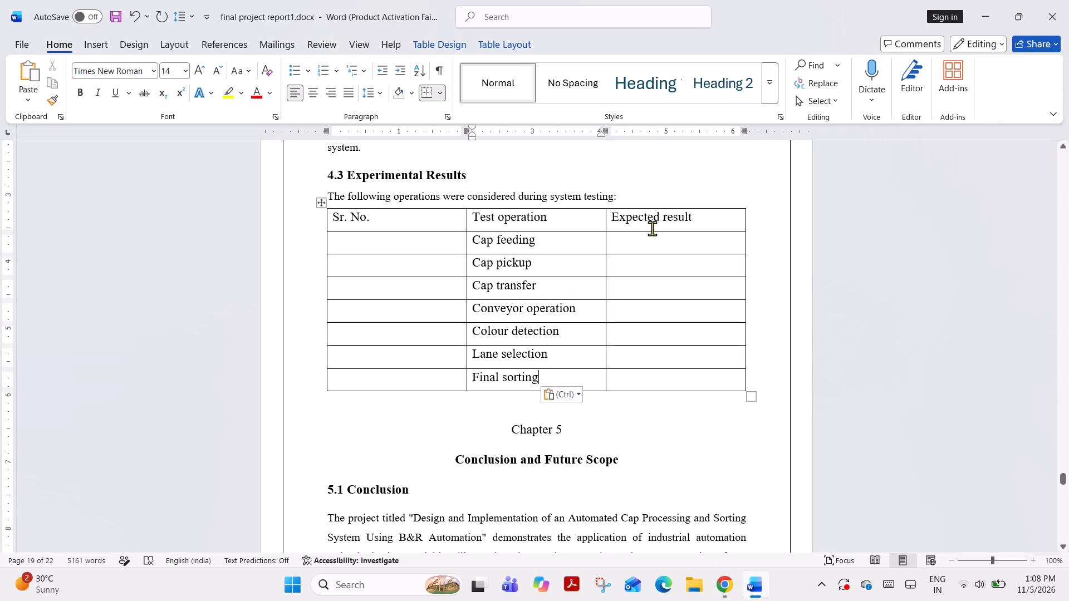
Copy "Cap moves from the magazine to the pickup position." from ChatGPT into the Expected result cell for Cap feeding in Word.
click(671, 239)
click(721, 596)
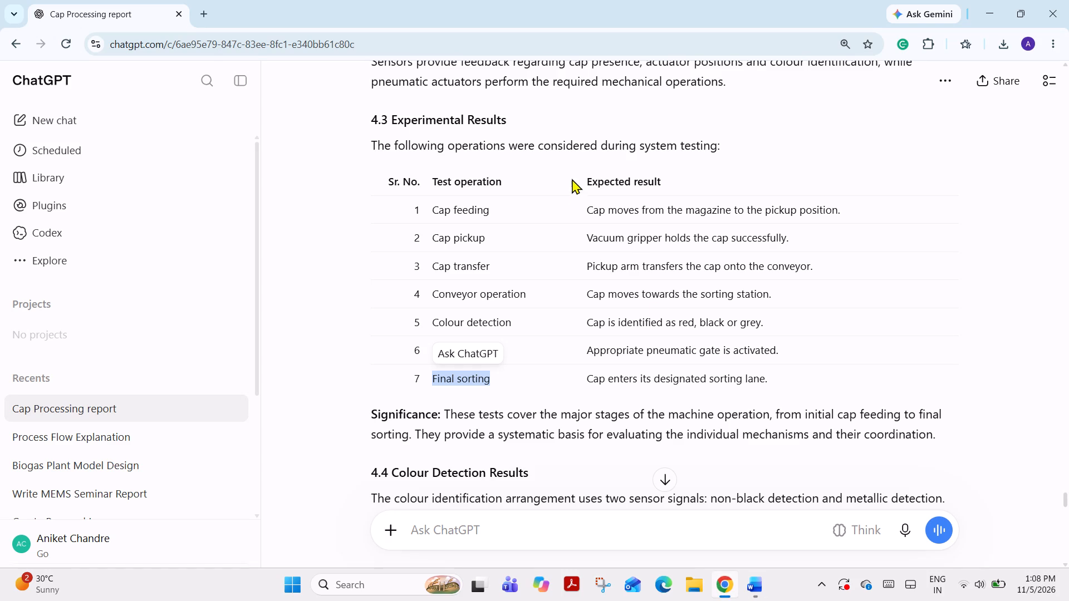
drag(585, 204, 845, 208)
key(ctrl+c)
click(759, 590)
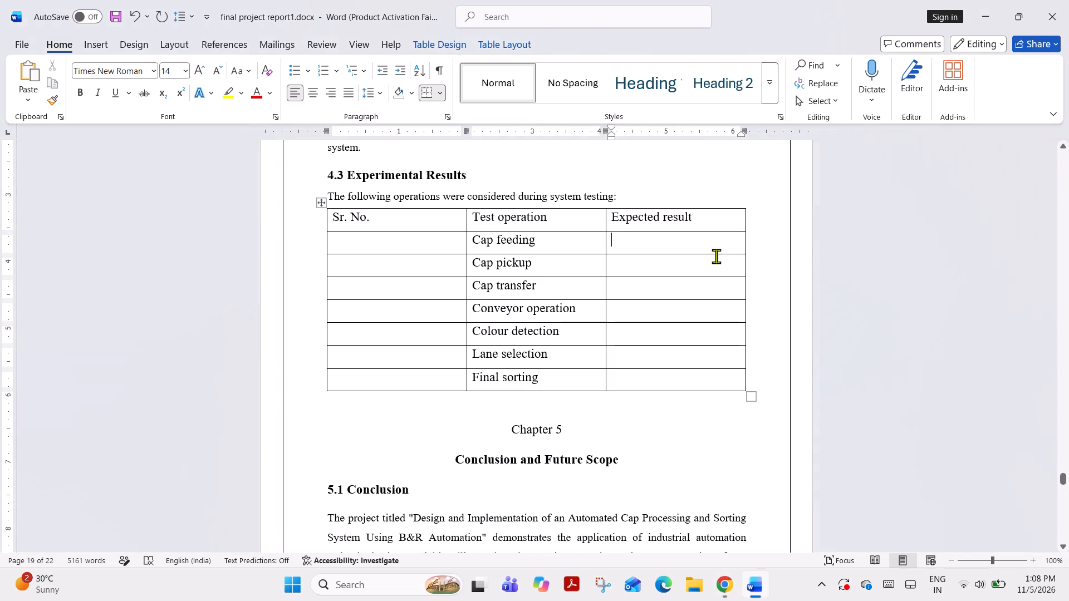
key(ctrl+v)
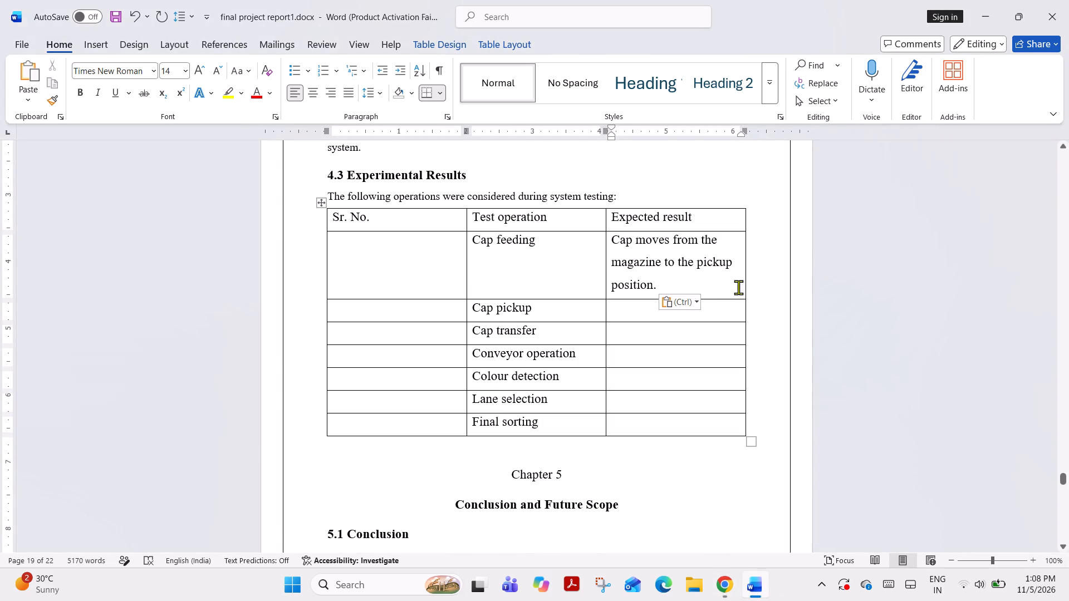
Copy "Vacuum gripper holds the cap successfully." from ChatGPT into the Expected result cell for Cap pickup in Word.
click(730, 597)
click(727, 585)
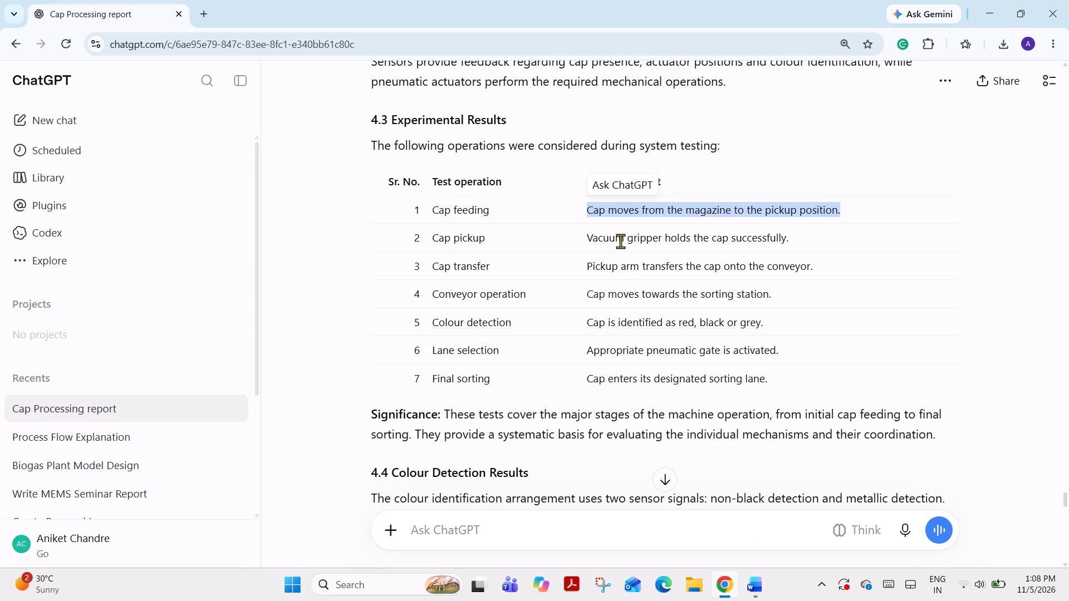
drag(587, 238, 812, 232)
key(ctrl+c)
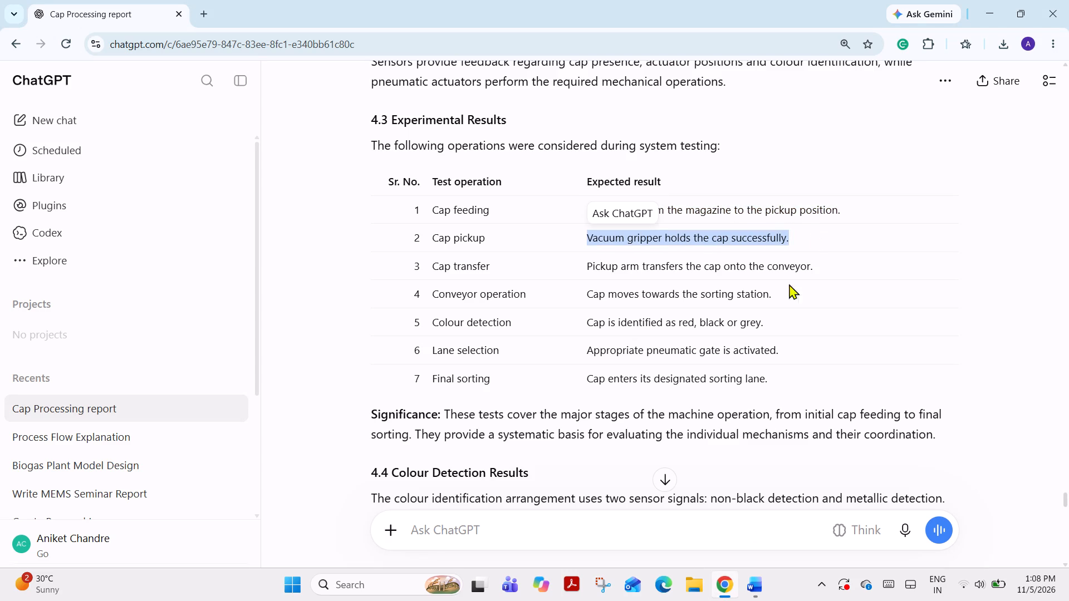
click(756, 593)
click(633, 315)
key(ctrl+v)
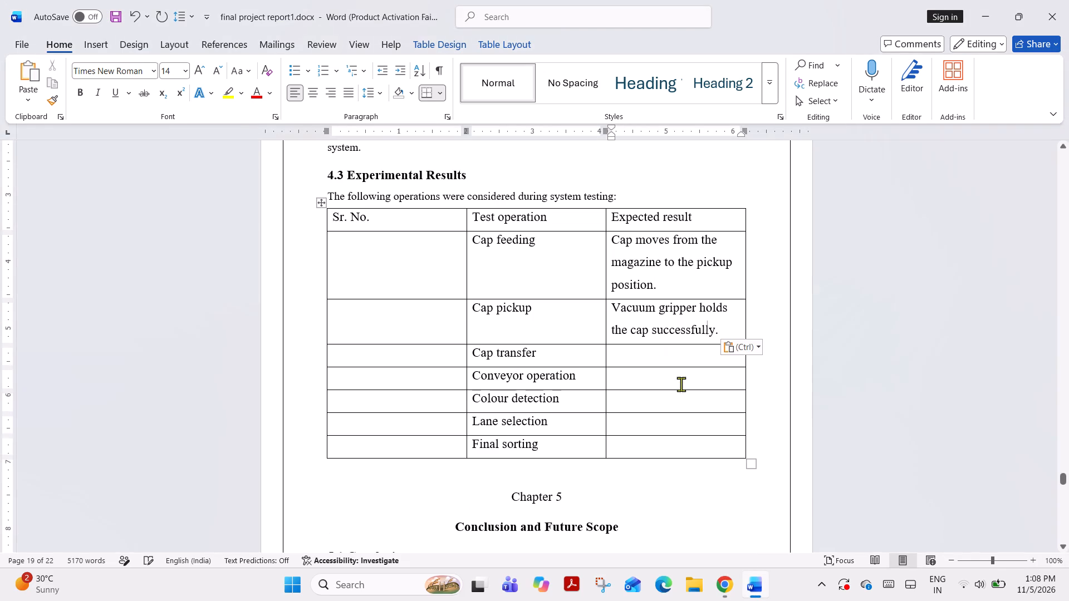
Copy "Pickup arm transfers the cap onto the conveyor." from ChatGPT into the Expected result cell for Cap transfer in Word.
drag(673, 338, 673, 346)
click(673, 362)
click(732, 595)
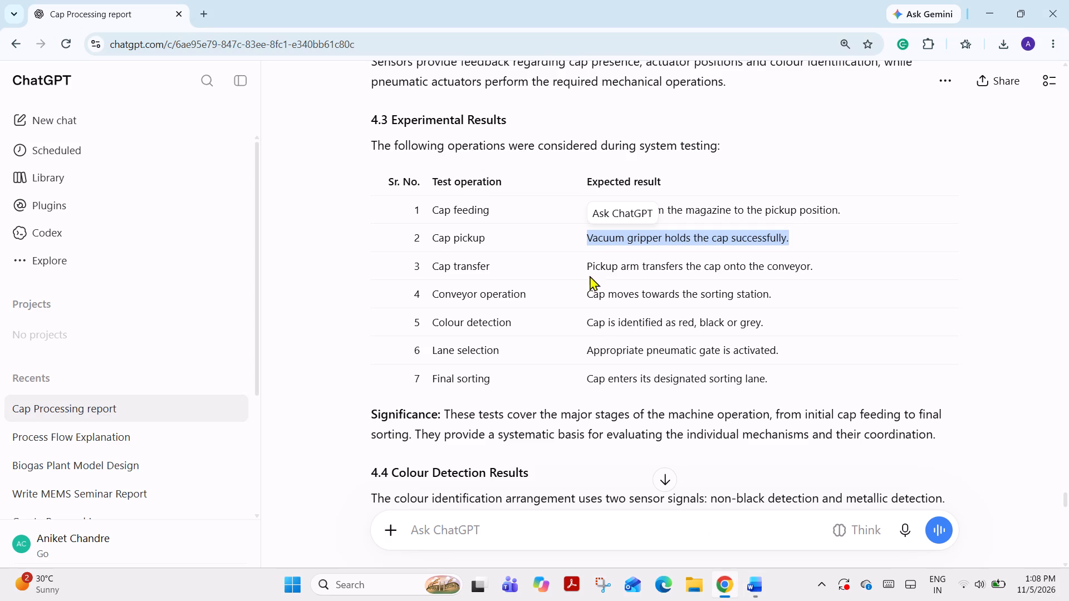
drag(590, 267, 758, 257)
click(591, 269)
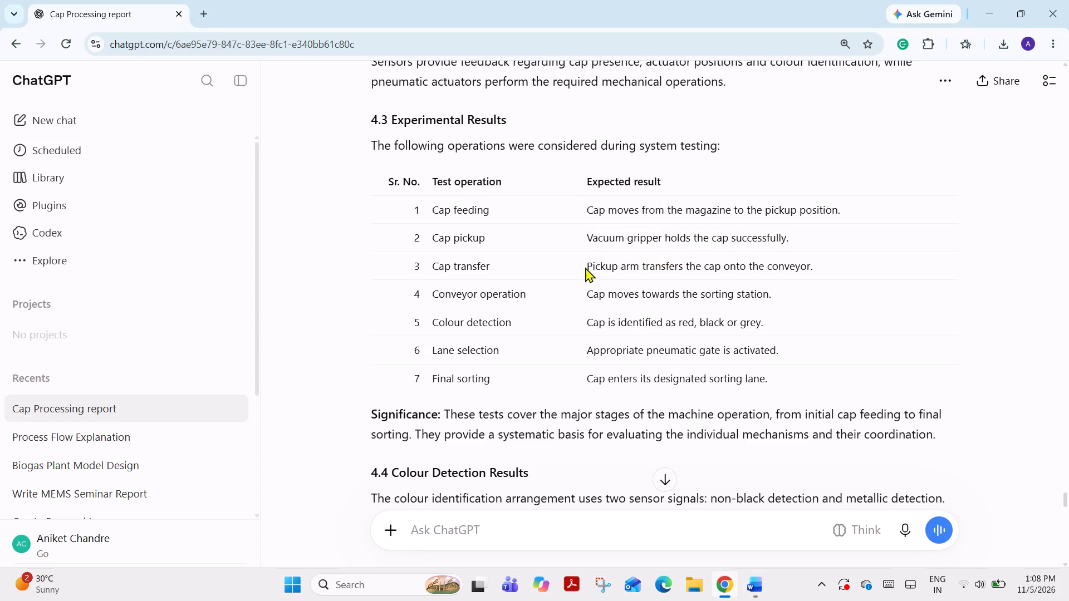
drag(585, 267, 818, 264)
key(ctrl+c)
click(764, 577)
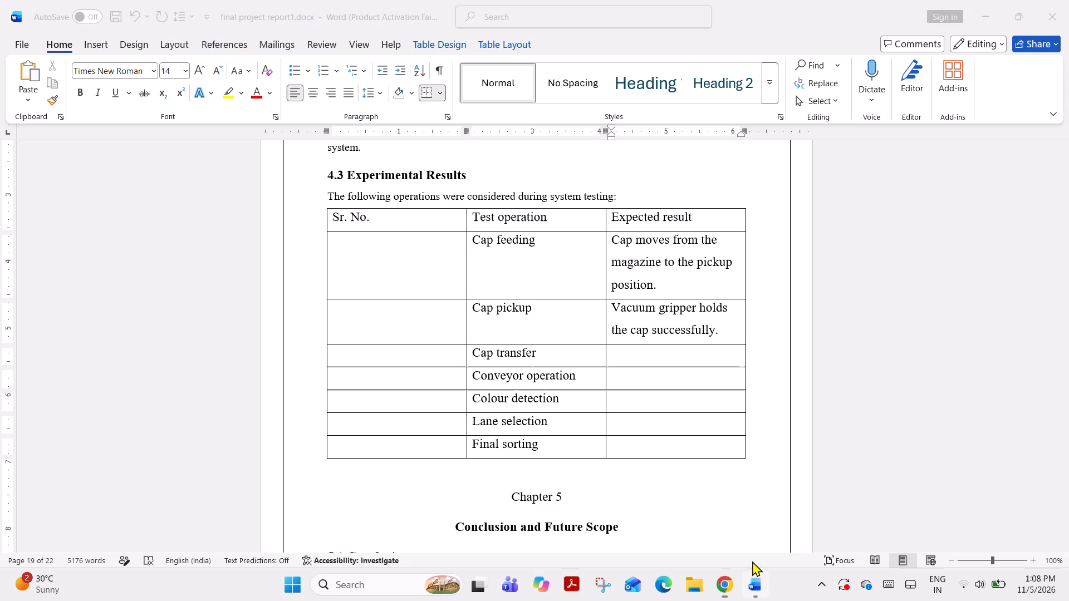
click(656, 359)
key(ctrl+v)
Copy "Cap moves towards the sorting station." from ChatGPT into the Expected result cell for Conveyor operation in Word.
click(656, 398)
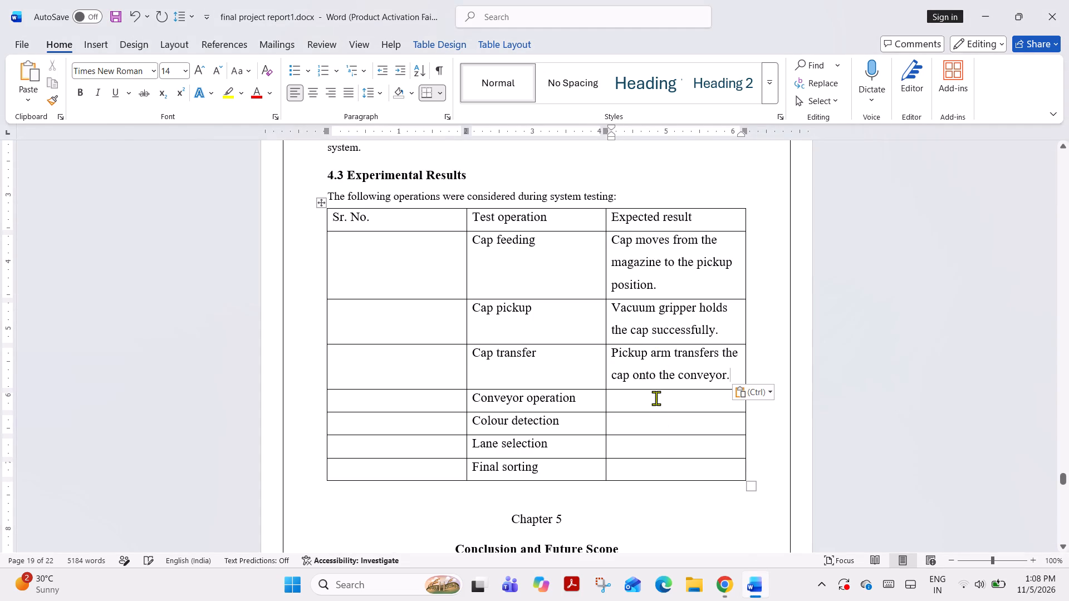
click(732, 580)
drag(590, 288, 756, 289)
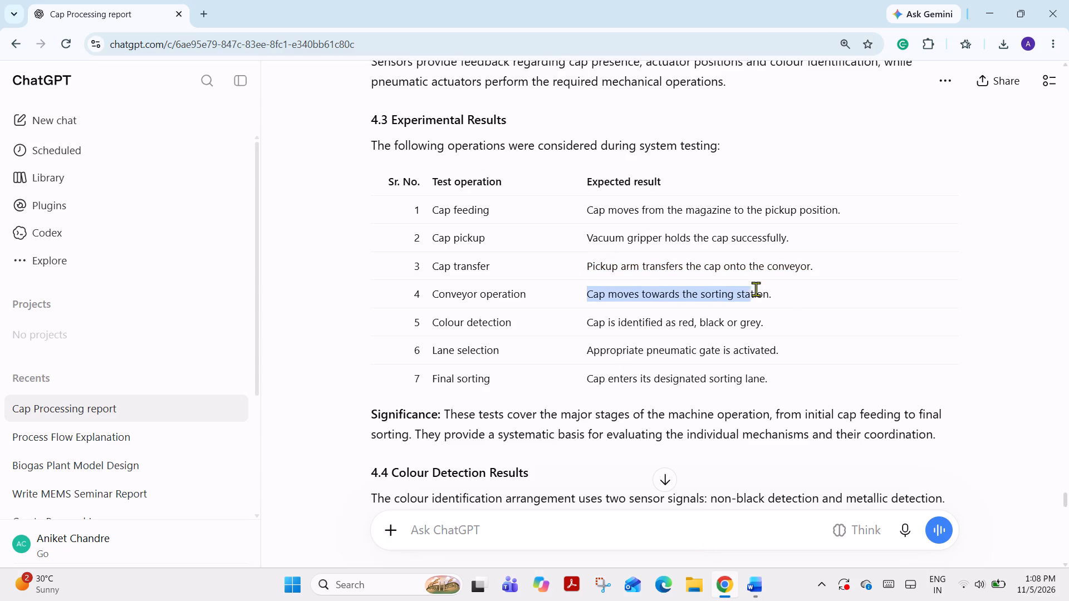
drag(756, 289, 784, 289)
key(ctrl+c)
click(758, 585)
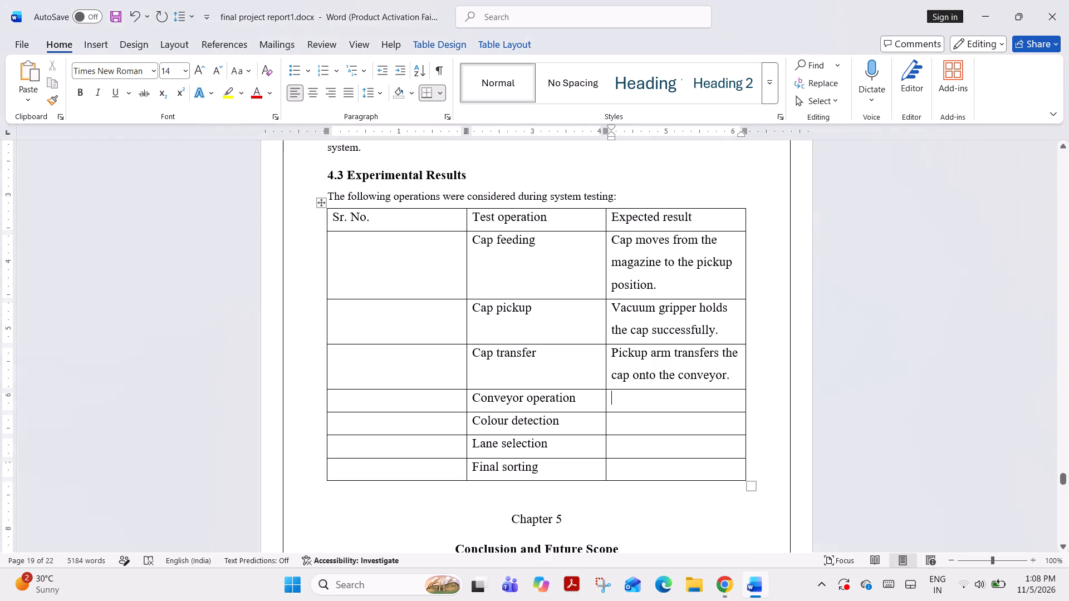
click(685, 412)
click(681, 403)
key(ctrl+v)
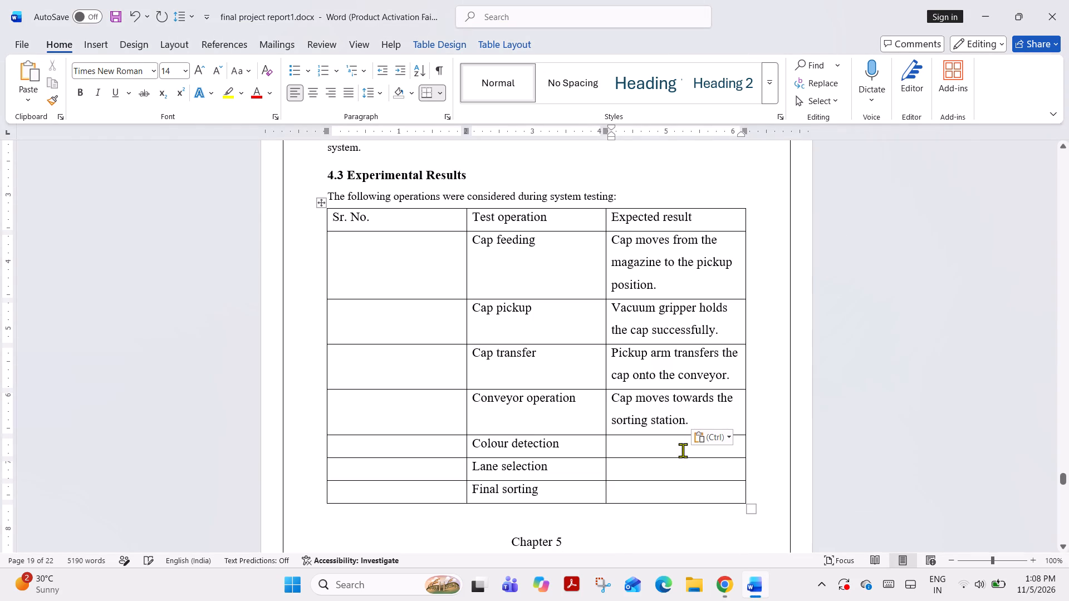
Copy "Cap is identified as red, black or grey." from ChatGPT into the Expected result cell for Colour detection in Word.
click(683, 451)
click(733, 573)
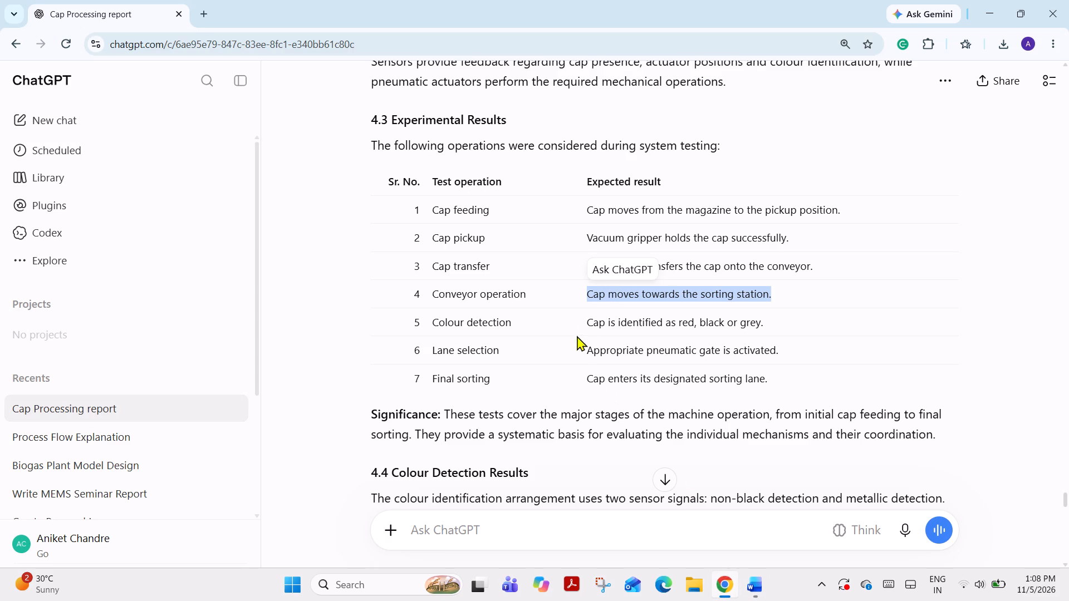
drag(585, 319, 784, 331)
key(ctrl+c)
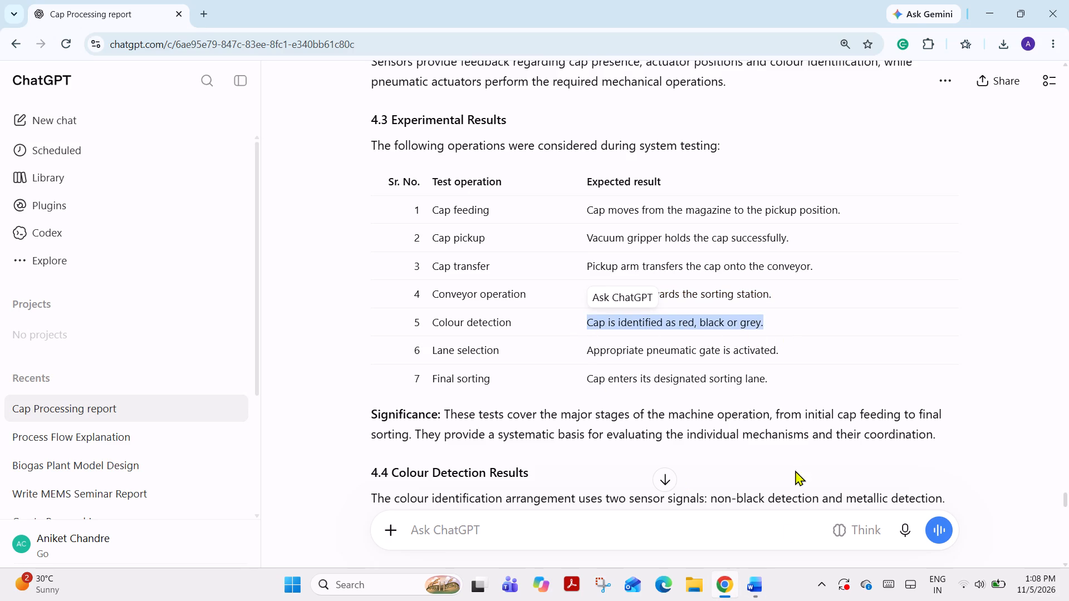
drag(759, 583, 754, 583)
click(749, 588)
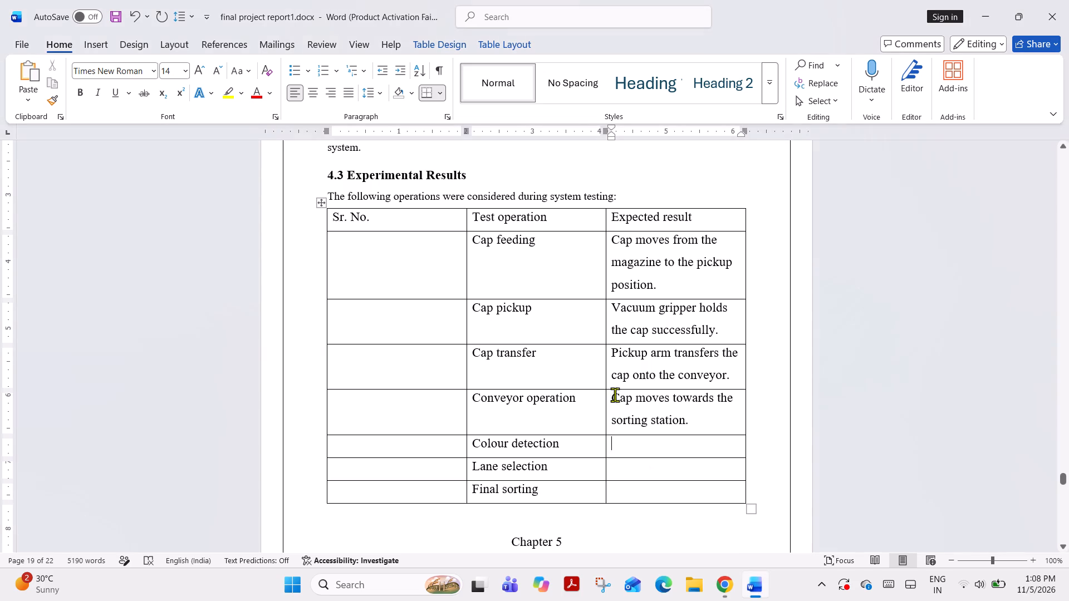
key(ctrl+v)
Copy "Appropriate pneumatic gate is activated." from ChatGPT into the Expected result cell for Lane selection in Word.
click(652, 499)
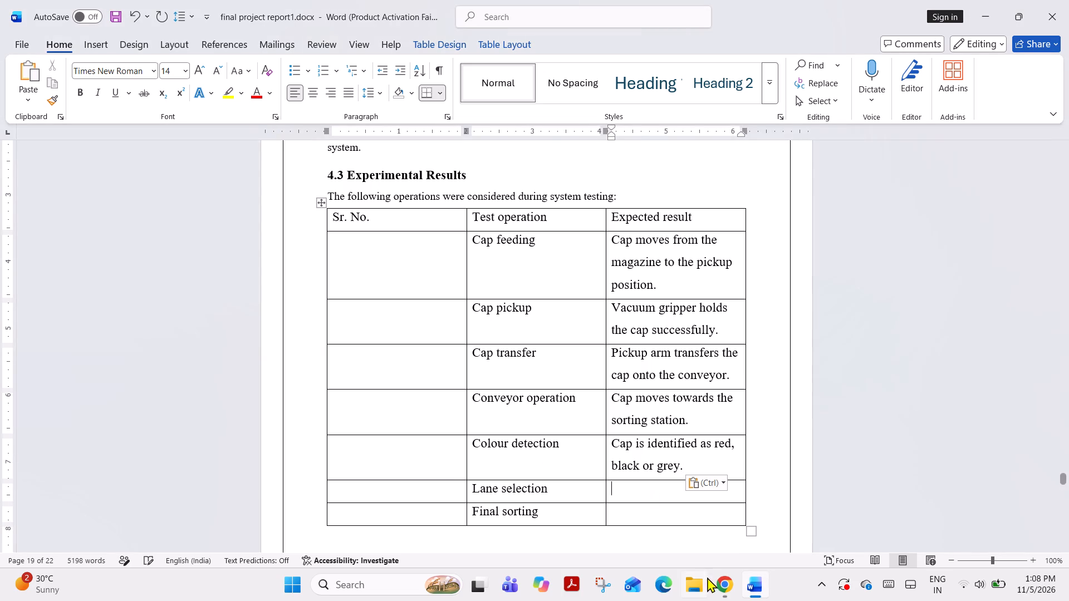
click(725, 595)
drag(590, 350, 768, 349)
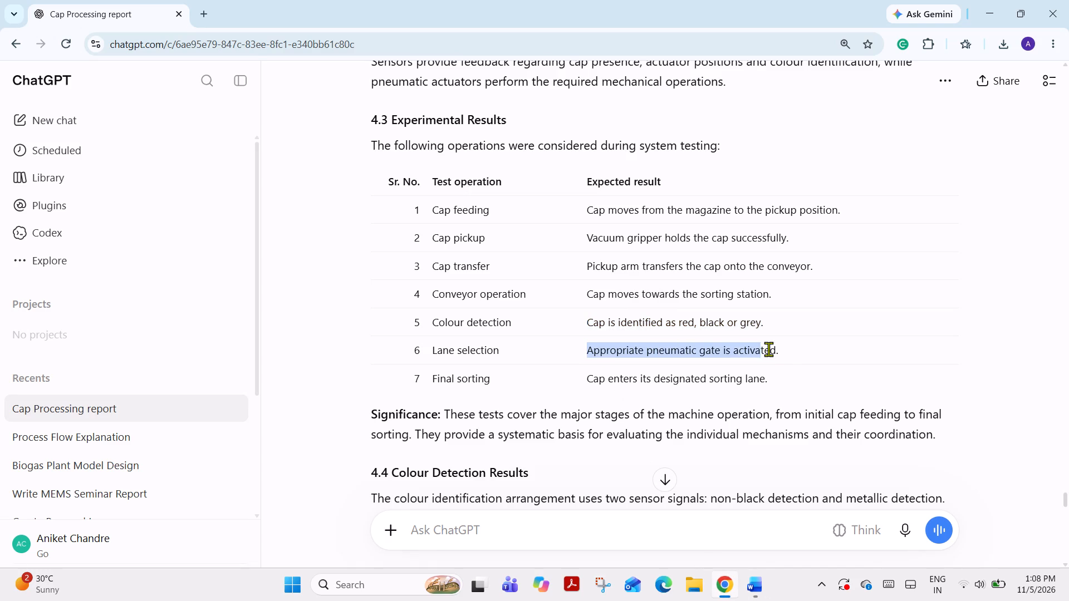
drag(768, 349, 788, 349)
key(ctrl+c)
click(769, 600)
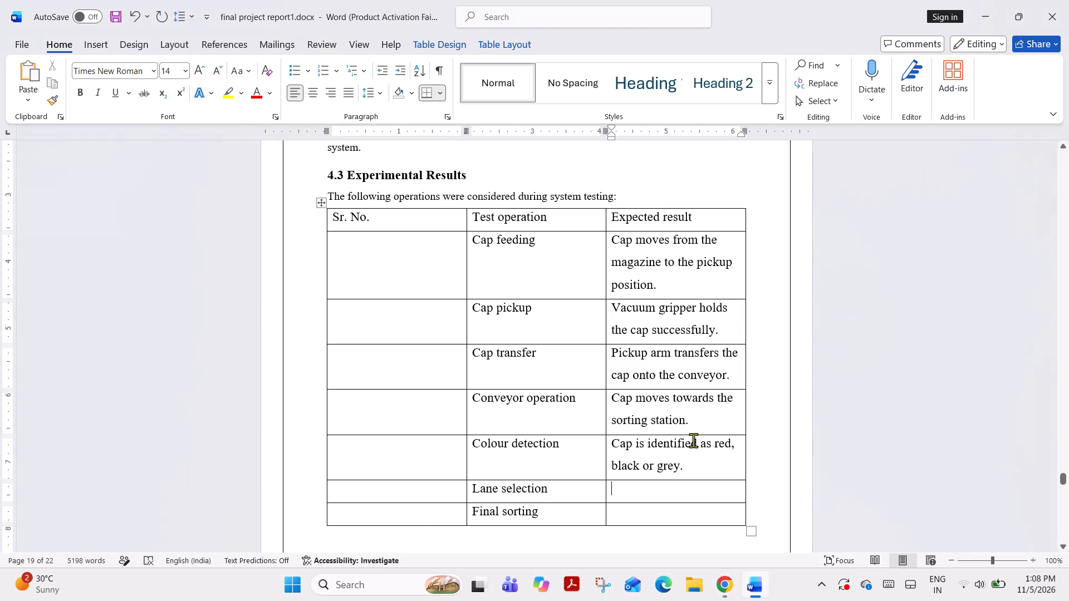
key(ctrl+v)
Copy "Cap enters its designated sorting lane." from ChatGPT into the Expected result cell for Final sorting in Word.
click(674, 544)
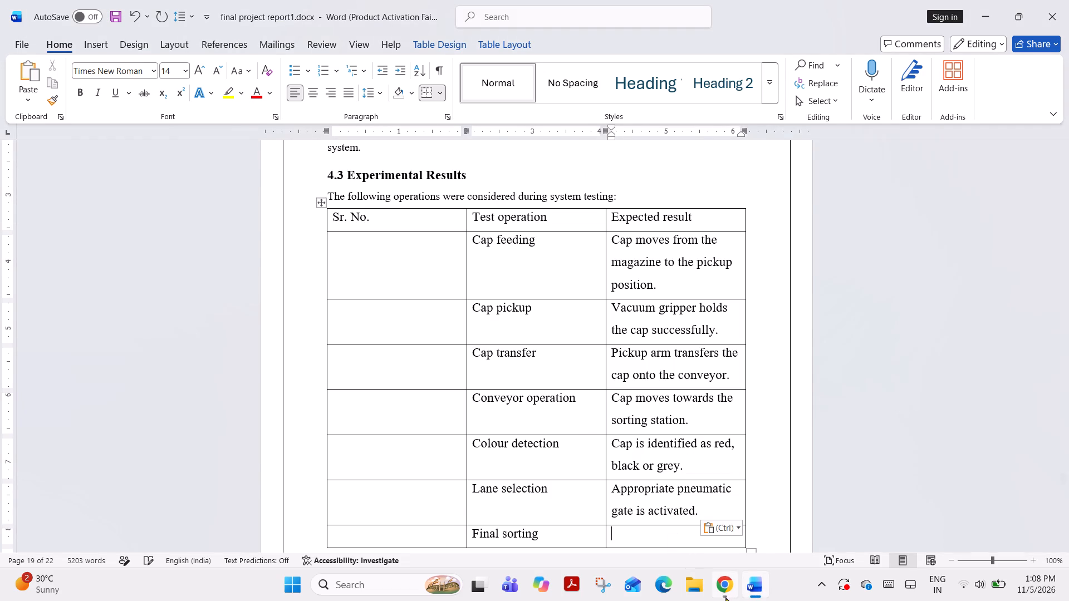
click(725, 597)
drag(590, 382, 794, 377)
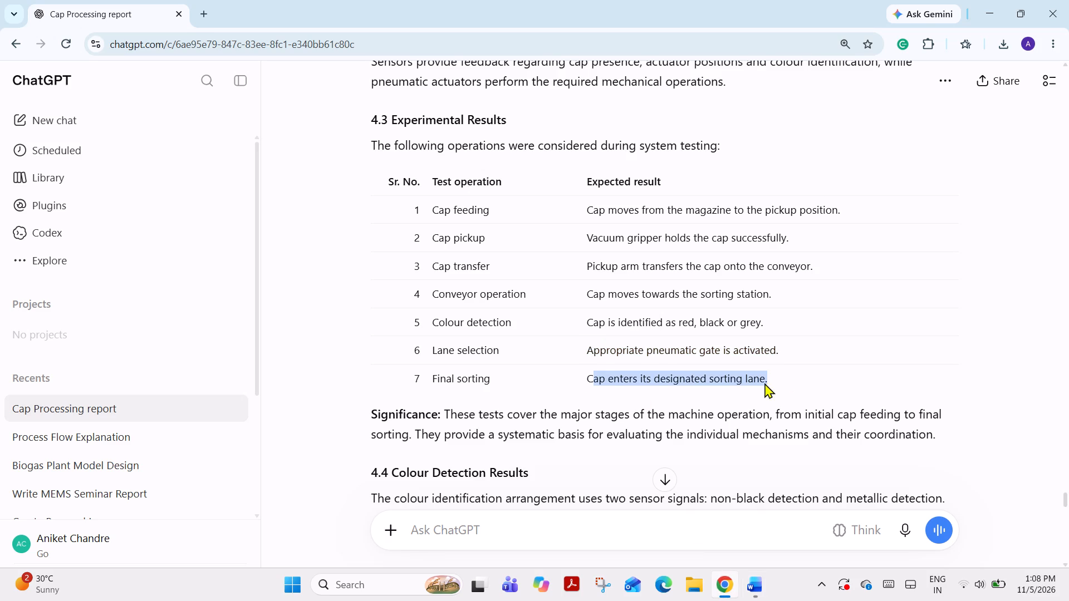
drag(587, 384, 784, 383)
key(ctrl+c)
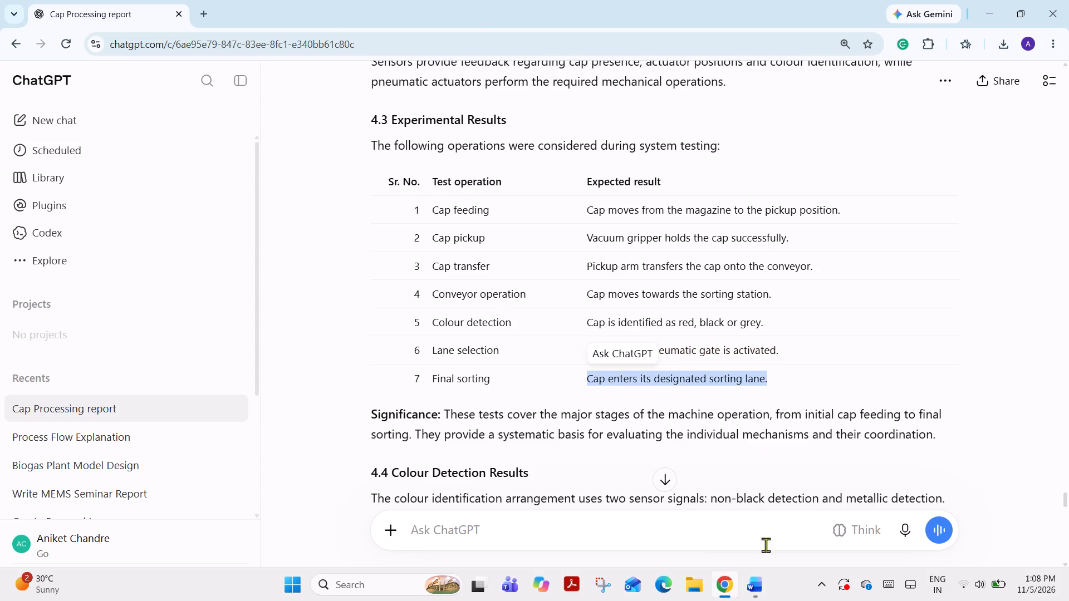
click(764, 595)
click(674, 535)
key(ctrl+v)
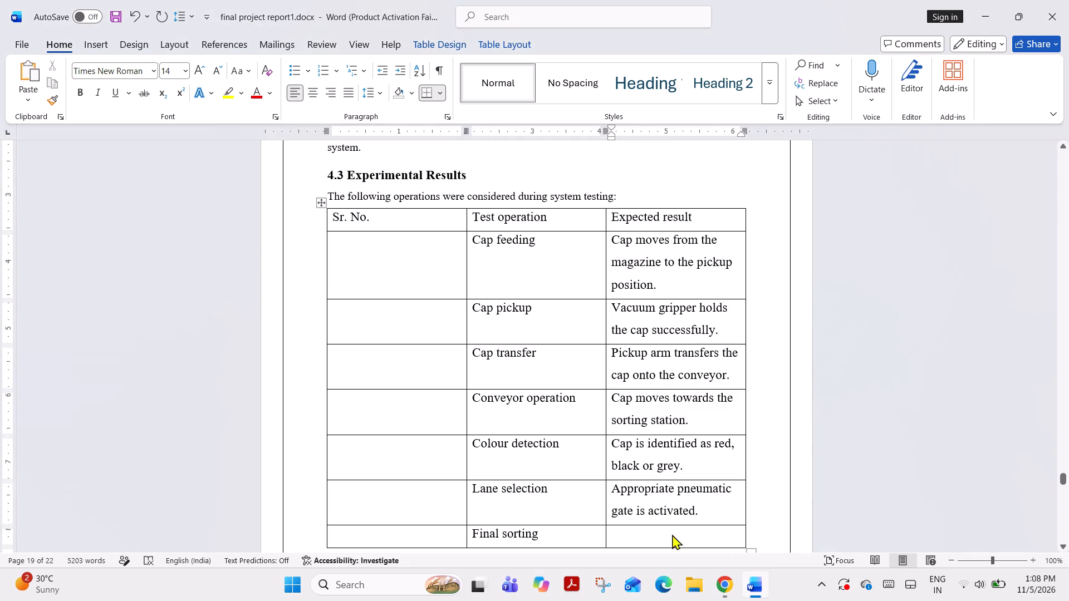
Number the seven test rows 1 to 7 in the Sr. No. column of the Experimental Results table.
scroll(678, 499, down, 3)
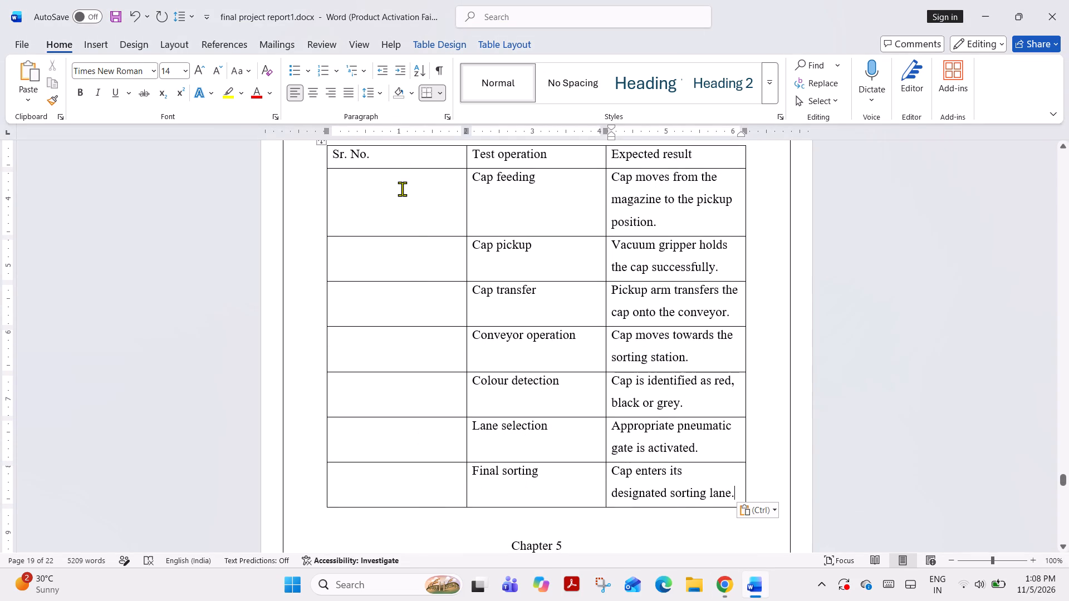
click(402, 189)
key(1)
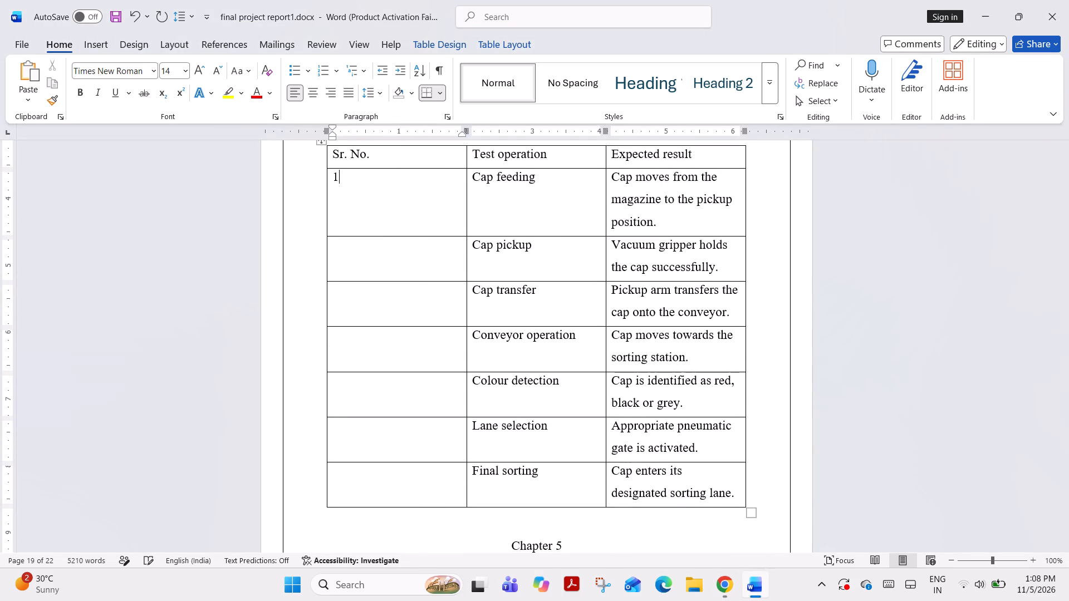
click(399, 263)
key(2)
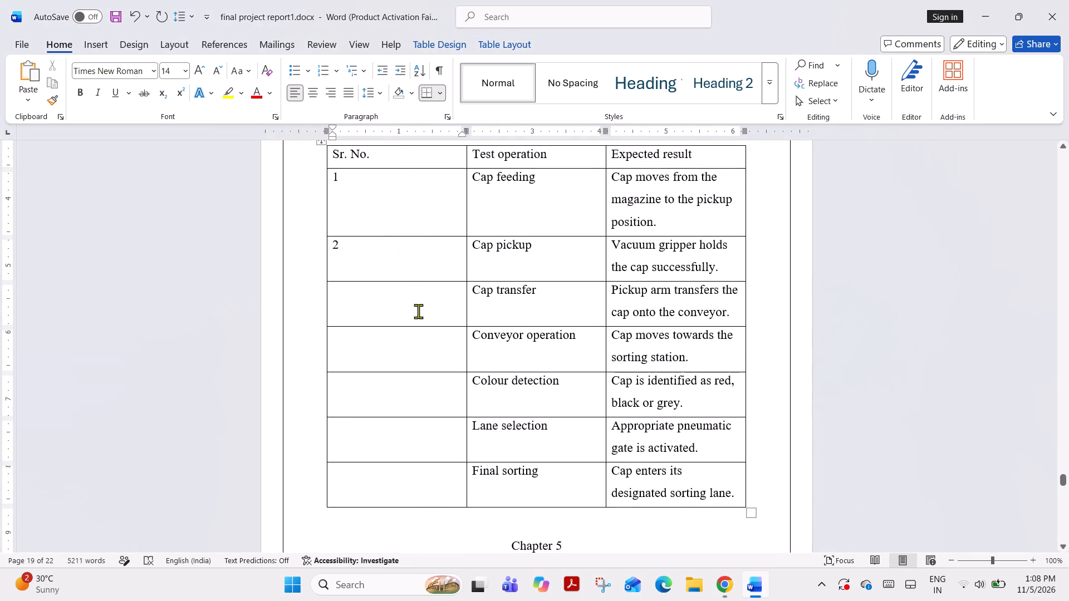
click(418, 311)
key(3)
click(423, 354)
key(4)
click(452, 418)
click(447, 407)
key(5)
click(401, 429)
key(6)
click(377, 479)
key(7)
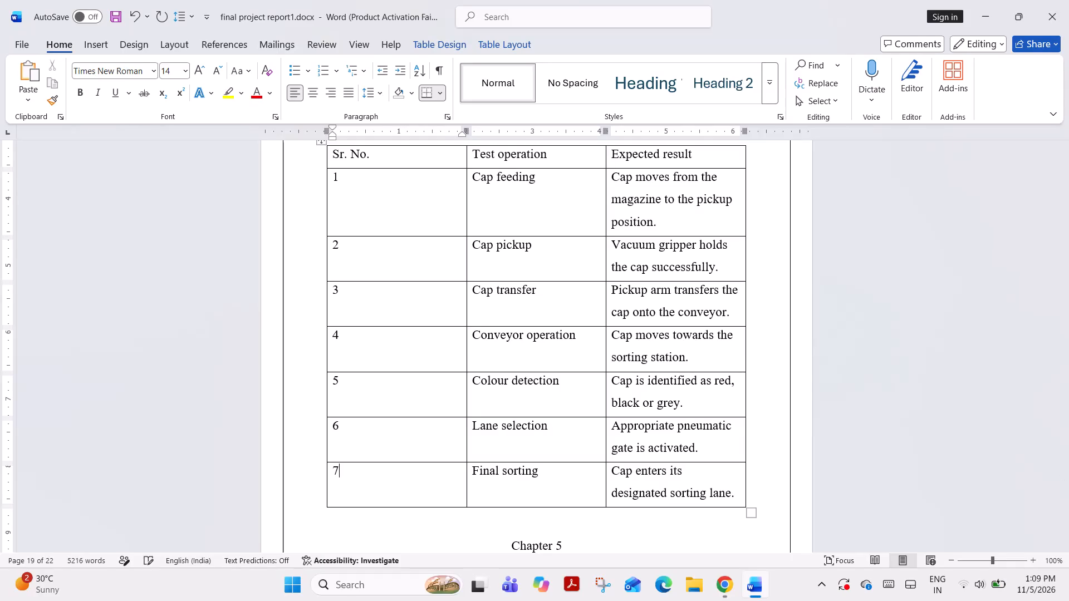
Narrow the Sr. No. and Test operation columns of the Experimental Results table, giving the extra width to Expected result.
drag(467, 356, 375, 361)
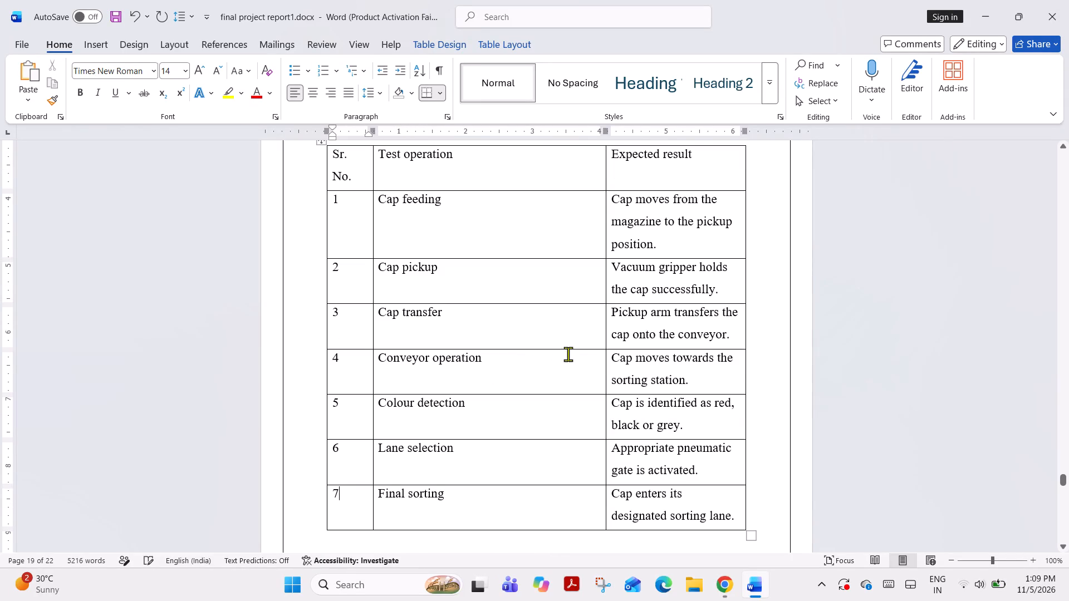
drag(606, 369, 529, 375)
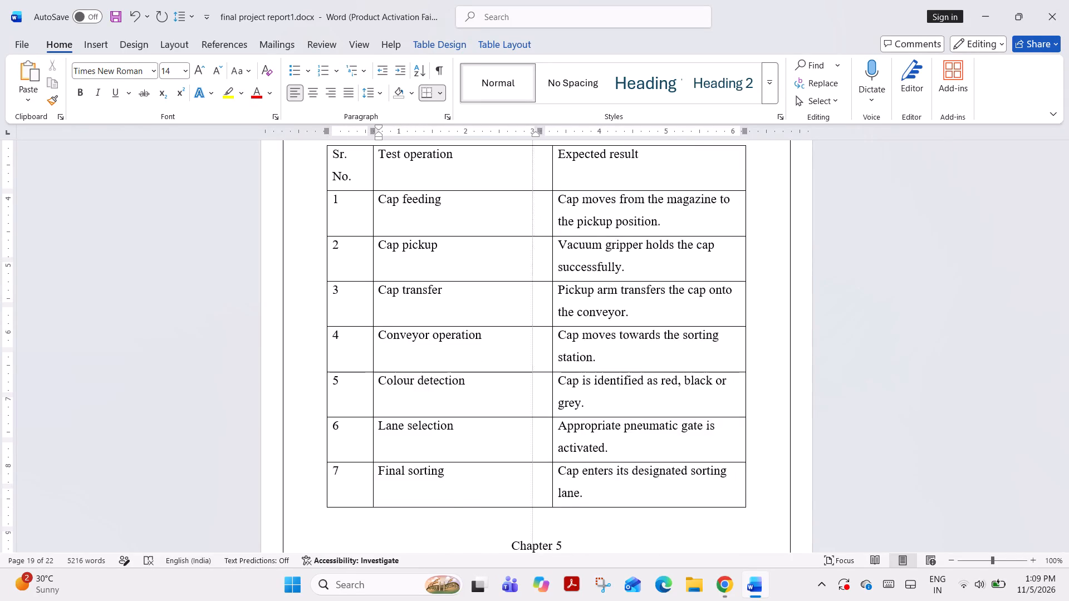
drag(529, 375, 494, 372)
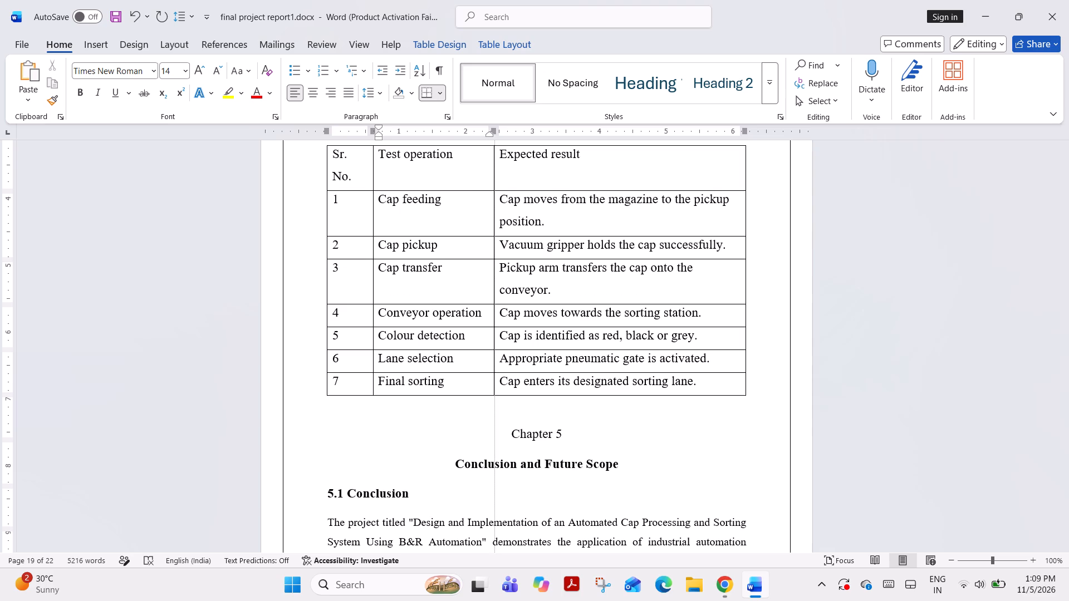
drag(494, 372, 484, 372)
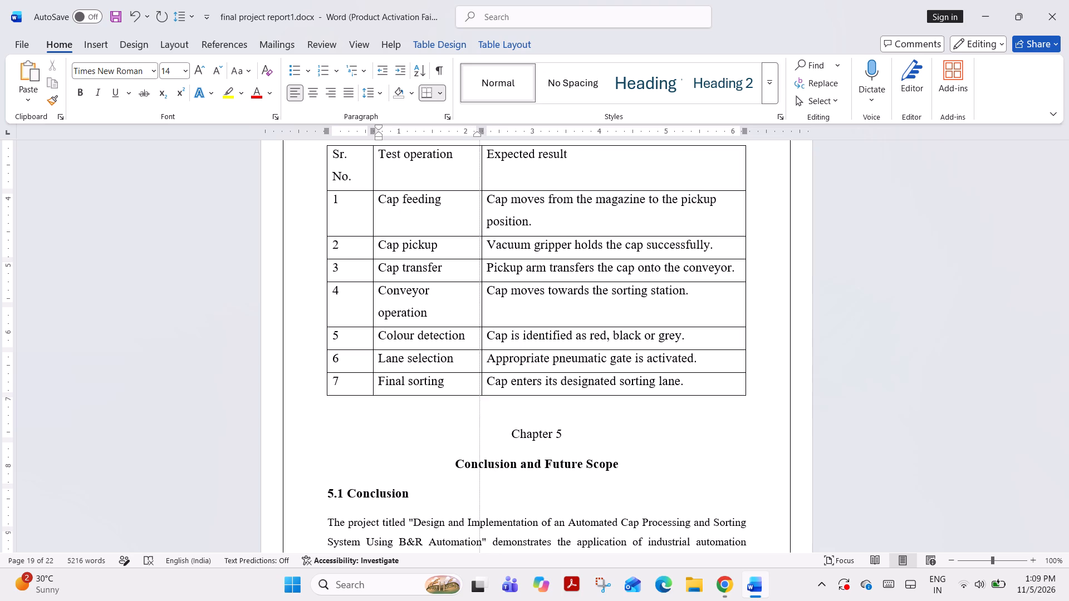
drag(484, 372, 481, 373)
Narrow the Sr. No. column further so it just fits its heading on two lines and its numbers.
click(374, 307)
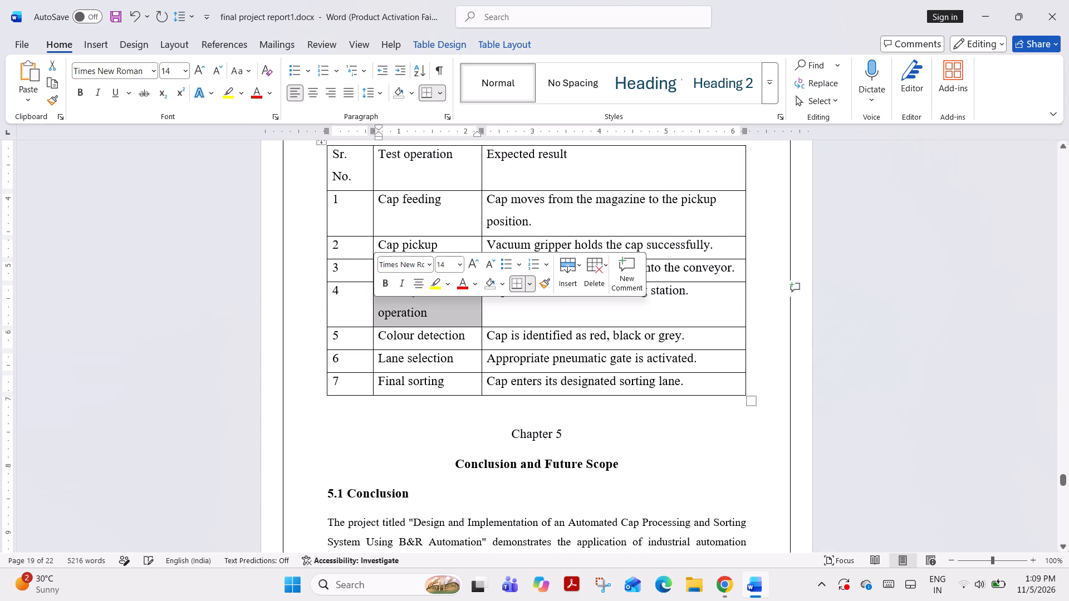
click(366, 307)
drag(372, 302, 364, 305)
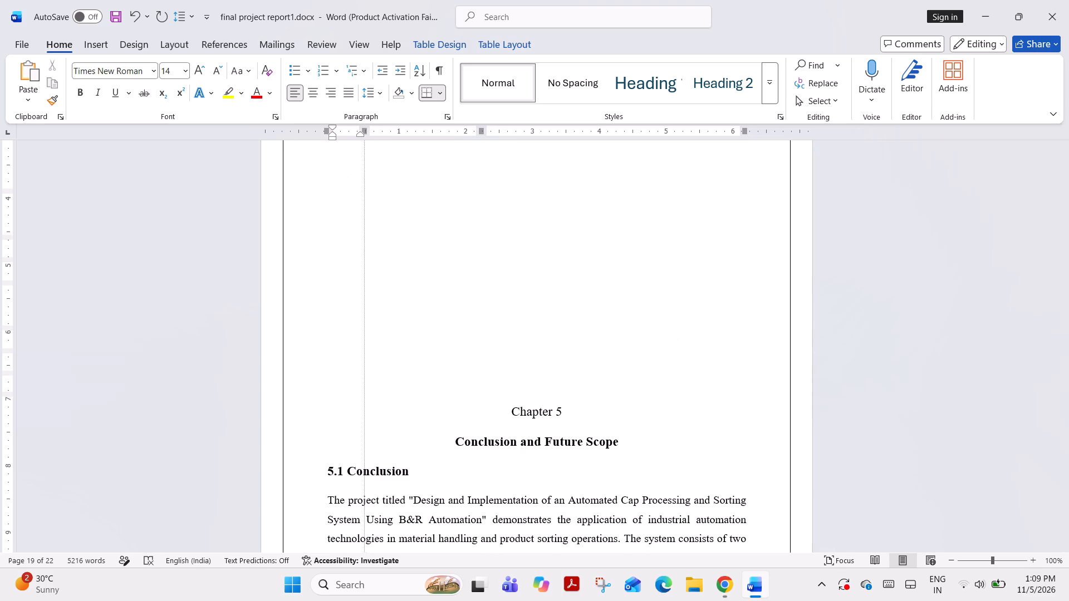
drag(364, 305, 357, 304)
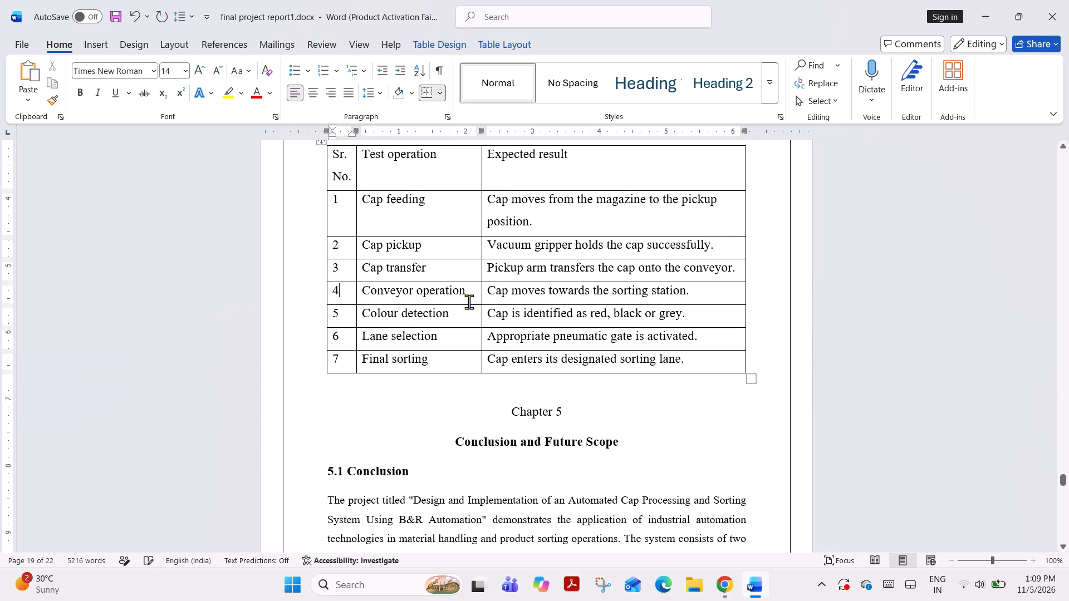
Adjust the border between Test operation and Expected result, keeping "Conveyor operation" on one line in a slightly narrower column.
click(483, 307)
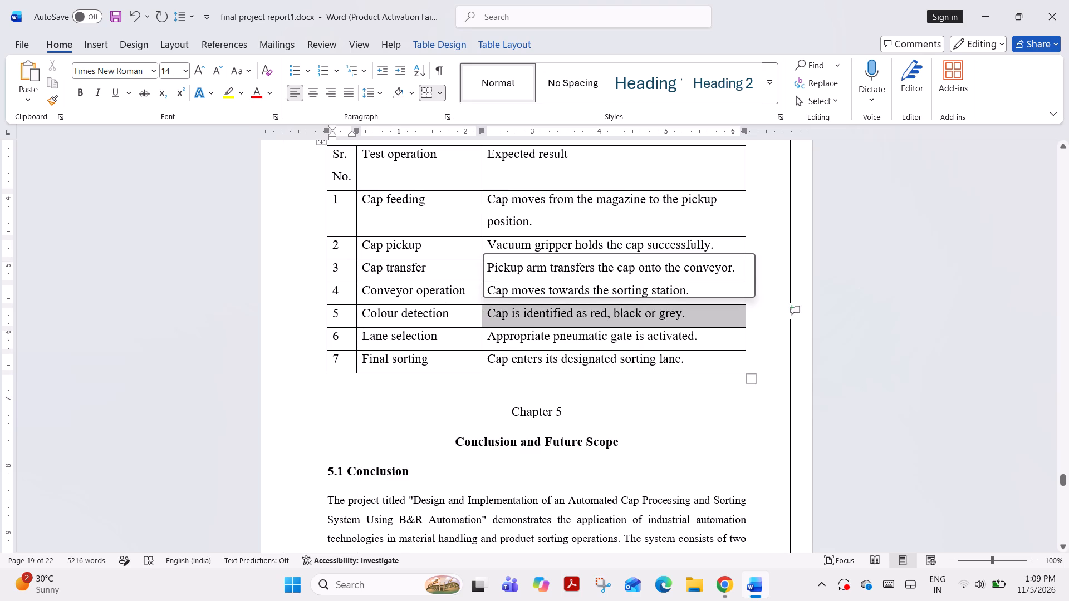
click(469, 397)
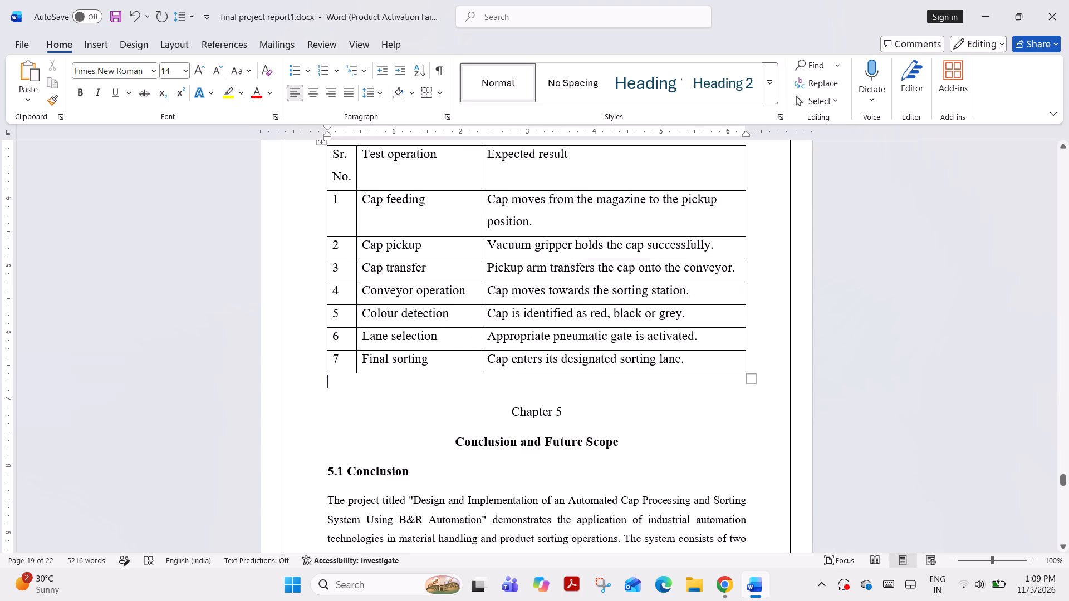
drag(480, 320, 461, 321)
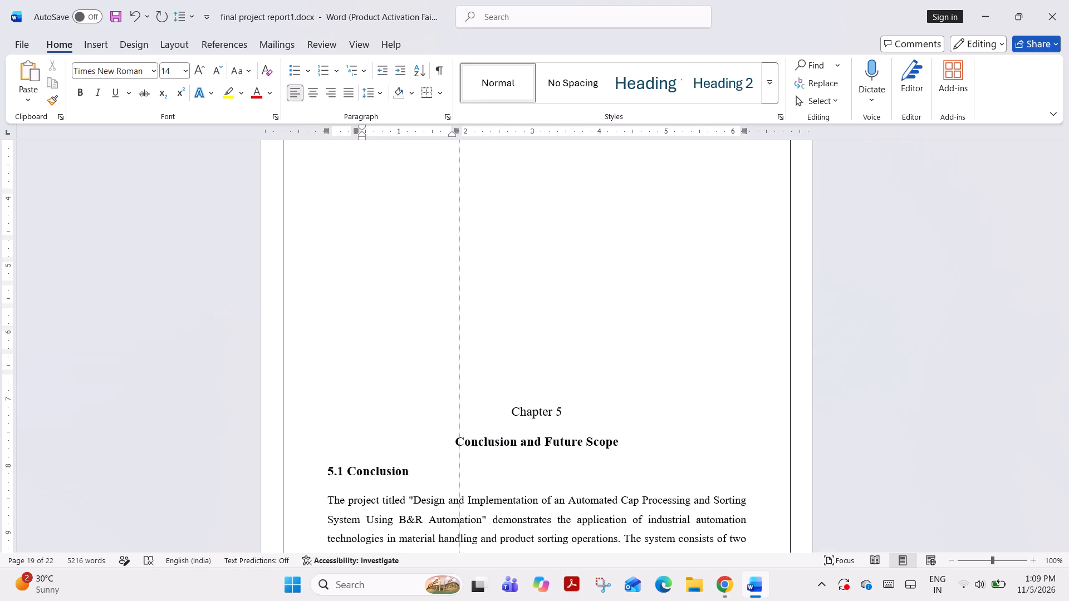
drag(461, 321, 462, 323)
scroll(724, 334, up, 4)
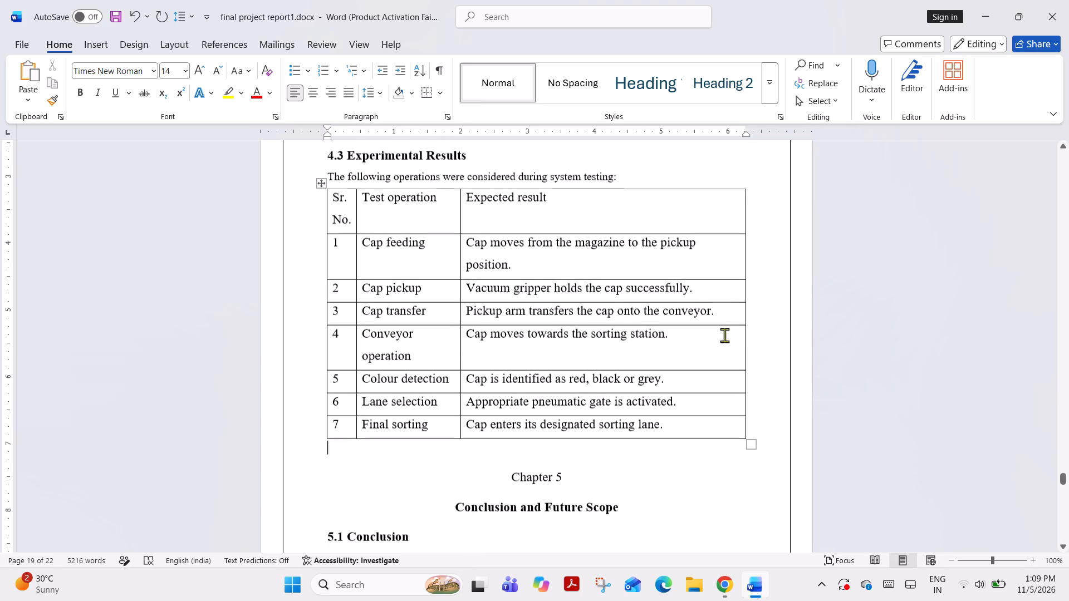
scroll(724, 336, up, 5)
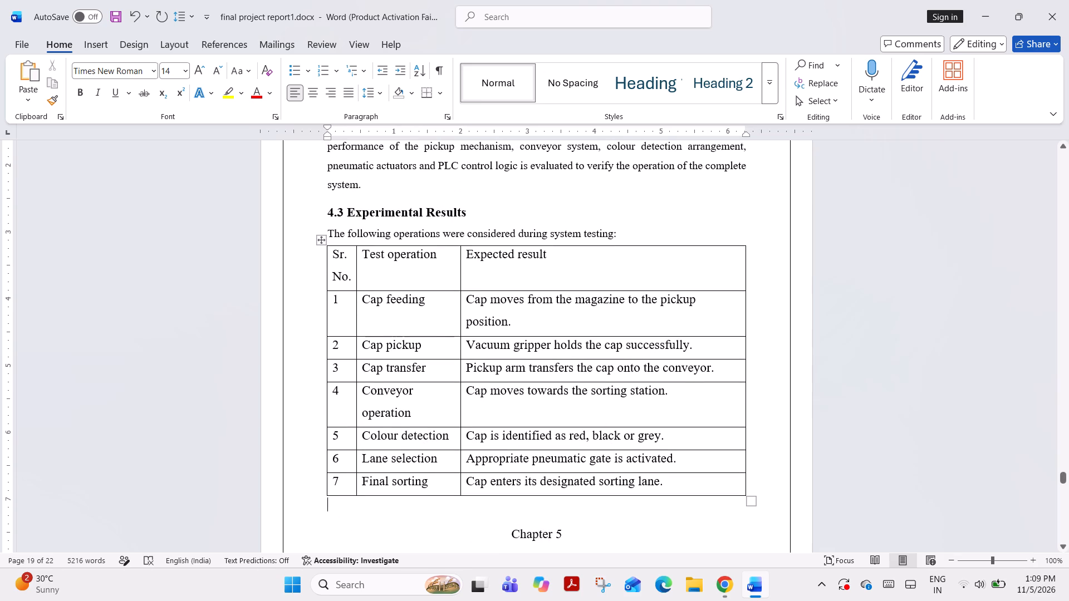
drag(459, 405, 467, 403)
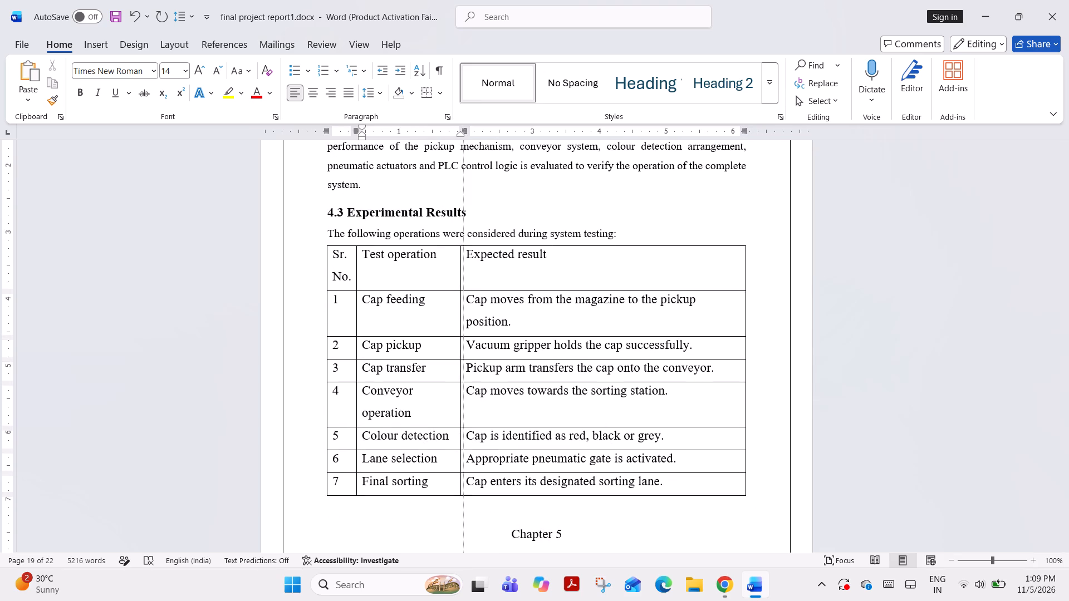
drag(467, 403, 475, 402)
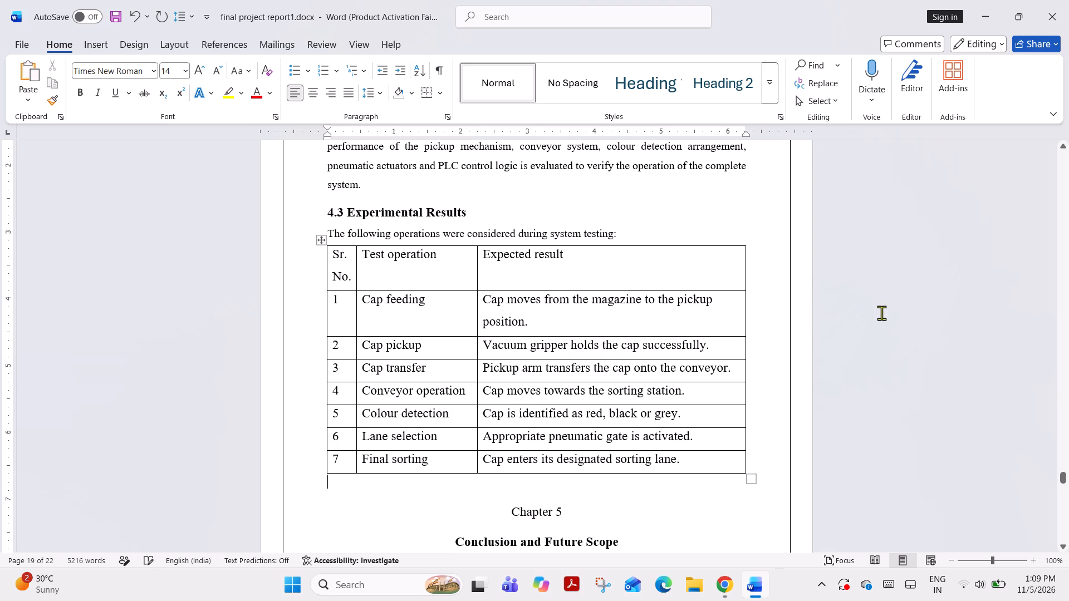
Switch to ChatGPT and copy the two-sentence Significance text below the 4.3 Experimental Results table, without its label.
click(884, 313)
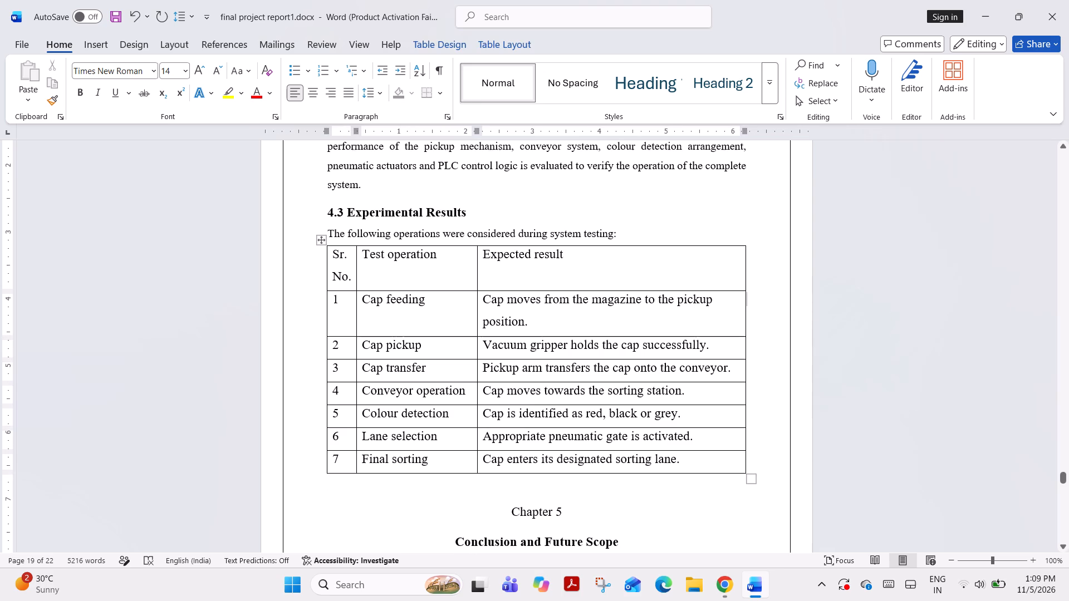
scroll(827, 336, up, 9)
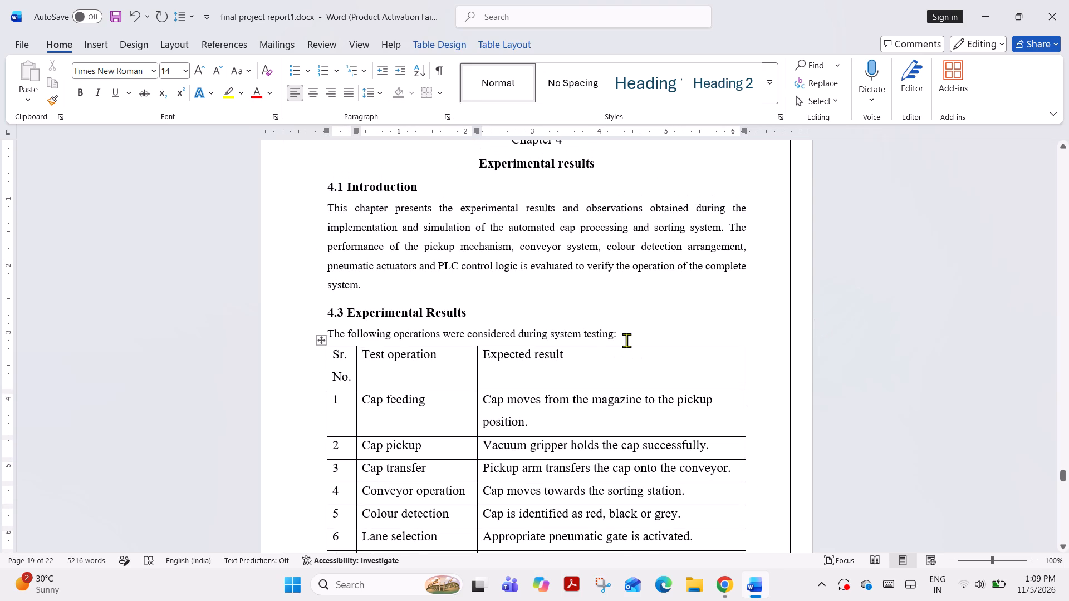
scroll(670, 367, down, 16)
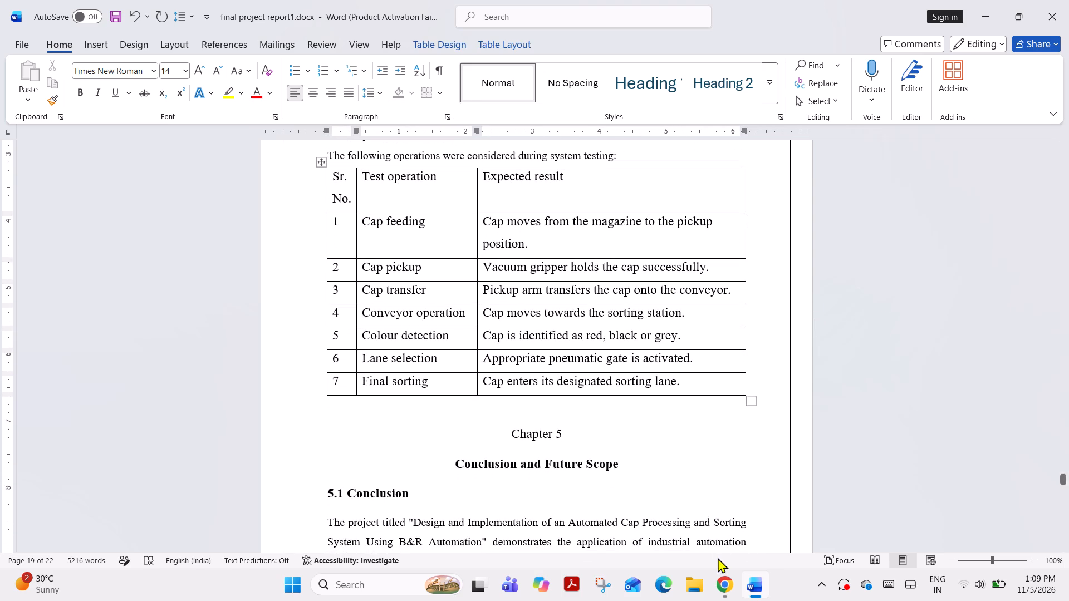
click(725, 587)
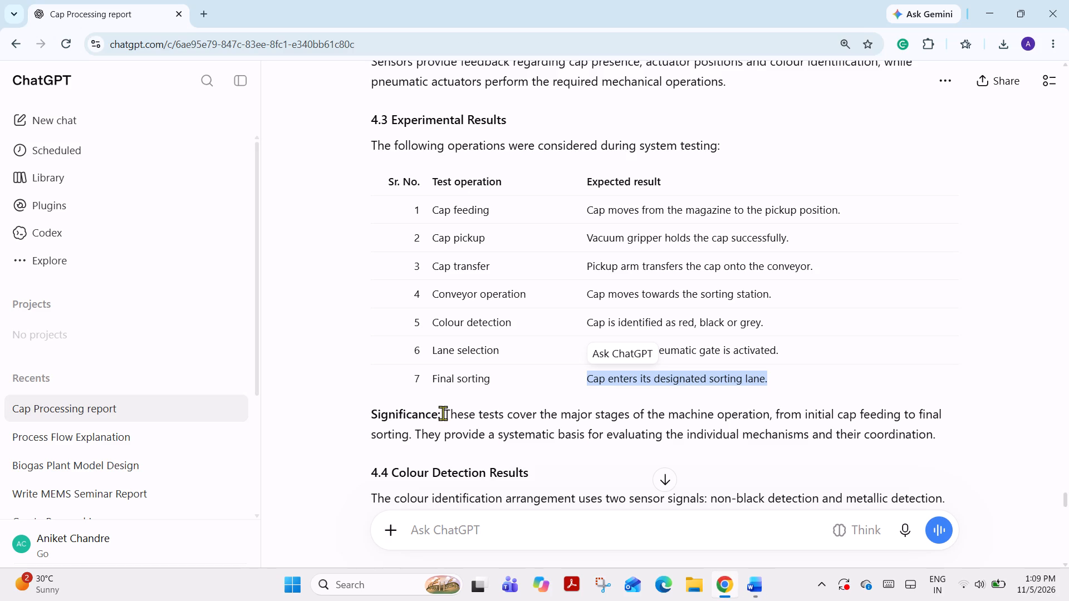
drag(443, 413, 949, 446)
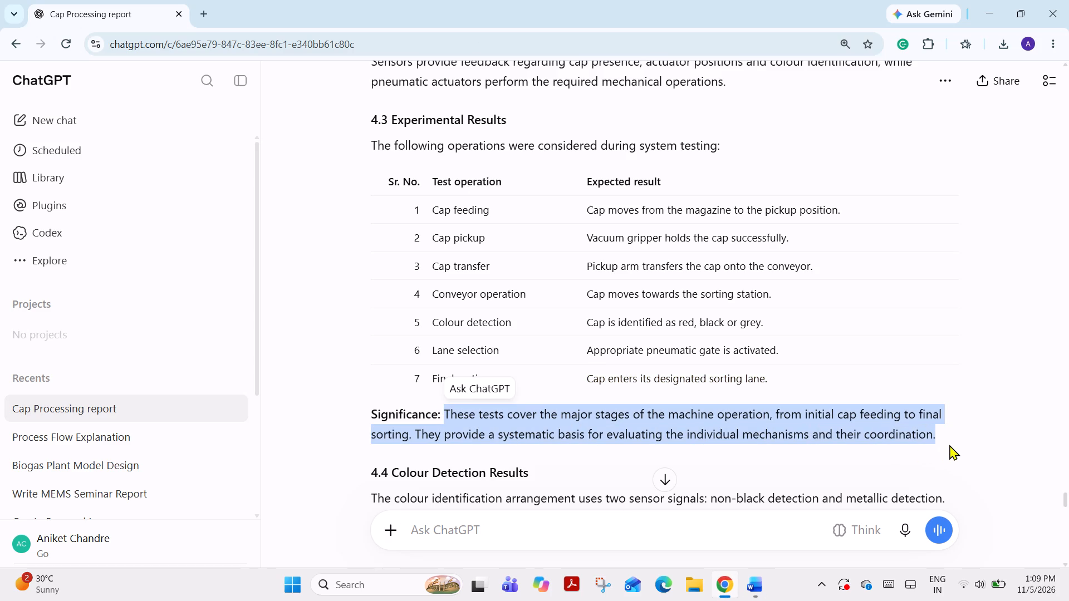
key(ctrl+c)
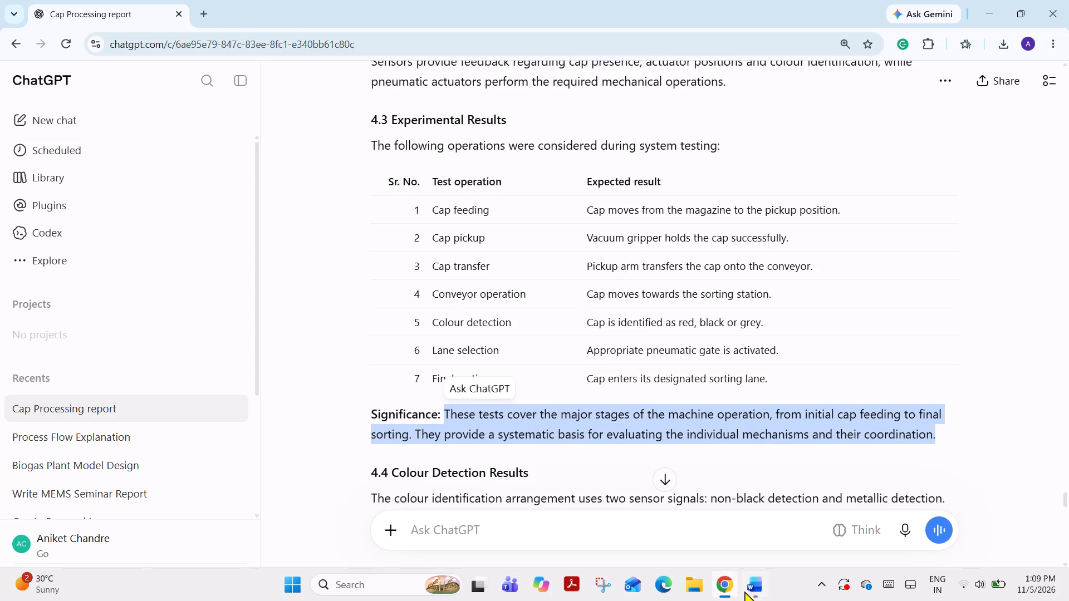
In Word, start a centred 12 pt caption reading "Table 4.1" directly below the Experimental Results table.
click(744, 591)
click(499, 410)
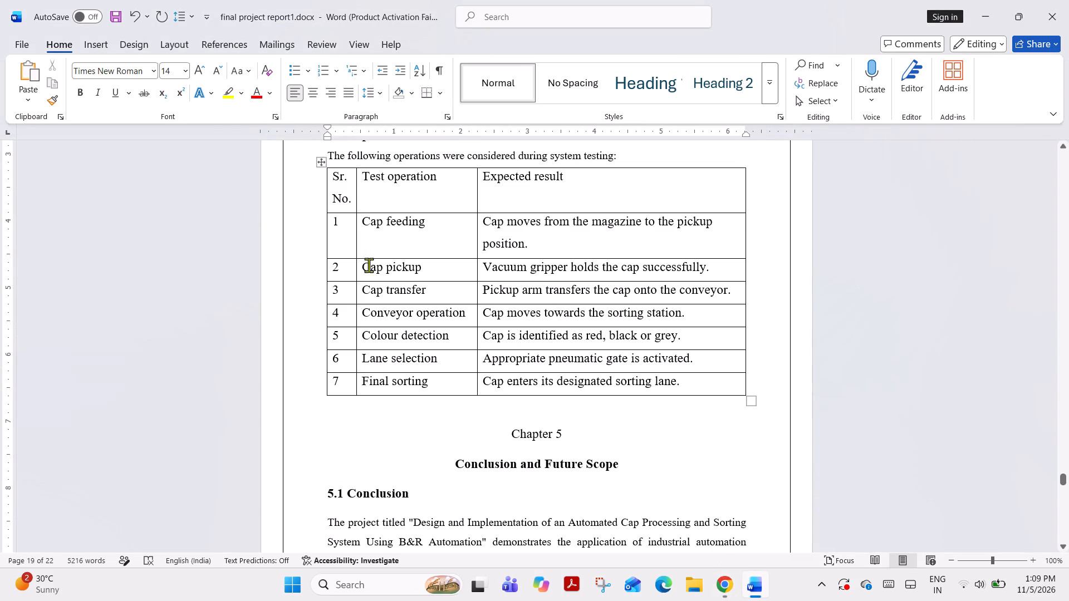
click(307, 93)
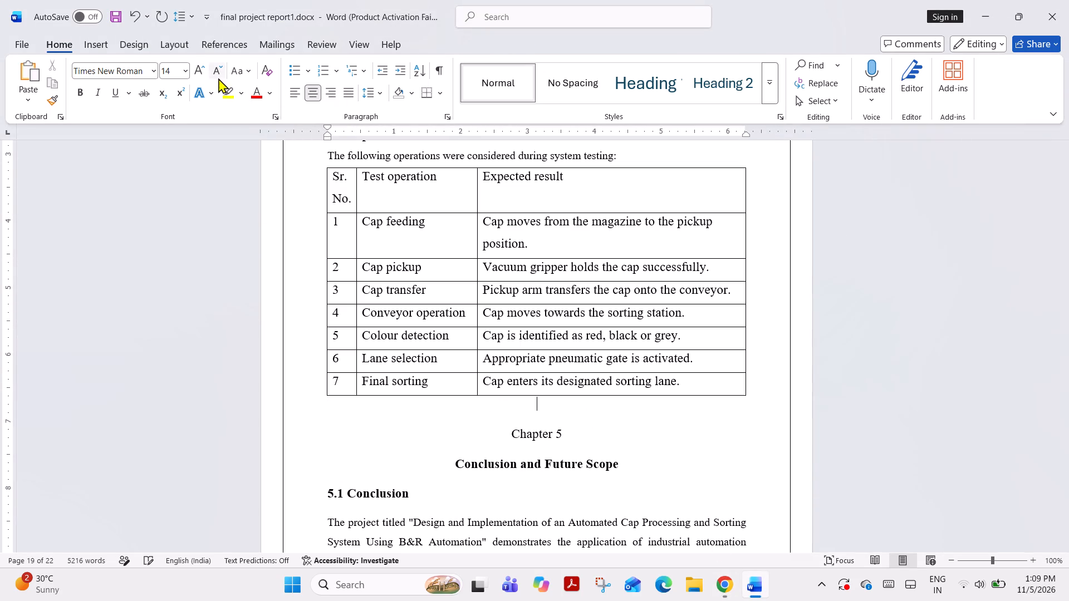
click(172, 72)
text(12)
key(Return)
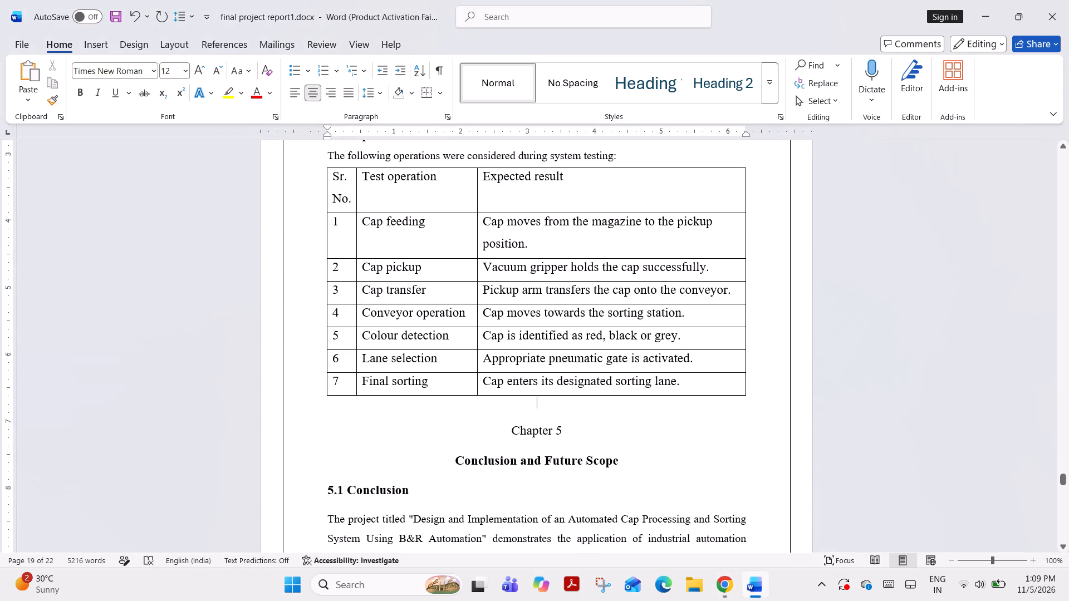
text(Table)
key(space)
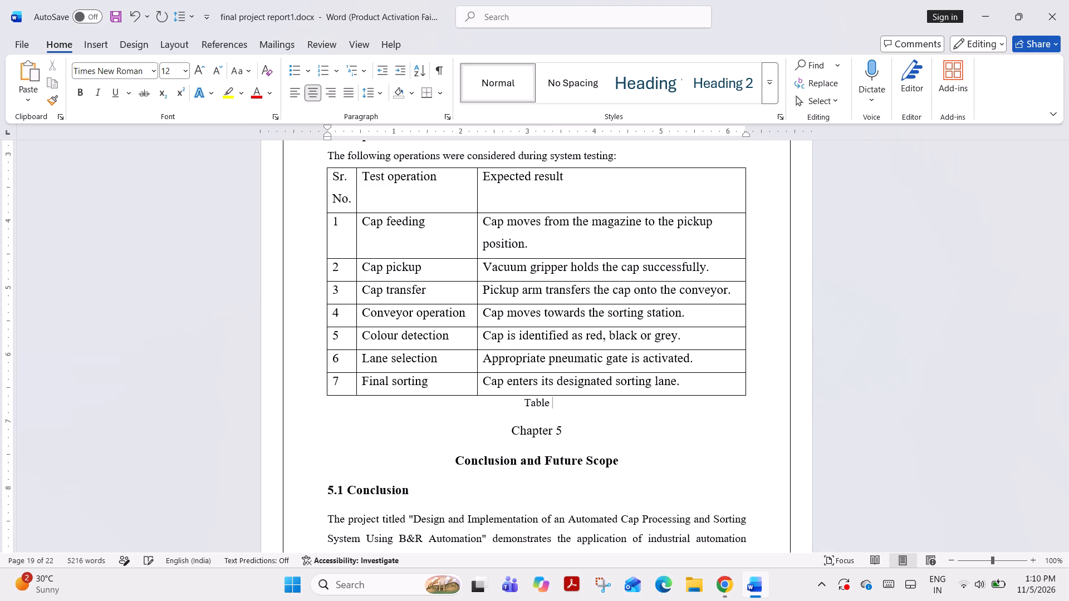
text(4.1)
key(space)
scroll(487, 264, up, 3)
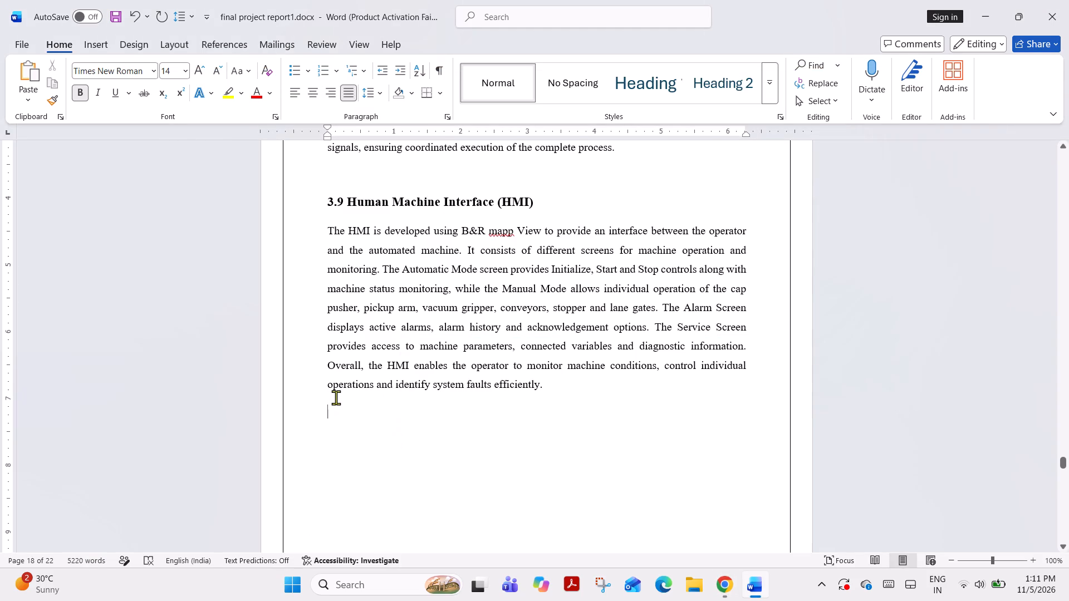
click(336, 397)
click(564, 385)
key(Return)
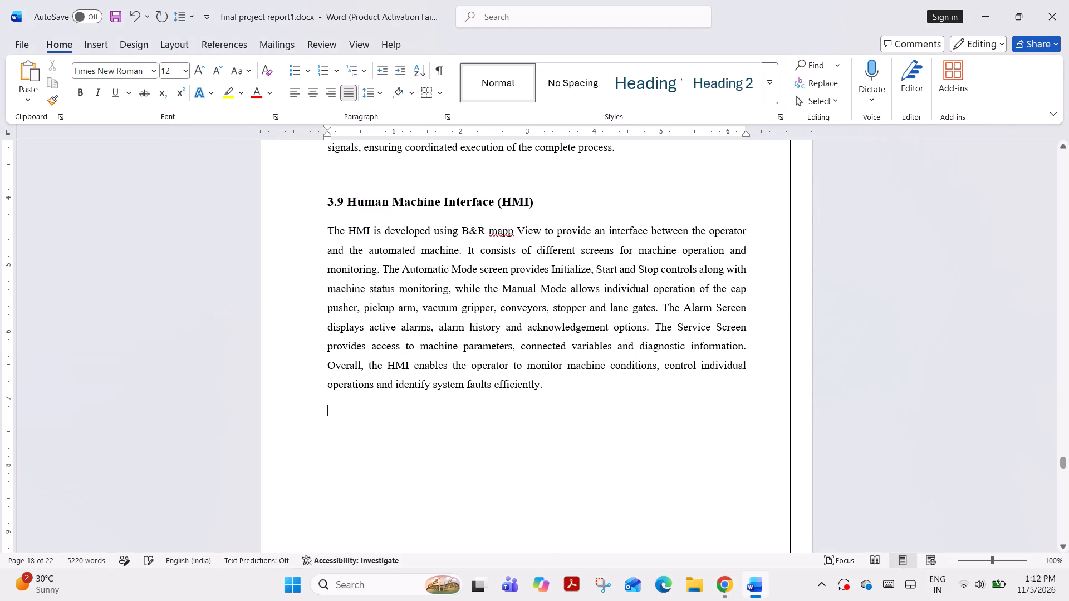
click(81, 42)
click(161, 87)
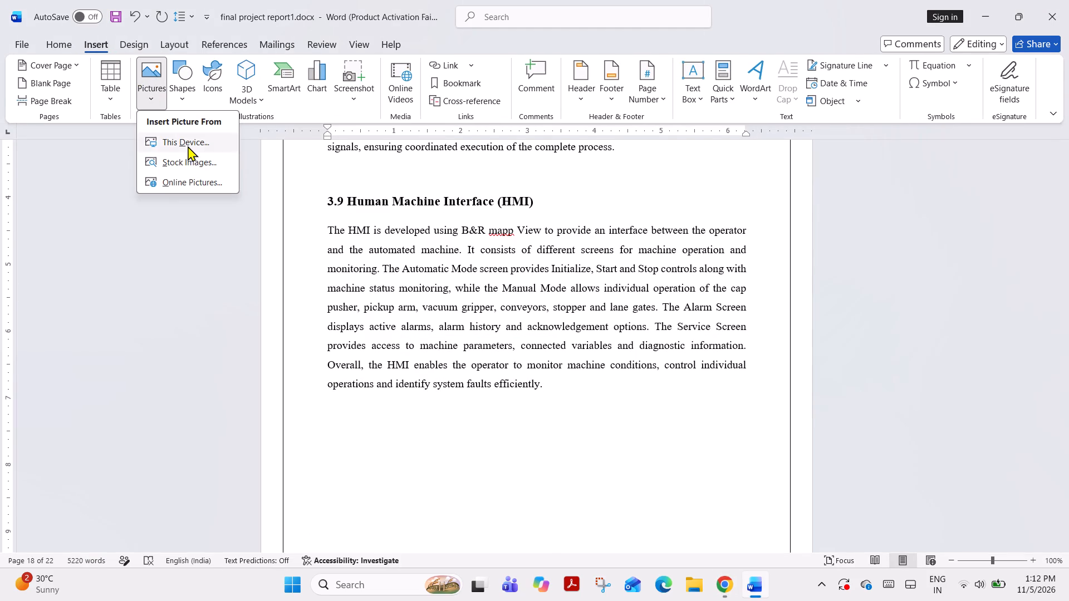
click(188, 146)
click(217, 132)
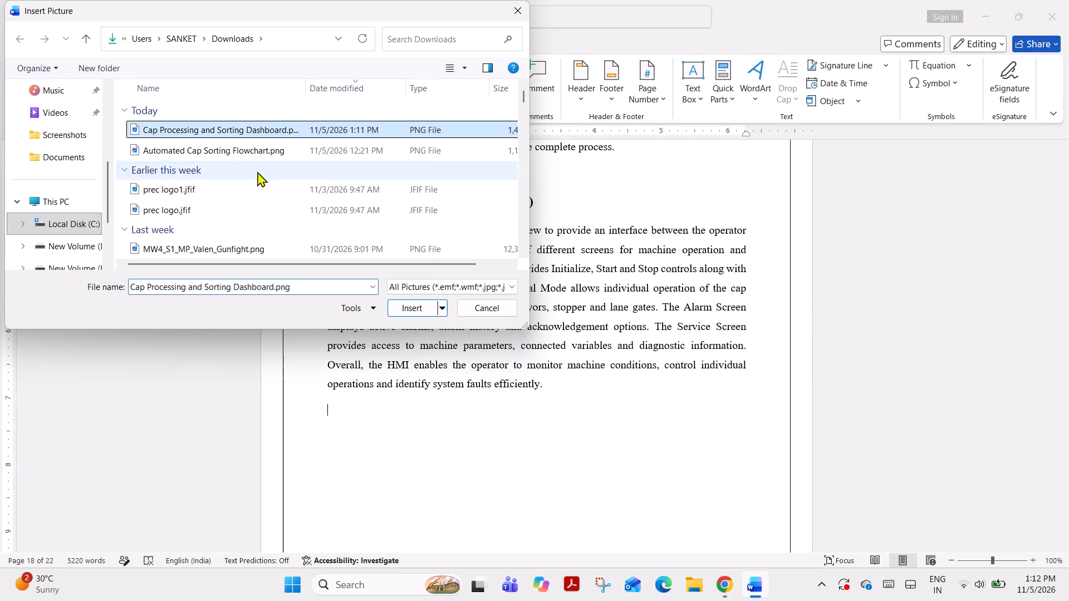
click(400, 304)
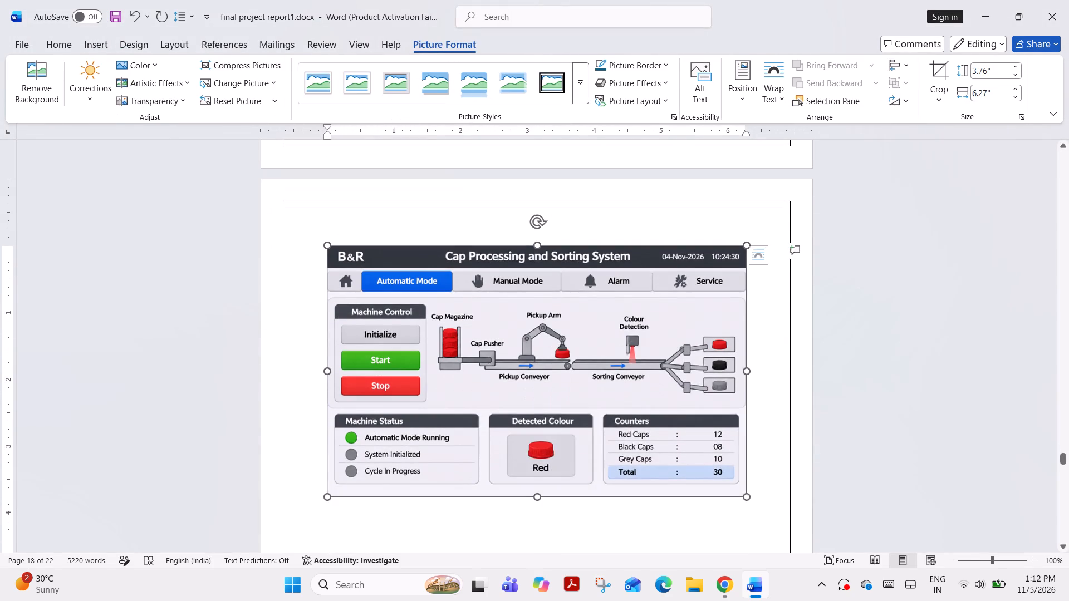
Resize the inserted HMI picture to about 2.43" high and 6.3" wide so it fits below the text on page 18.
drag(748, 497, 692, 433)
drag(511, 466, 512, 406)
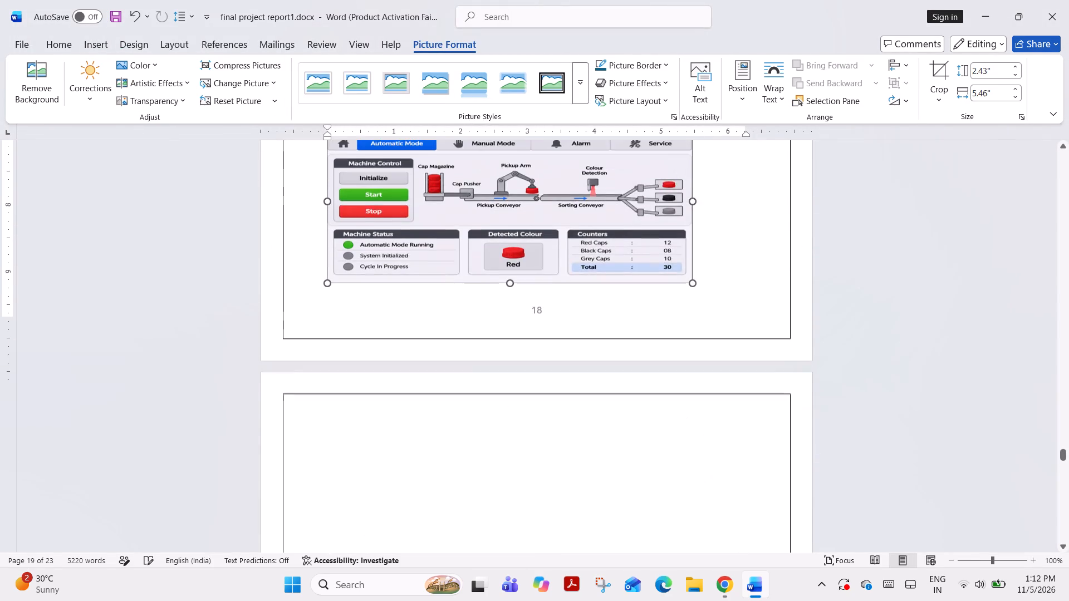
drag(694, 226, 749, 225)
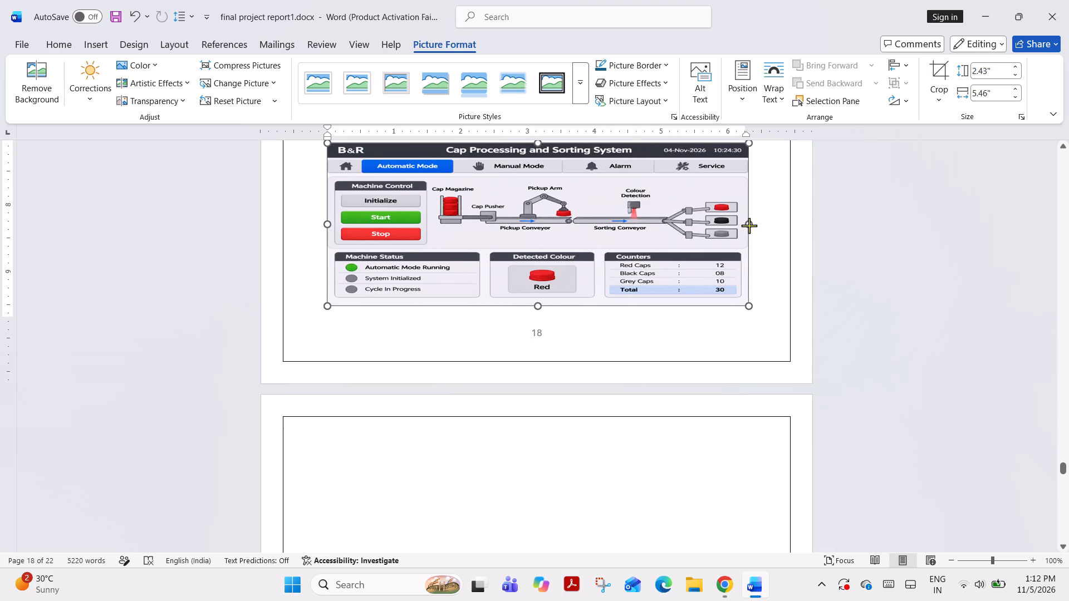
scroll(703, 291, up, 10)
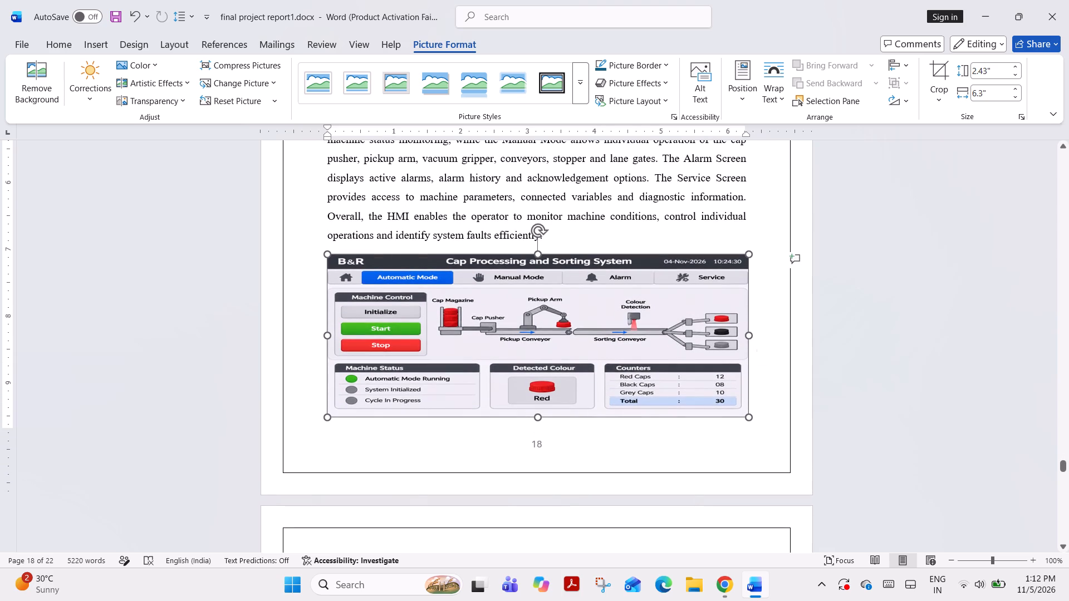
click(908, 343)
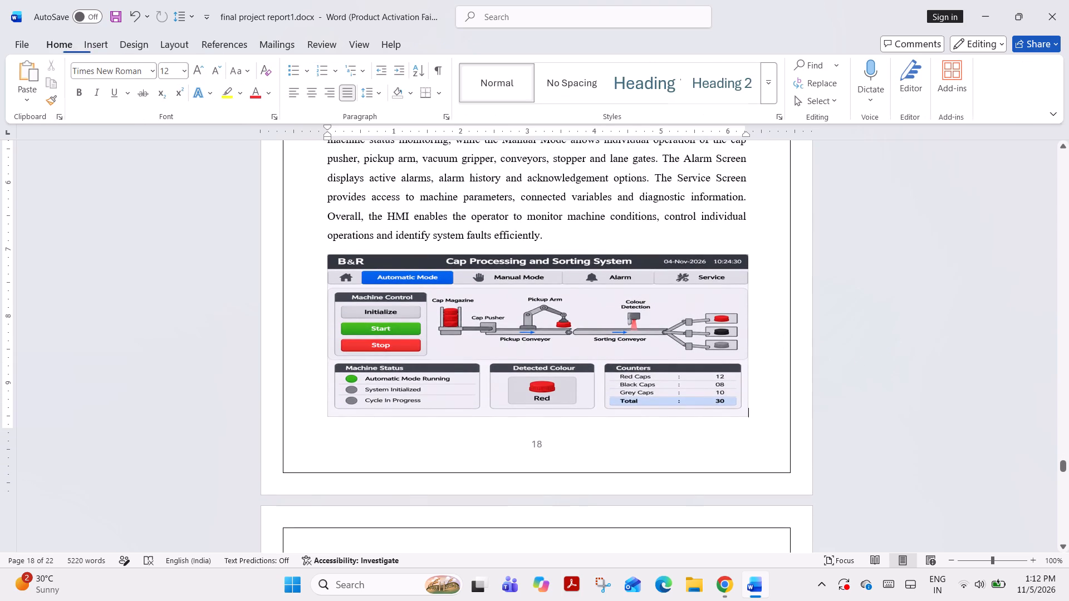
Move the HMI picture from below the section 3.9 paragraph to directly under the "3.9 Human Machine Interface (HMI)" heading.
scroll(673, 323, up, 11)
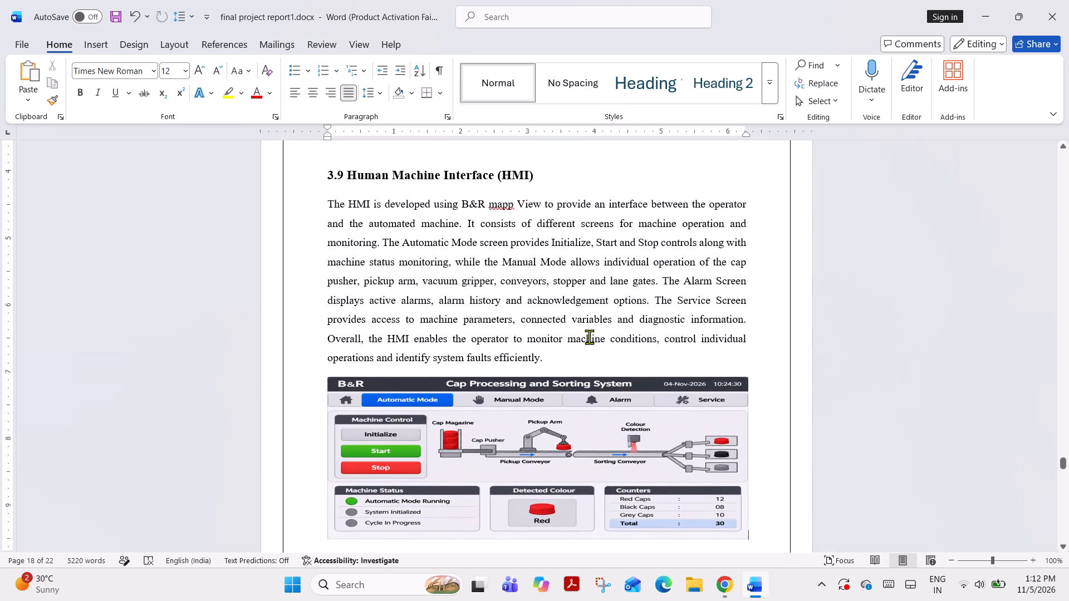
click(546, 433)
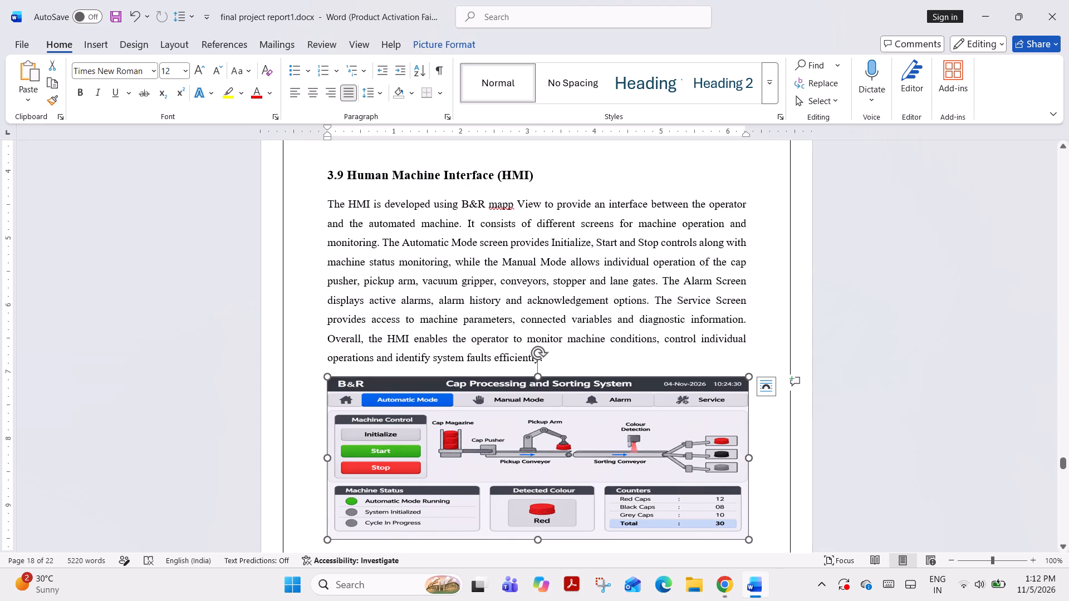
drag(546, 433, 546, 428)
key(ctrl+x)
click(327, 202)
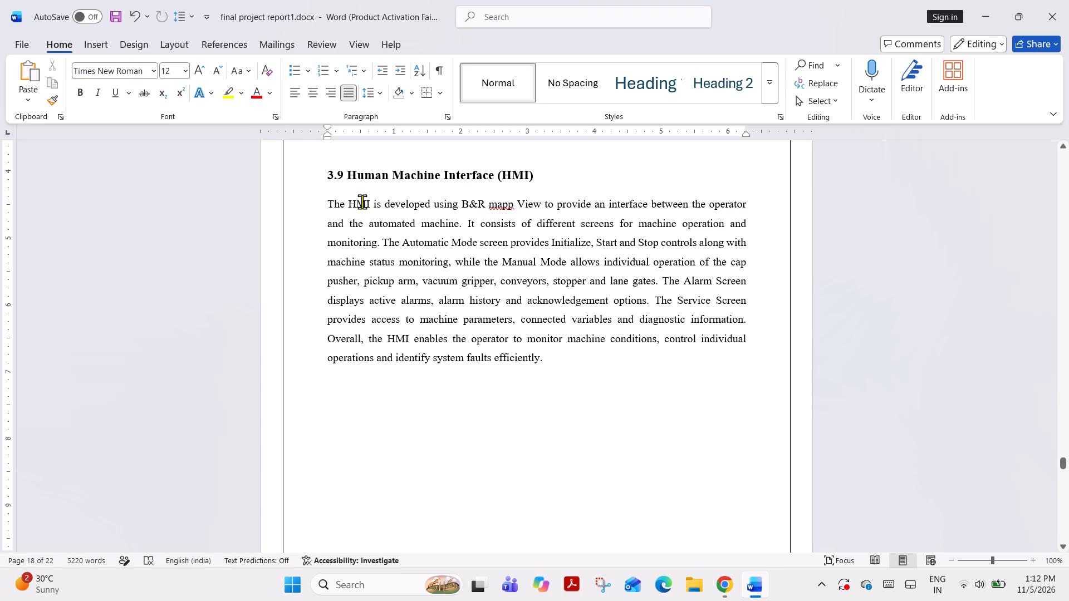
key(ctrl+v)
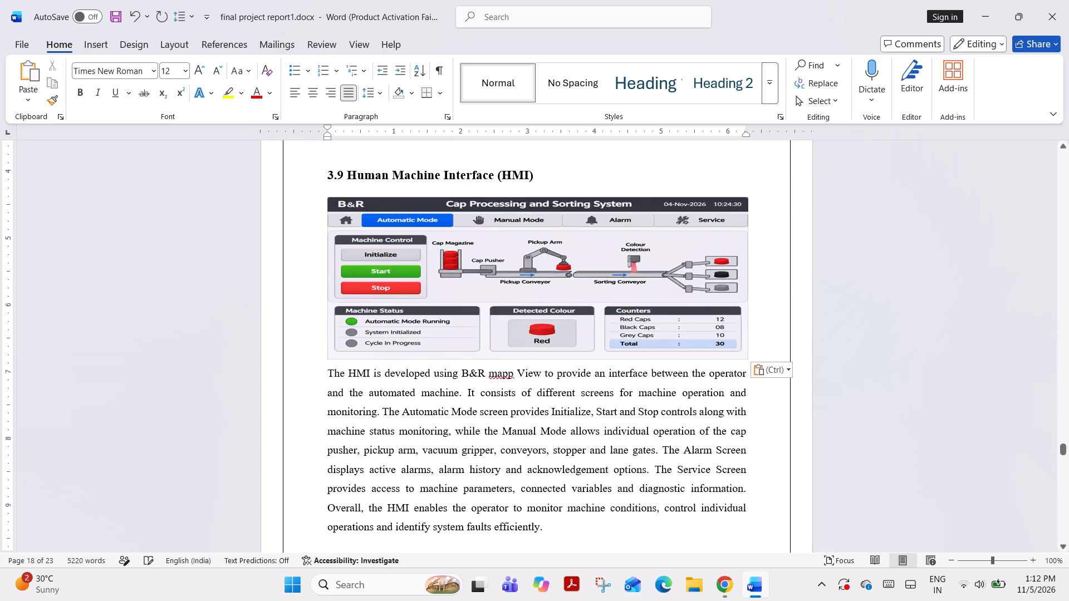
Put the section 3.9 paragraph on its own line and add an empty line between it and the HMI picture.
scroll(443, 304, down, 5)
scroll(504, 381, down, 3)
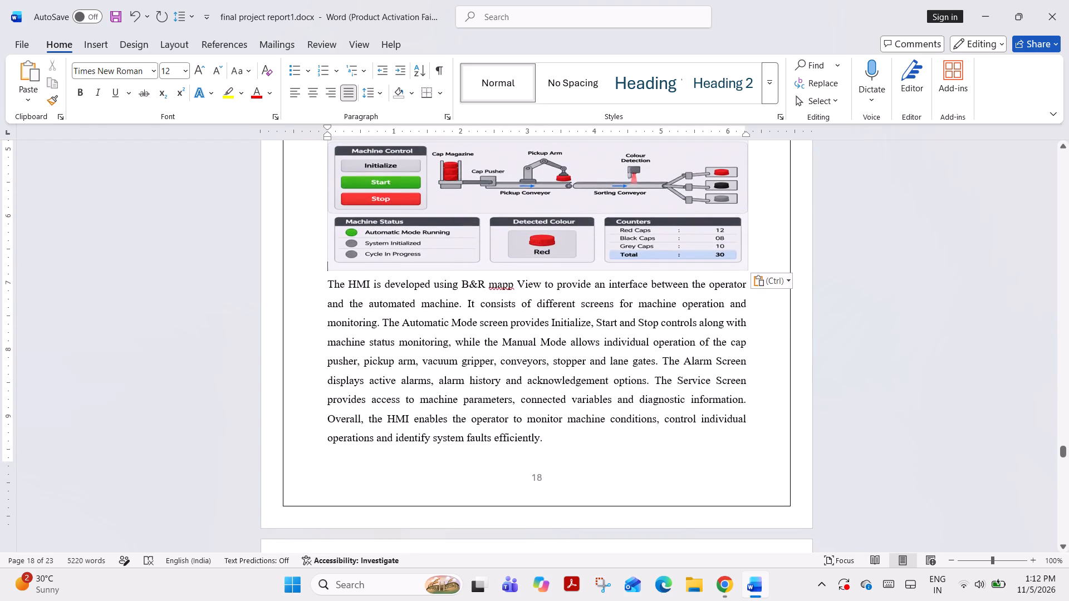
click(764, 250)
key(Return)
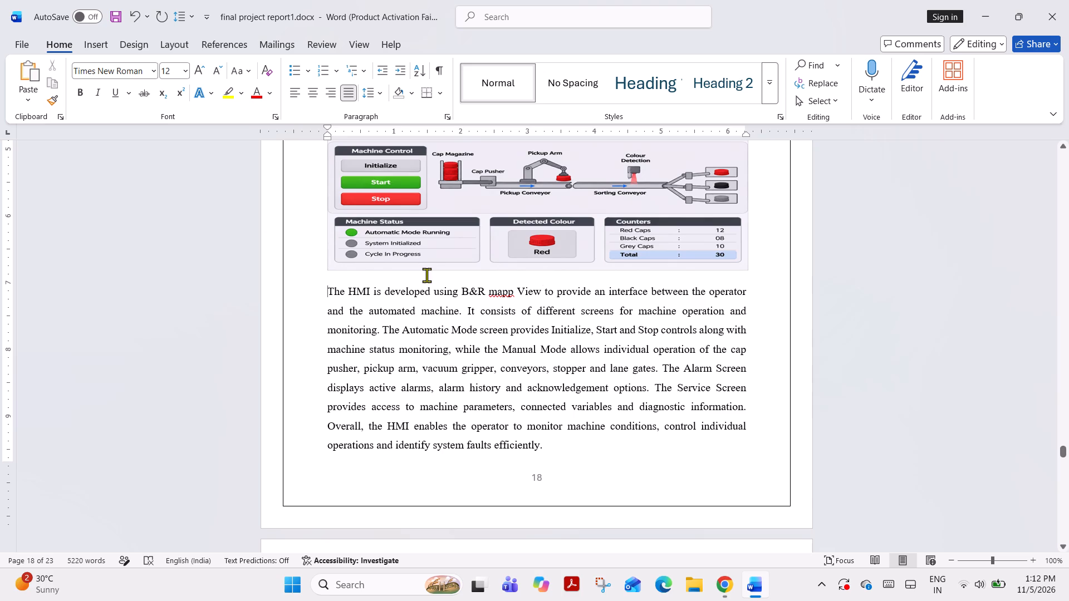
key(Return)
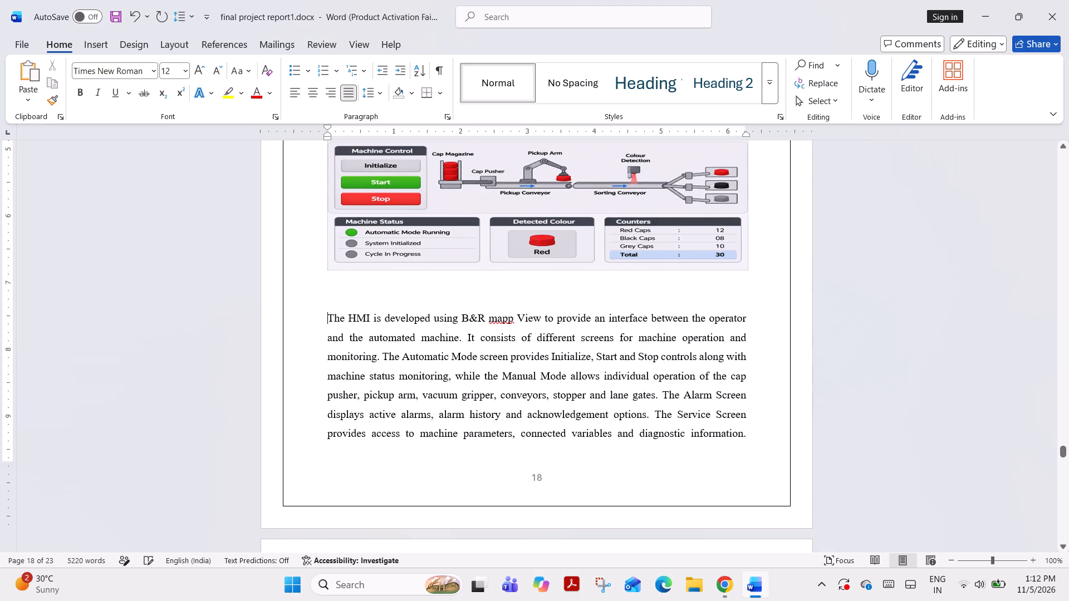
Remove the blank line above the "3.9 Human Machine Interface (HMI)" heading.
scroll(480, 346, up, 15)
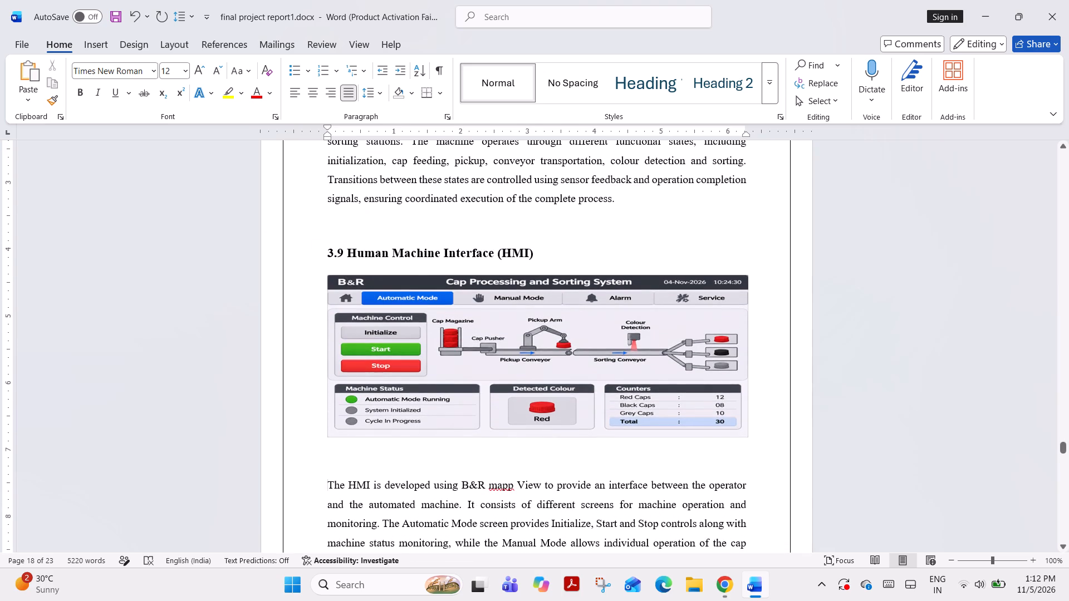
click(326, 249)
key(BackSpace)
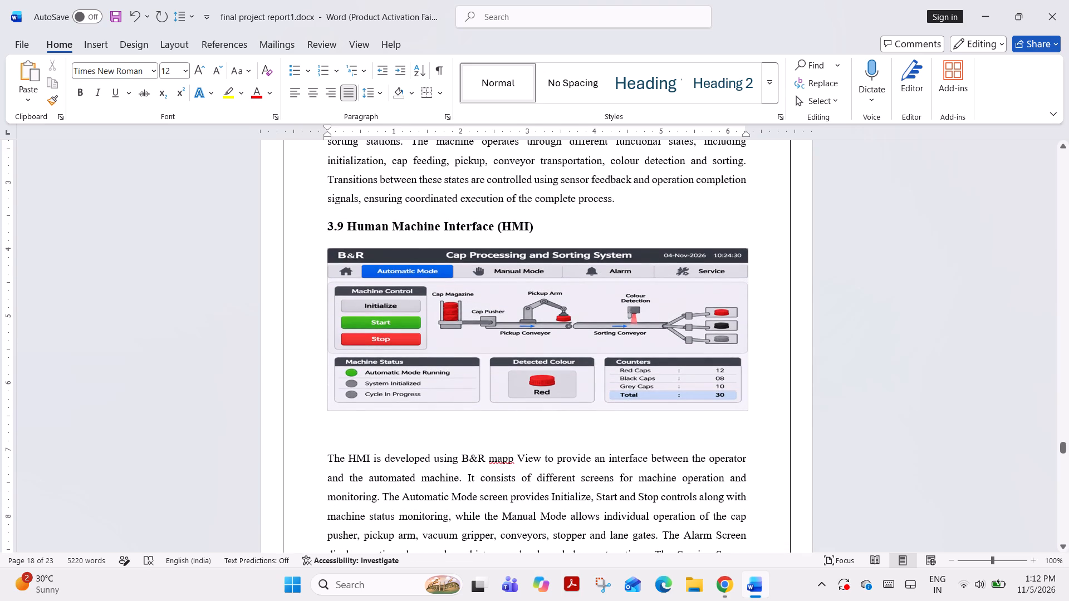
Center the empty caption line below the HMI picture and set its font size to 11 pt.
click(322, 448)
click(314, 95)
drag(169, 66, 162, 72)
key(Right)
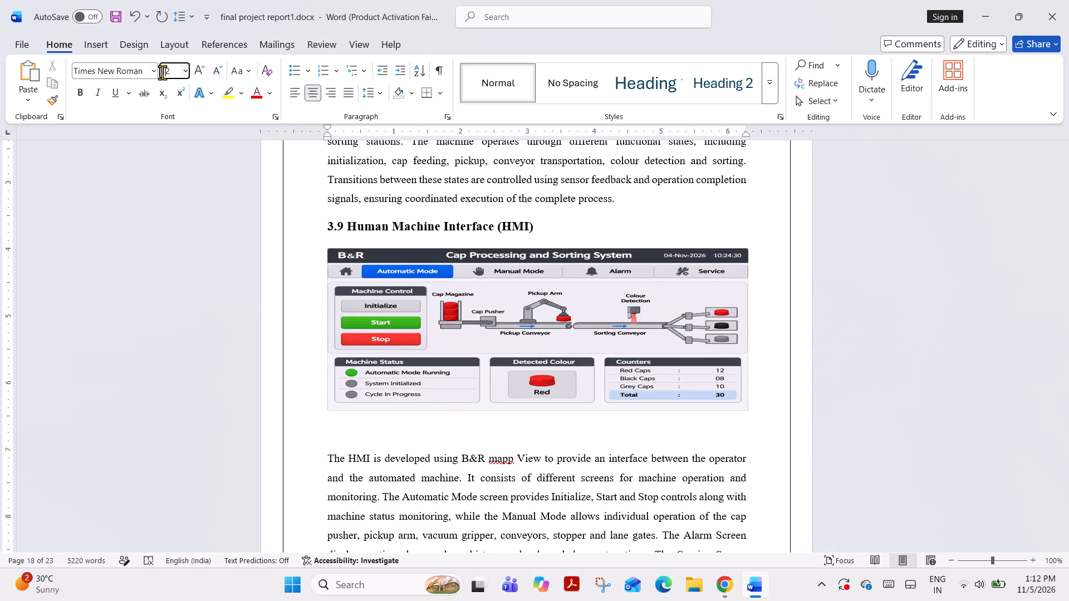
key(Right)
key(BackSpace)
key(1)
key(Return)
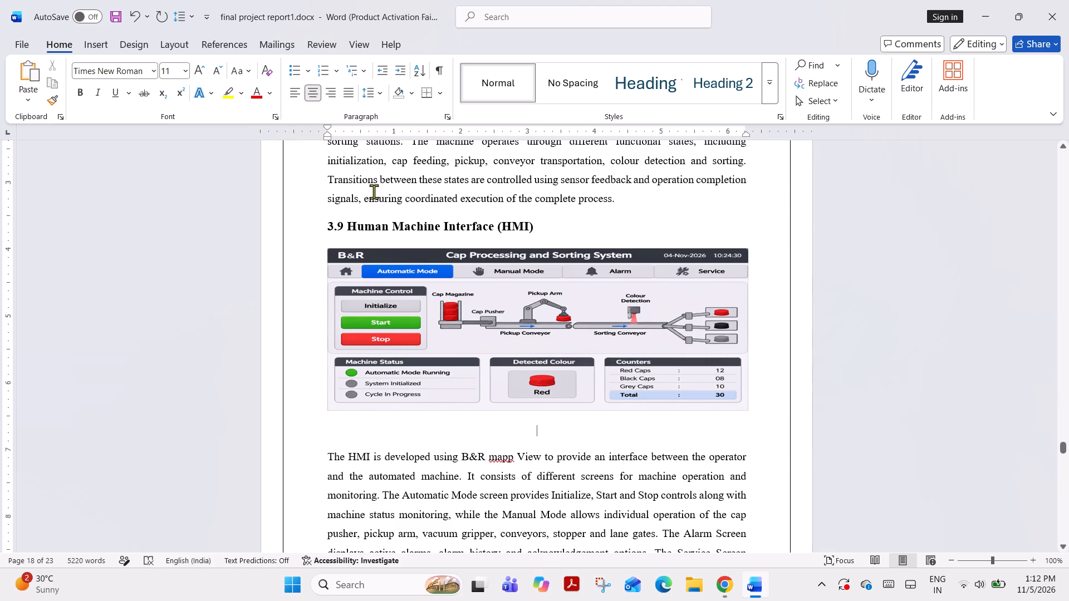
Enter the caption "Fig 3.5 Human machine interface" on the empty centered line below the HMI picture.
text(Fig)
key(space)
key(4)
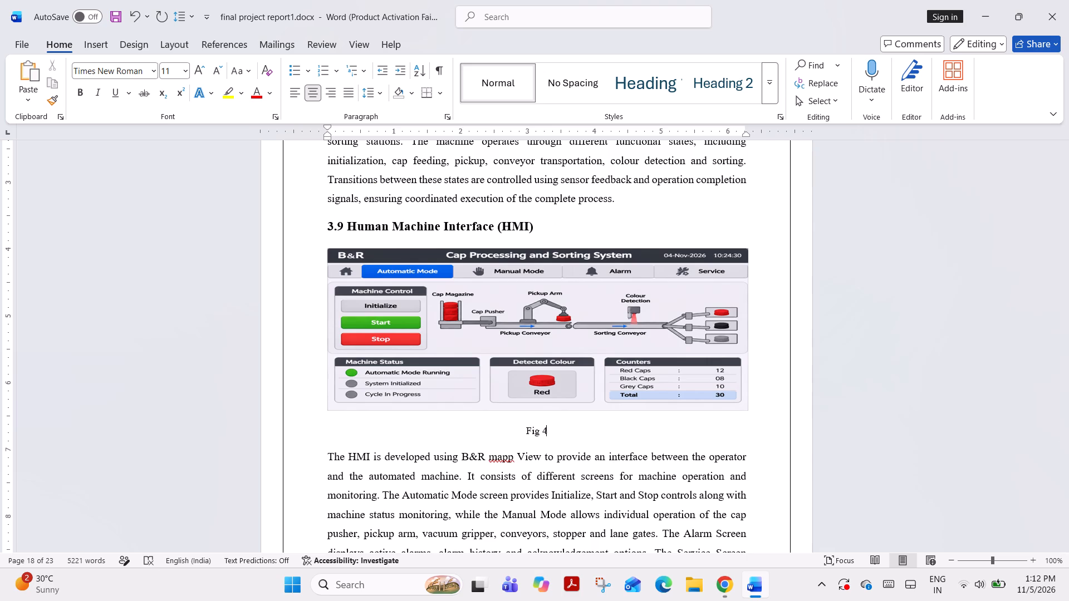
key(BackSpace)
key(3)
text(.1)
key(space)
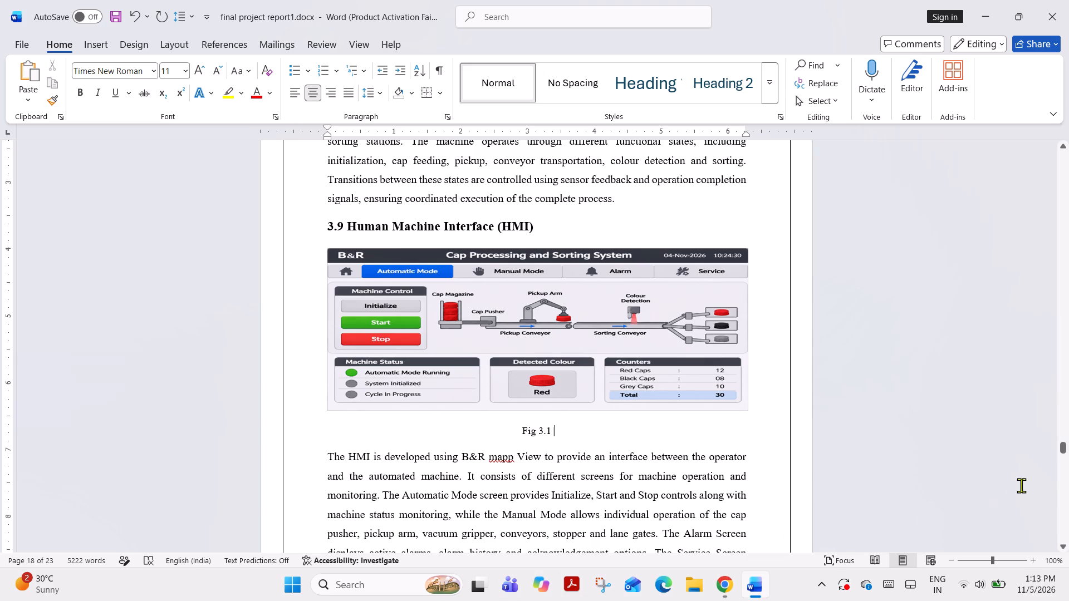
click(1068, 447)
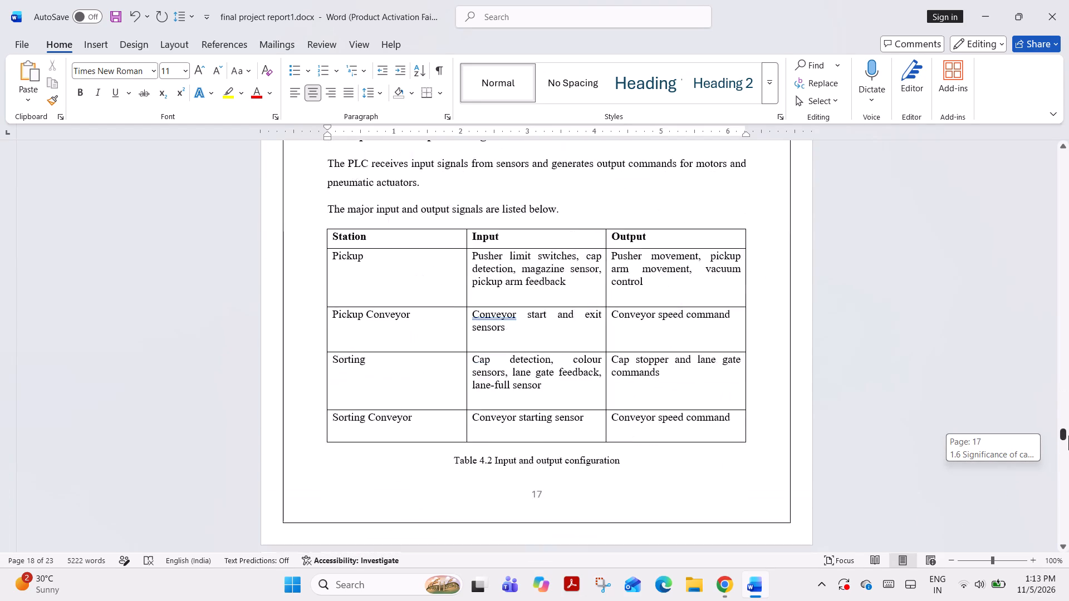
key(BackSpace)
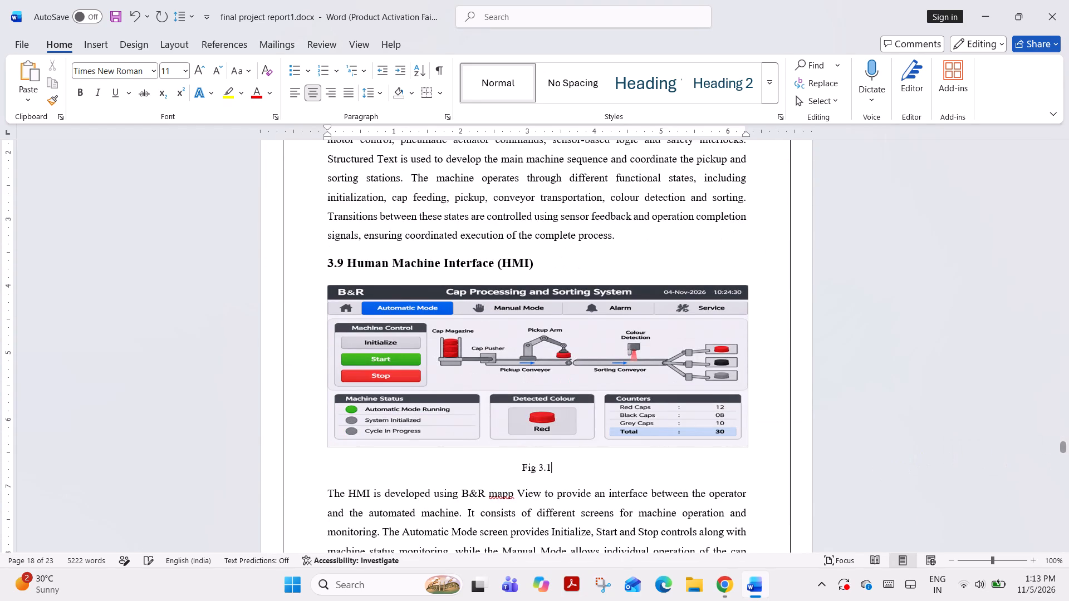
key(BackSpace)
text(5)
key(space)
text(human)
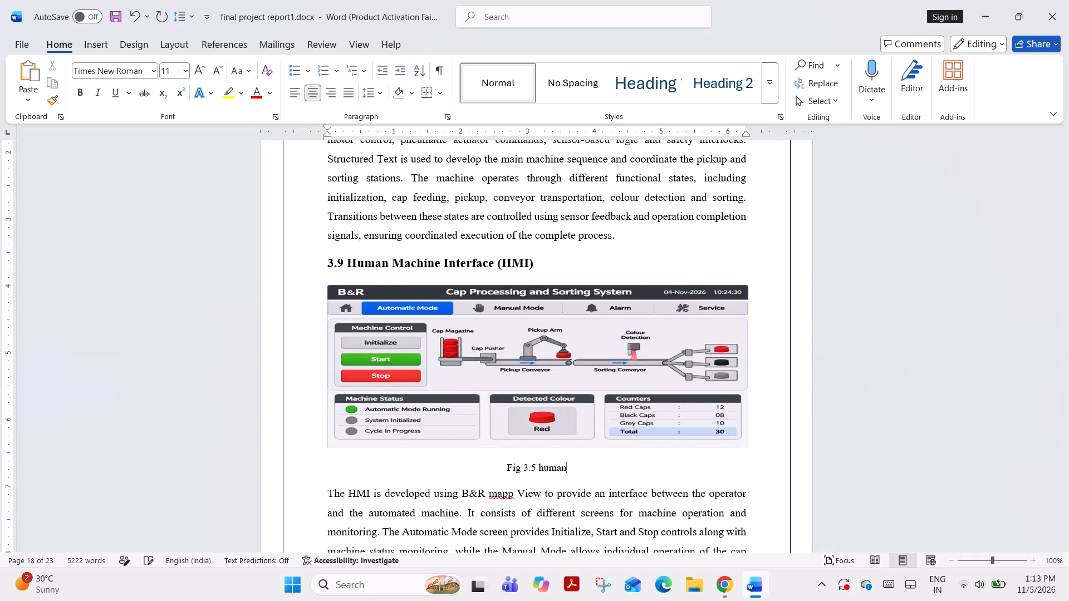
key(space)
key(BackSpace)
key(BackSpace)
key(BackSpace)
key(BackSpace)
key(BackSpace)
key(BackSpace)
text(Human machine interface)
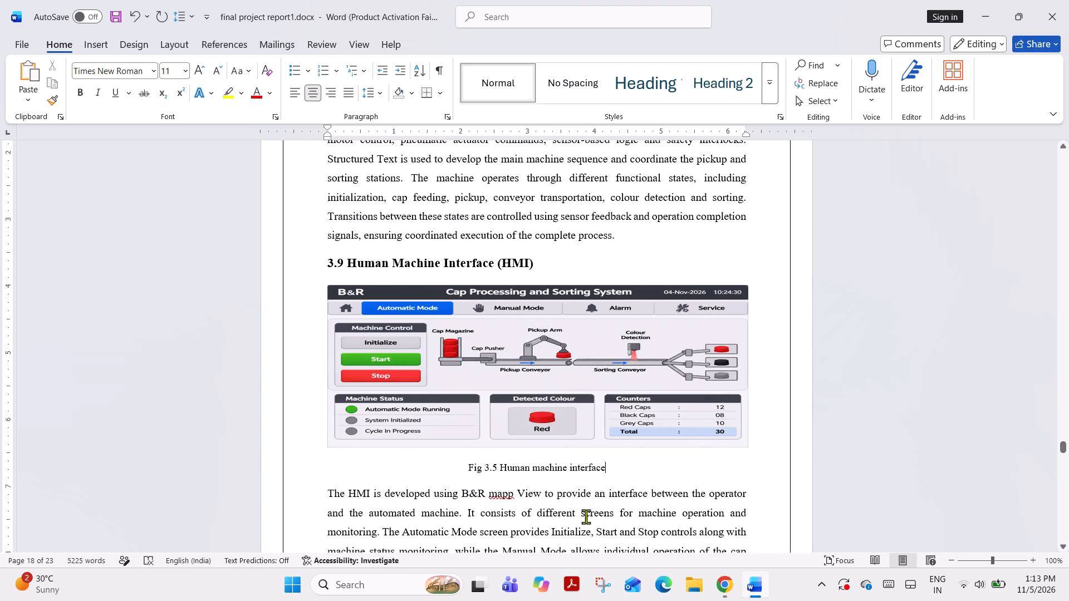
Copy "Fig 3.5" from the caption to the start of the section 3.9 paragraph and set it to 12 pt.
scroll(548, 477, down, 3)
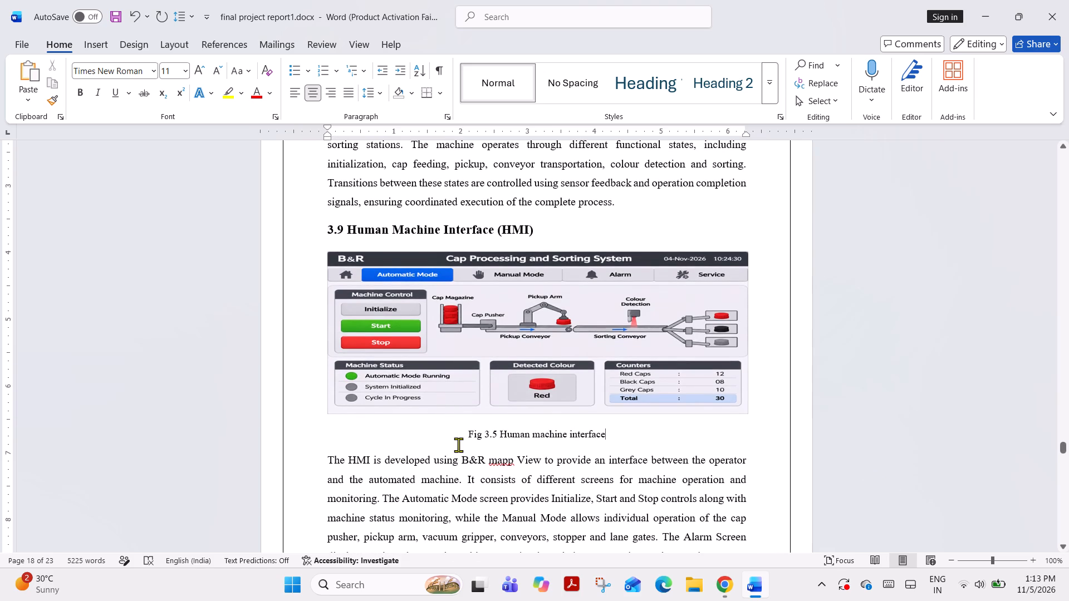
drag(468, 437, 501, 435)
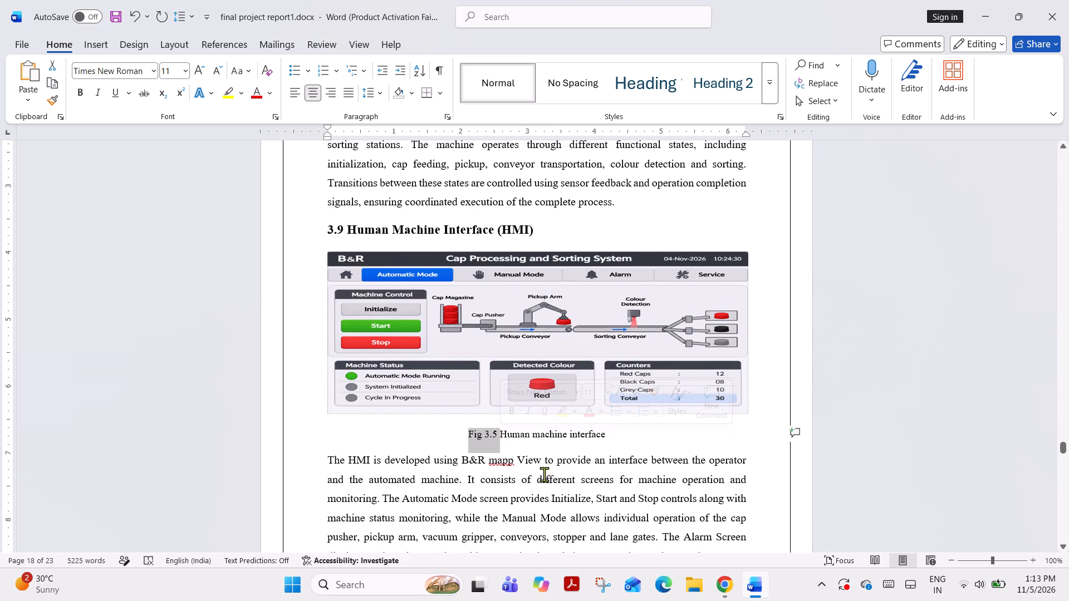
key(ctrl+c)
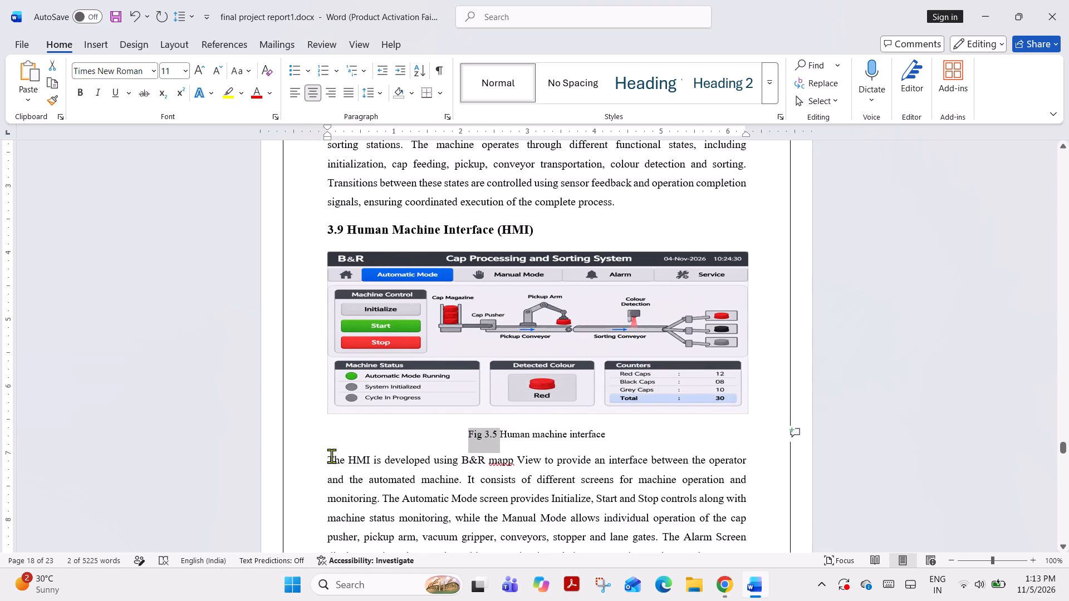
click(331, 457)
click(327, 462)
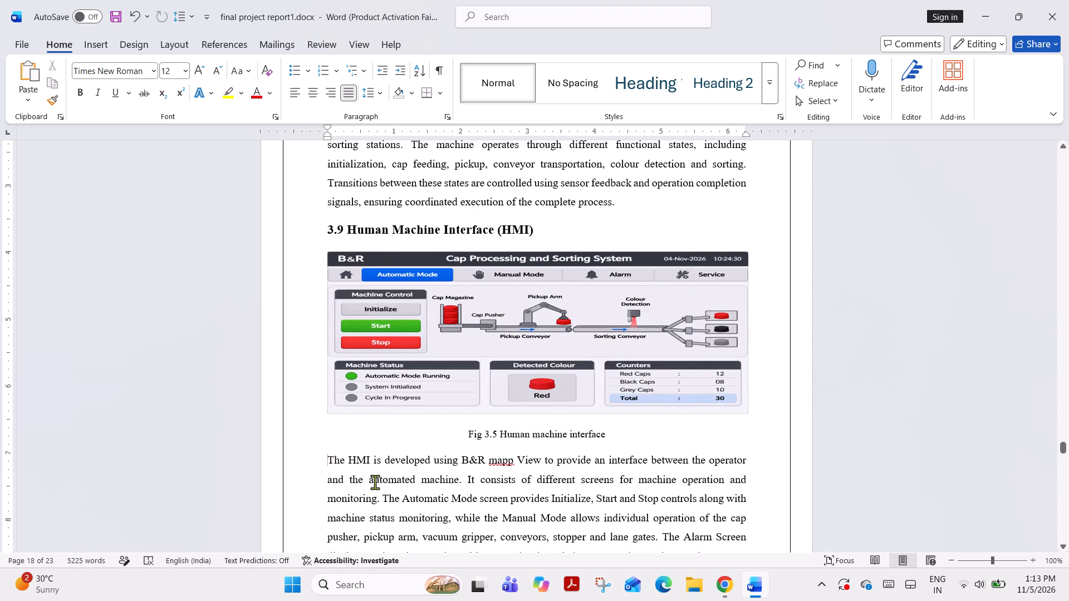
key(ctrl+v)
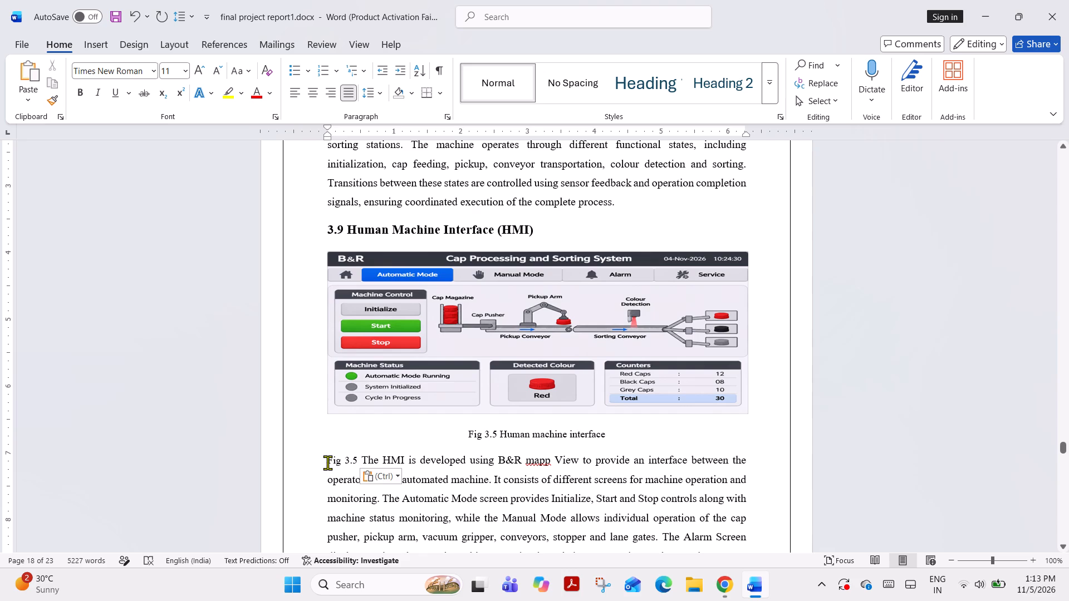
drag(327, 462, 359, 460)
click(449, 419)
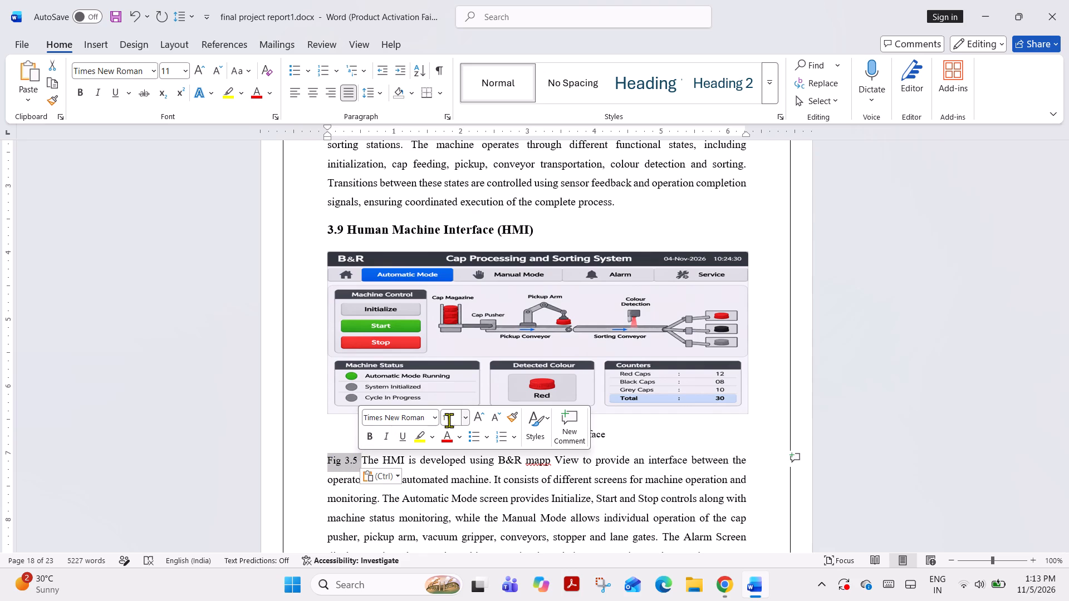
text(12)
key(Return)
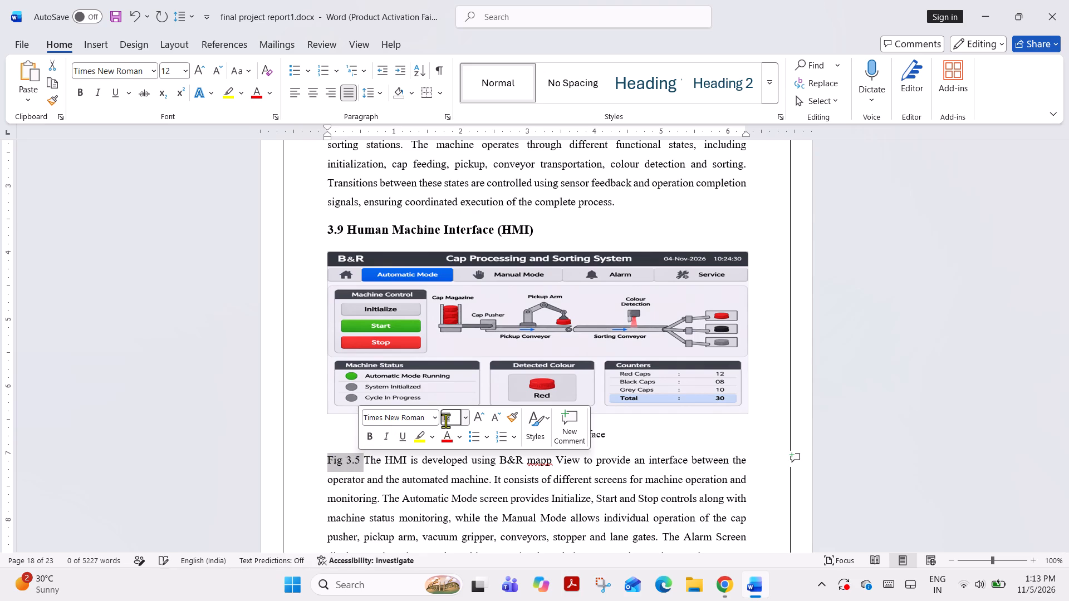
click(399, 485)
Reword the section 3.9 paragraph's opening to read "Fig 3.5 shows the HMI developed using B&R mapp View".
click(364, 462)
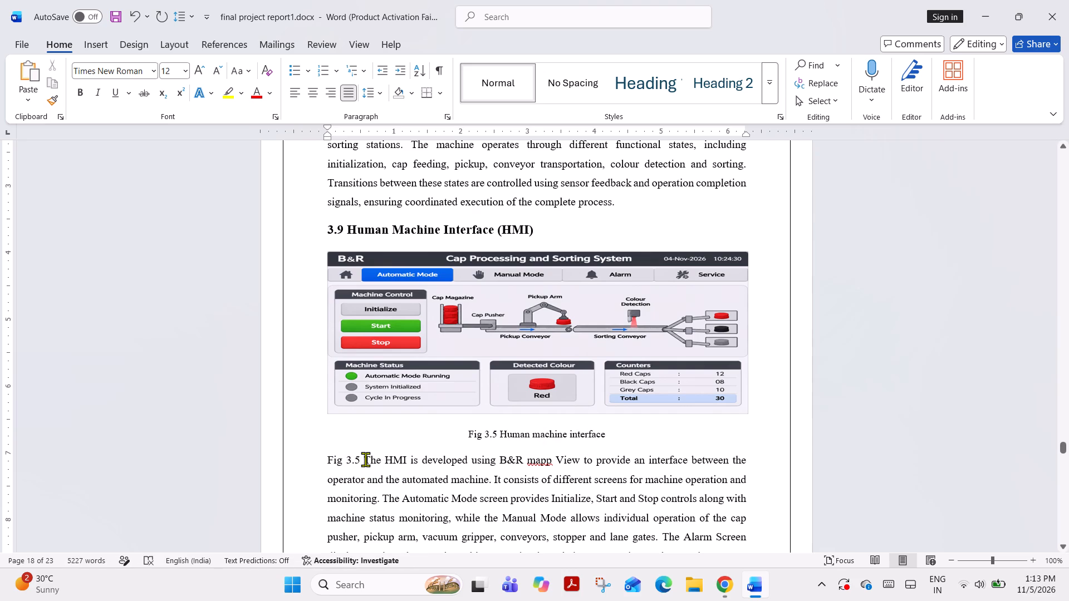
key(BackSpace)
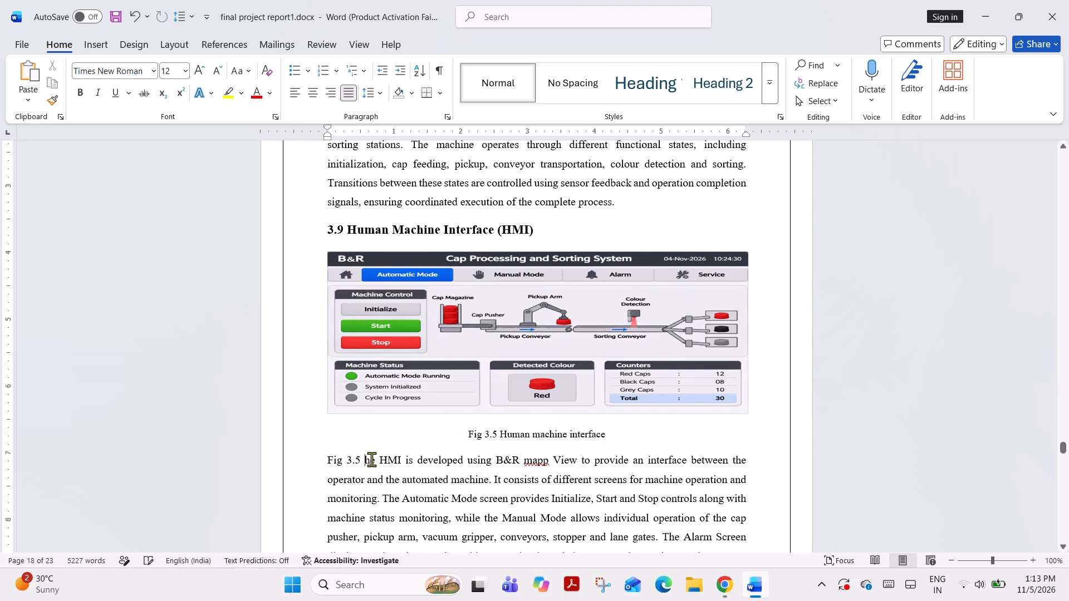
text(sh)
text(ows)
key(space)
key(t)
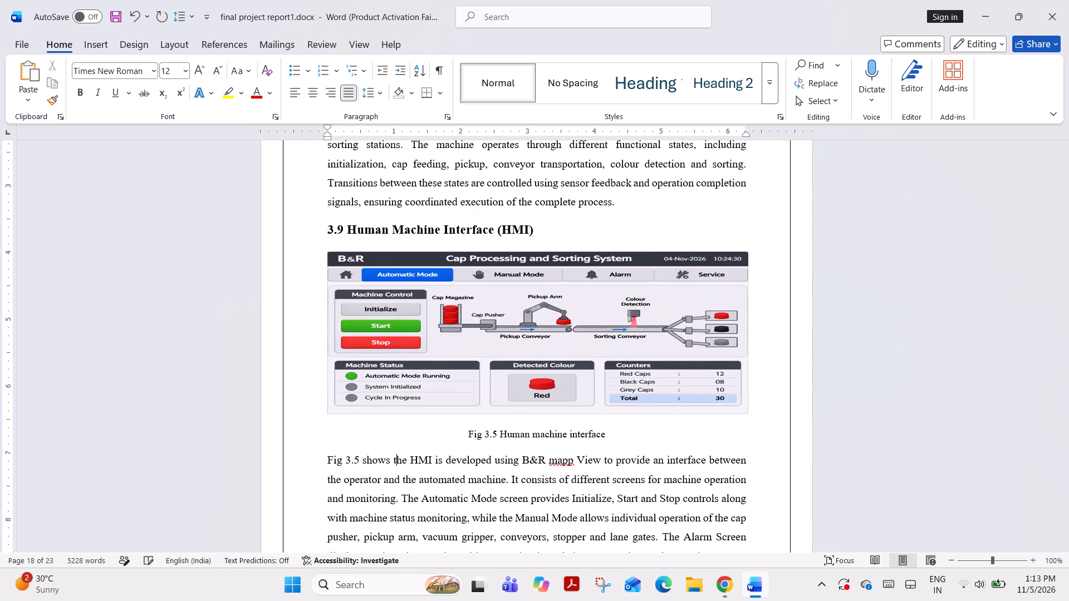
click(443, 461)
key(BackSpace)
key(BackSpace)
key(BackSpace)
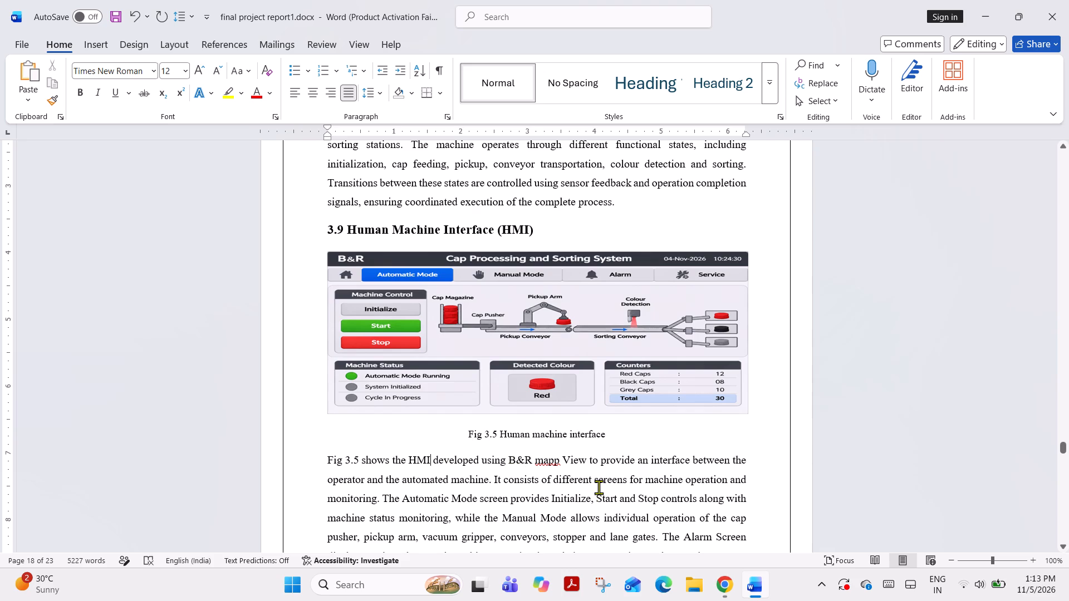
Remove the blank lines above the "Chapter 4" heading so it starts at the top of its page.
scroll(673, 449, down, 2)
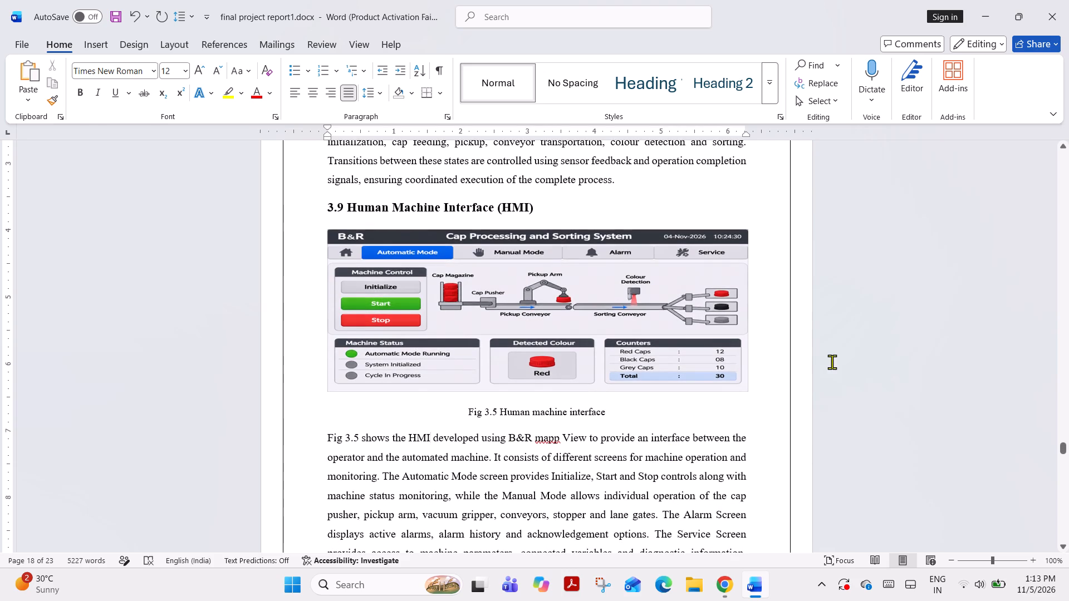
click(832, 362)
scroll(476, 361, down, 14)
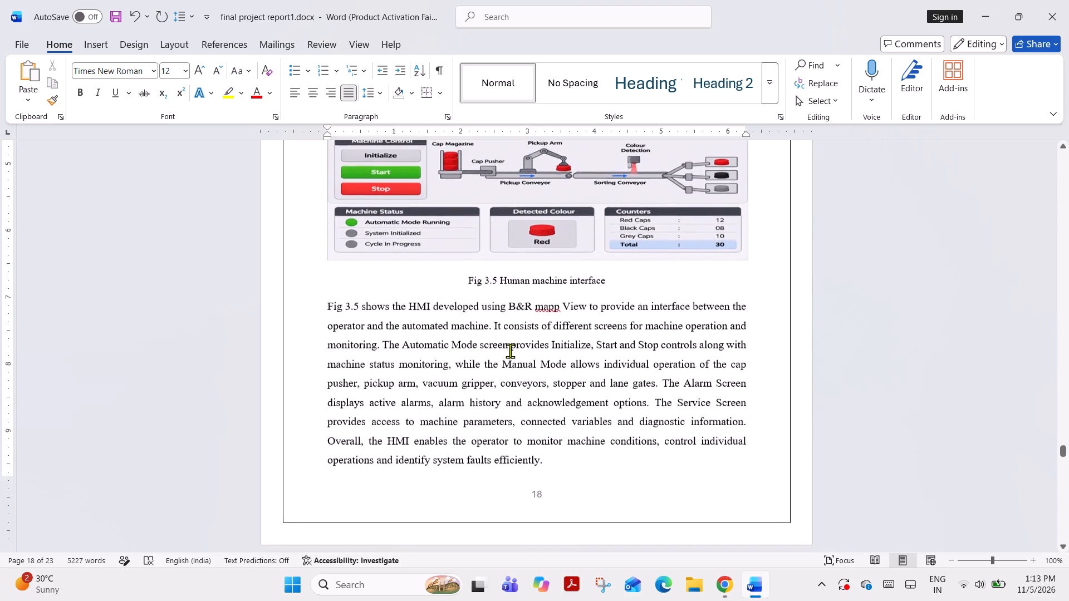
scroll(510, 351, down, 20)
scroll(510, 351, down, 10)
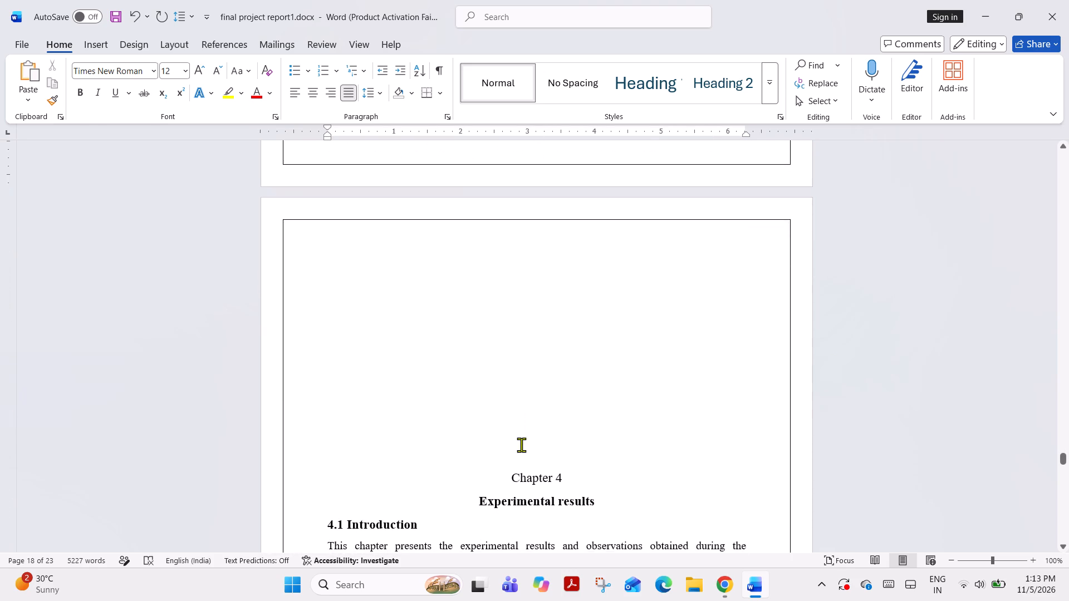
click(496, 475)
key(BackSpace)
key(BackSpace)
key(BackSpace)
key(BackSpace)
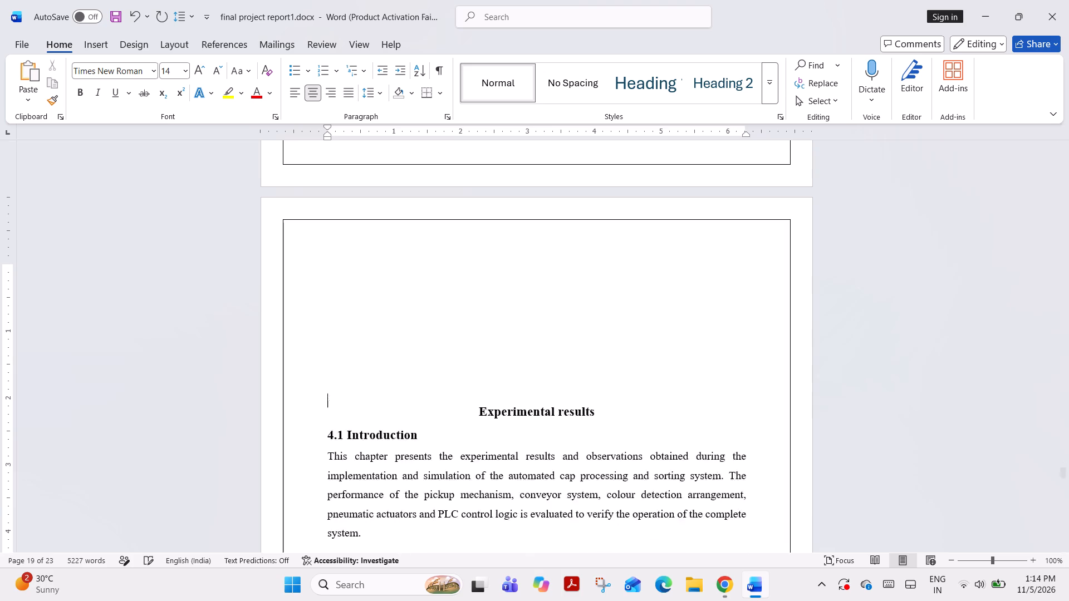
key(BackSpace)
key(BackSpace)
key(BackSpace)
key(BackSpace)
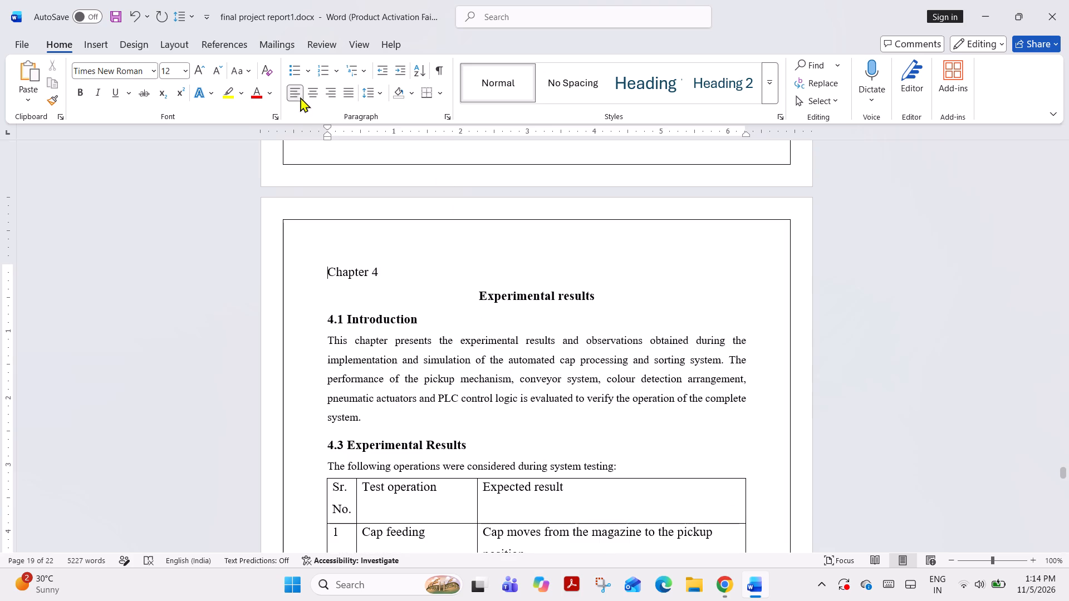
Center the "Chapter 4" heading, keeping it on its own line after the section 3.9 paragraph.
click(316, 97)
key(BackSpace)
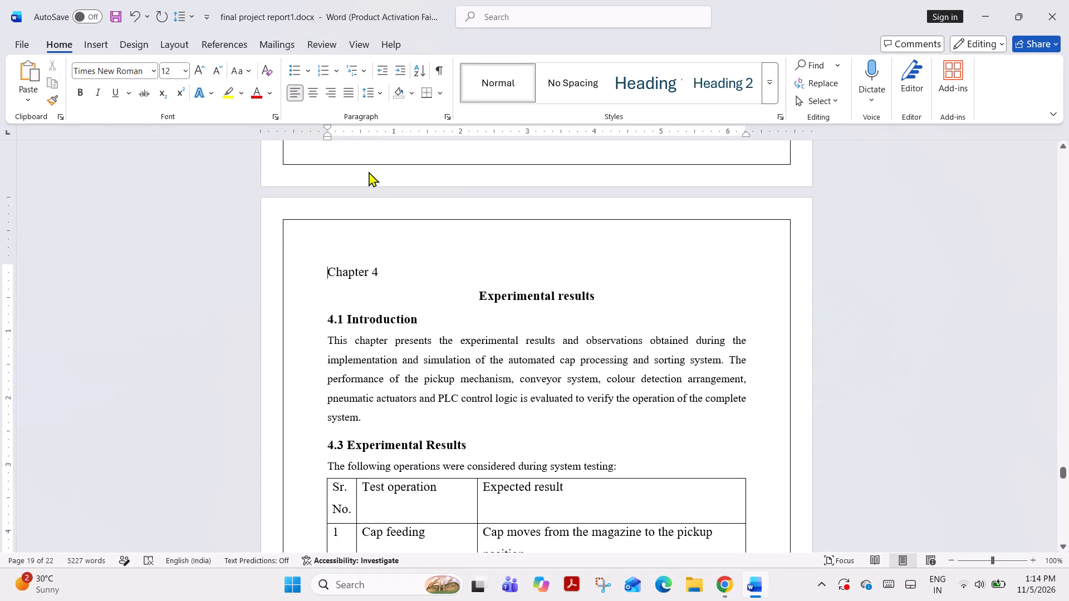
key(BackSpace)
key(backslash)
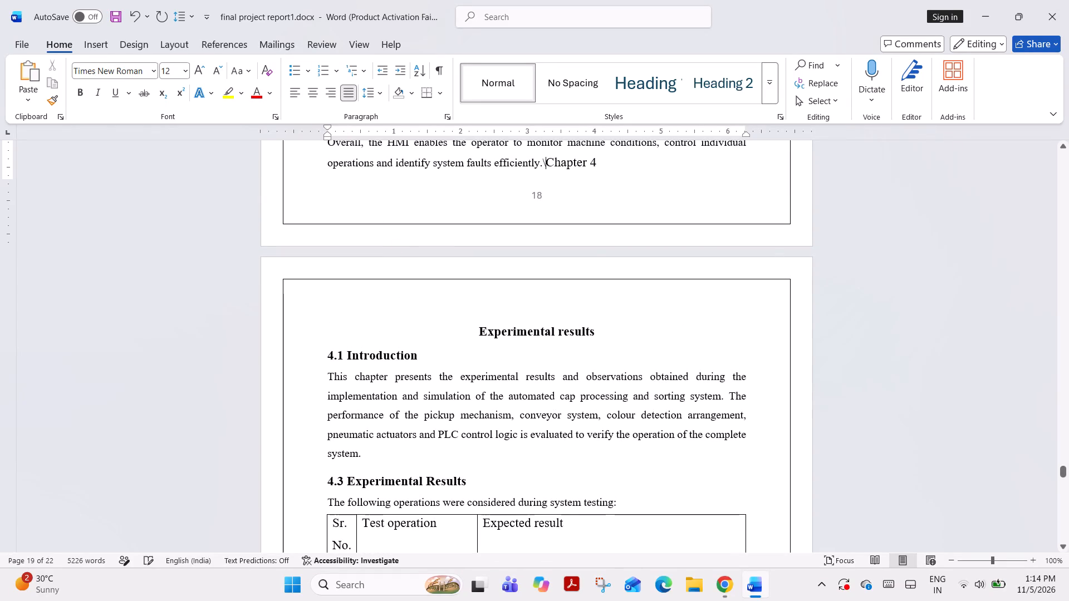
key(BackSpace)
key(Return)
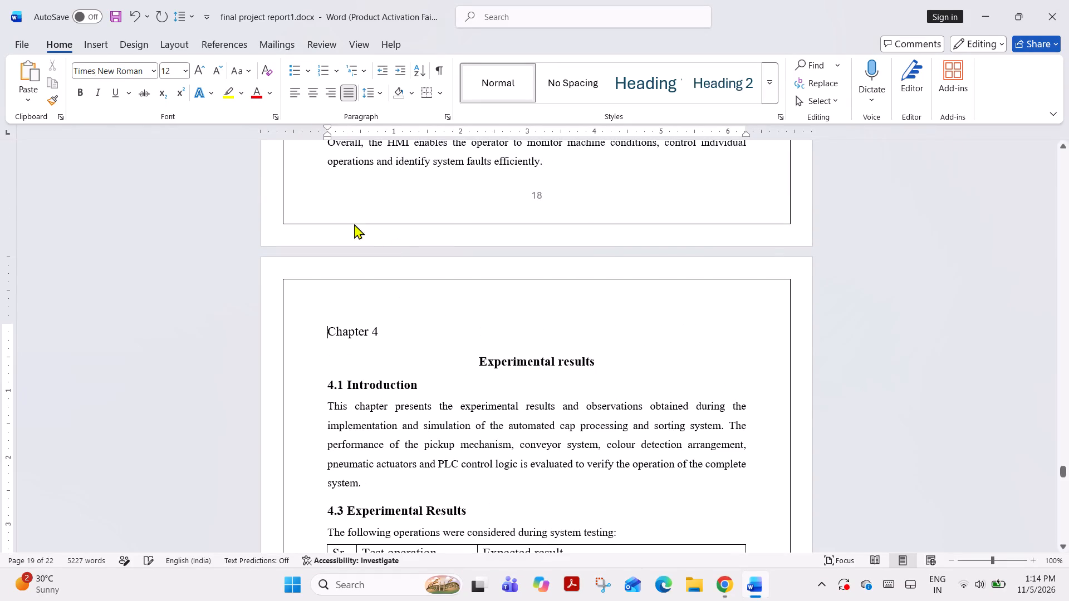
click(312, 87)
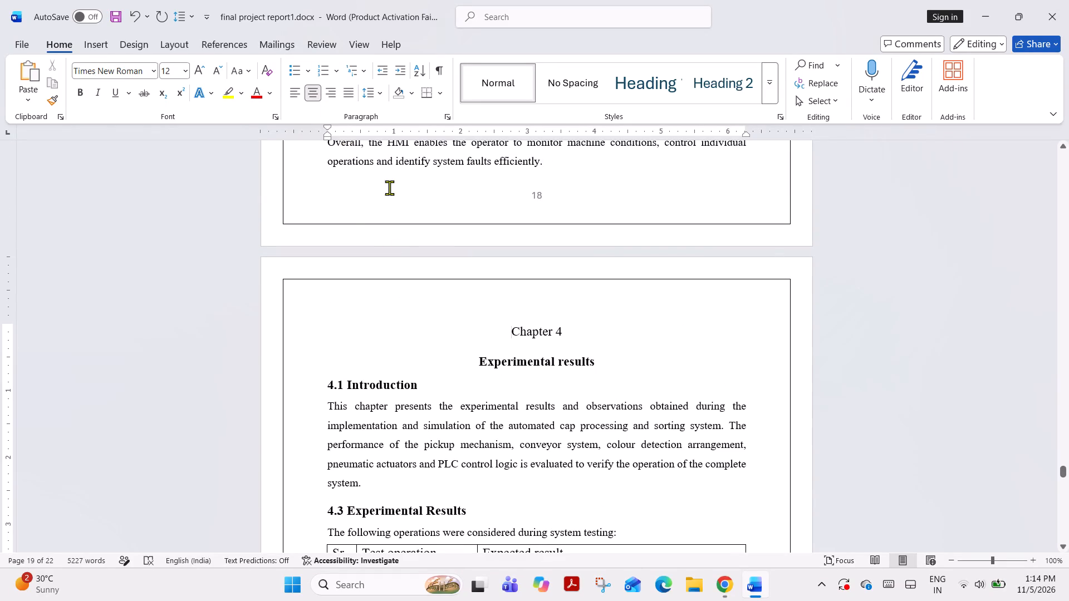
Set the font size of all text in the section 4.3 Experimental Results table to 12 pt.
scroll(547, 377, down, 19)
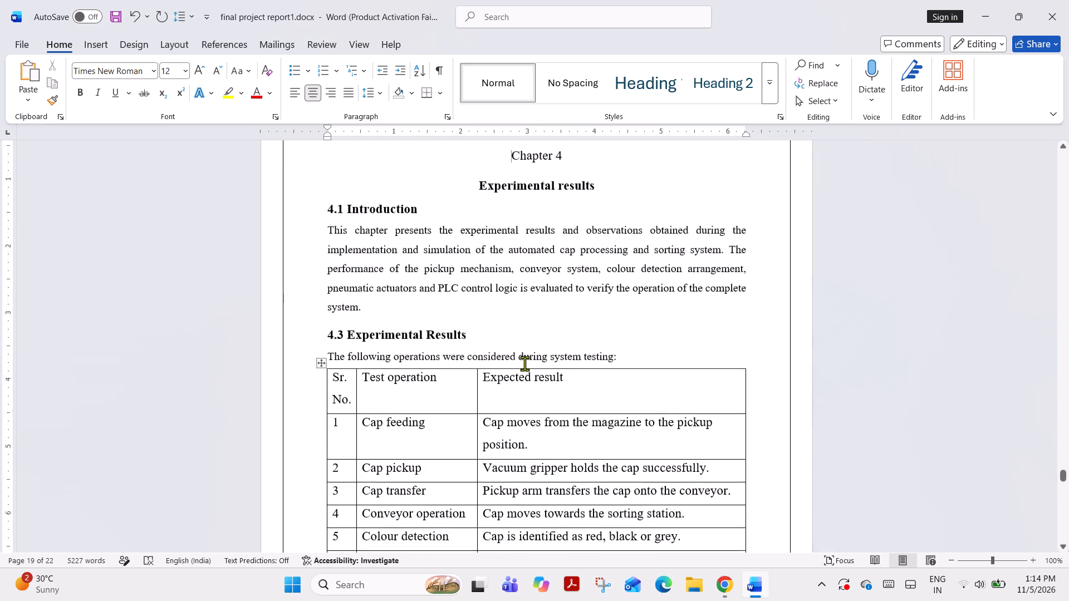
scroll(524, 363, down, 5)
drag(332, 287, 428, 318)
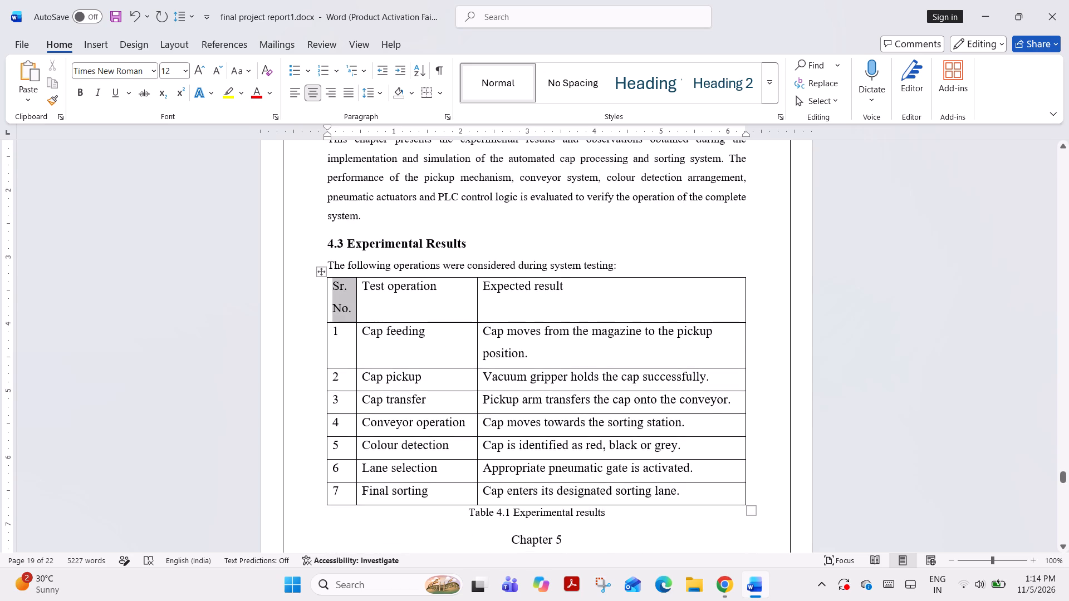
drag(428, 318, 668, 487)
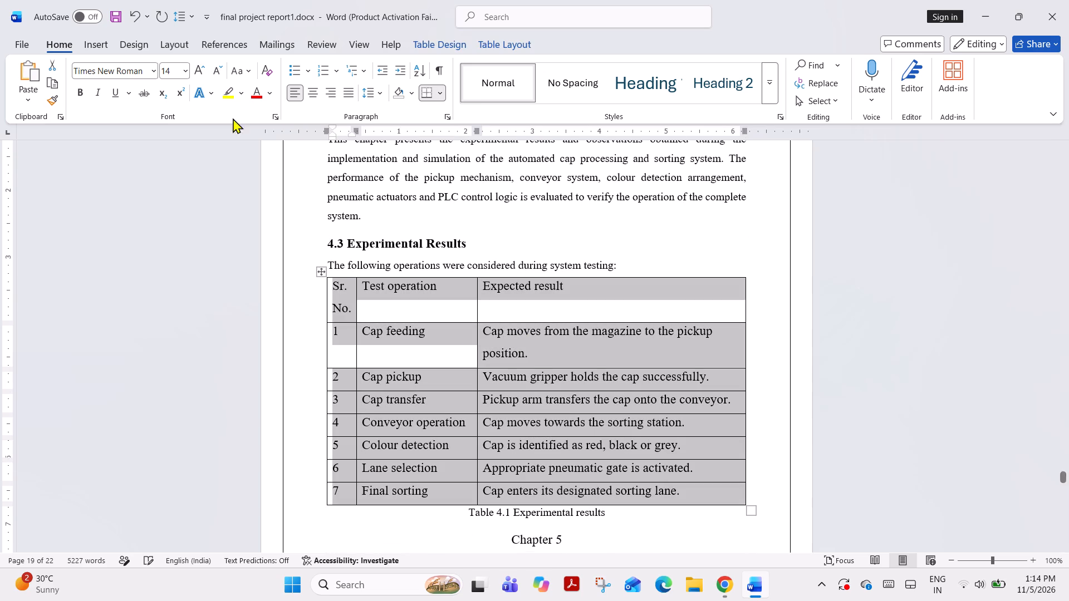
click(164, 66)
text(12)
key(Return)
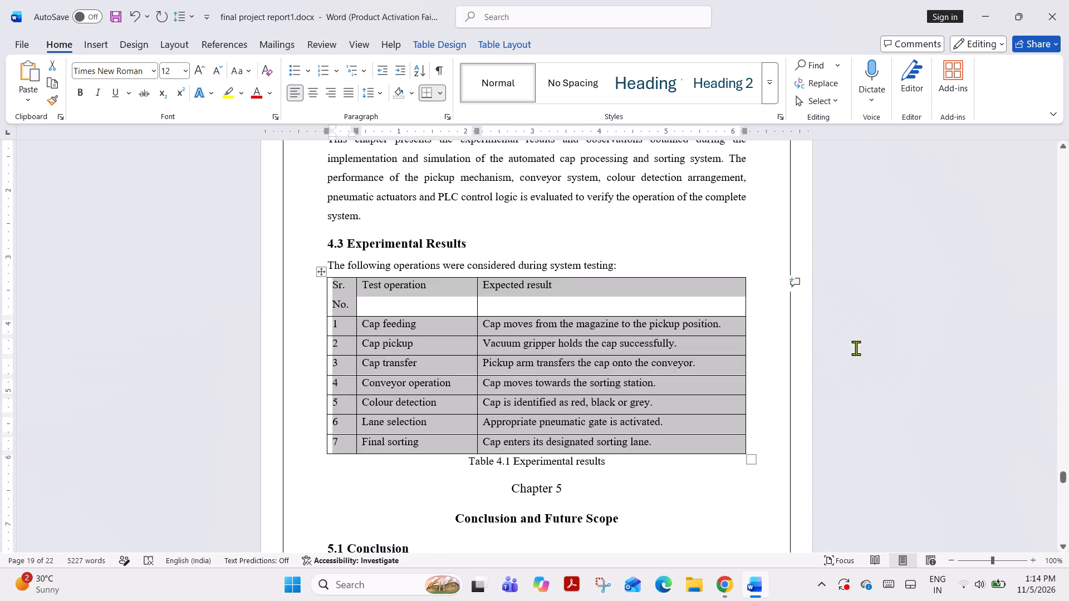
Insert five blank lines between the Table 4.1 caption and the "Chapter 5" heading.
click(954, 349)
scroll(633, 410, down, 10)
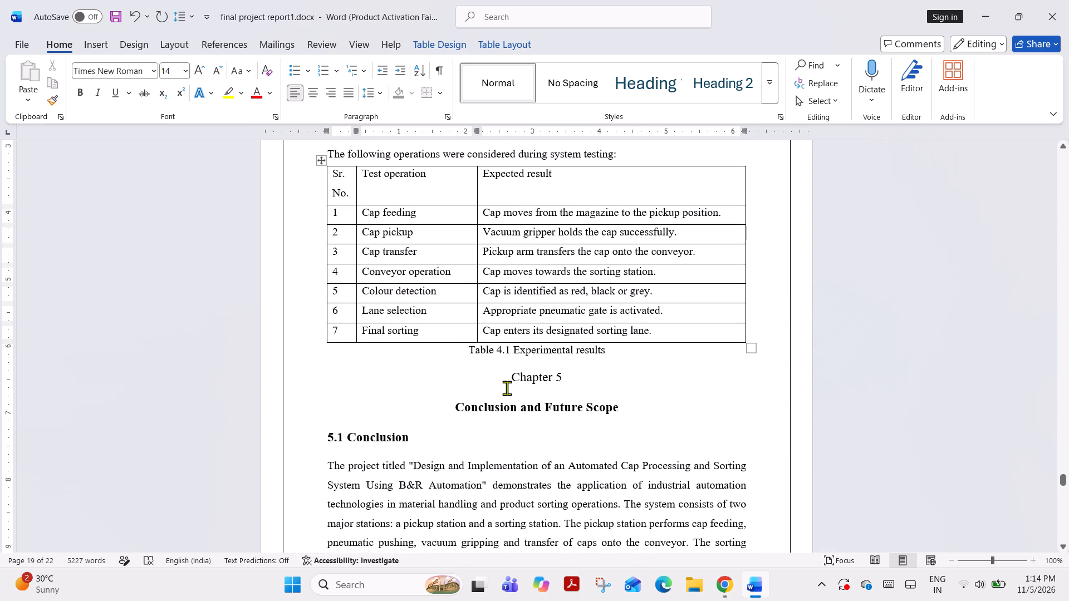
click(507, 388)
key(Return)
key(Return)
key(Return)
key(Return)
key(Return)
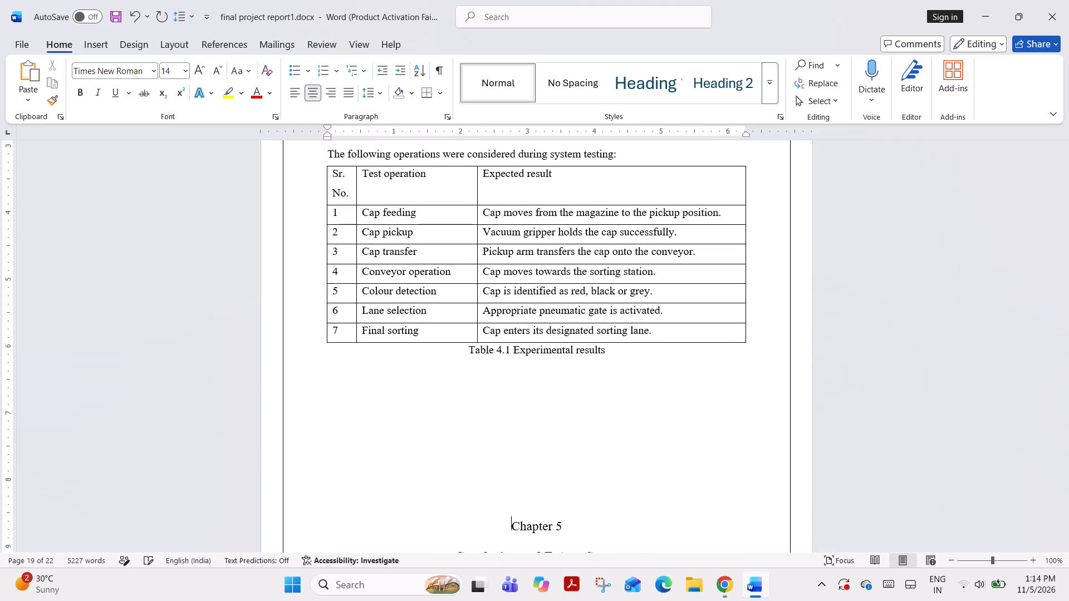
scroll(548, 361, down, 5)
scroll(546, 358, up, 19)
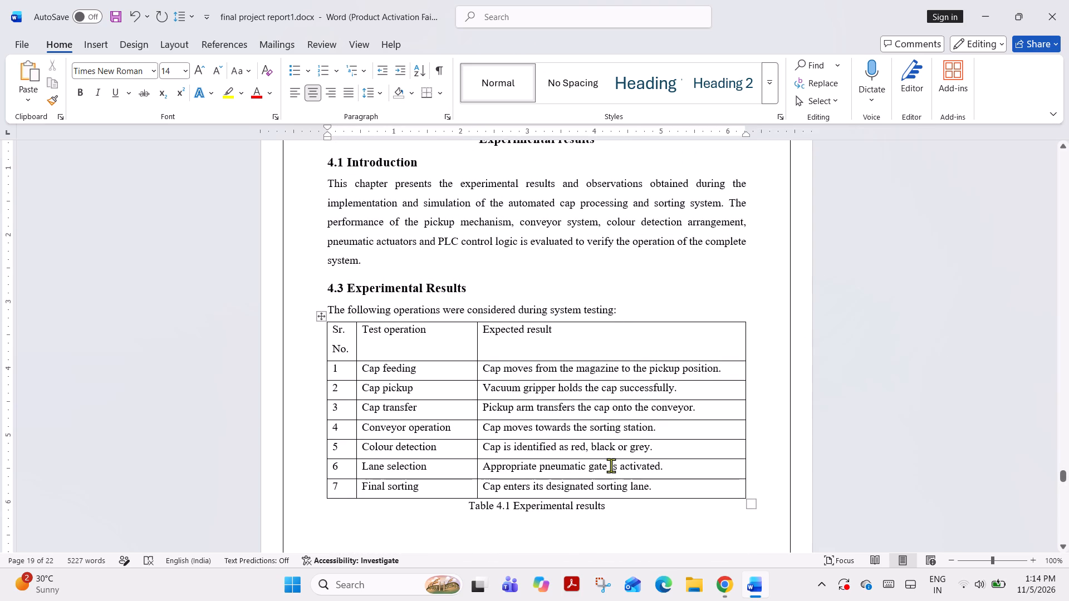
scroll(609, 466, down, 15)
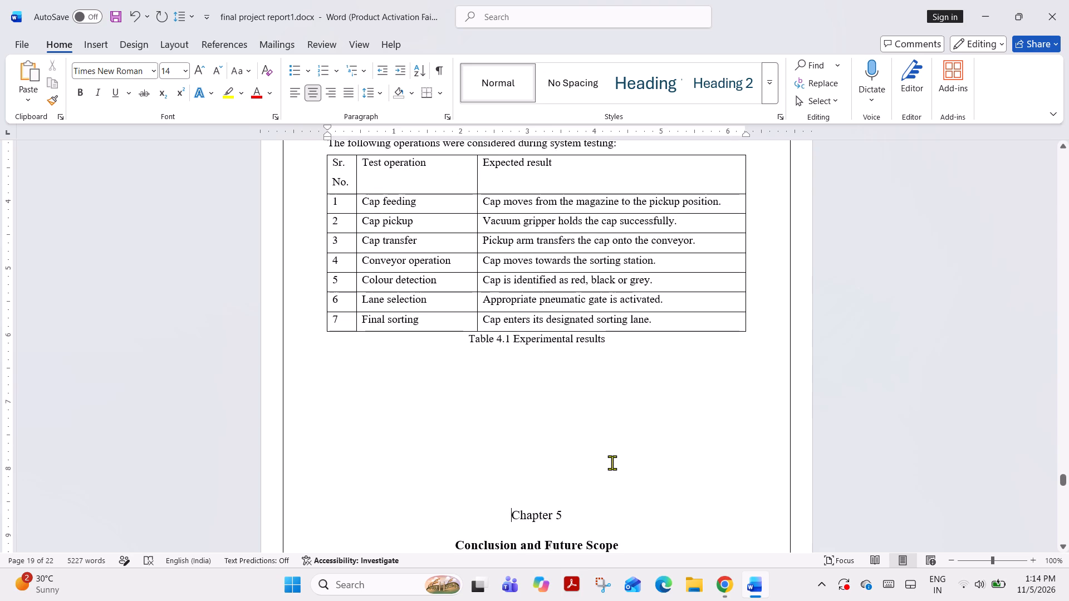
scroll(614, 445, up, 12)
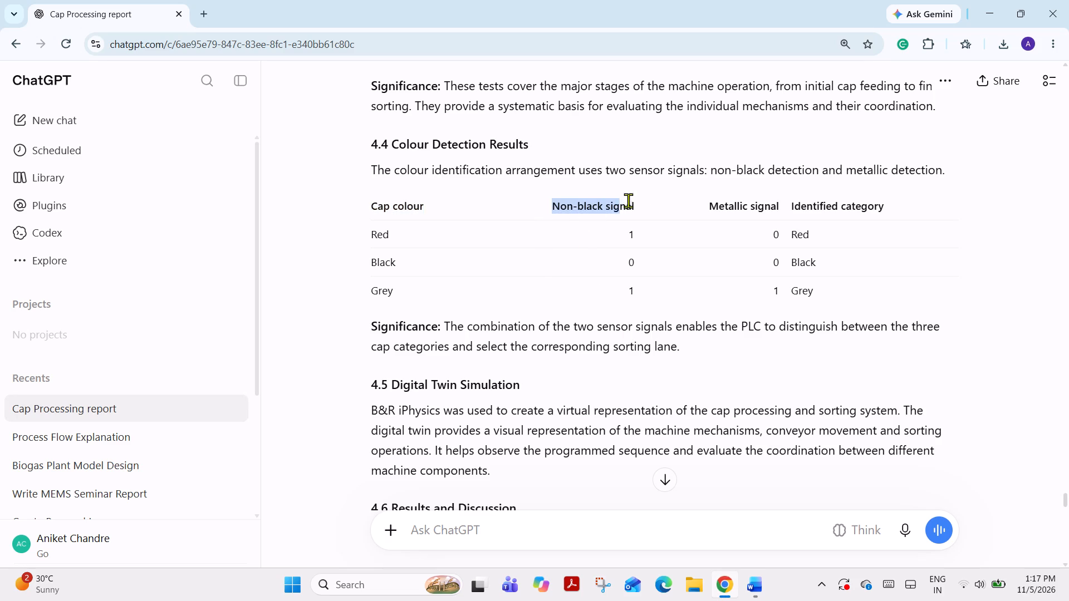
drag(628, 200, 648, 200)
key(ctrl+c)
click(764, 582)
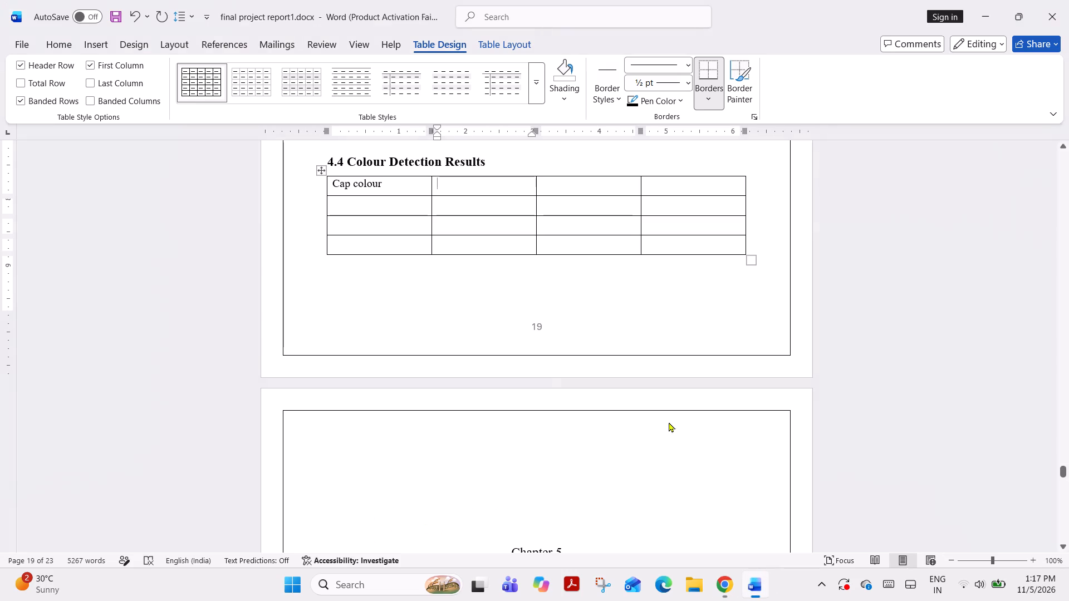
click(526, 193)
key(ctrl+v)
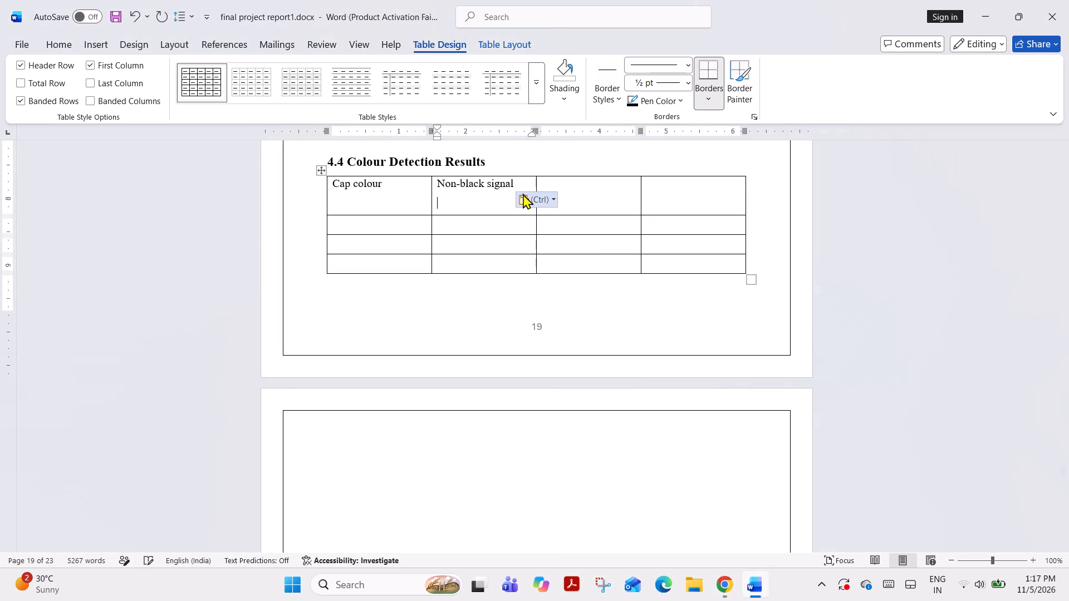
Insert the word "sensor" in the second header cell so that it reads "Non-black sensor signal".
click(488, 182)
key(d)
key(BackSpace)
text(sensor)
key(space)
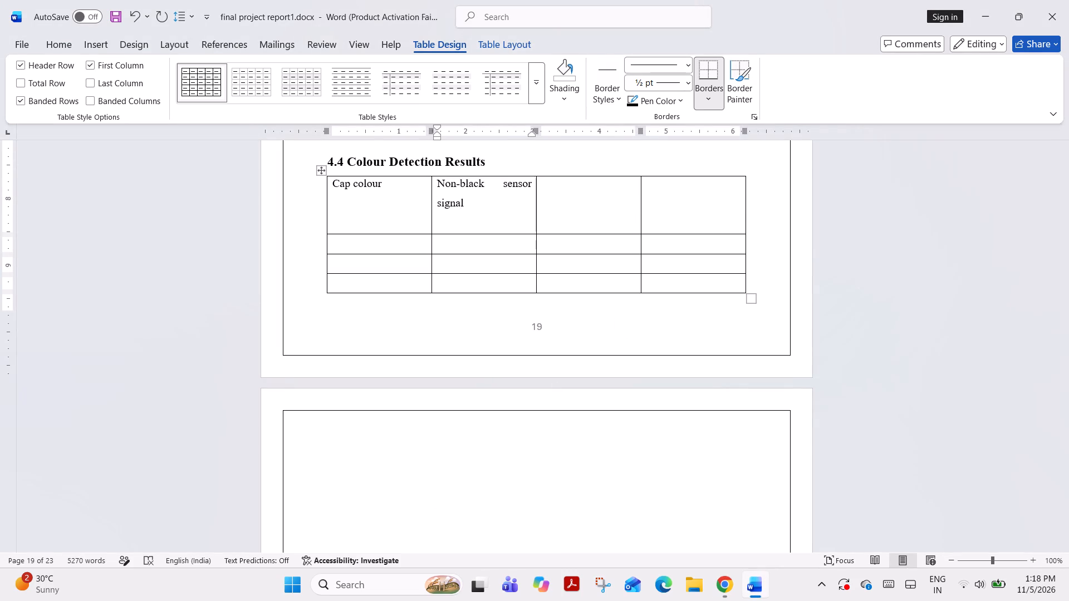
Copy the "Metallic signal" header from ChatGPT and paste it into the third header cell of the section 4.4 table.
click(598, 204)
click(725, 589)
drag(712, 203, 776, 206)
click(759, 215)
drag(711, 208, 768, 209)
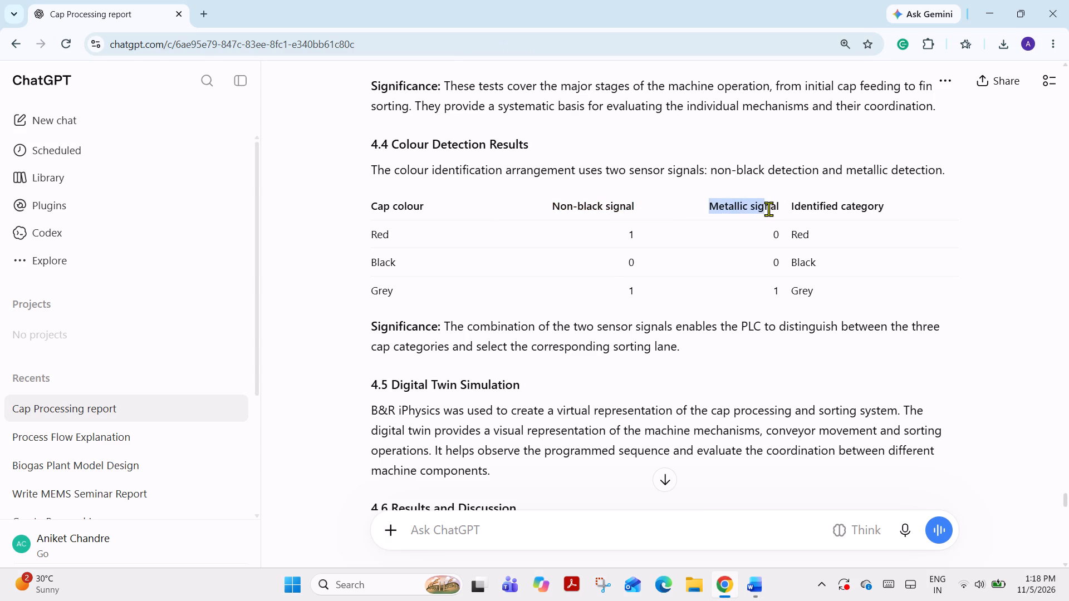
drag(768, 209, 781, 209)
key(ctrl+c)
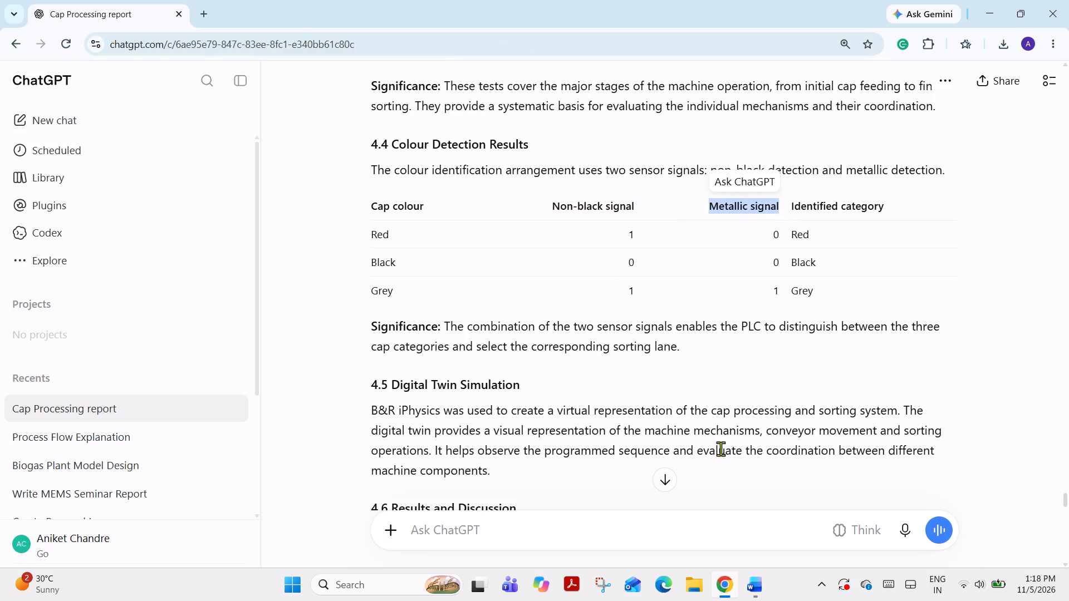
click(746, 587)
click(562, 197)
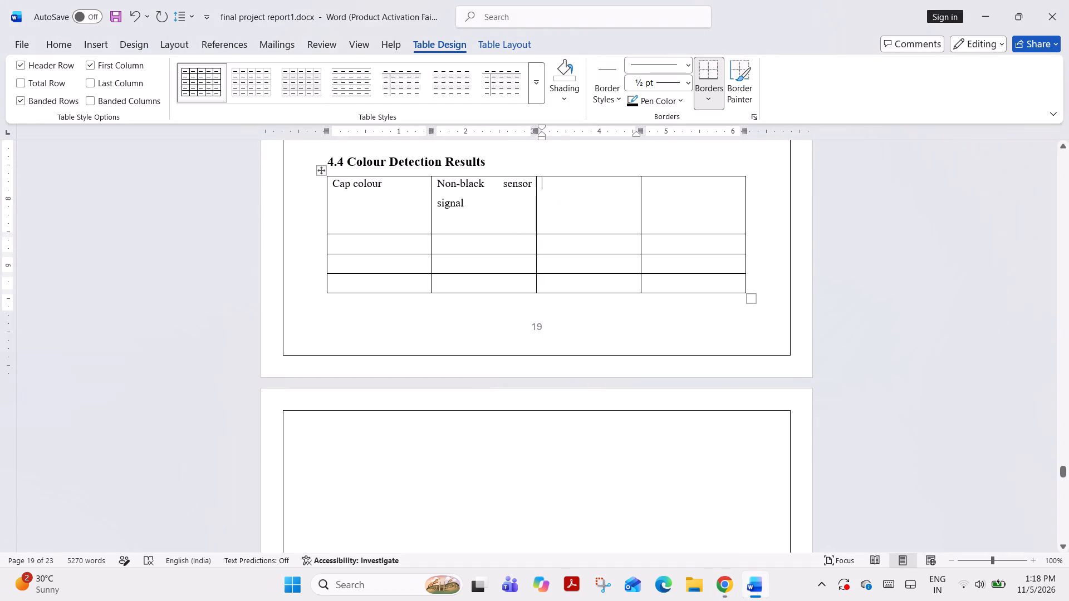
key(ctrl+v)
Copy the "Identified category" header from ChatGPT and paste it into the fourth header cell of the section 4.4 table.
click(680, 214)
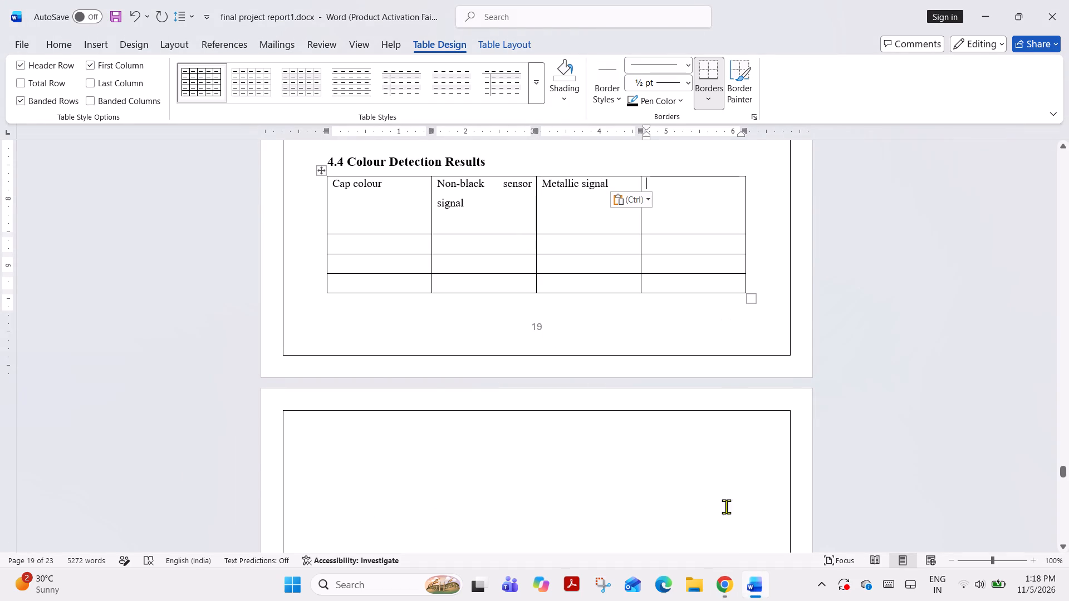
click(735, 600)
drag(791, 201, 866, 208)
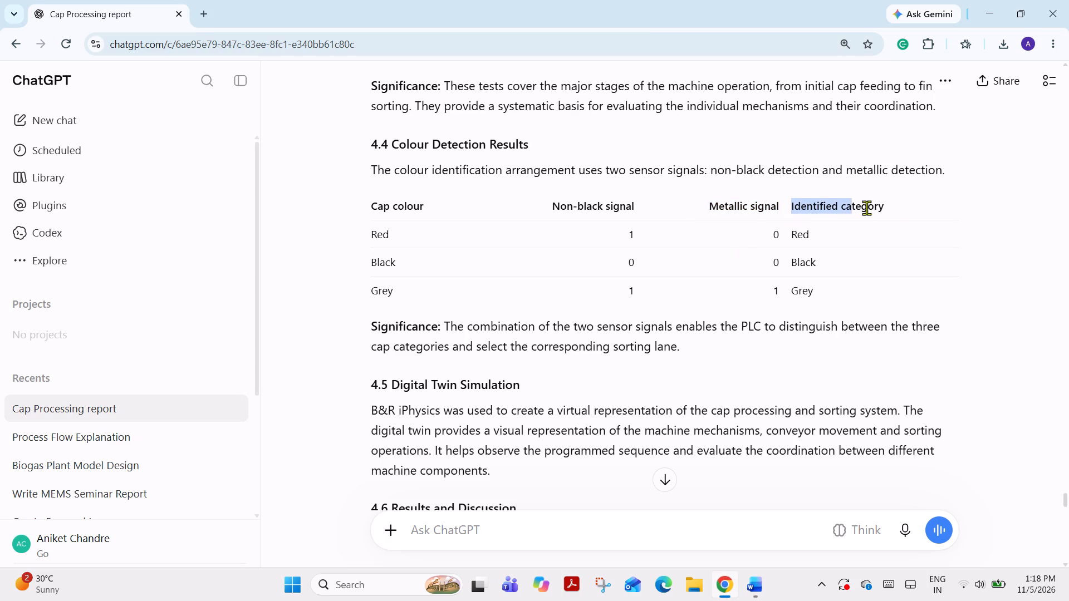
drag(866, 208, 905, 210)
key(ctrl+c)
drag(762, 598, 758, 580)
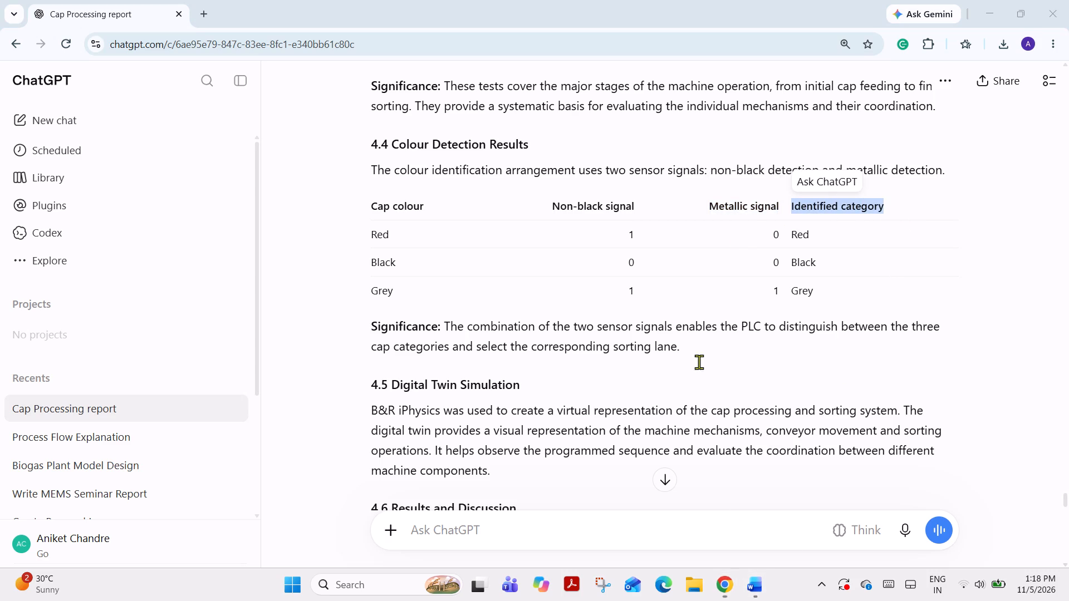
click(747, 591)
key(ctrl+v)
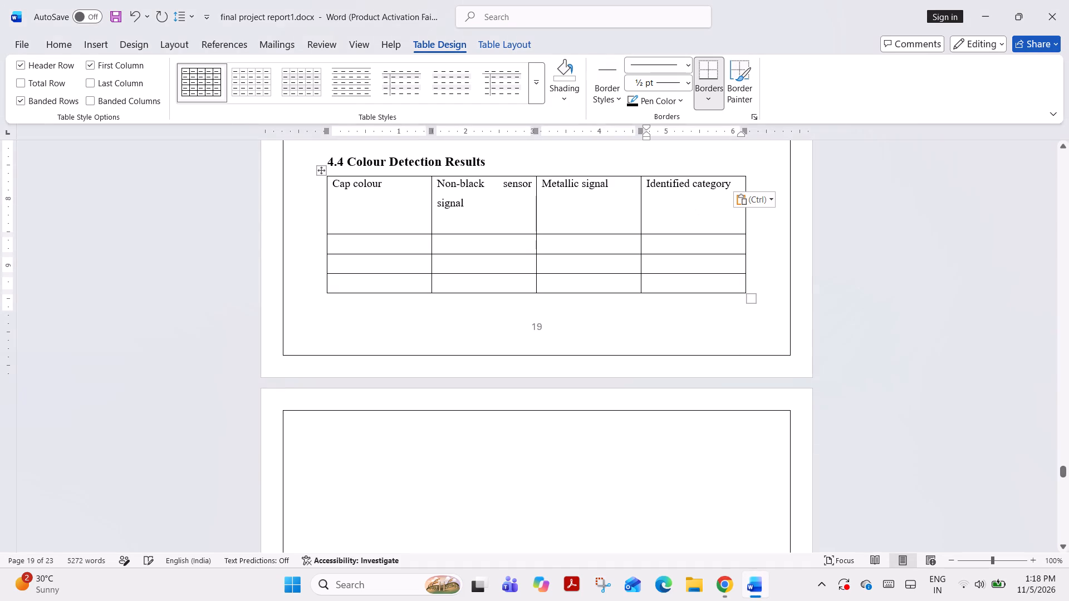
Copy "Red" from ChatGPT's Cap colour column and paste it into the first cell below the Cap colour header in Word.
click(403, 246)
click(728, 593)
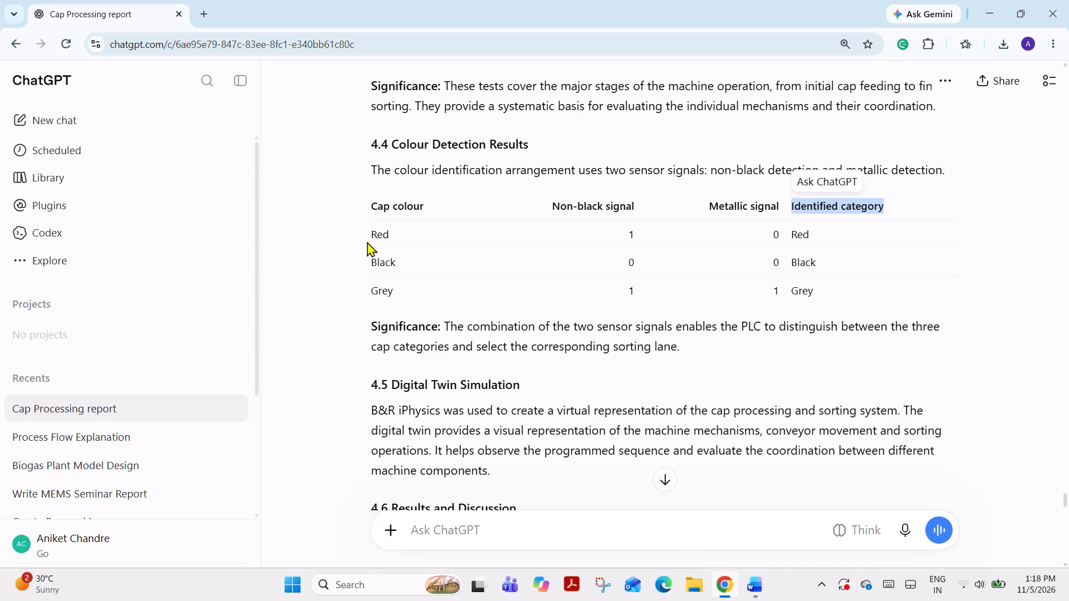
drag(372, 233, 411, 233)
key(ctrl+c)
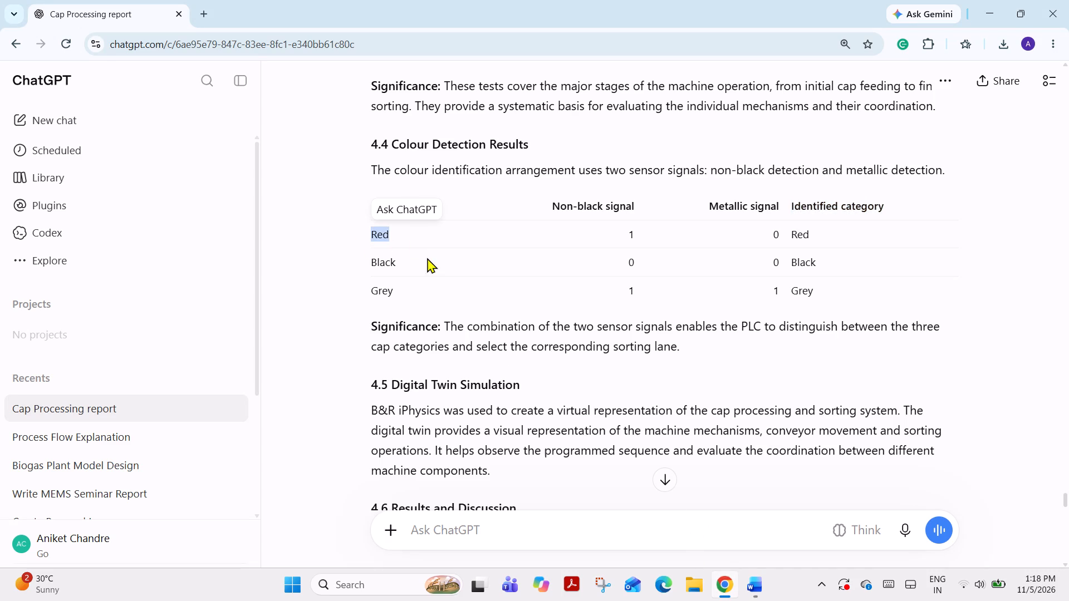
click(739, 589)
click(744, 581)
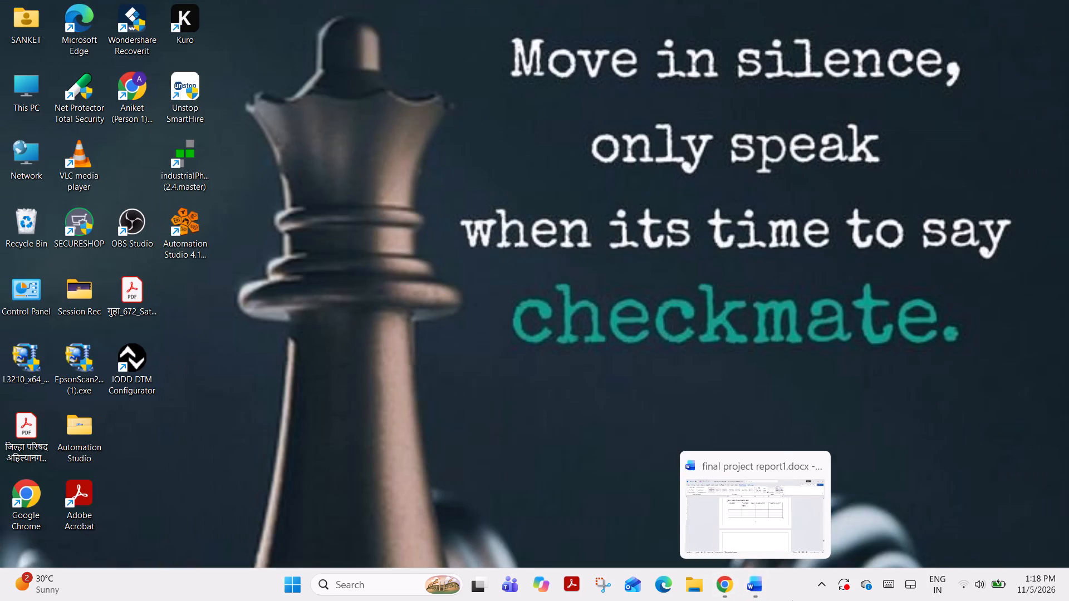
click(803, 600)
click(762, 592)
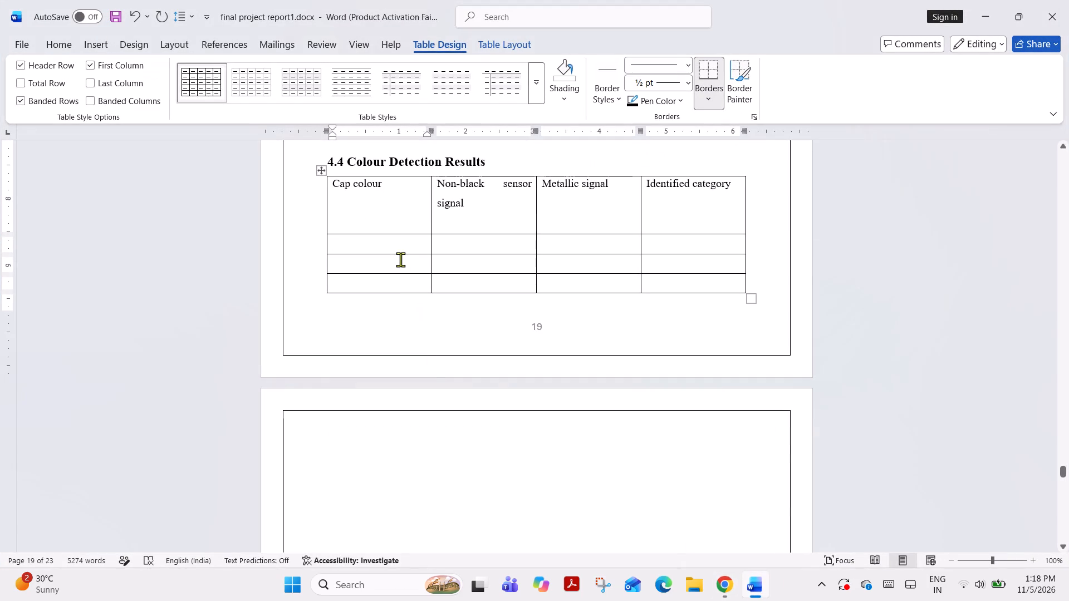
key(ctrl+v)
Copy "Black" from ChatGPT's Cap colour column and paste it into the Cap colour cell below "Red" in Word.
click(413, 269)
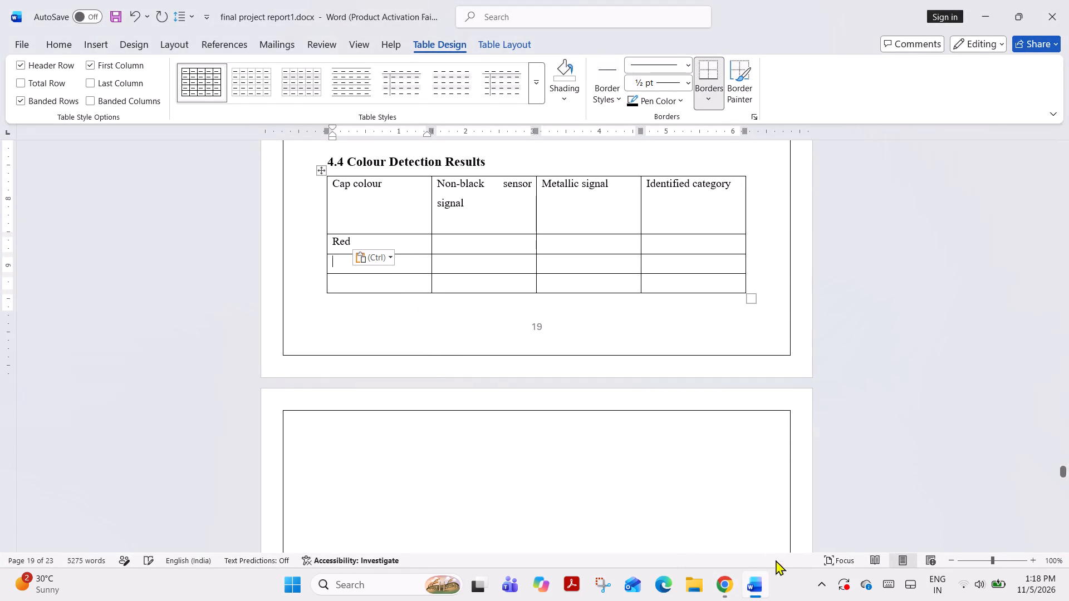
click(735, 579)
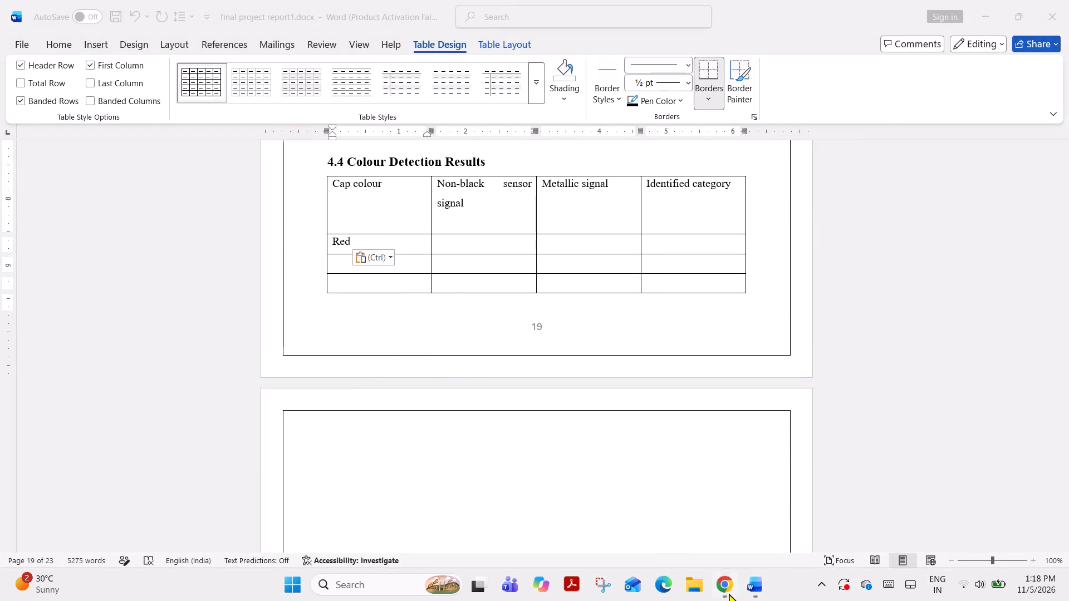
click(729, 595)
drag(374, 262, 420, 262)
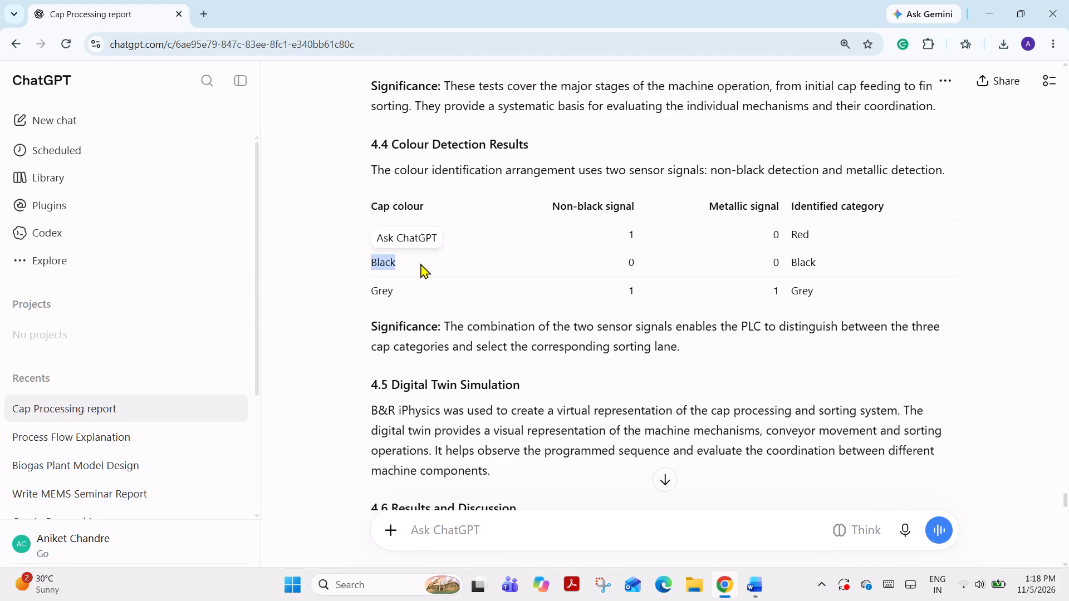
key(ctrl+c)
click(736, 589)
click(751, 585)
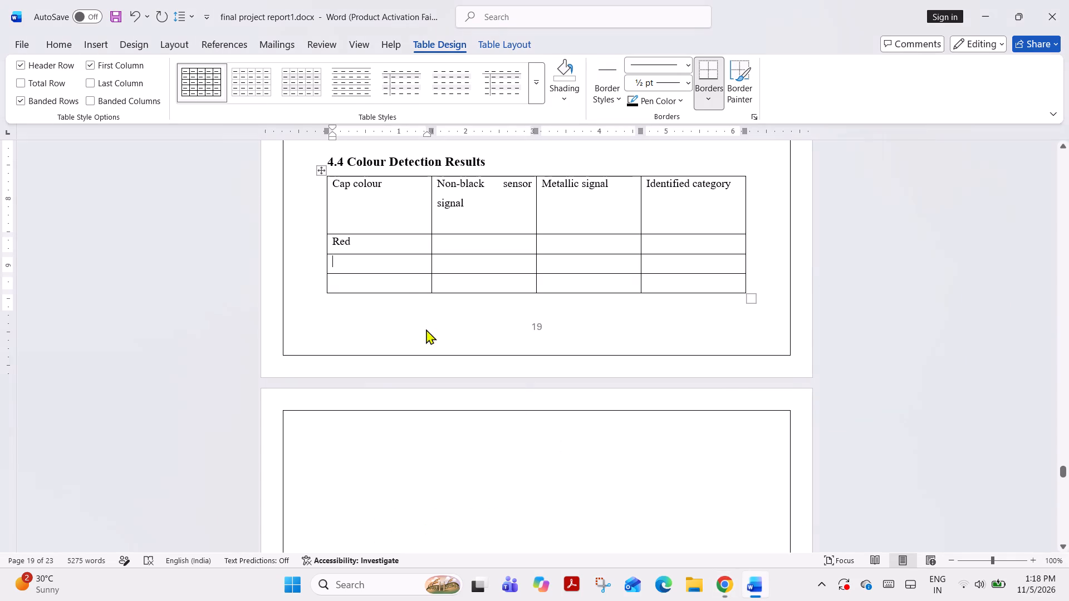
key(ctrl+v)
Copy "Grey" from ChatGPT's Cap colour column and paste it into the last Cap colour cell in Word.
click(344, 278)
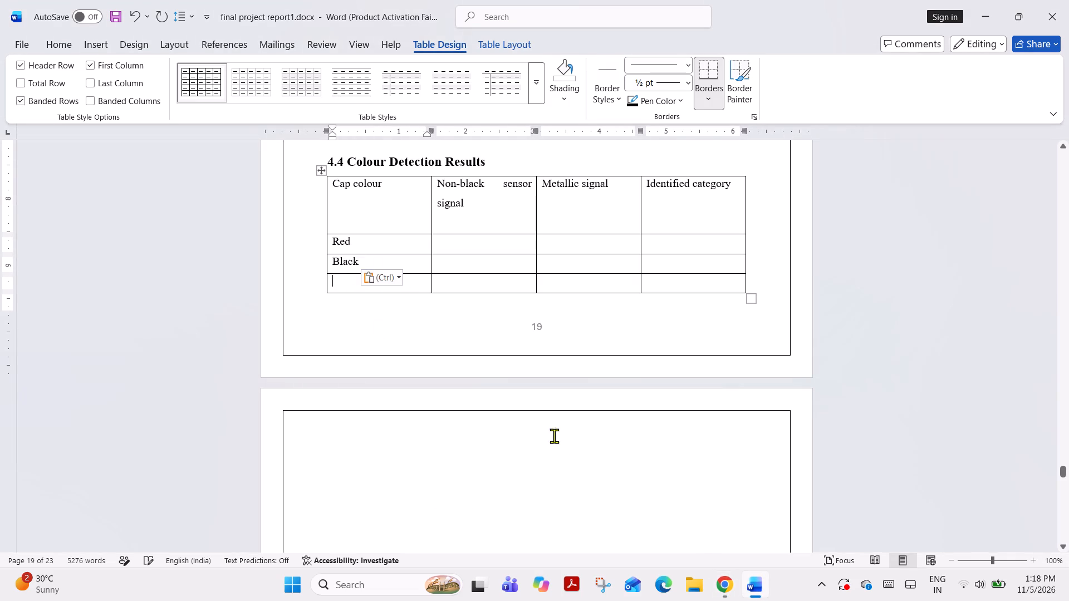
click(727, 598)
drag(369, 287, 412, 287)
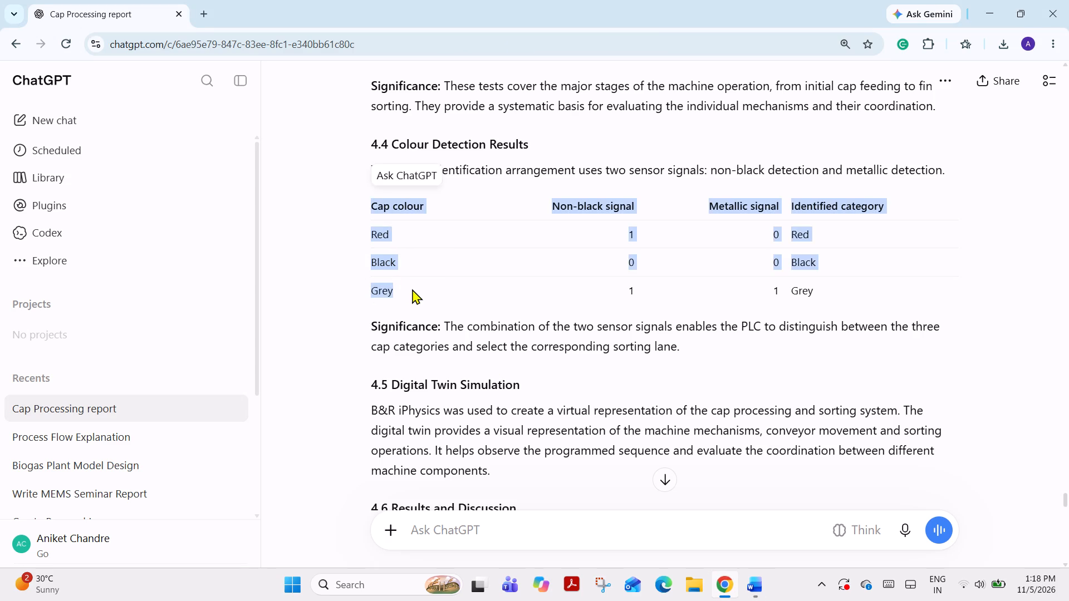
click(410, 293)
drag(372, 289, 420, 295)
key(ctrl+c)
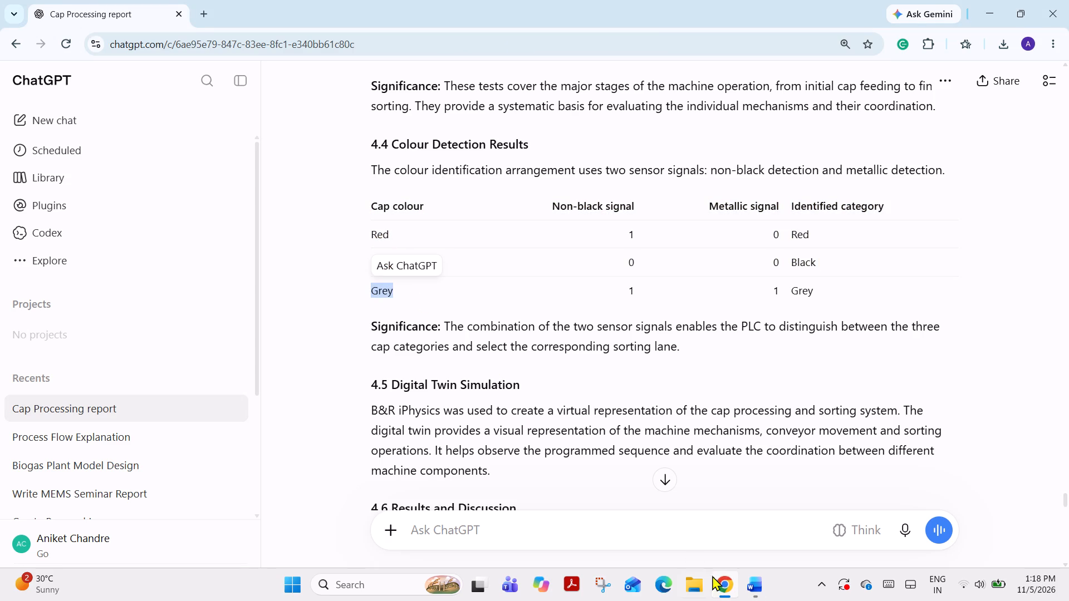
click(738, 599)
key(ctrl+v)
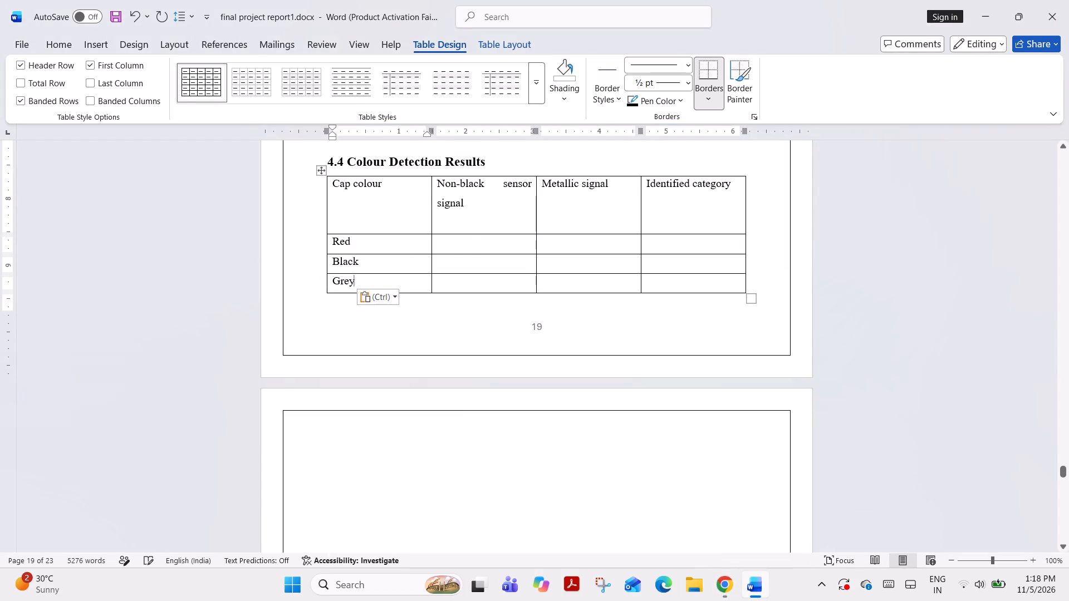
Fill the Non-black sensor signal column from ChatGPT's table with 1 for Red, 0 for Black and 1 for Grey.
click(472, 242)
click(714, 587)
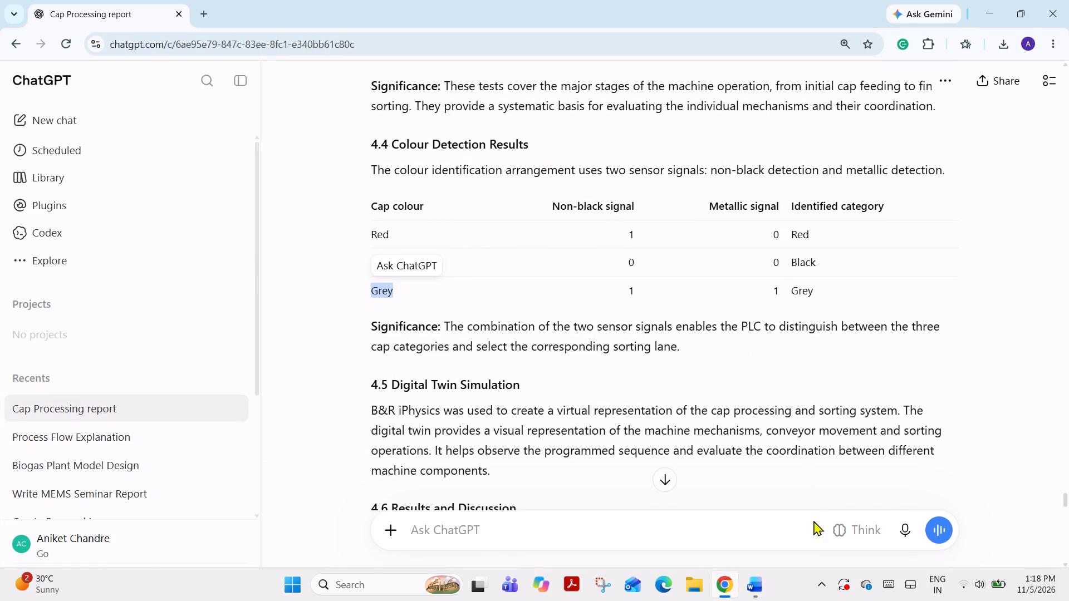
click(771, 587)
click(761, 583)
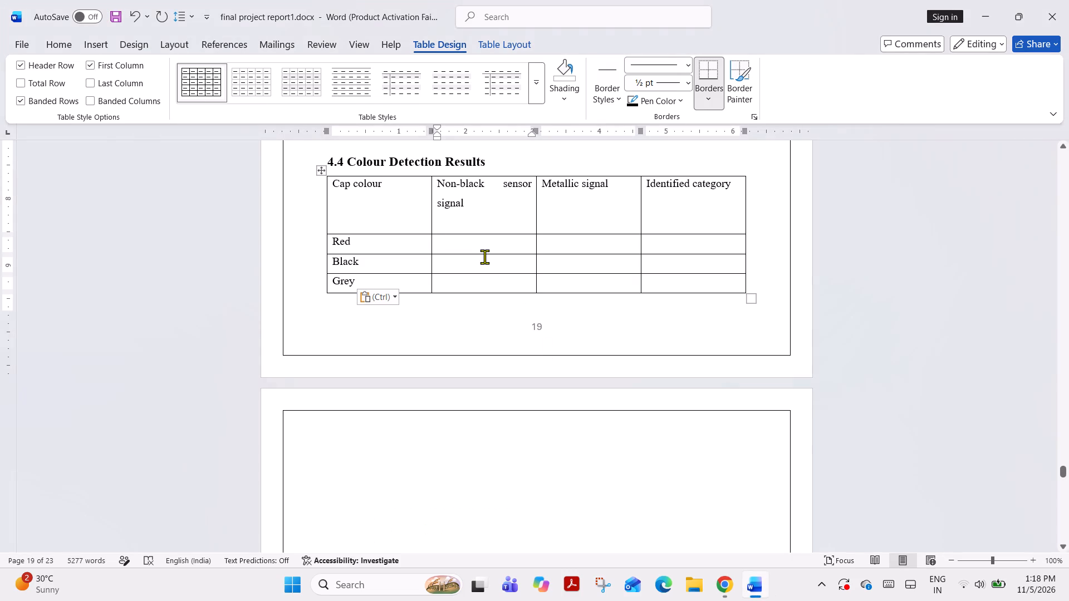
key(1)
click(476, 269)
key(0)
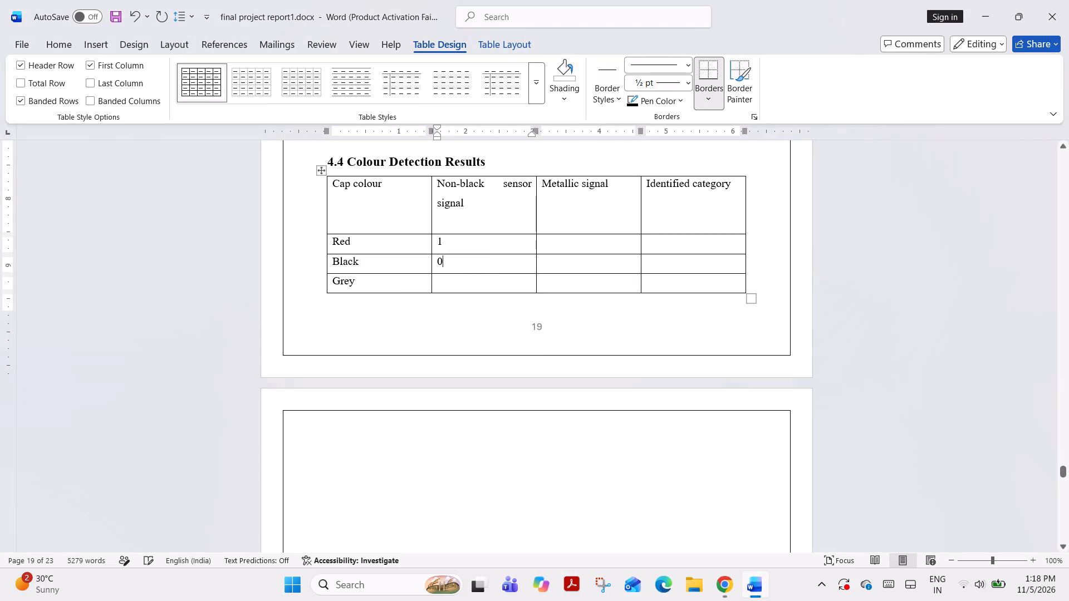
click(478, 284)
key(1)
Fill the Metallic signal column from ChatGPT's table with 0 for Red, 0 for Black and 1 for Grey.
click(599, 245)
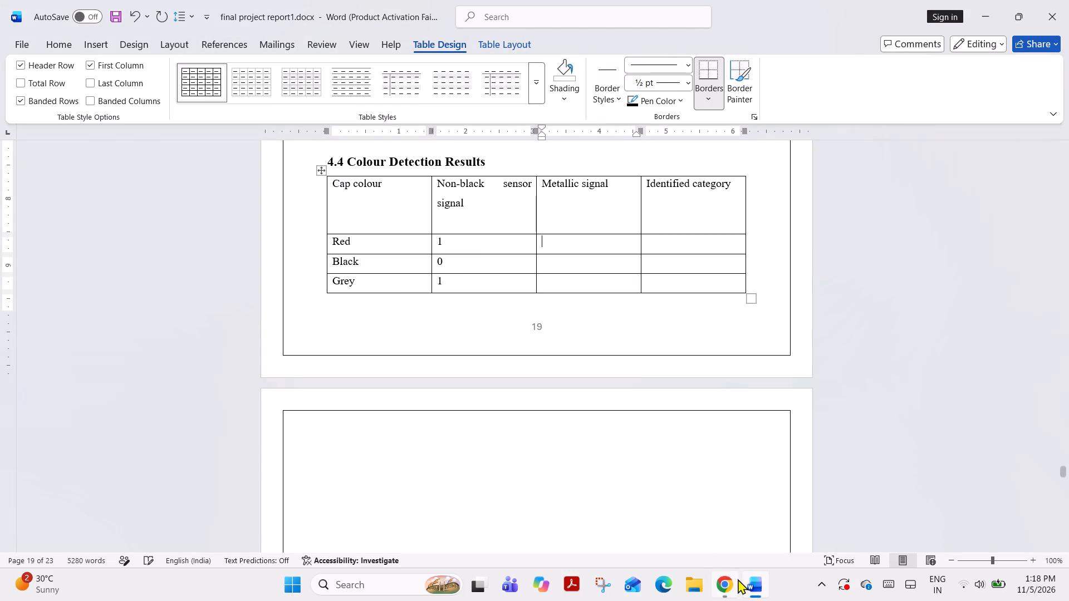
click(739, 583)
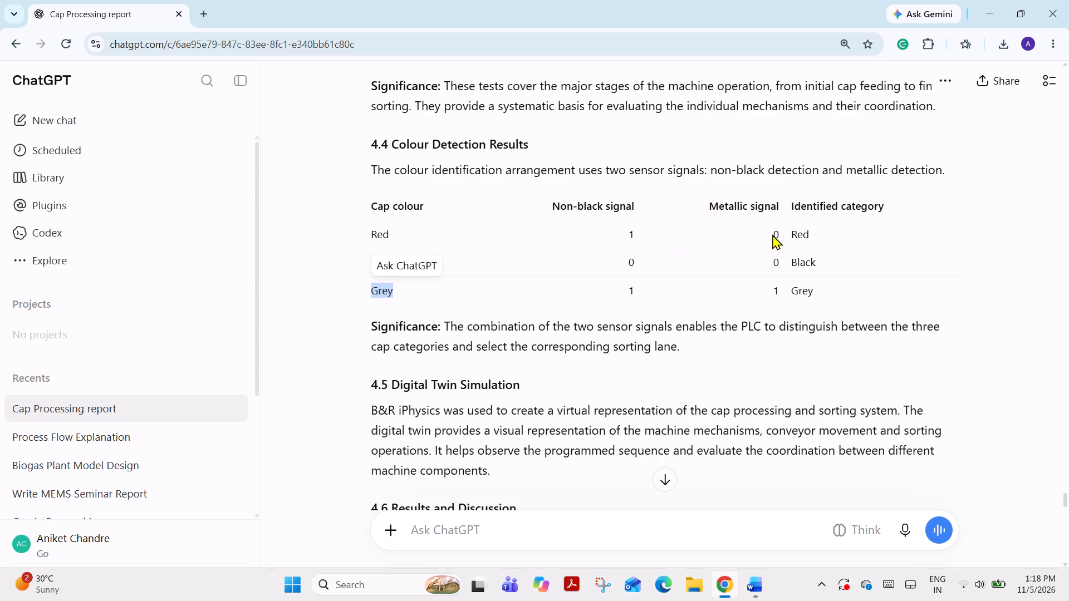
click(748, 592)
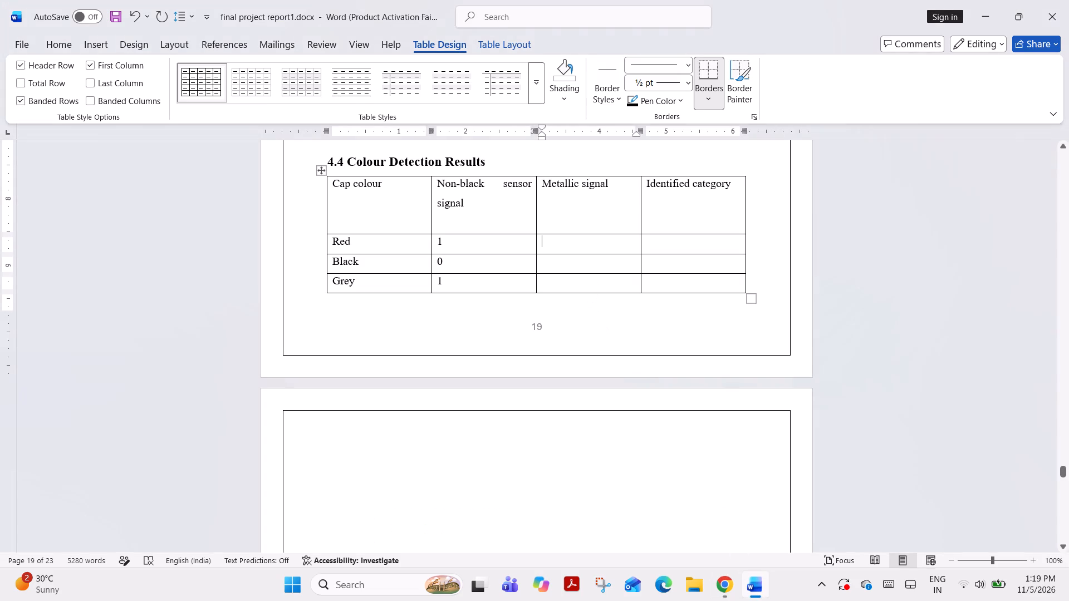
key(0)
click(589, 265)
key(0)
click(597, 288)
key(1)
Fill the Identified category column with Red, Black and Grey, following ChatGPT's table.
click(672, 245)
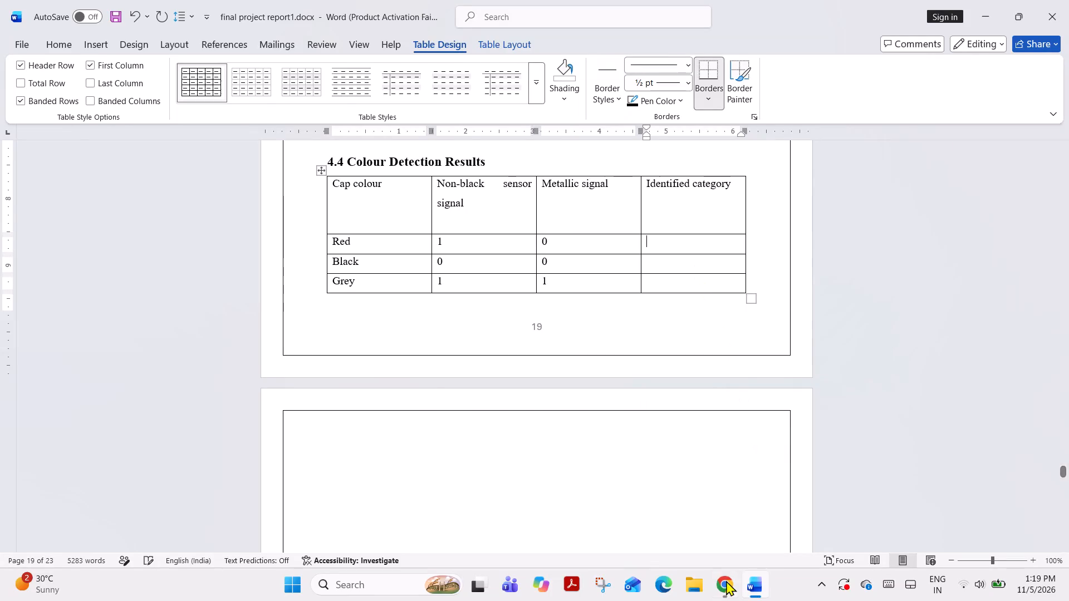
click(724, 591)
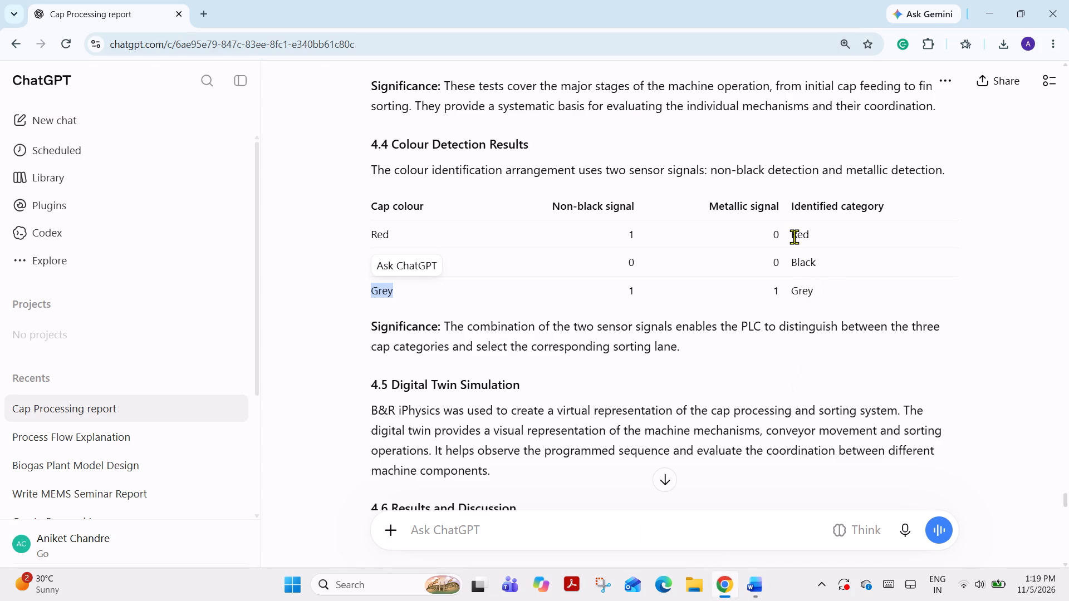
click(756, 594)
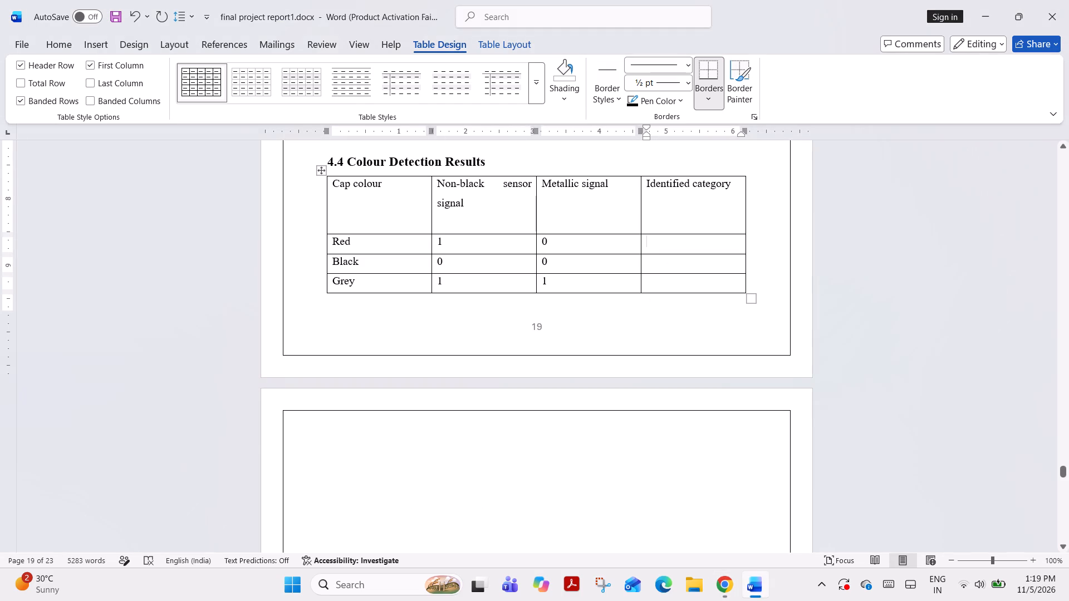
text(Red)
click(676, 263)
text(Black)
click(690, 284)
text(Grey)
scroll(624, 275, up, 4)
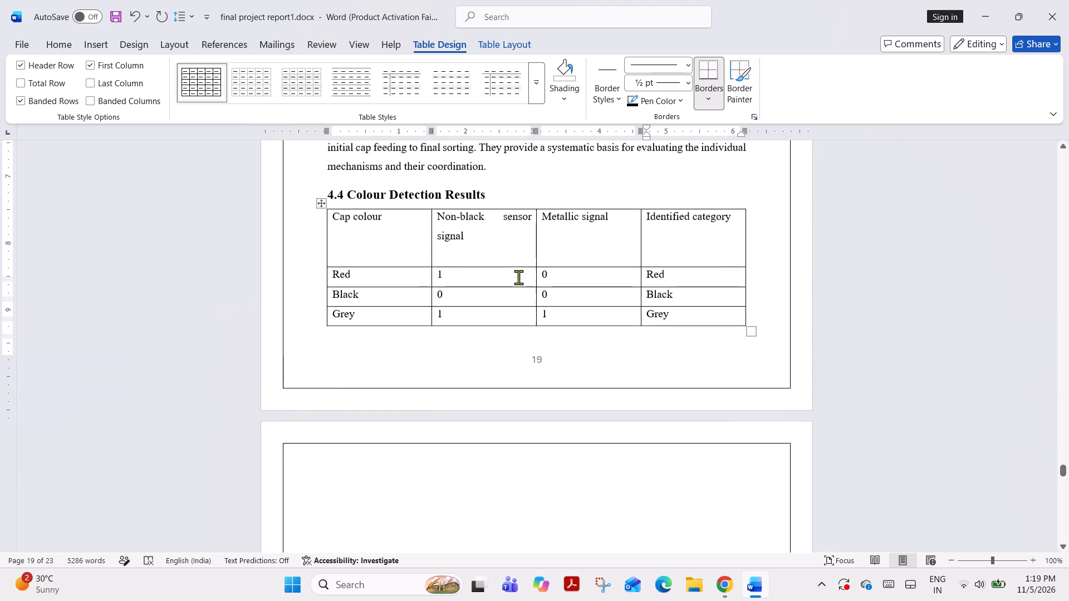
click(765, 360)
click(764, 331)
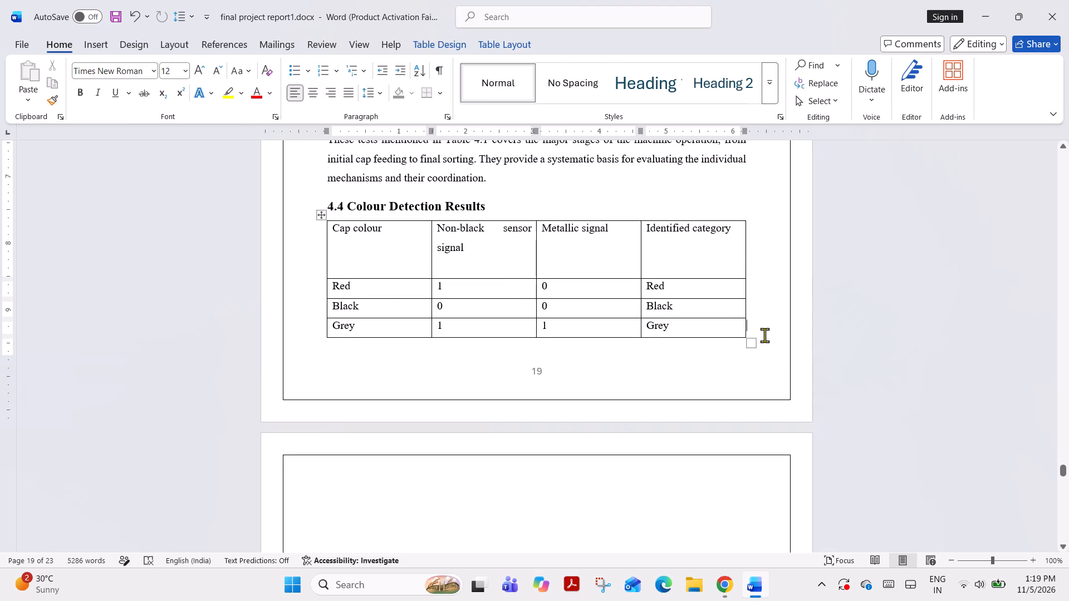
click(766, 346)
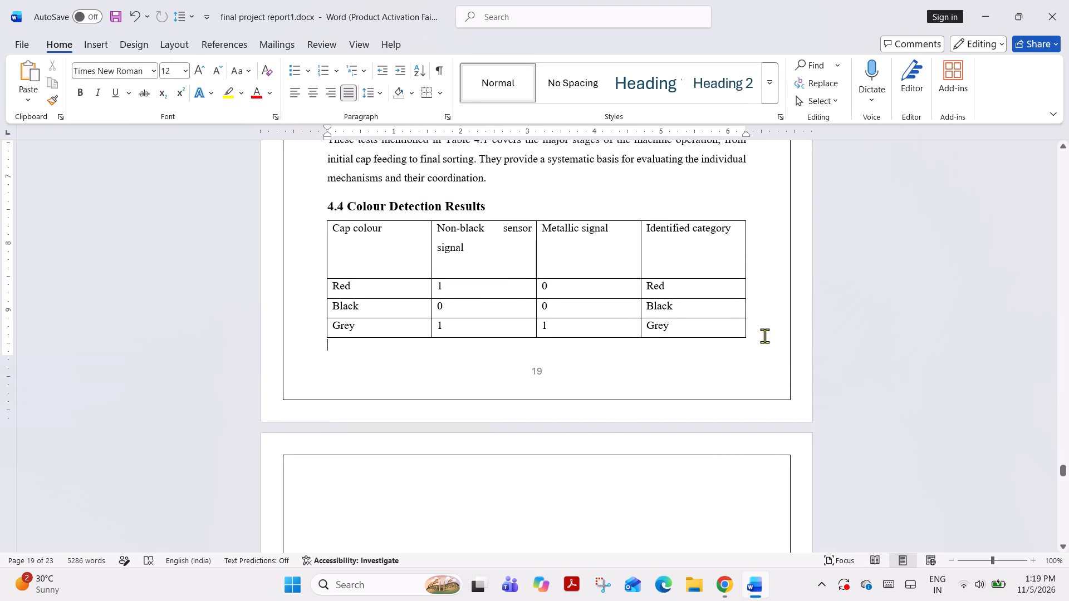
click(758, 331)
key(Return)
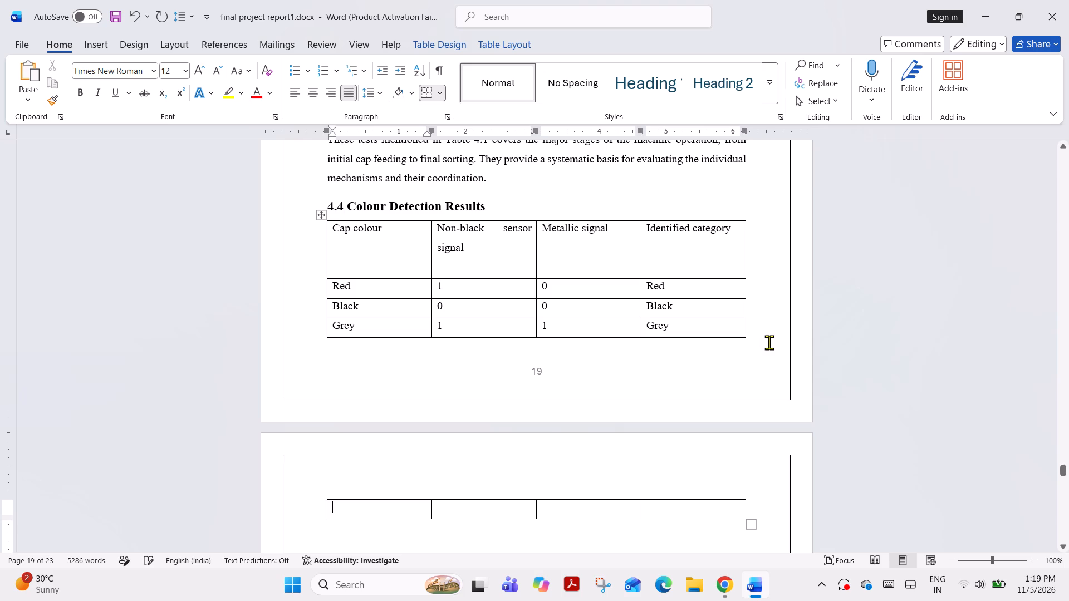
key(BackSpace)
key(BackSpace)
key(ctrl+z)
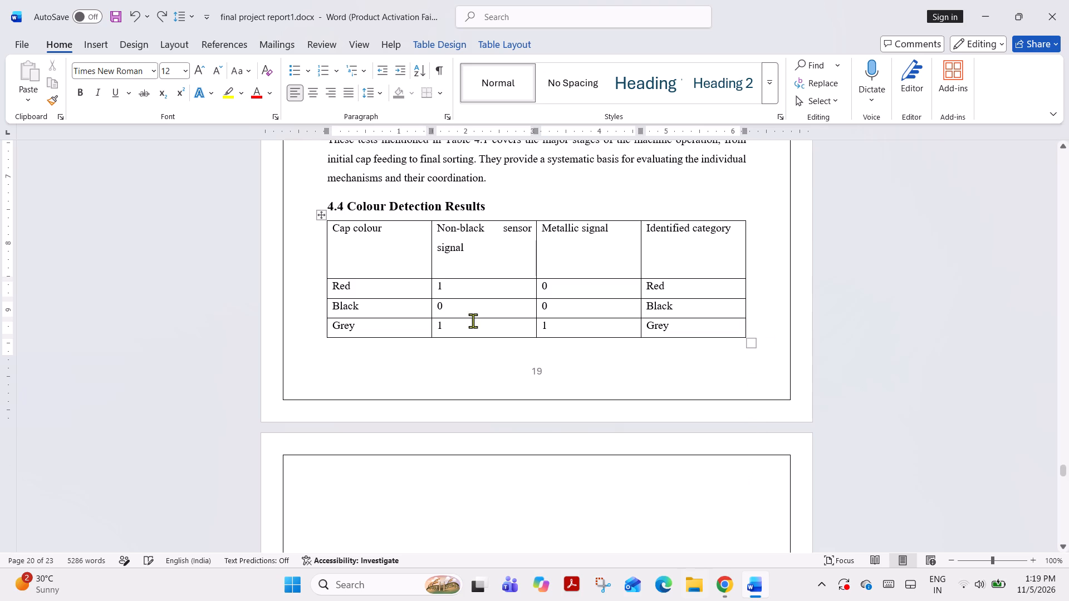
Start a centred 11 pt caption below the colour detection table with the label "Table 4.2".
click(523, 347)
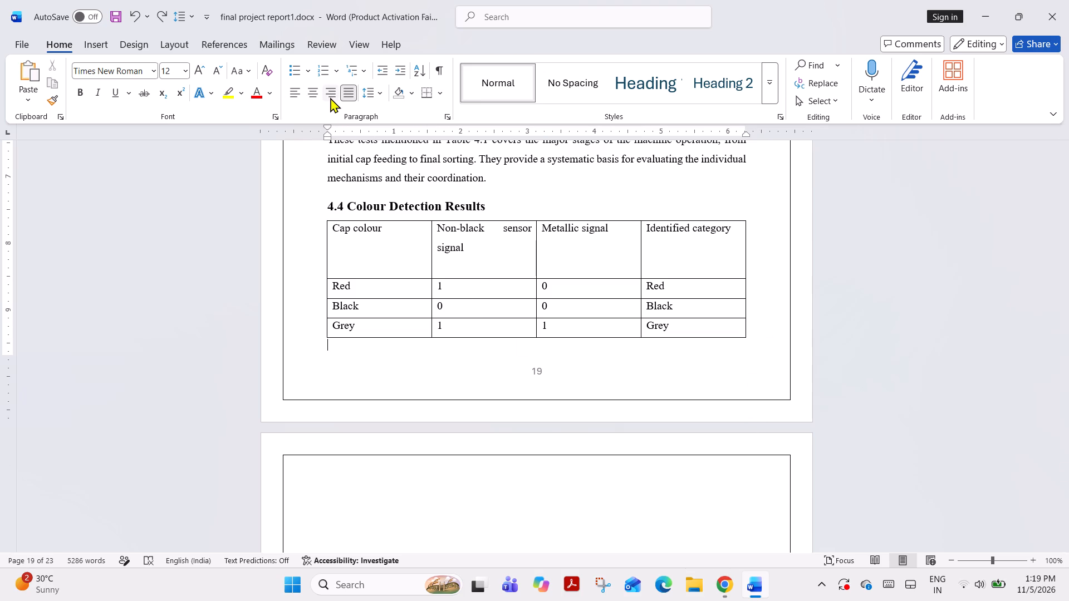
click(317, 97)
click(173, 70)
text(11)
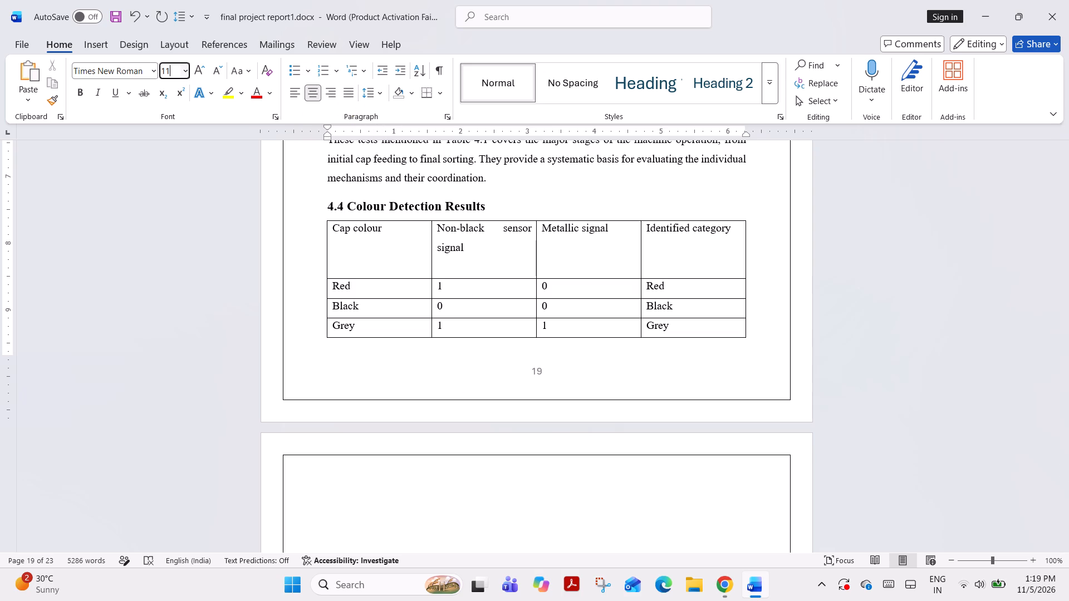
key(Return)
text(Table)
key(space)
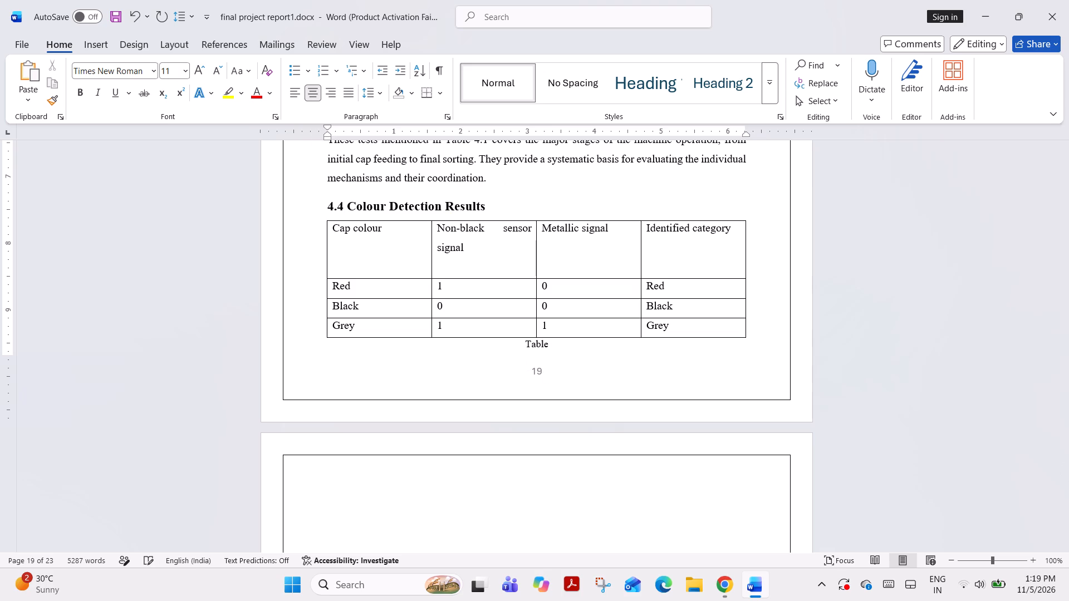
text(4.)
scroll(616, 411, up, 3)
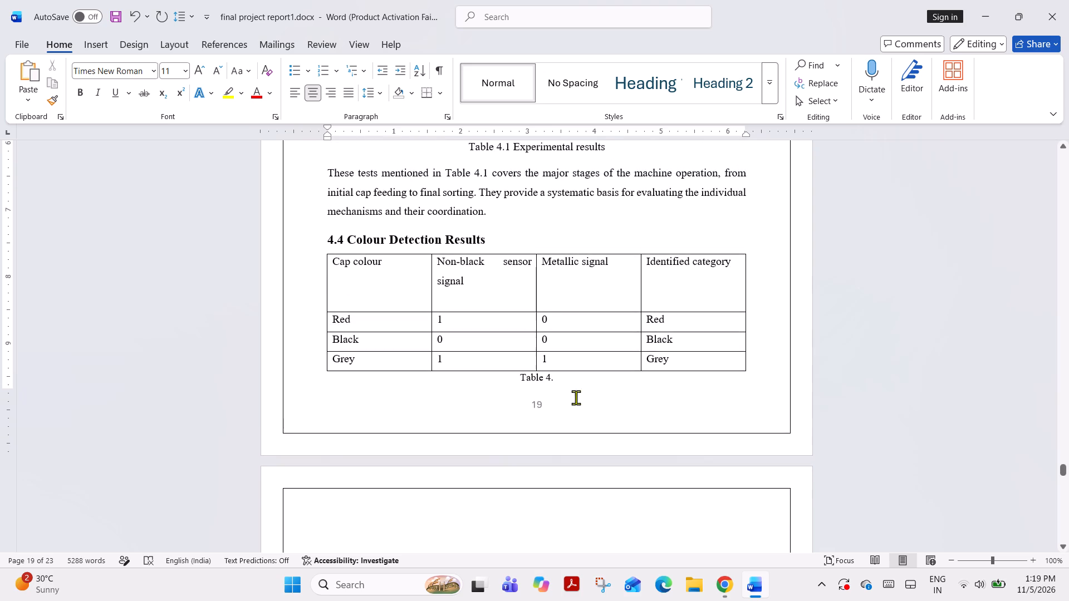
scroll(576, 397, up, 9)
key(2)
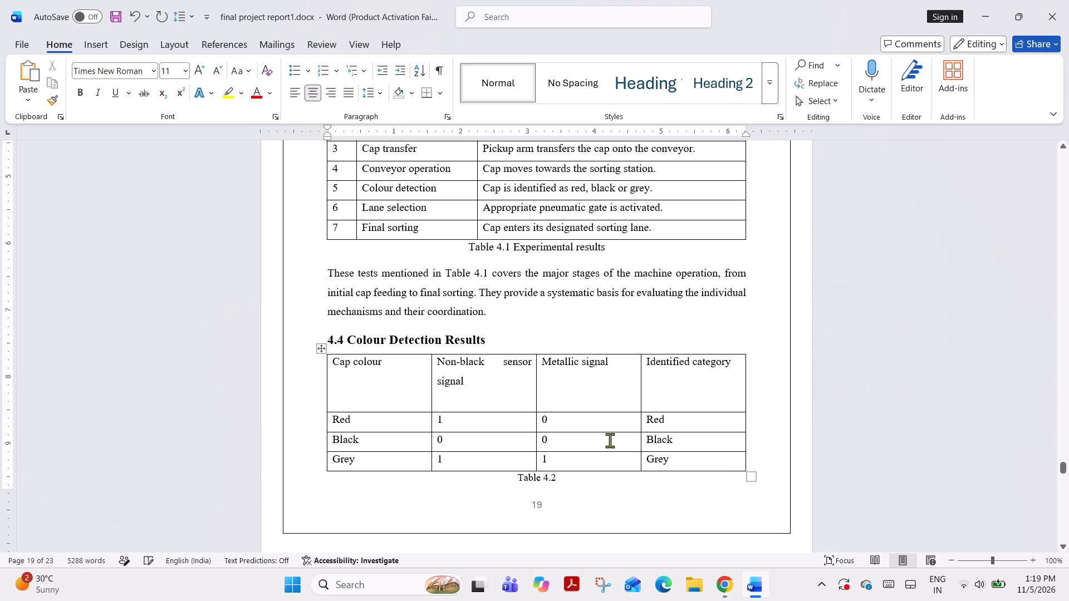
key(space)
Copy "Colour Detection Results" from the 4.4 heading and paste it after "Table 4.2" in the caption.
drag(350, 338, 489, 333)
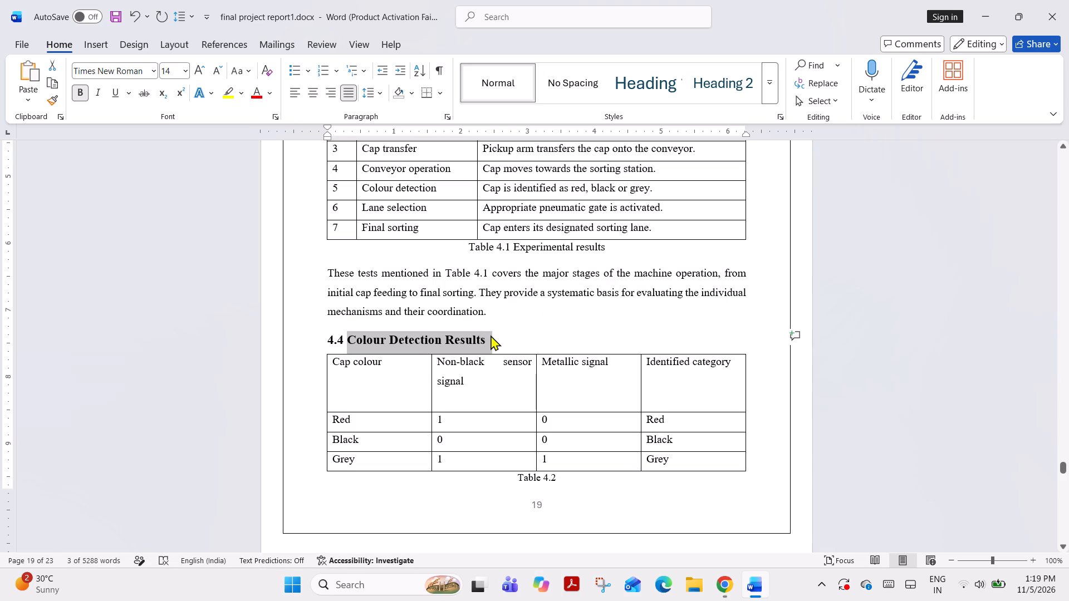
key(ctrl+c)
click(573, 478)
key(ctrl+v)
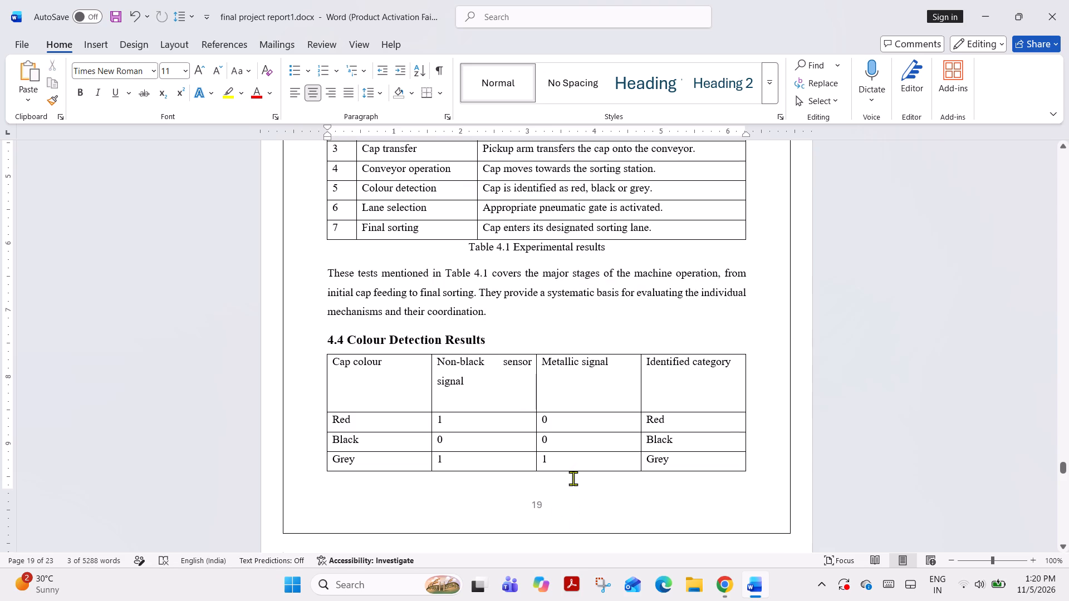
Remove the bold from the pasted caption text, set it to 11 pt and centre the caption.
drag(370, 367, 509, 373)
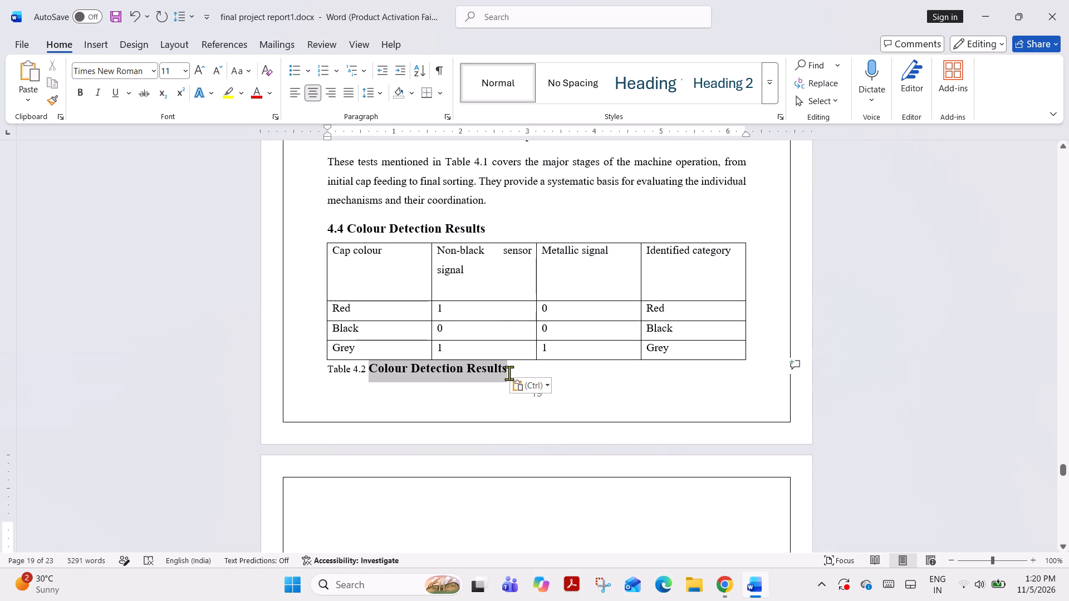
drag(509, 373, 509, 373)
click(516, 344)
click(600, 328)
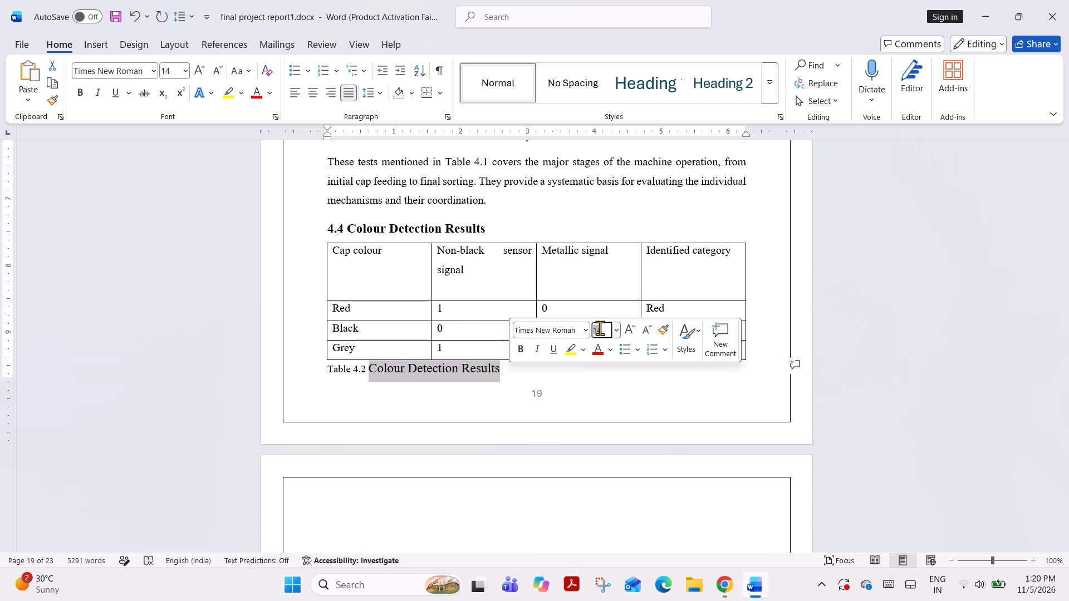
text(11)
key(Return)
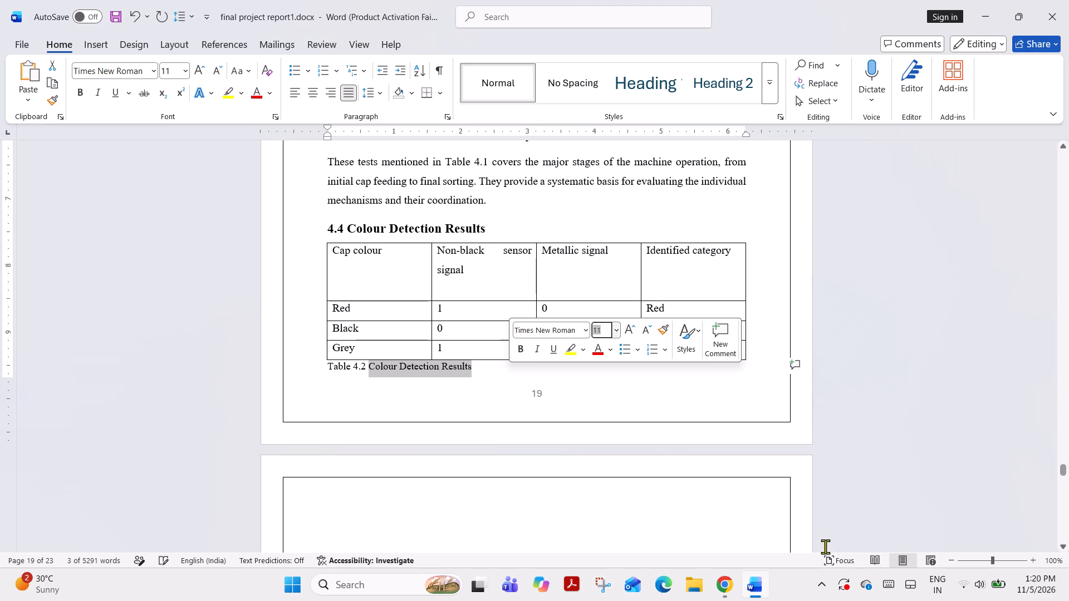
click(315, 97)
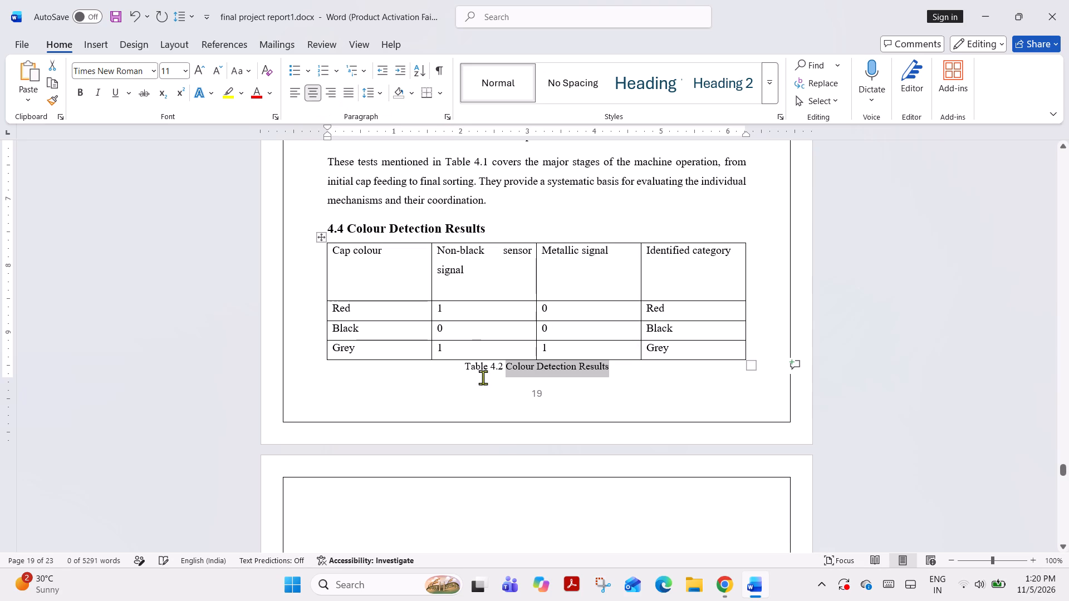
Copy the 4.4 significance sentence about combining two sensor signals from ChatGPT and paste it left-aligned in Word below the Table 4.2 caption.
click(503, 458)
scroll(546, 518, down, 5)
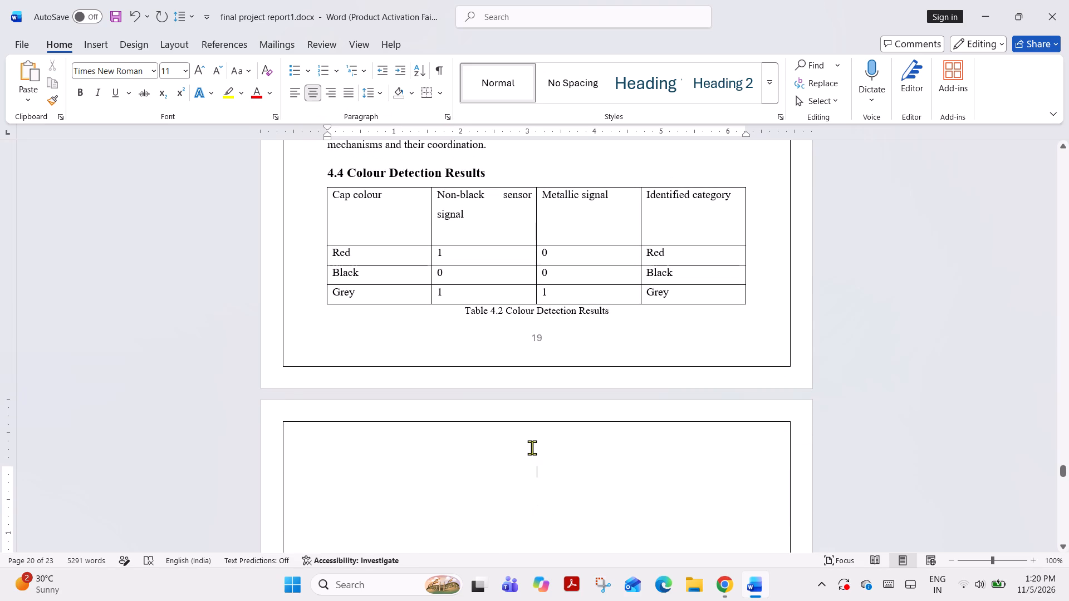
key(BackSpace)
scroll(565, 406, down, 3)
scroll(563, 386, up, 4)
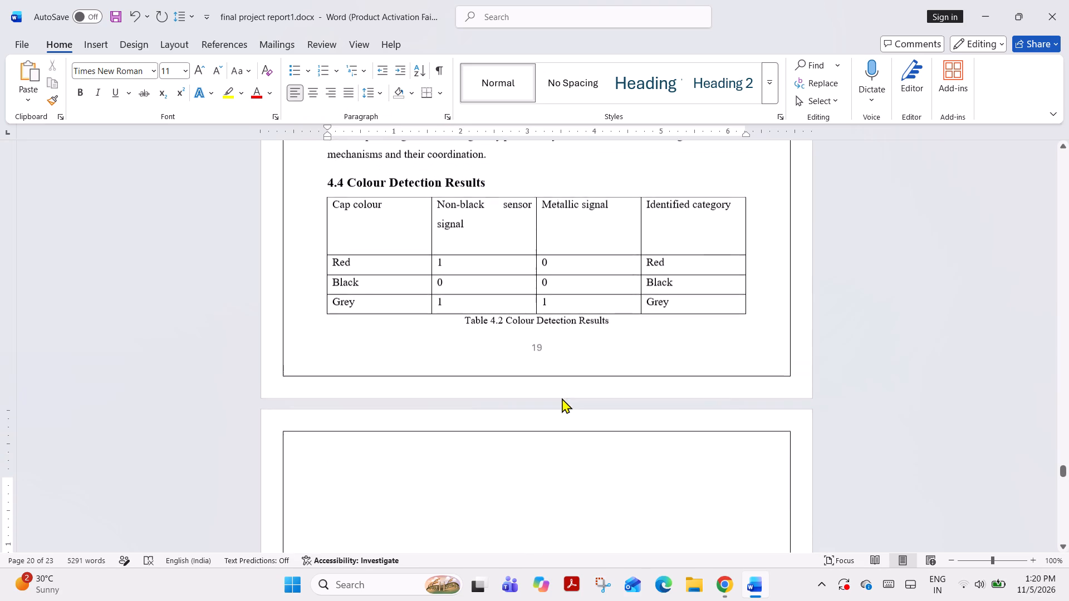
scroll(562, 398, up, 3)
drag(734, 584, 728, 578)
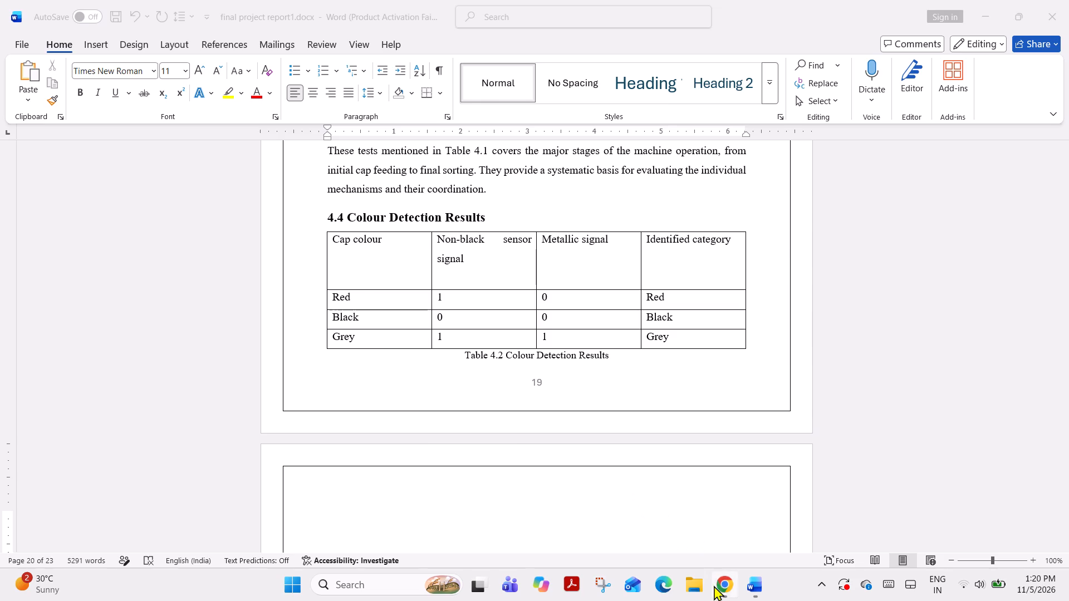
click(722, 583)
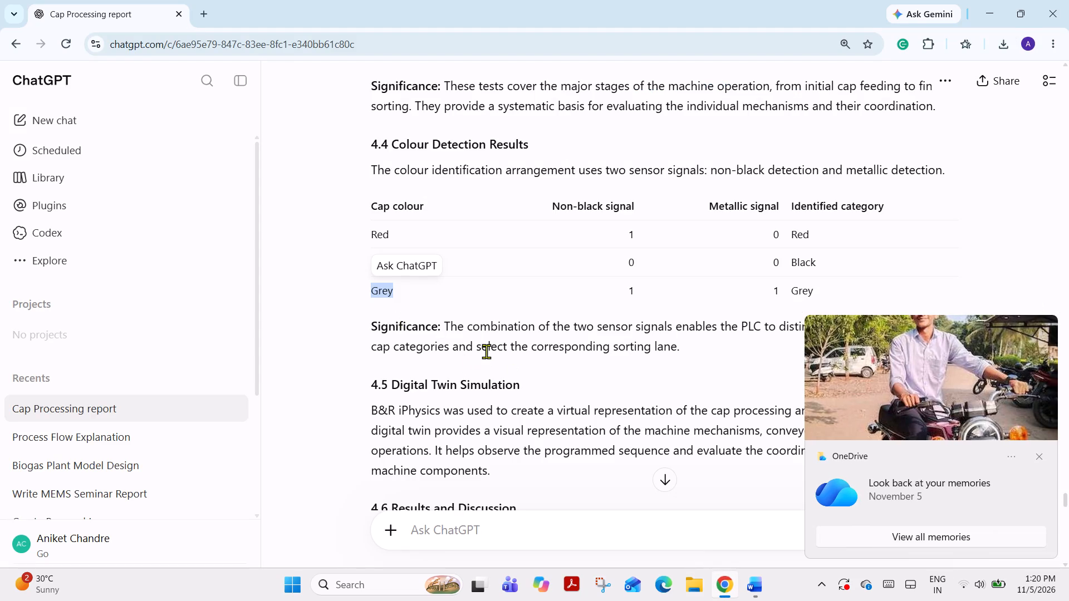
click(486, 351)
drag(448, 329, 682, 343)
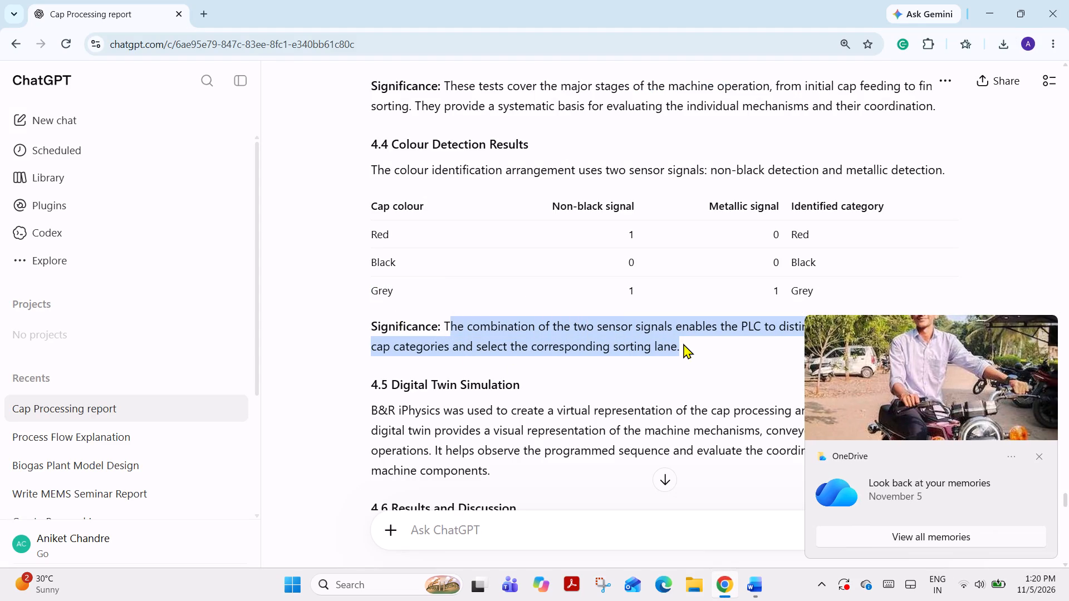
key(ctrl+c)
click(758, 600)
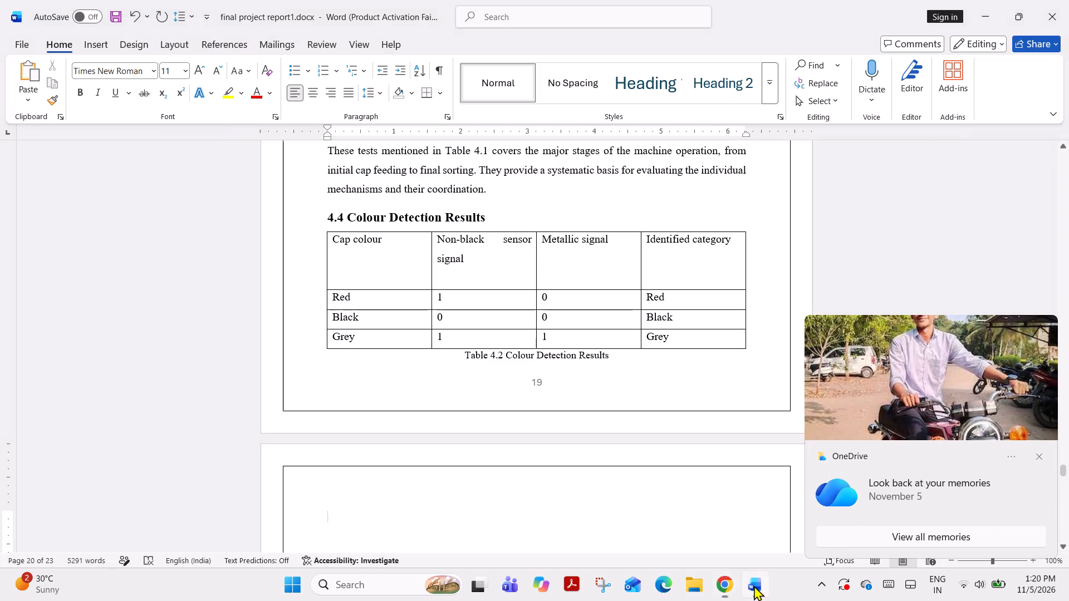
key(ctrl+v)
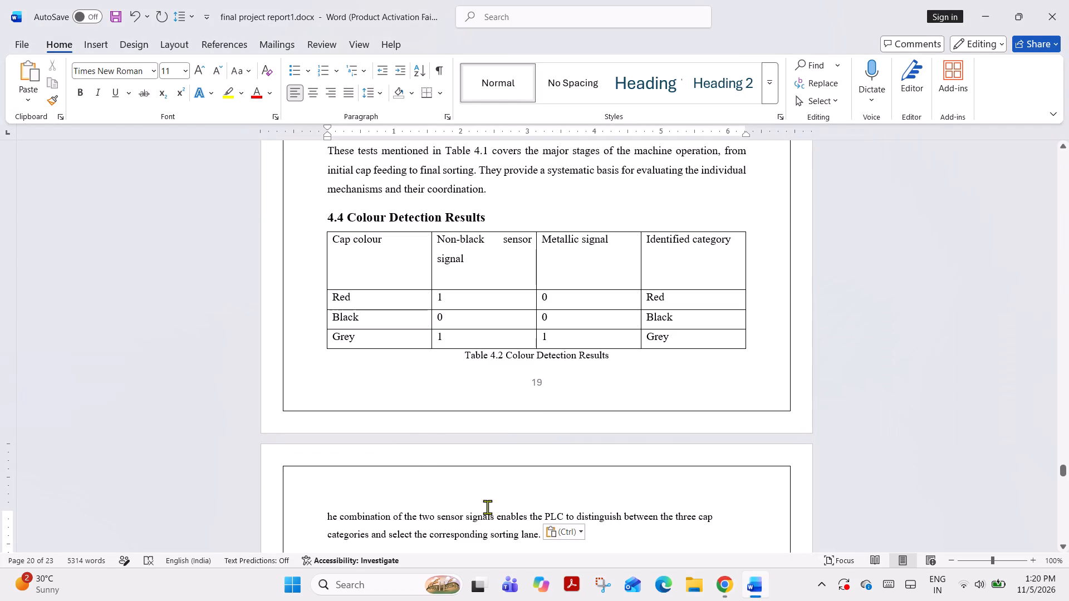
Add the missing "t" at the start of the pasted sentence so it begins with "the combination".
click(327, 519)
key(t)
Set the pasted sentence about the two sensor signals to 12 pt.
drag(325, 515, 488, 534)
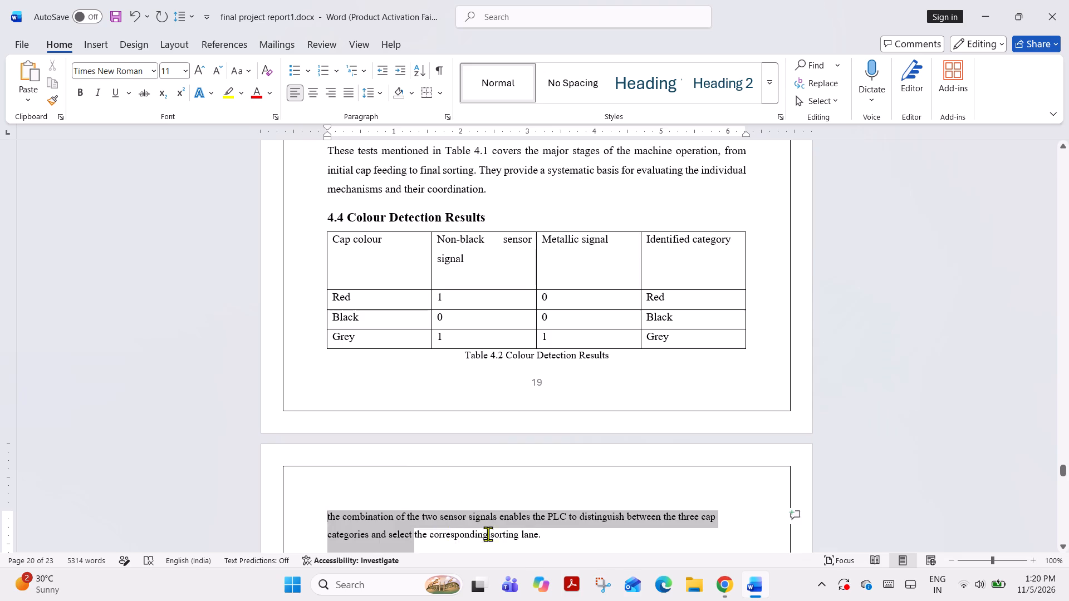
drag(488, 534, 589, 535)
drag(173, 66, 160, 70)
triple_click(173, 70)
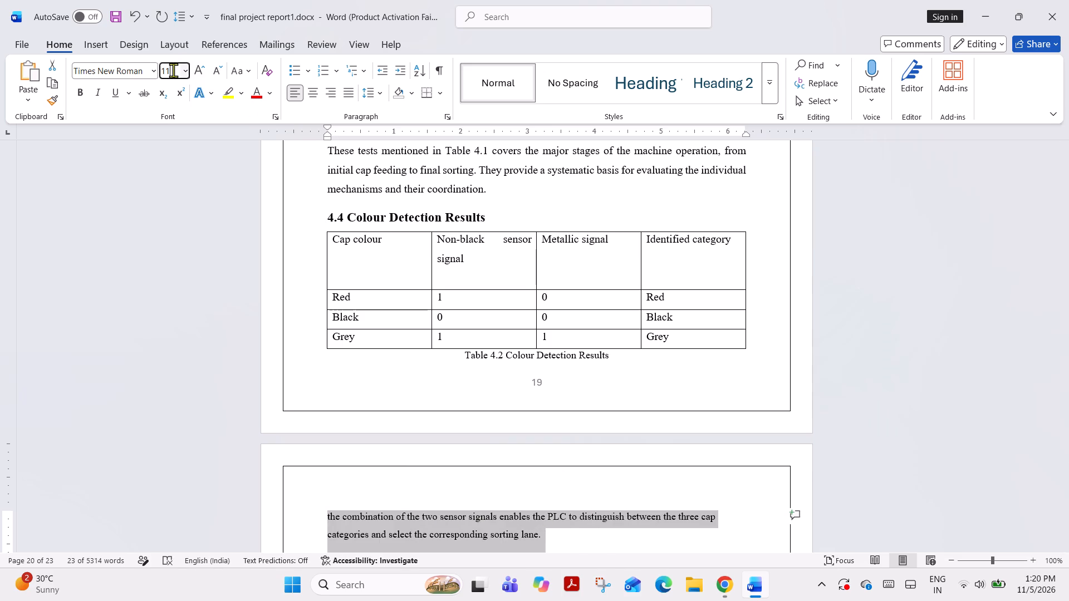
text(12)
key(Return)
scroll(431, 481, down, 3)
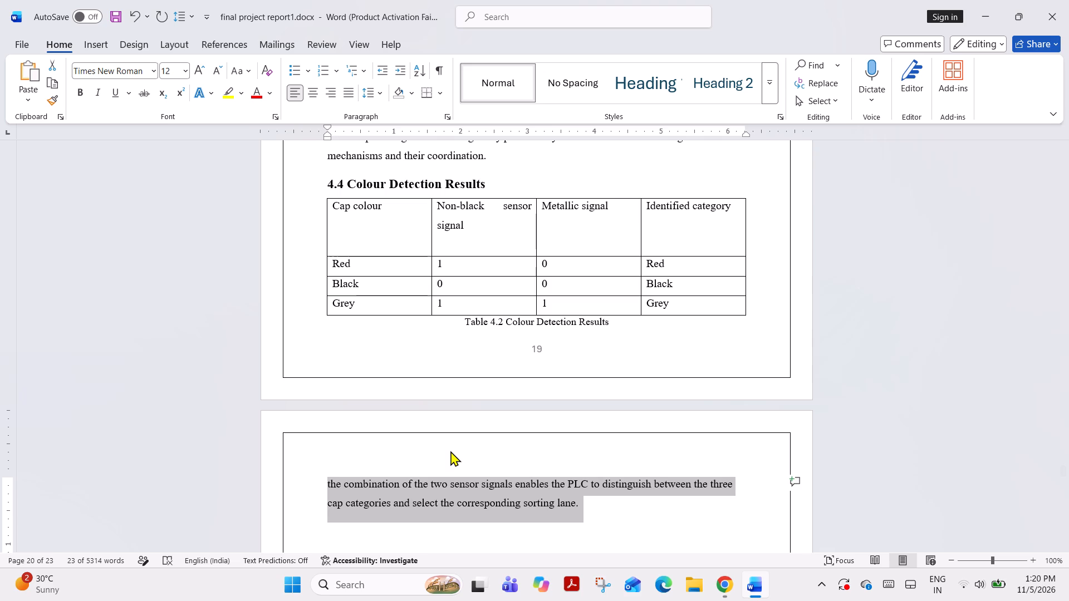
Insert "Table 4.2 shows" at the start of the sentence about the combination of the two sensor signals.
click(729, 578)
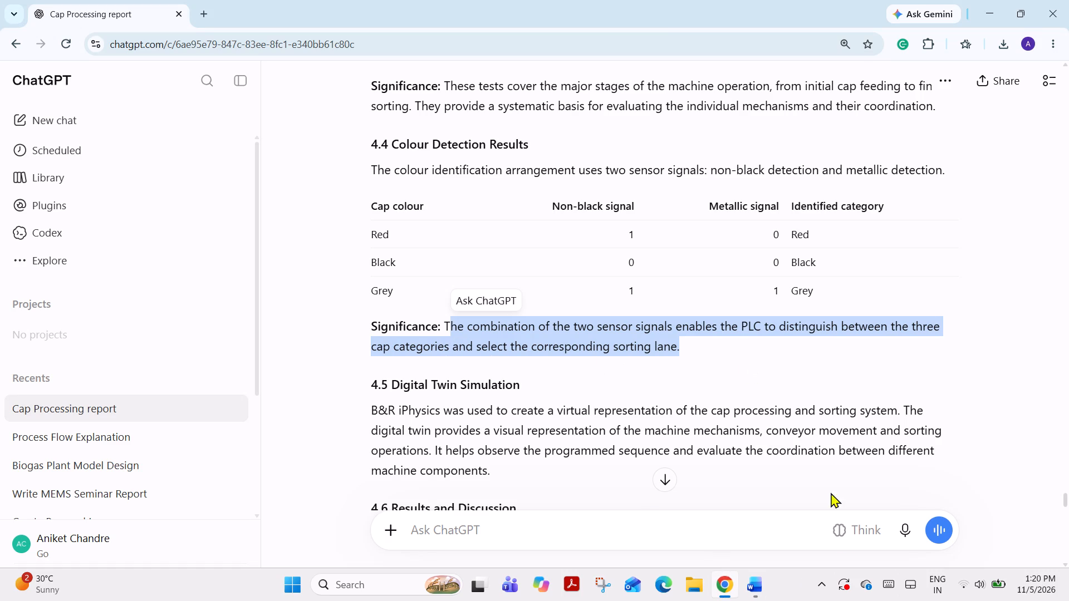
click(758, 588)
drag(430, 490, 425, 490)
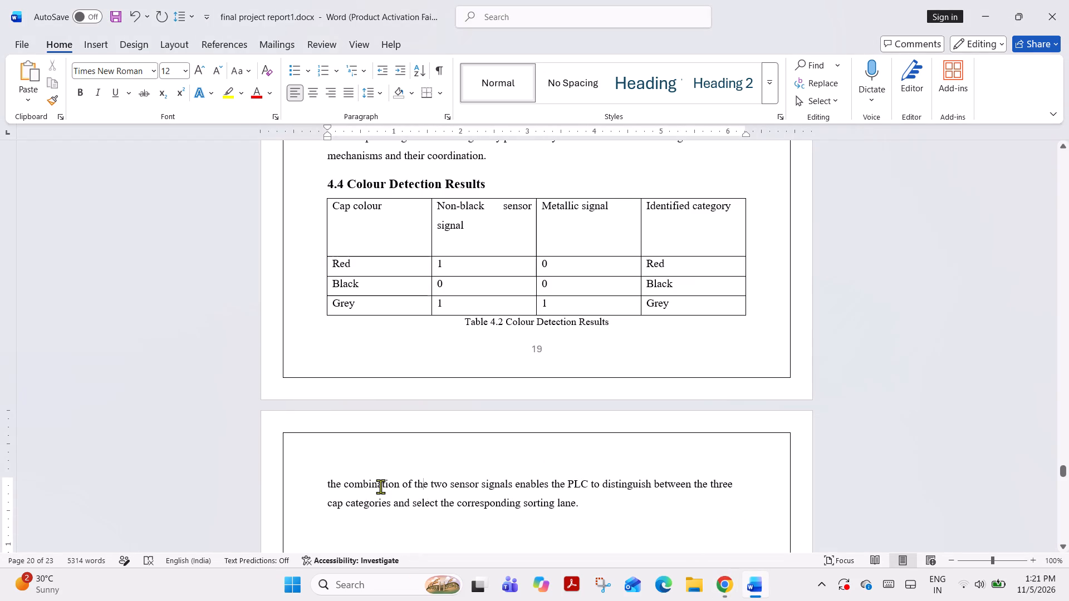
click(326, 489)
text(tba)
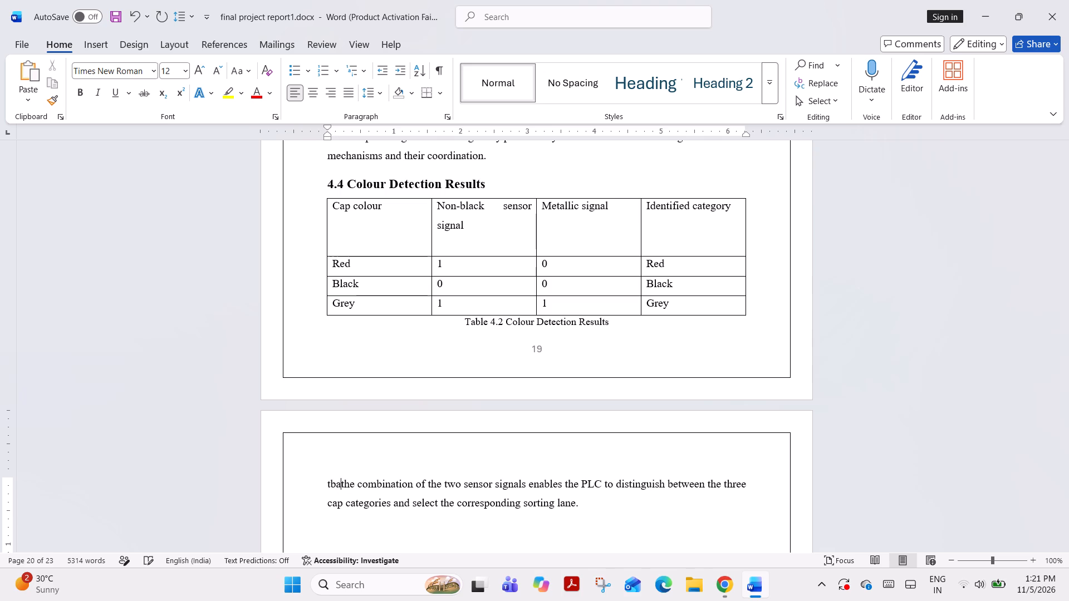
key(BackSpace)
key(BackSpace)
text(ab)
key(BackSpace)
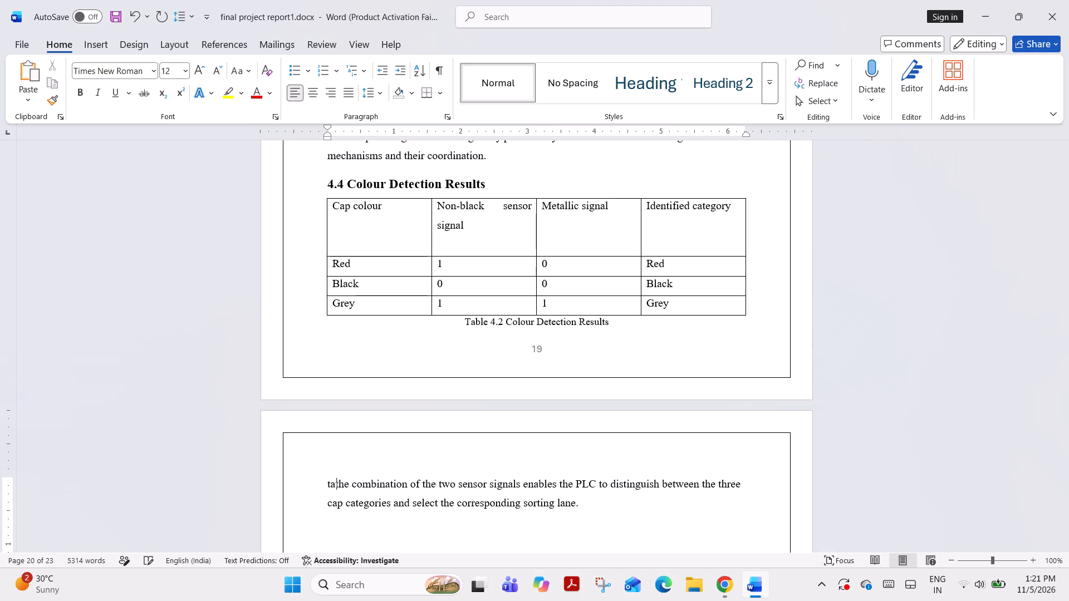
key(BackSpace)
key(BackSpace)
text(Table)
key(space)
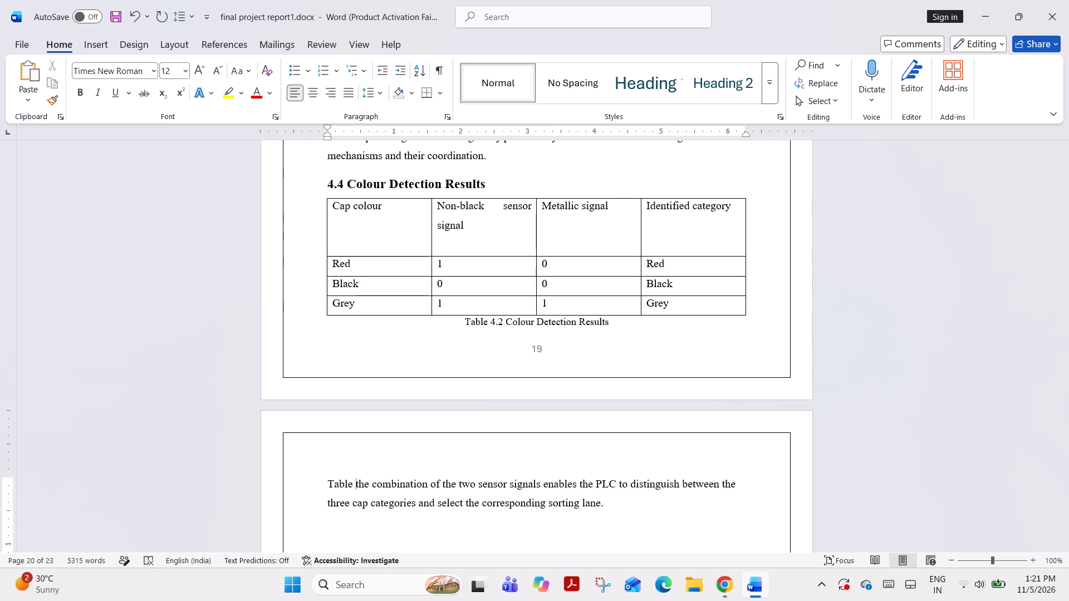
key(4)
text(.2)
key(space)
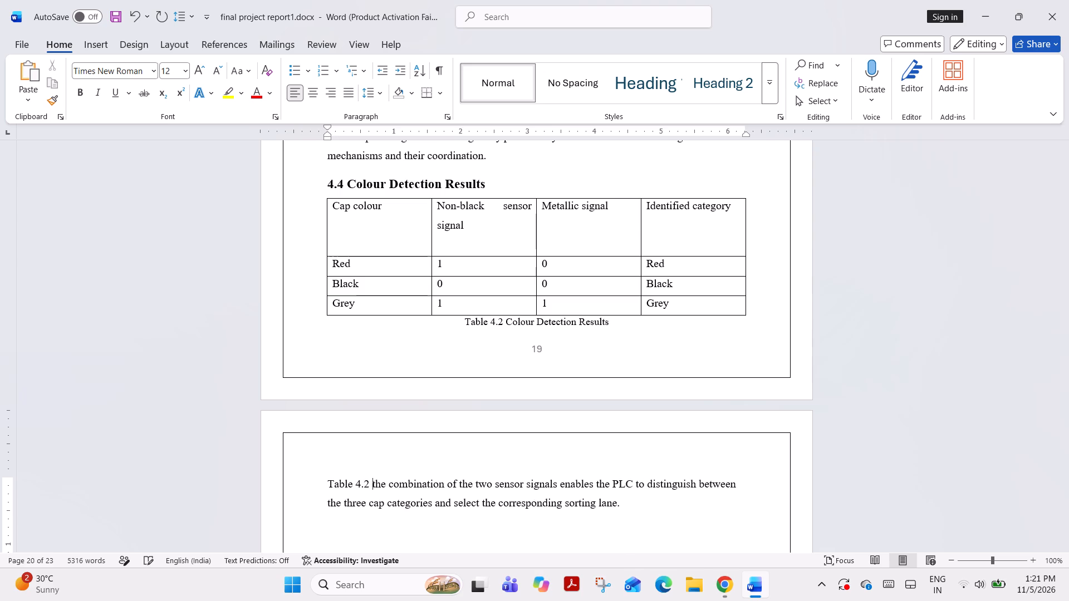
text(has)
key(space)
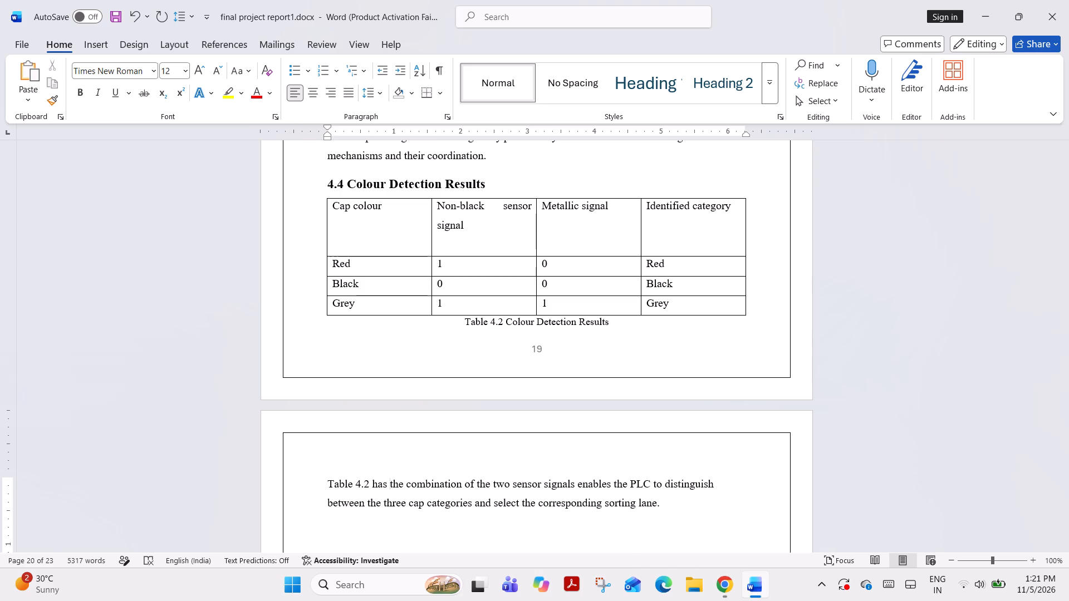
key(BackSpace)
key(BackSpace)
key(BackSpace)
key(BackSpace)
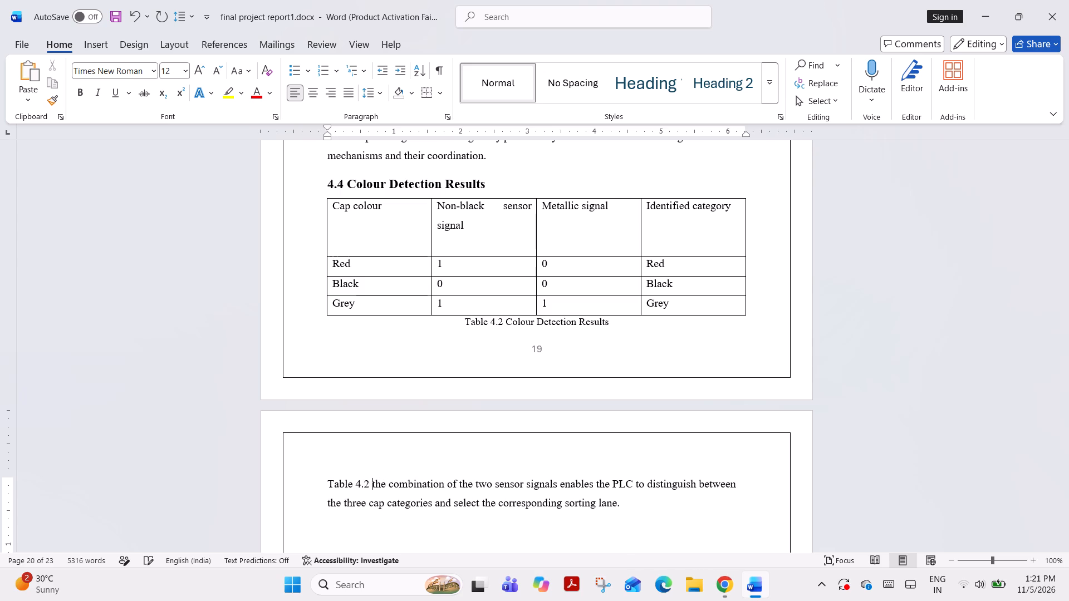
text(hows)
key(space)
key(BackSpace)
key(BackSpace)
key(BackSpace)
key(BackSpace)
key(BackSpace)
text(shows)
key(space)
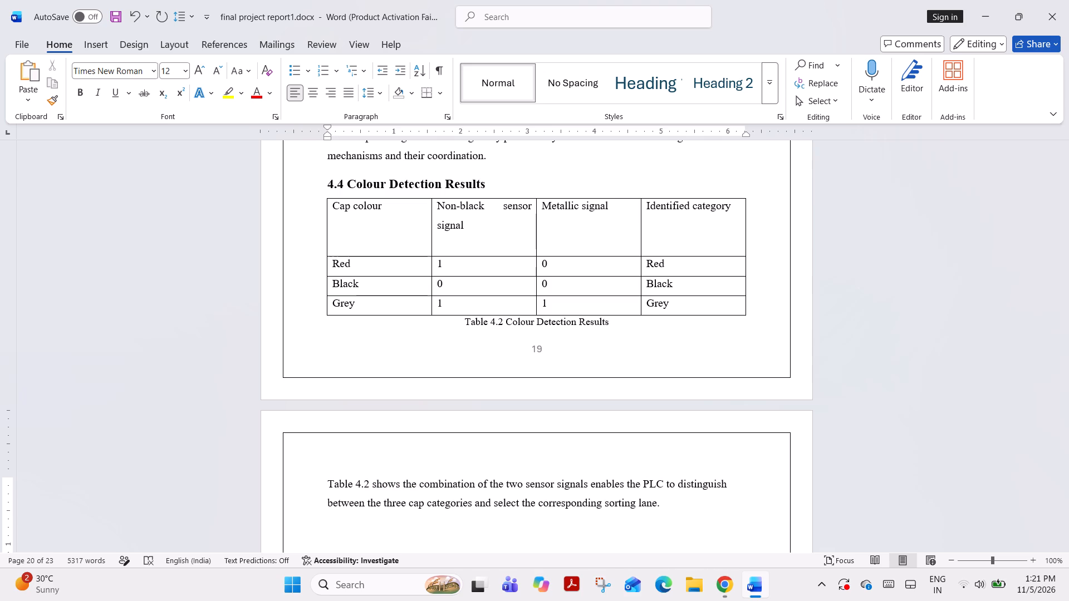
click(590, 489)
Review section 4.4 with Table 4.2, its caption and the explanation on the following page, along with the preceding section's text.
scroll(561, 467, down, 4)
scroll(587, 444, up, 9)
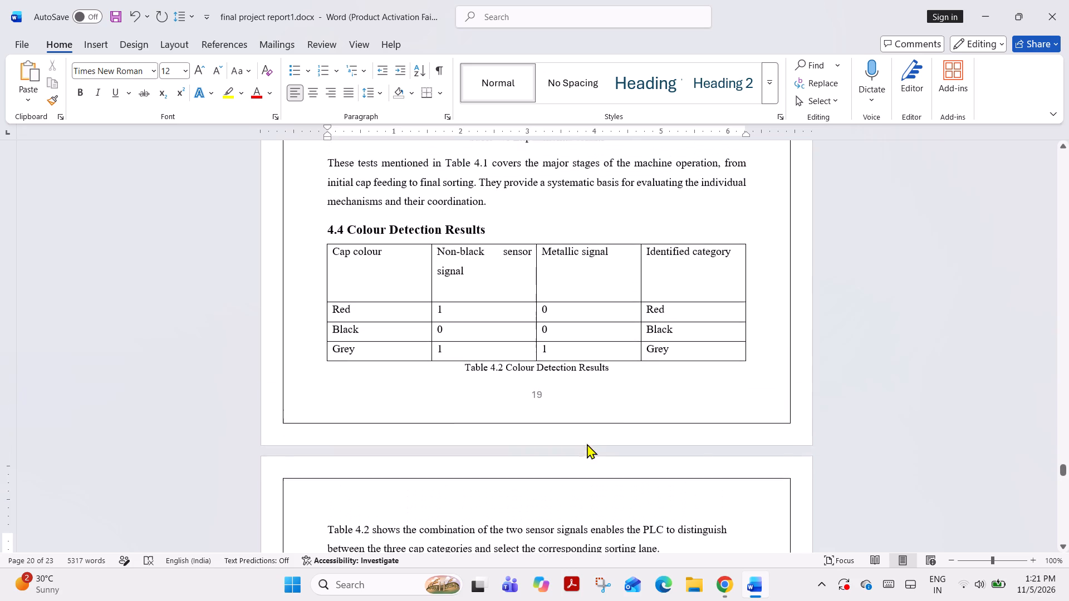
scroll(588, 441, up, 8)
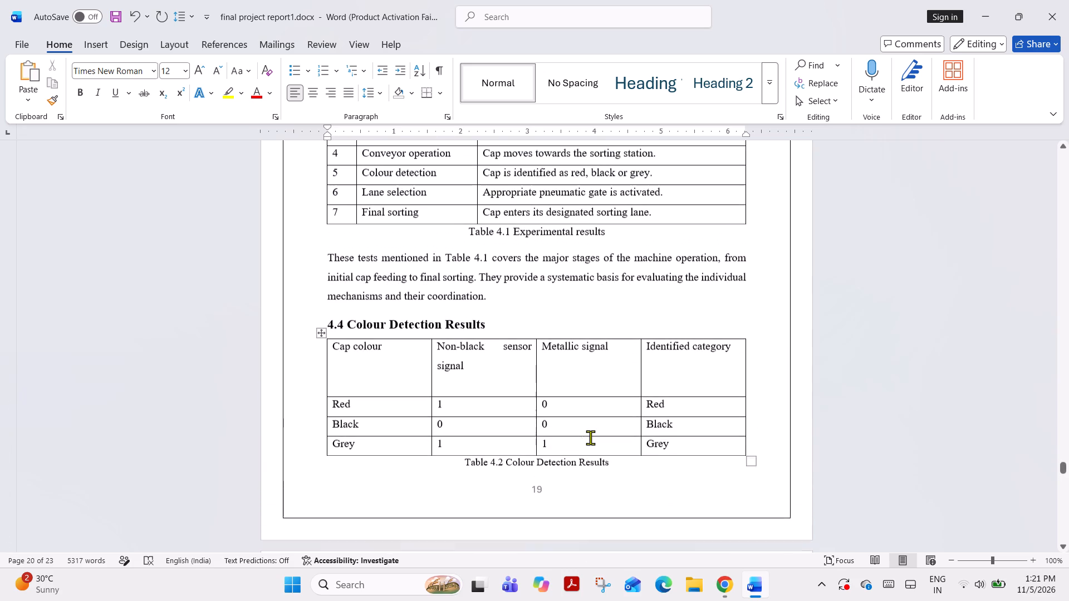
scroll(590, 437, down, 2)
scroll(590, 437, up, 7)
scroll(590, 438, down, 8)
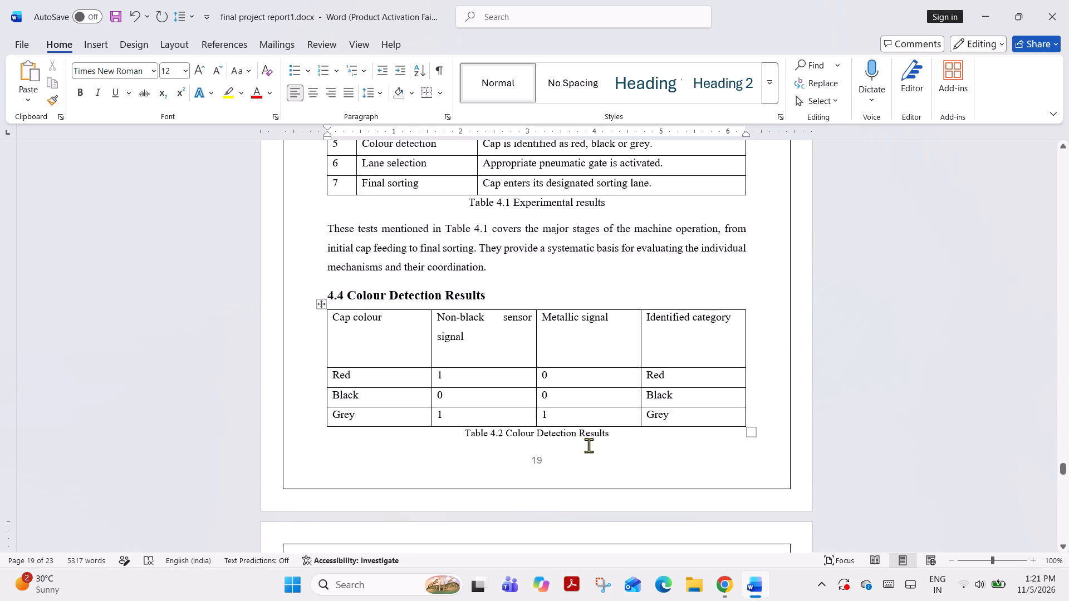
scroll(589, 461, down, 10)
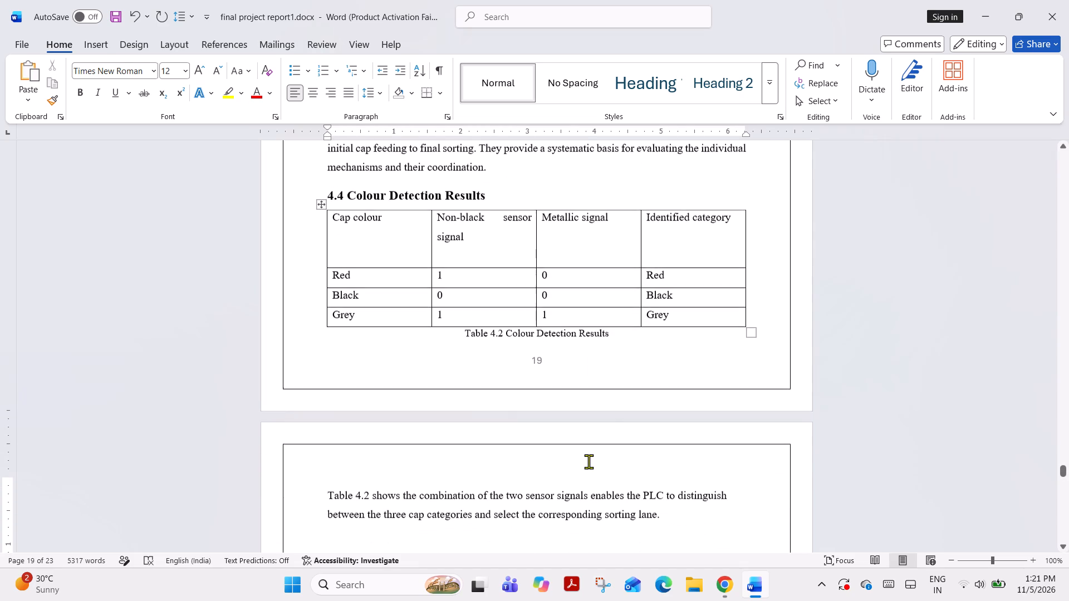
scroll(589, 461, down, 3)
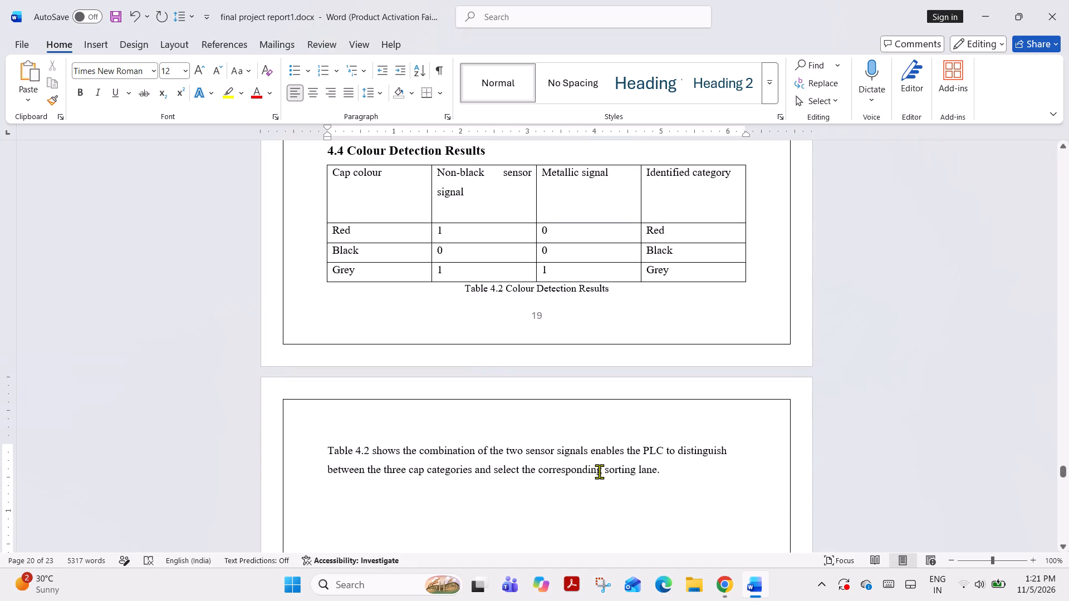
scroll(487, 294, up, 1)
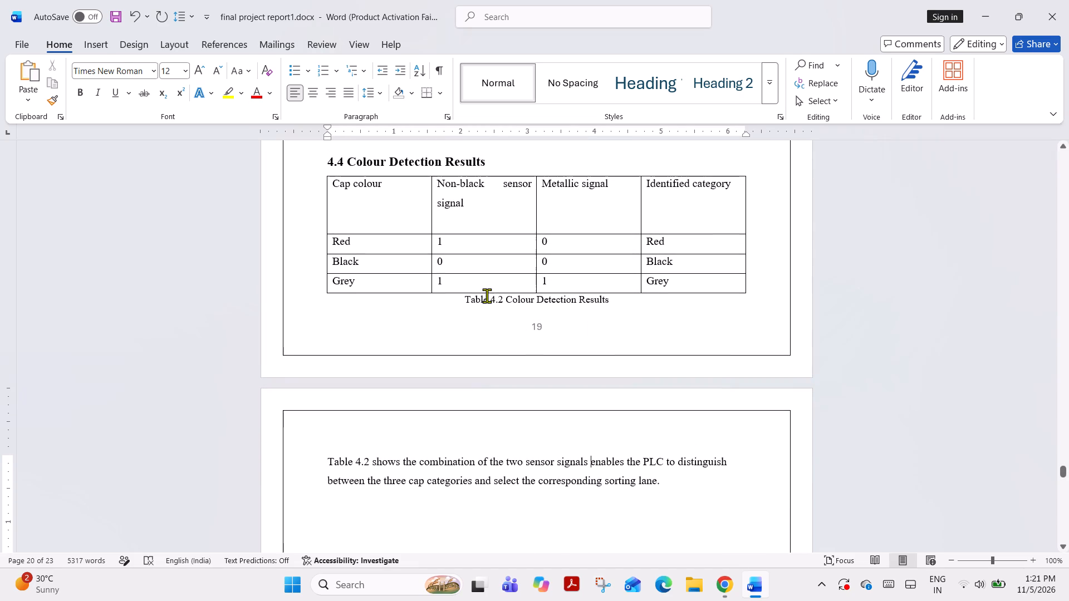
click(718, 578)
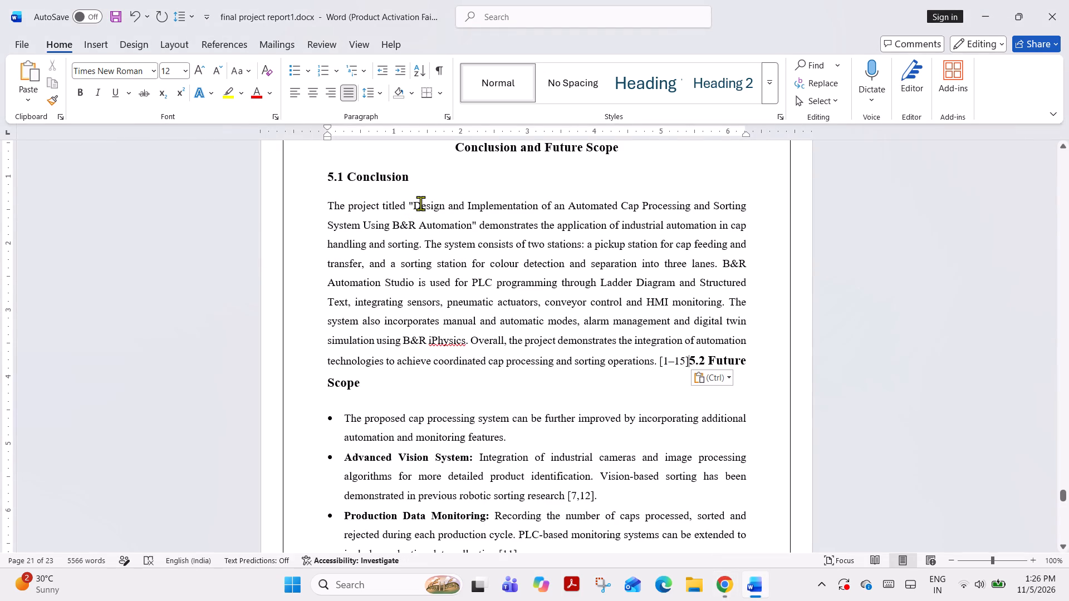
key(Return)
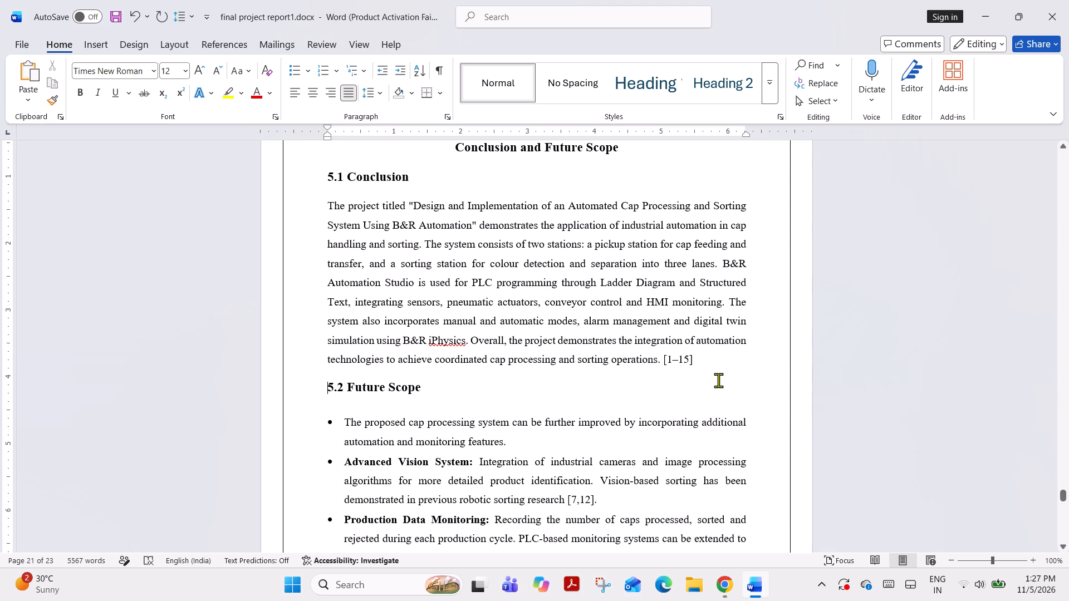
Remove the space after the 5.2 Future Scope heading paragraph.
scroll(610, 297, down, 4)
scroll(496, 362, down, 3)
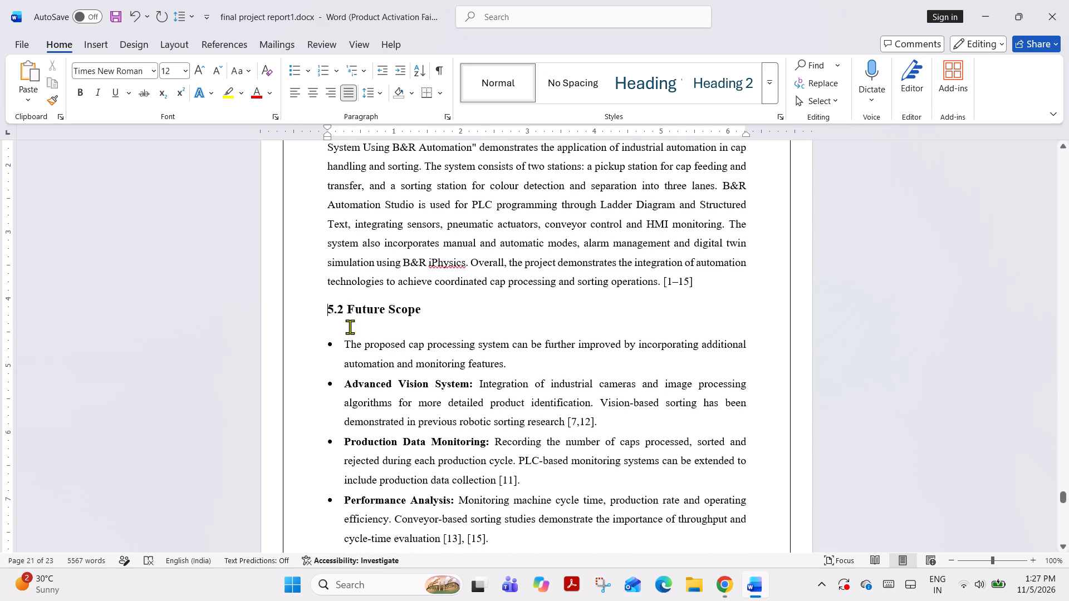
click(430, 303)
click(370, 92)
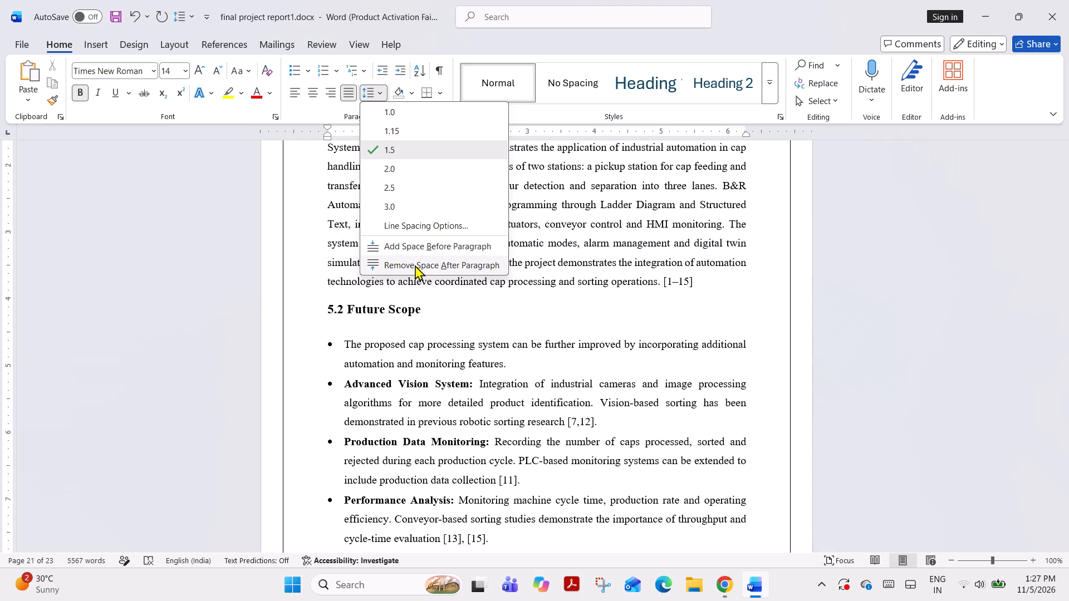
click(415, 265)
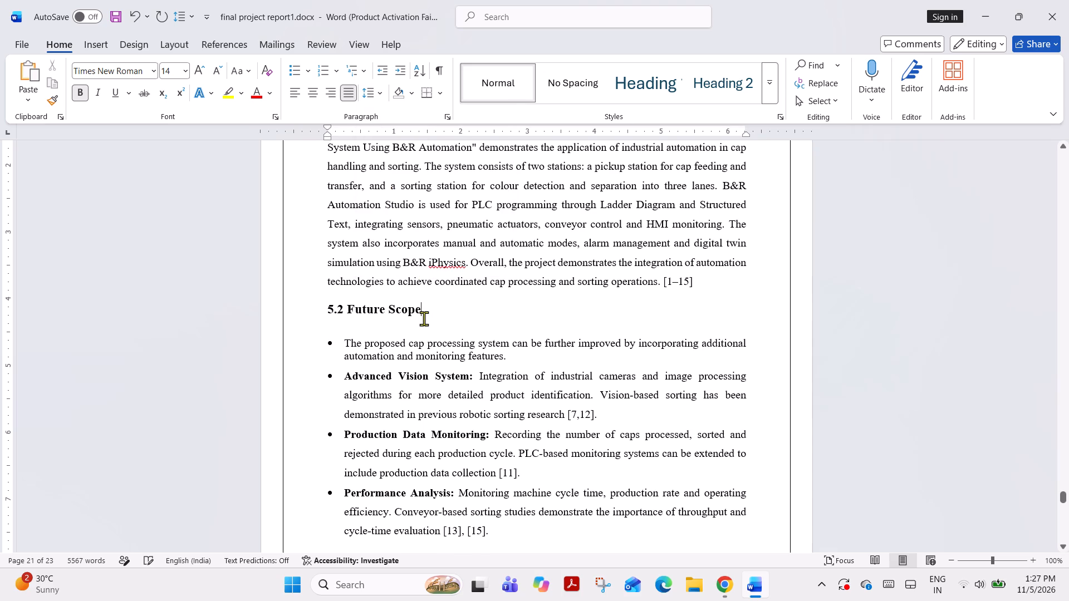
click(434, 307)
click(366, 88)
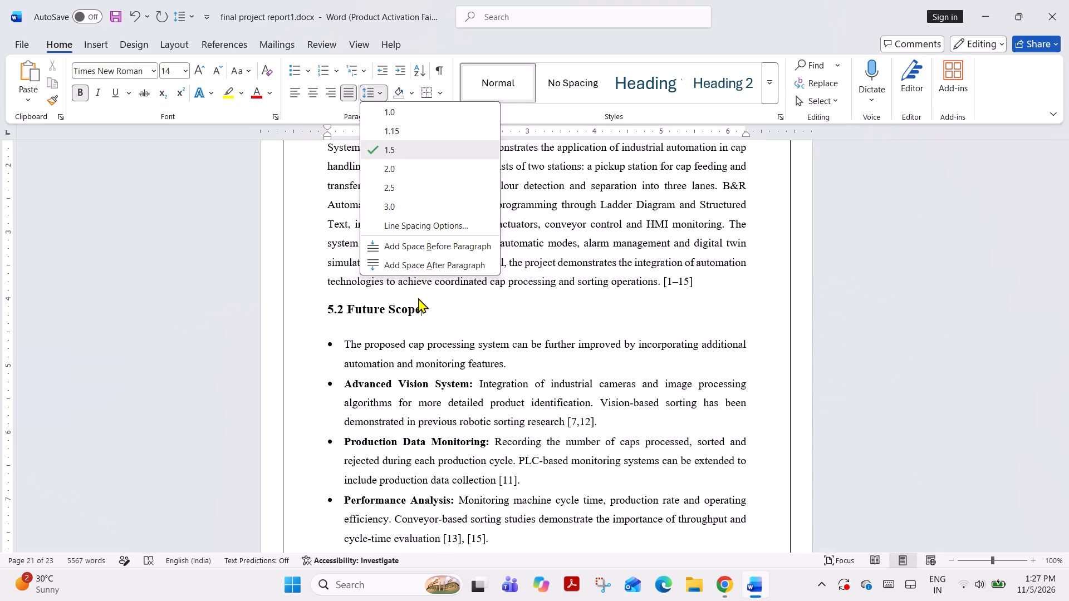
click(423, 313)
click(372, 97)
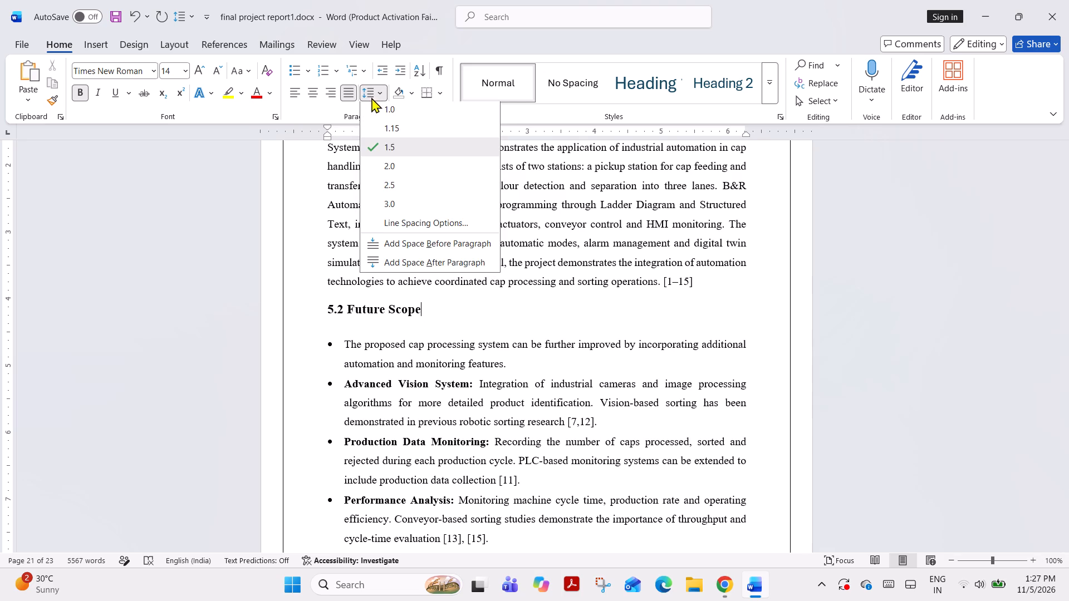
click(409, 259)
click(371, 93)
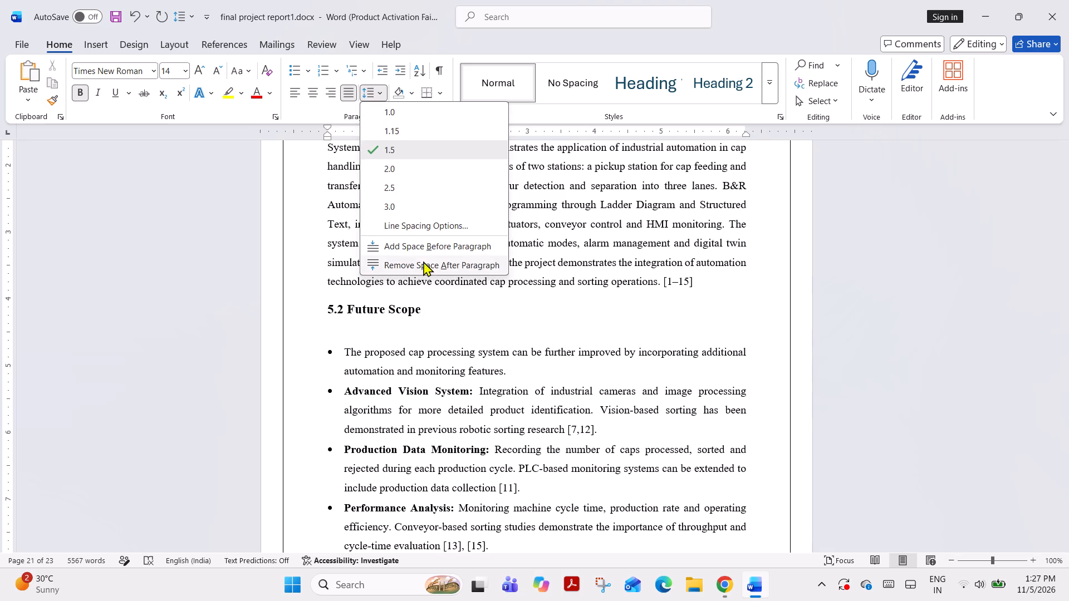
click(424, 262)
Remove the space before the first bullet under 5.2 Future Scope, beginning "The proposed cap processing system".
click(341, 342)
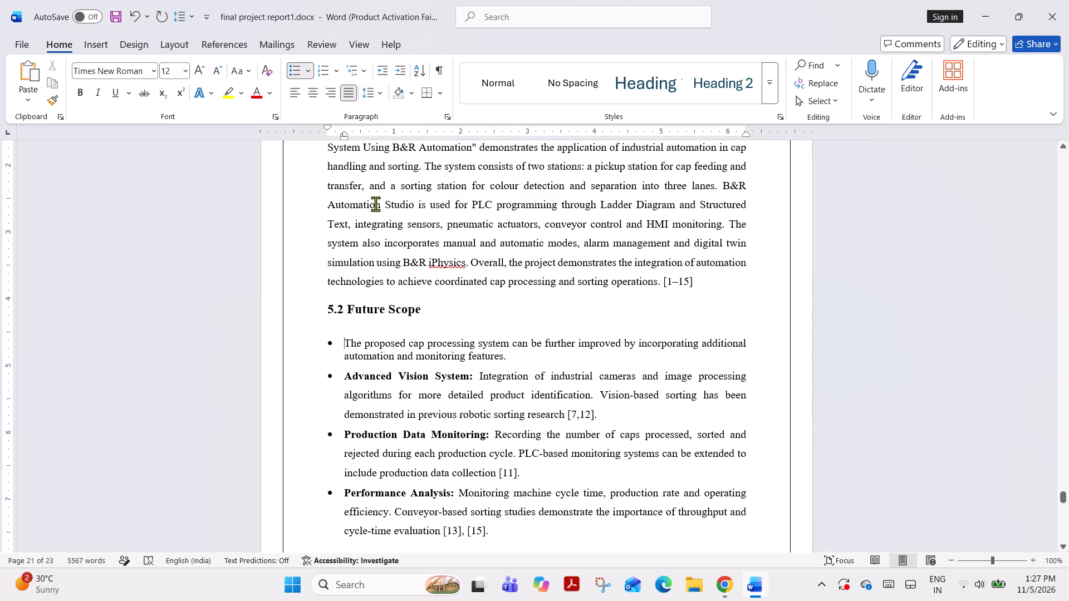
click(379, 102)
click(375, 90)
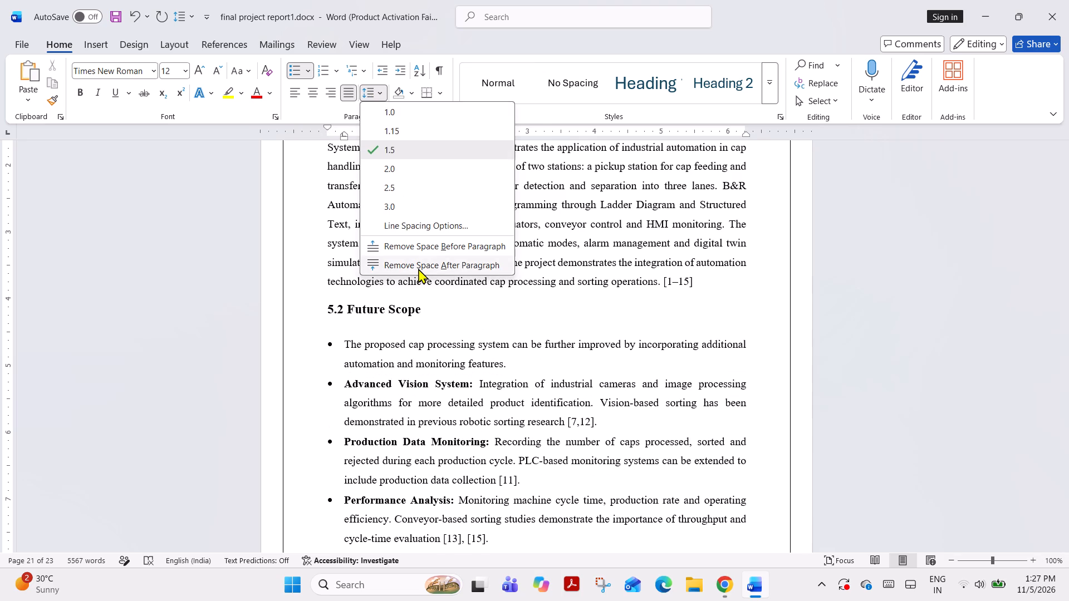
click(416, 247)
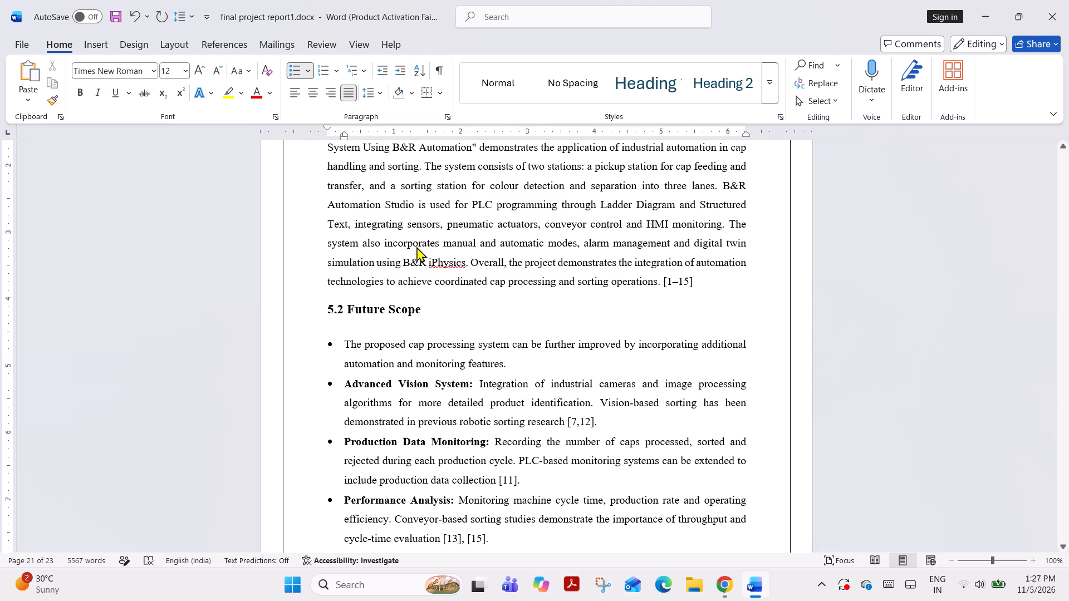
click(311, 348)
Turn the first bullet under 5.2 Future Scope, beginning "The proposed cap processing system", into a plain unindented paragraph.
scroll(457, 364, down, 4)
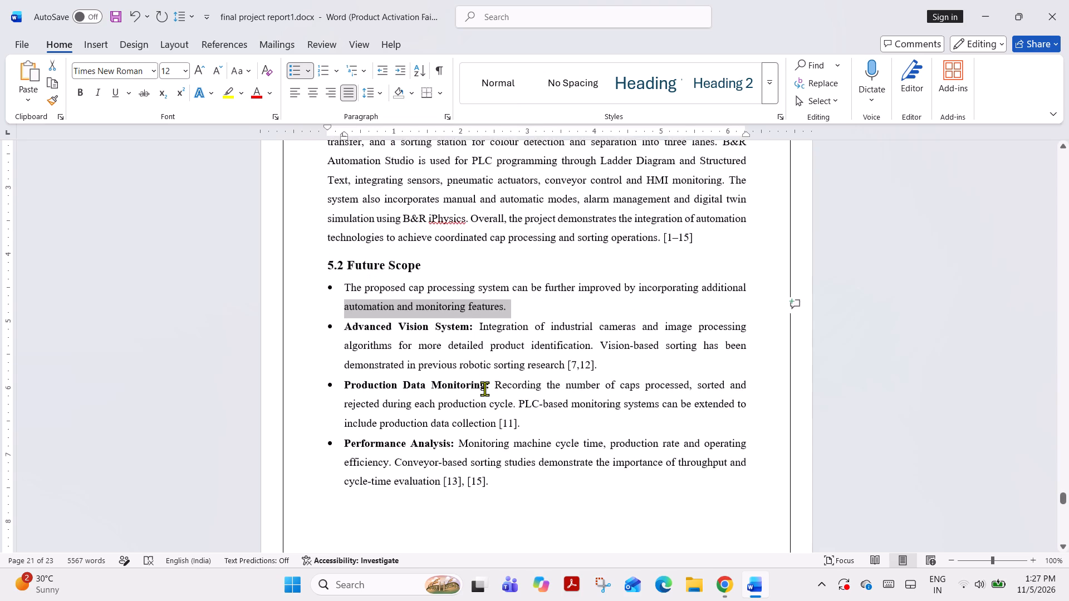
scroll(487, 388, down, 5)
click(405, 332)
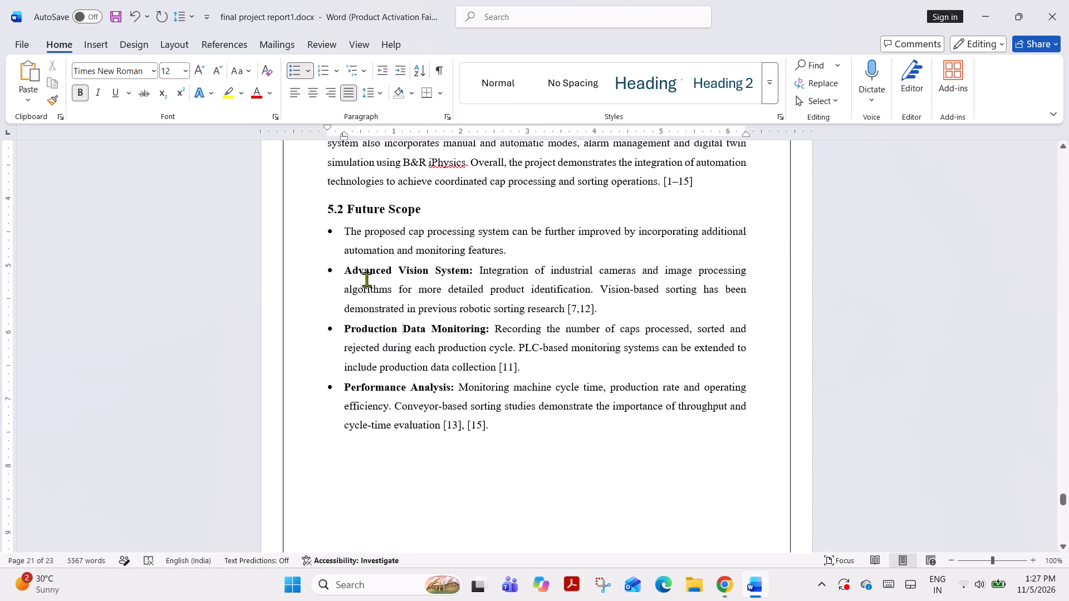
drag(517, 250, 351, 257)
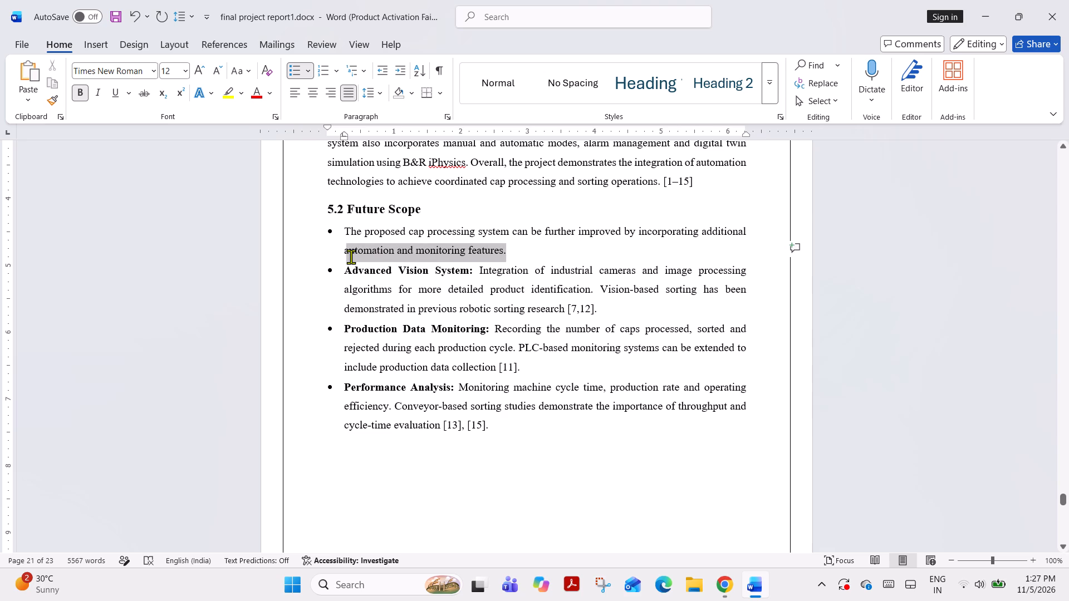
drag(351, 257, 349, 255)
click(339, 231)
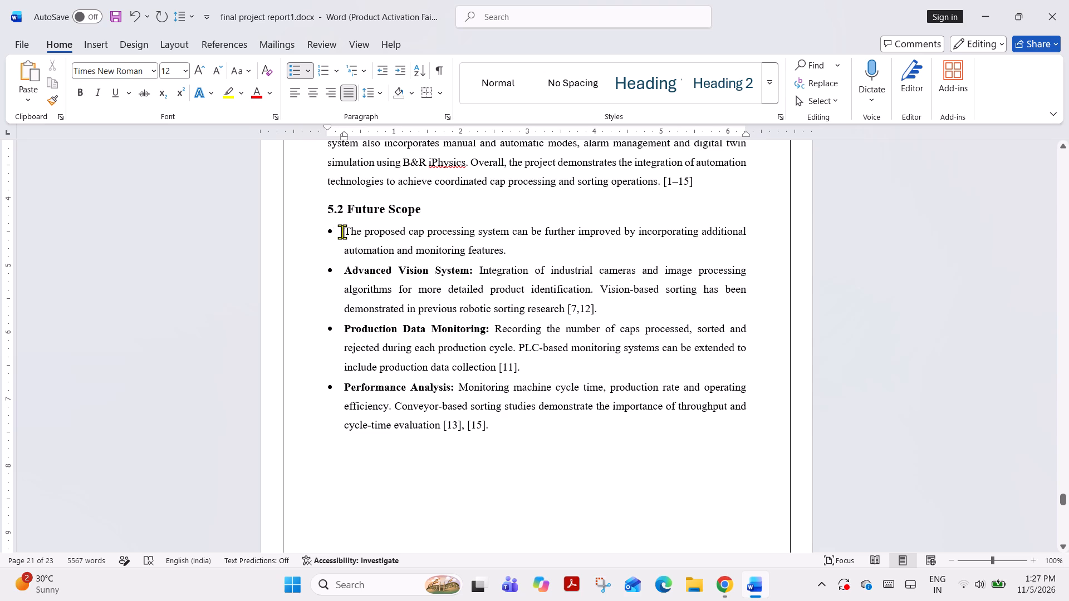
drag(342, 231, 514, 245)
click(385, 261)
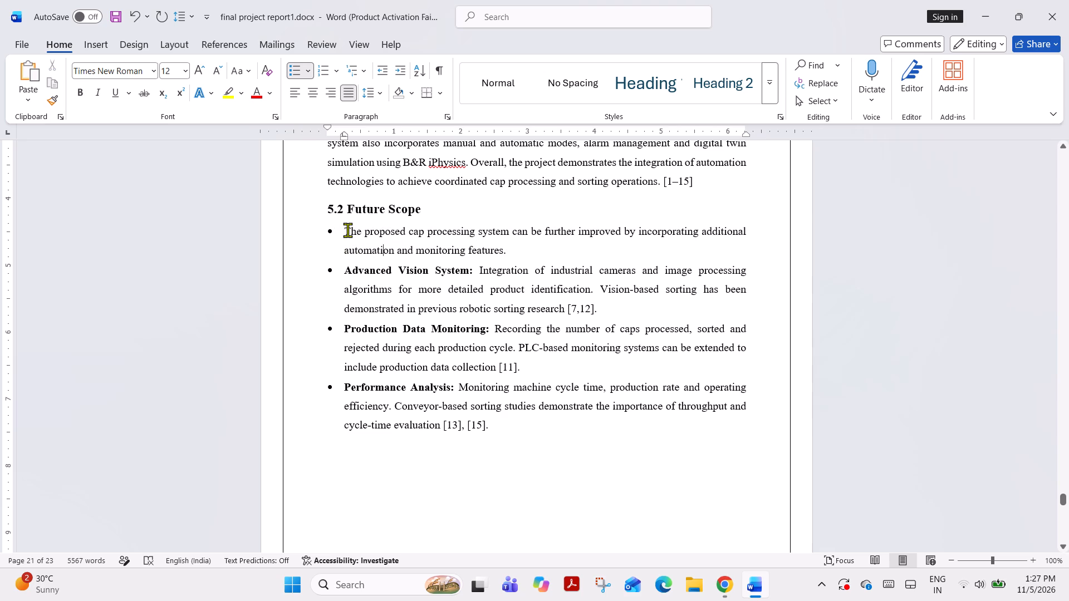
click(348, 230)
click(341, 234)
key(BackSpace)
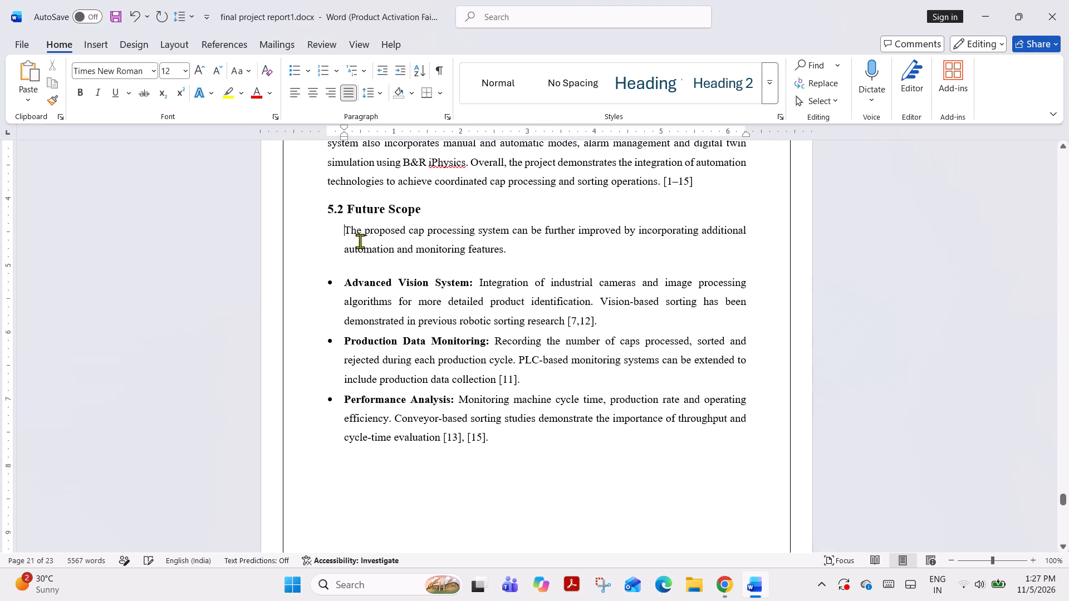
key(BackSpace)
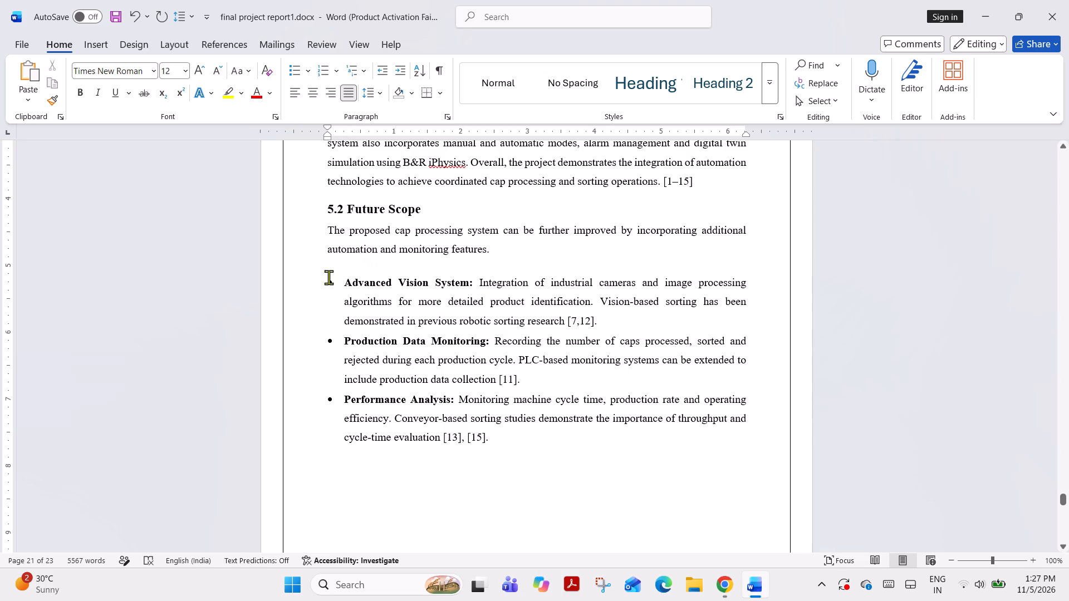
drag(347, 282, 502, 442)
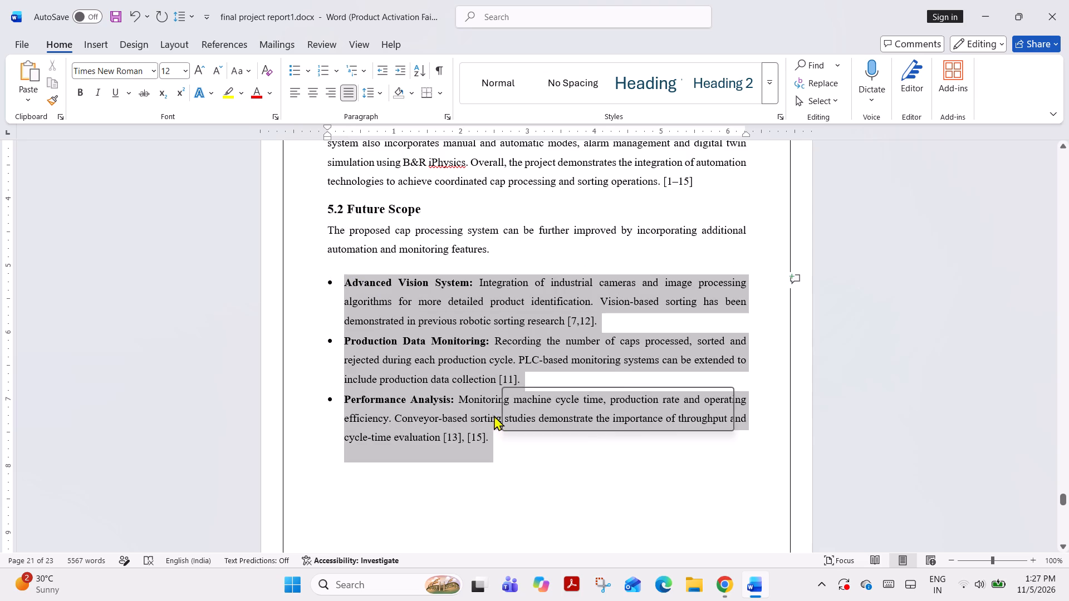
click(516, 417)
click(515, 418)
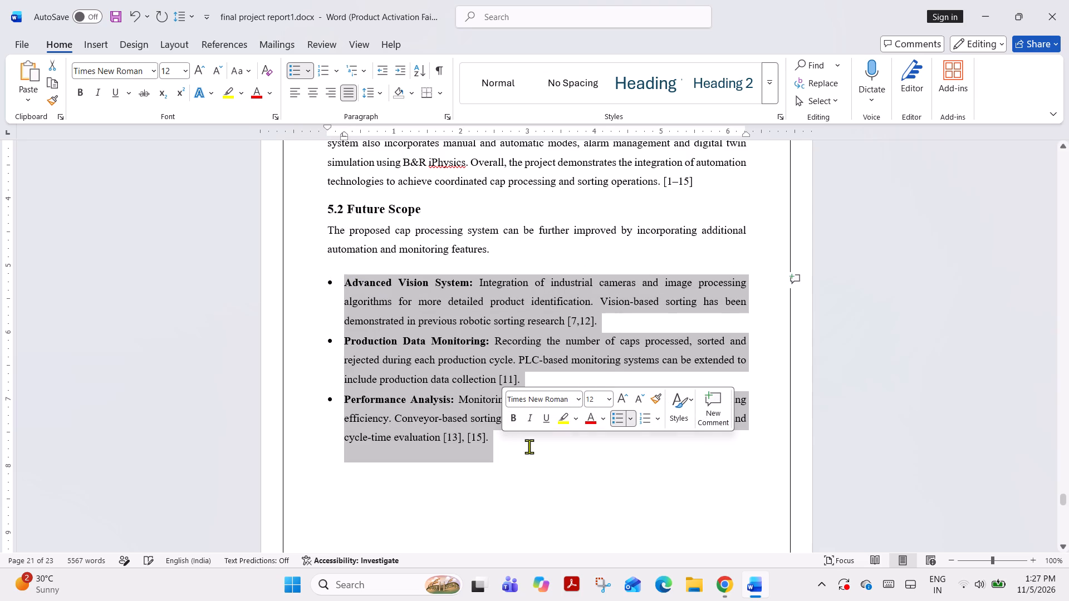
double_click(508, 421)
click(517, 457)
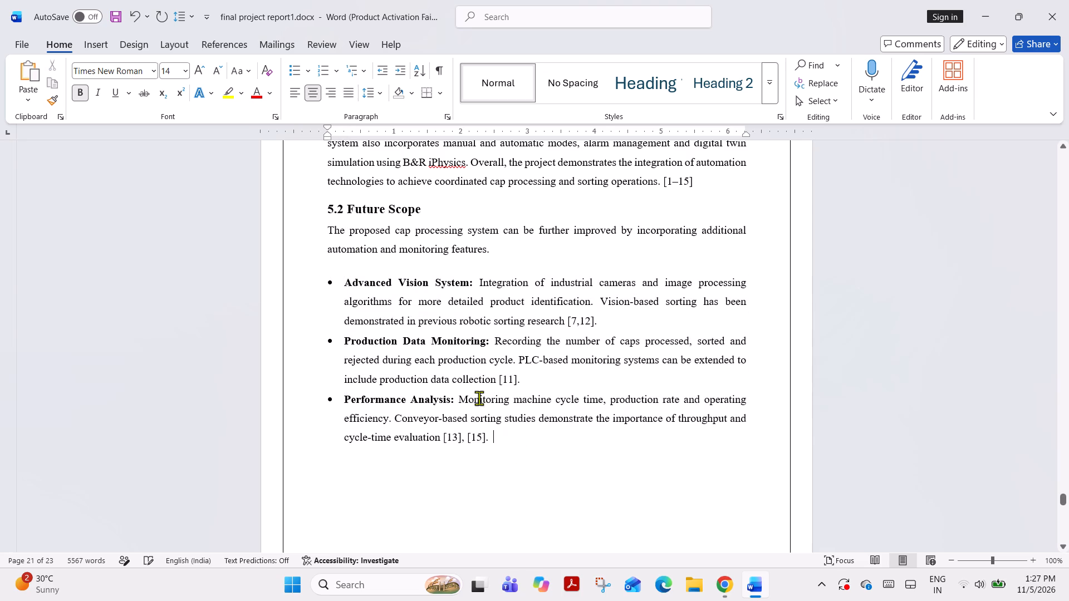
Remove the bold from the bullet labels Advanced Vision System, Production Data Monitoring and Performance Analysis under 5.2 Future Scope.
drag(346, 285, 461, 276)
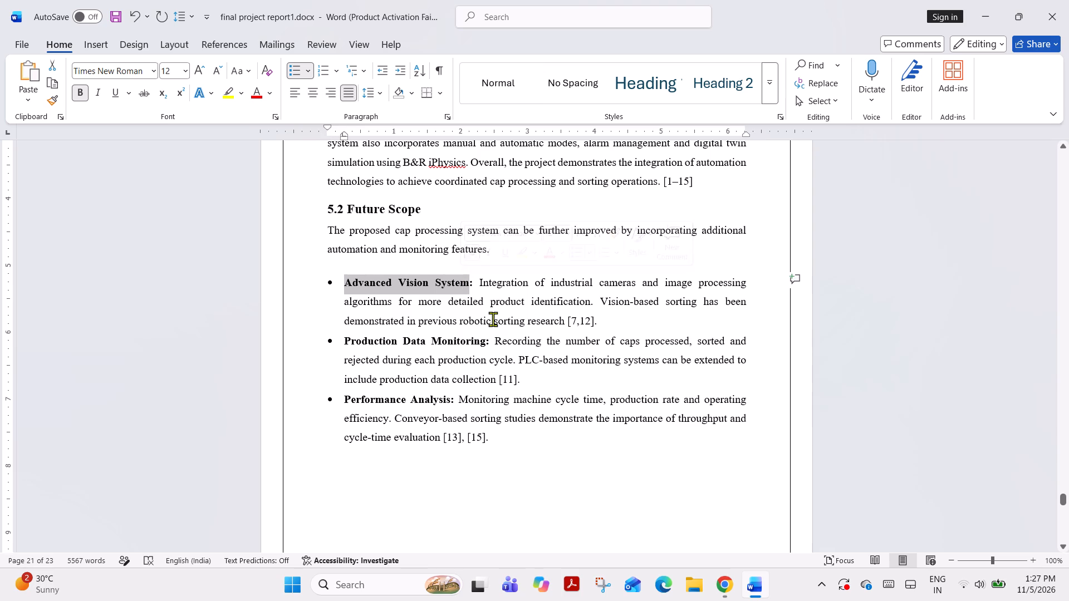
drag(479, 282, 369, 285)
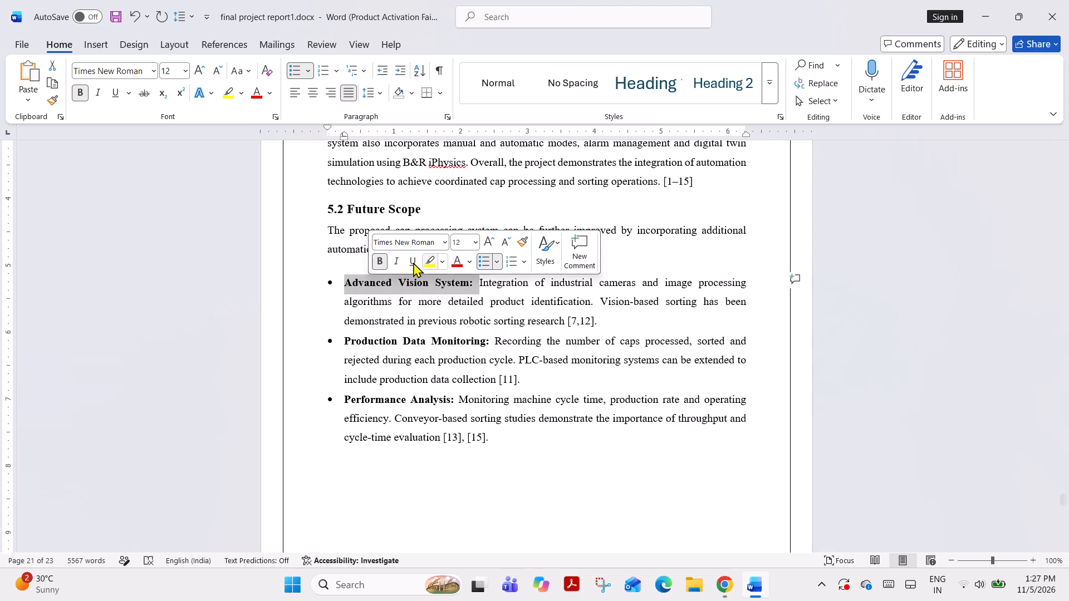
click(380, 264)
drag(492, 347, 359, 342)
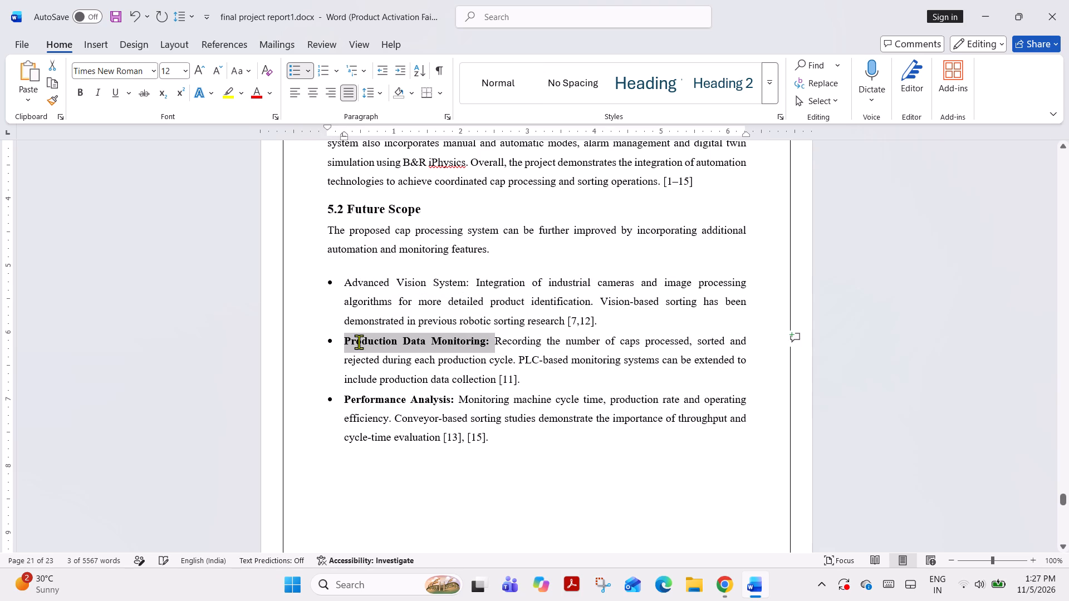
drag(359, 342, 356, 342)
click(373, 318)
drag(457, 395, 400, 396)
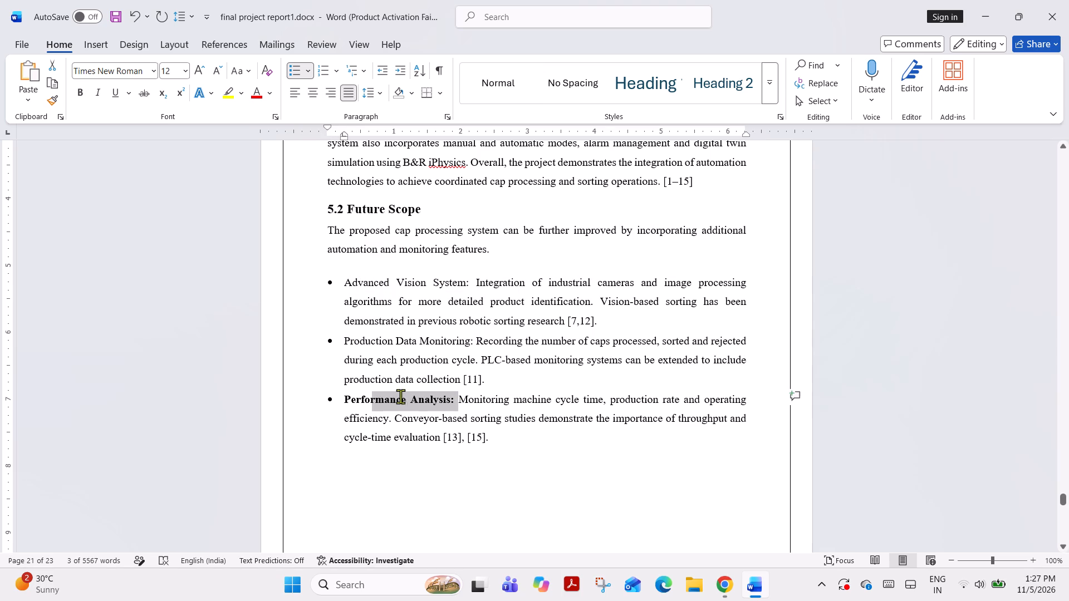
drag(400, 396, 356, 395)
click(372, 370)
click(519, 446)
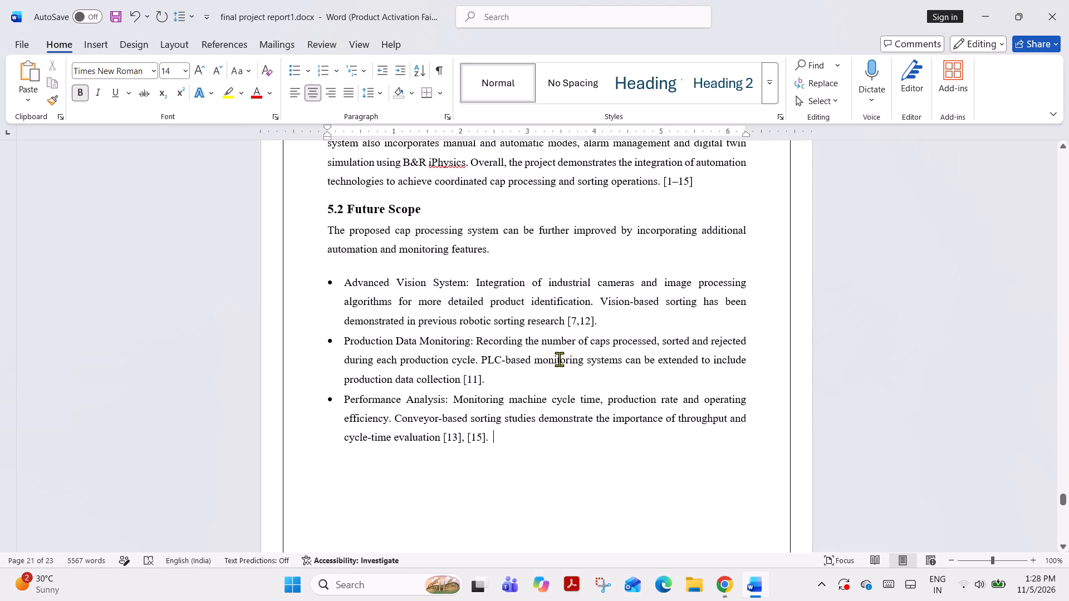
Close the gap above the Advanced Vision System bullet by removing its space before and the space after the 5.2 introductory paragraph.
click(347, 284)
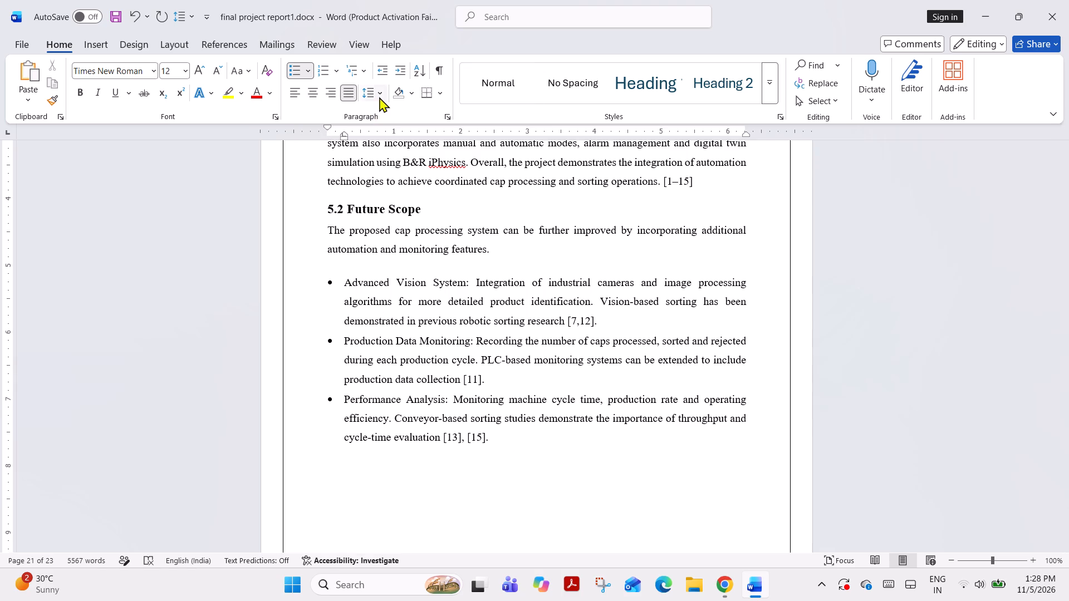
click(381, 93)
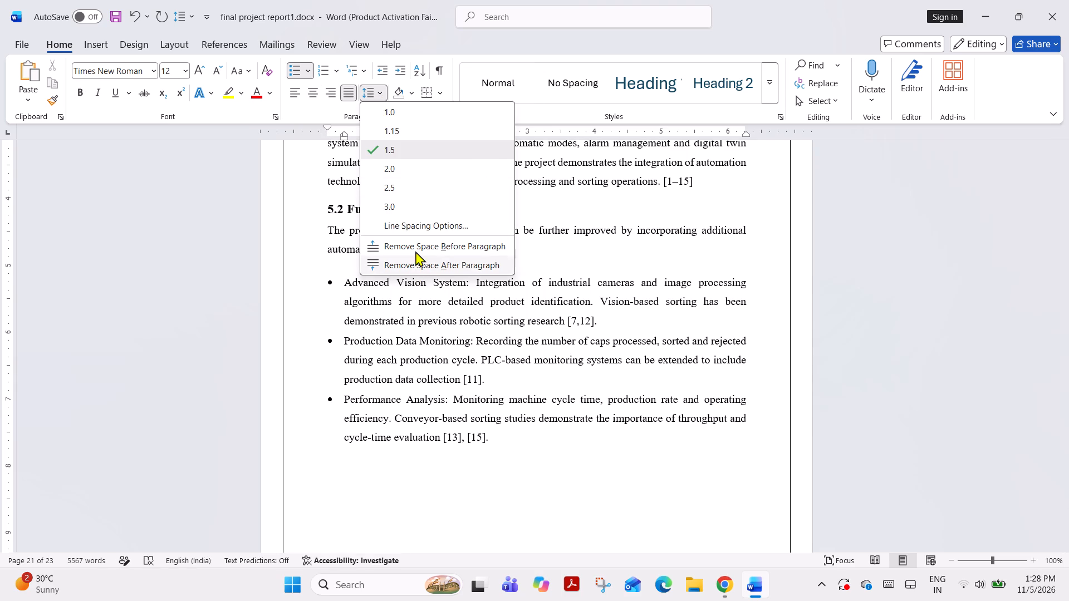
click(415, 248)
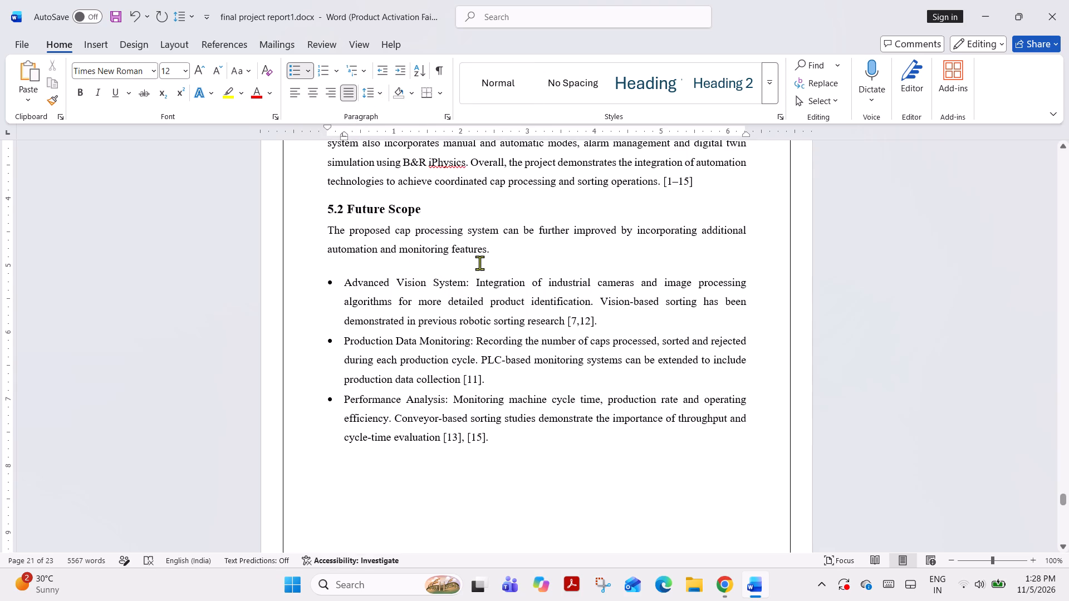
click(504, 254)
click(368, 95)
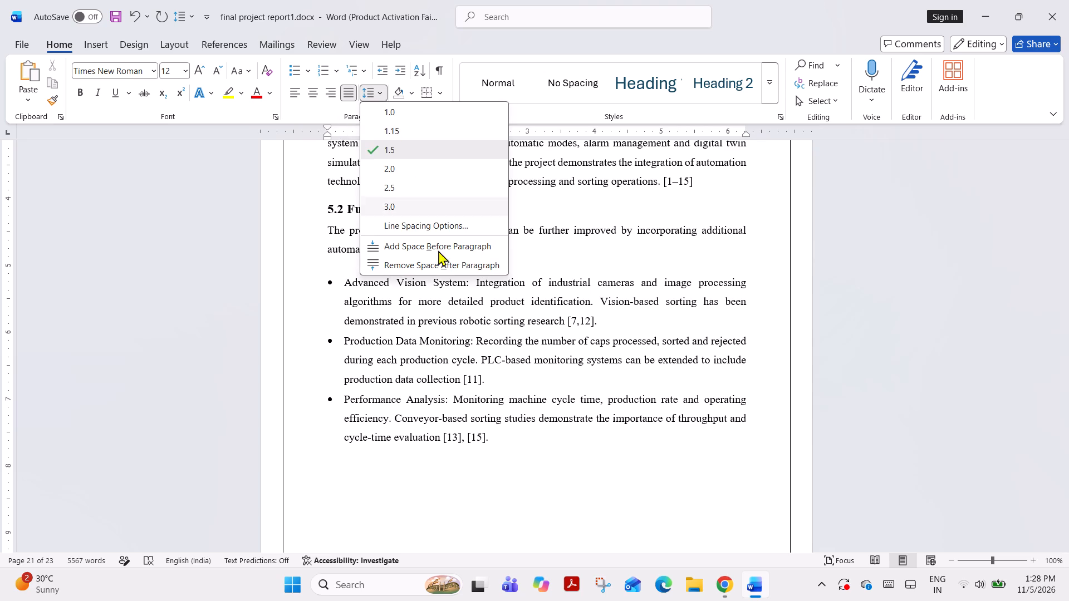
click(442, 268)
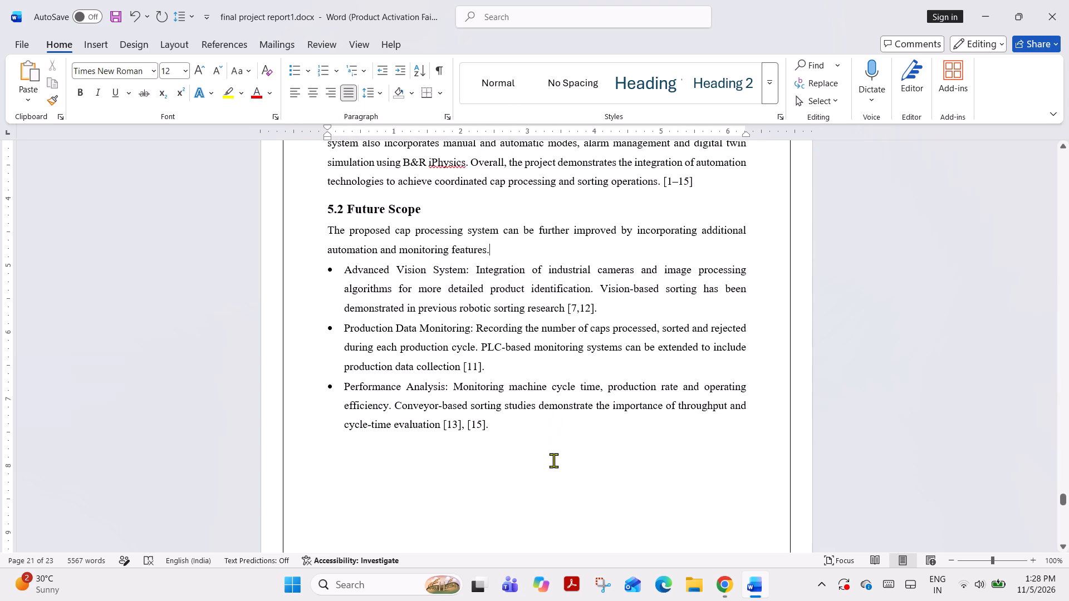
Check the layout of Chapter 5's Conclusion and Future Scope sections through to the start of the References page.
scroll(561, 437, down, 10)
scroll(561, 437, up, 5)
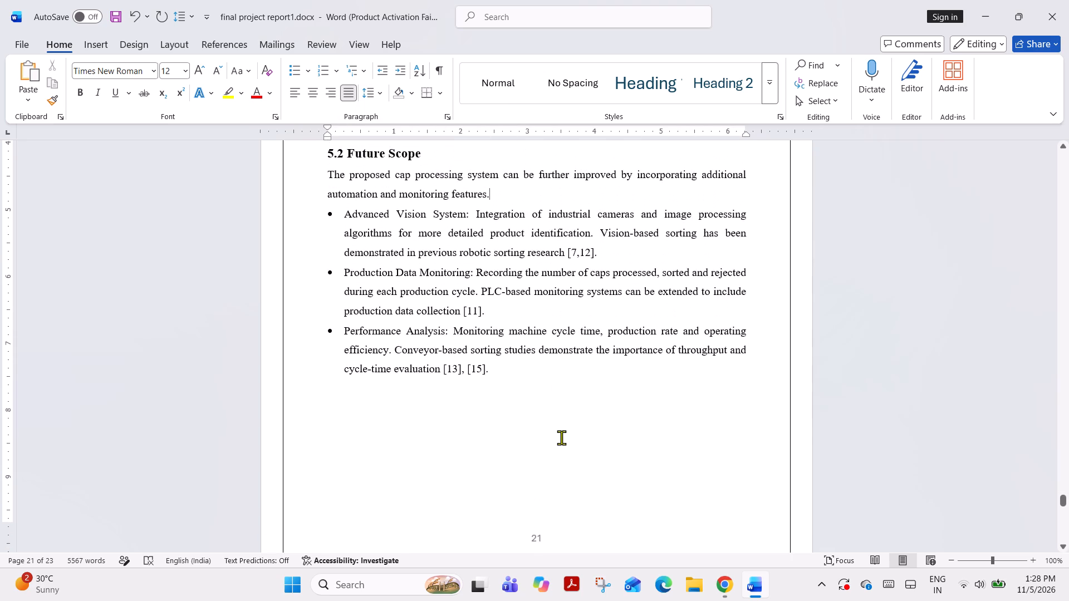
scroll(561, 437, up, 20)
scroll(561, 437, up, 2)
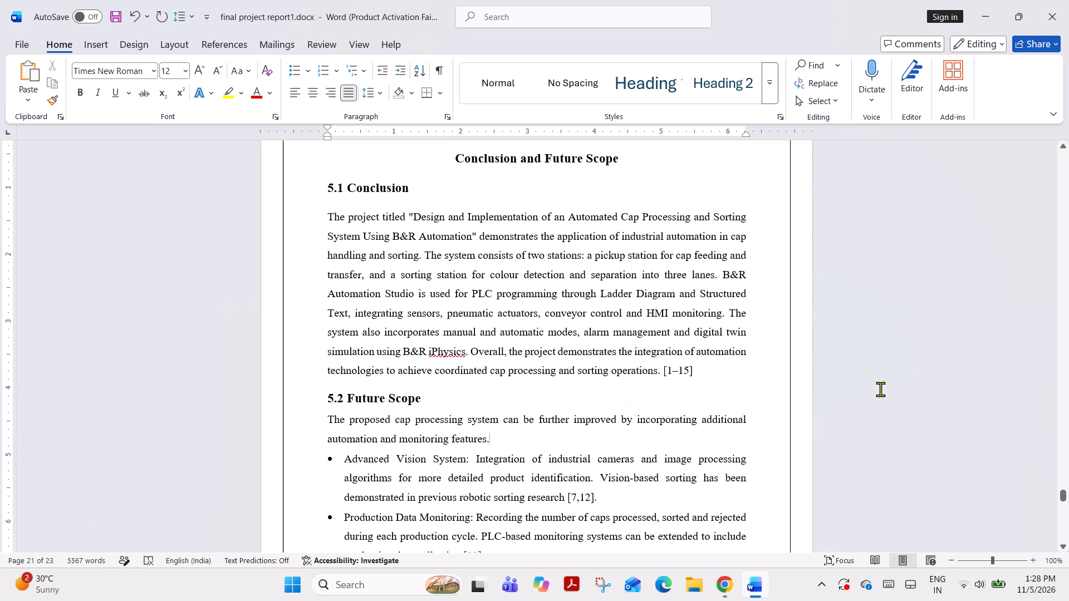
scroll(786, 419, down, 9)
scroll(703, 412, down, 12)
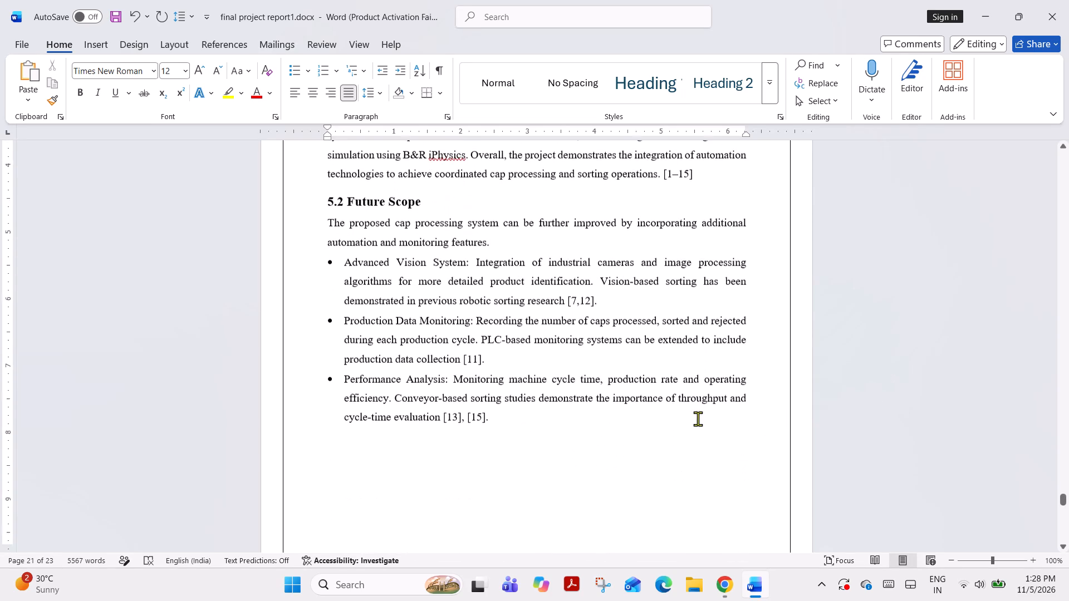
scroll(698, 418, down, 20)
scroll(698, 418, down, 6)
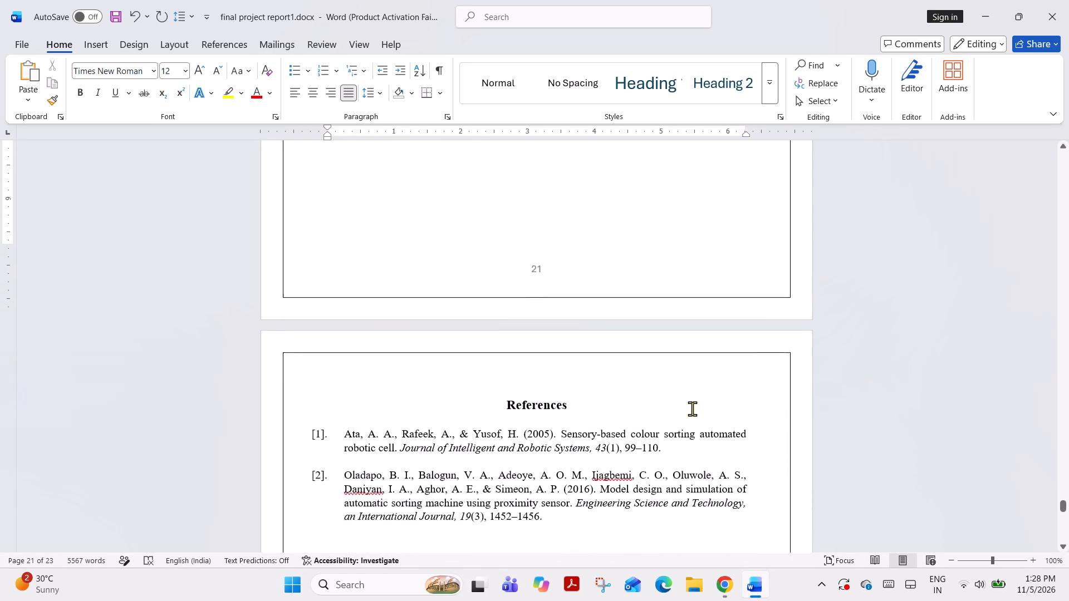
scroll(535, 455, down, 8)
Justify the whole reference list, [1] to [15], and set its line spacing to 1.0.
drag(339, 341, 445, 492)
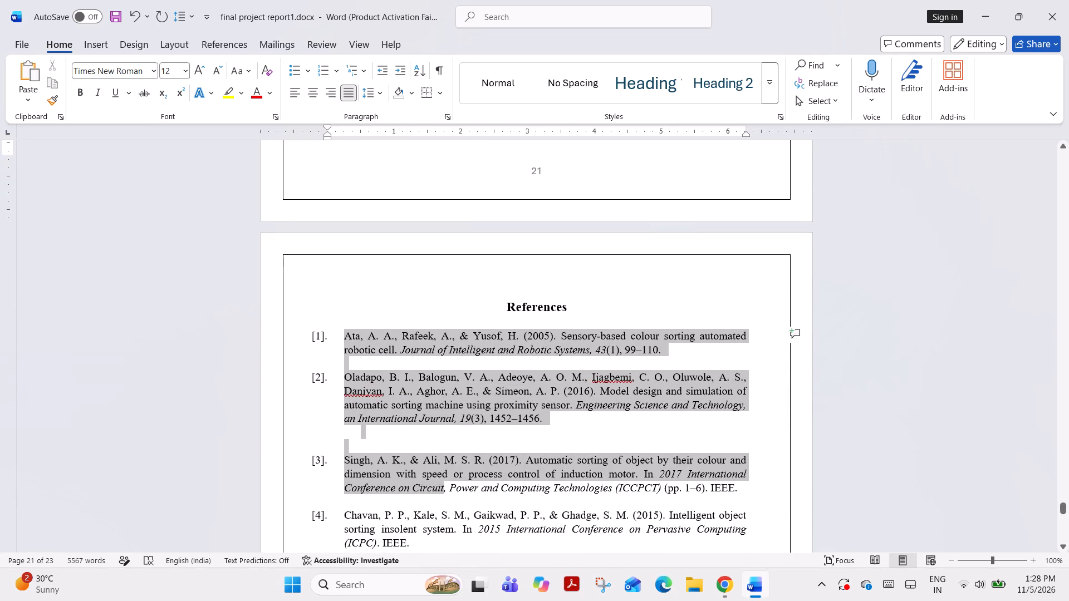
drag(445, 492, 446, 492)
click(429, 473)
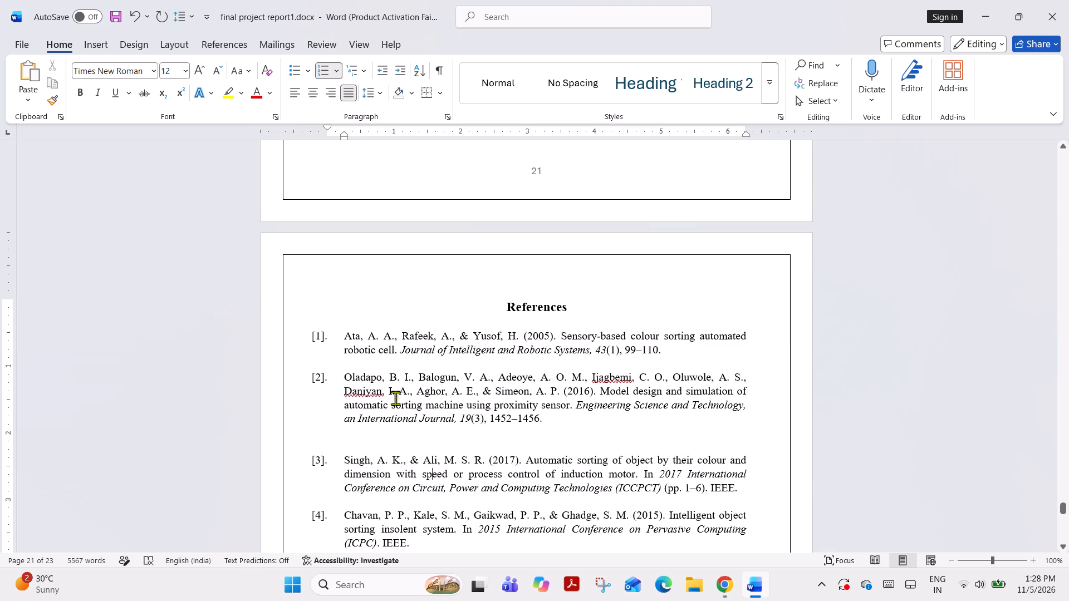
drag(340, 332, 632, 489)
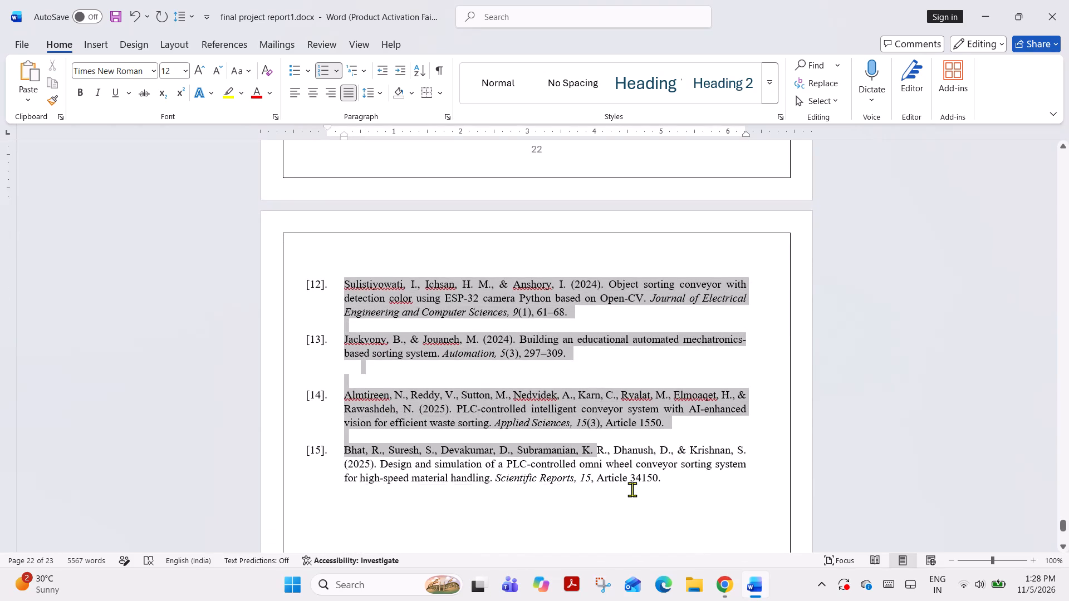
drag(632, 489, 699, 490)
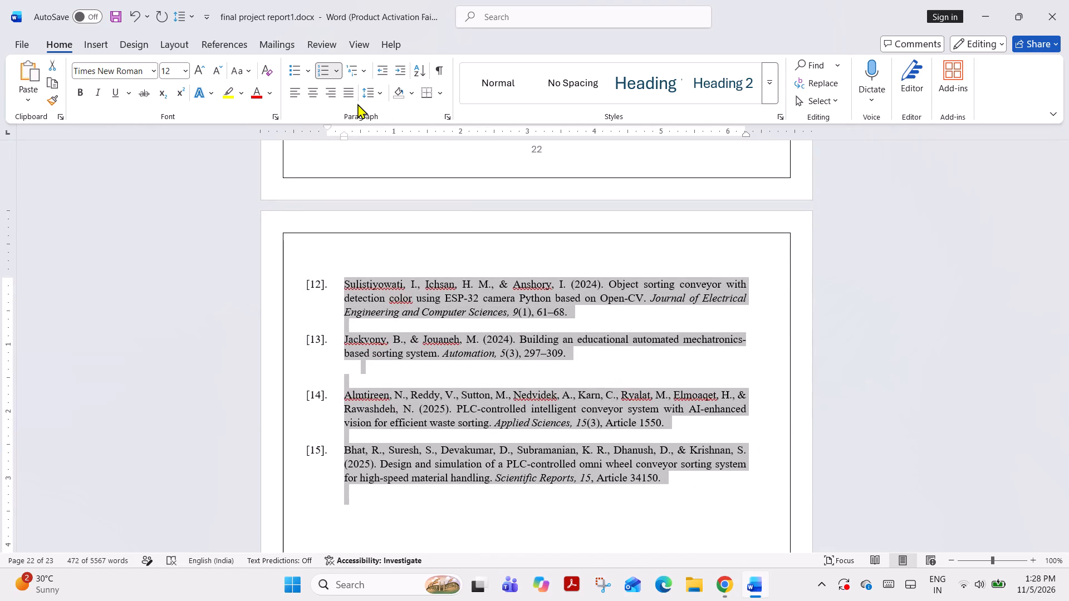
click(352, 91)
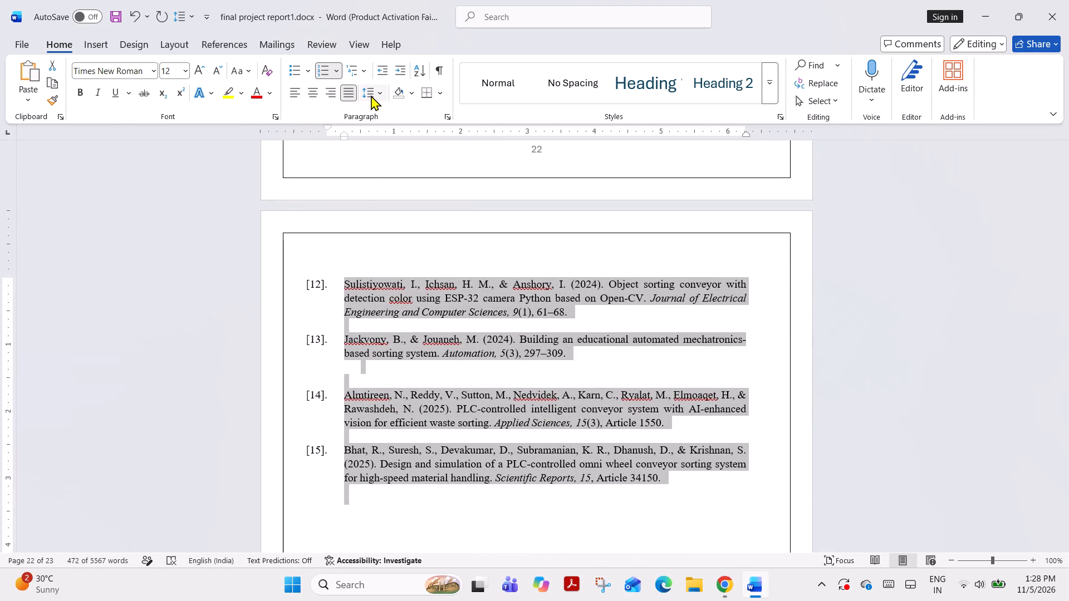
click(371, 95)
click(391, 114)
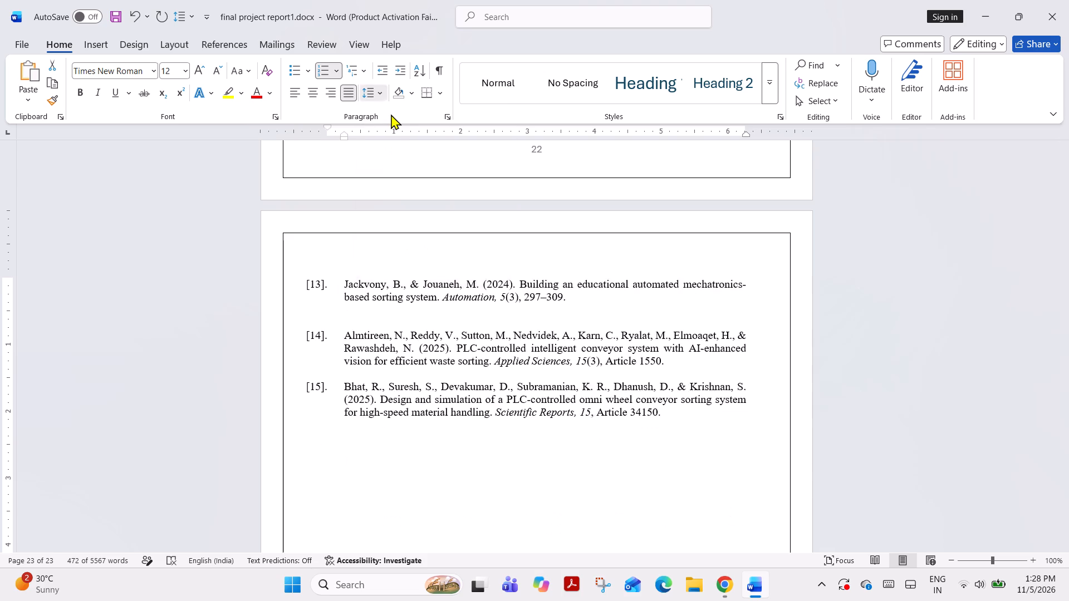
Delete the blank lines between references [14] and [15] and between references [13] and [14].
click(422, 318)
click(342, 373)
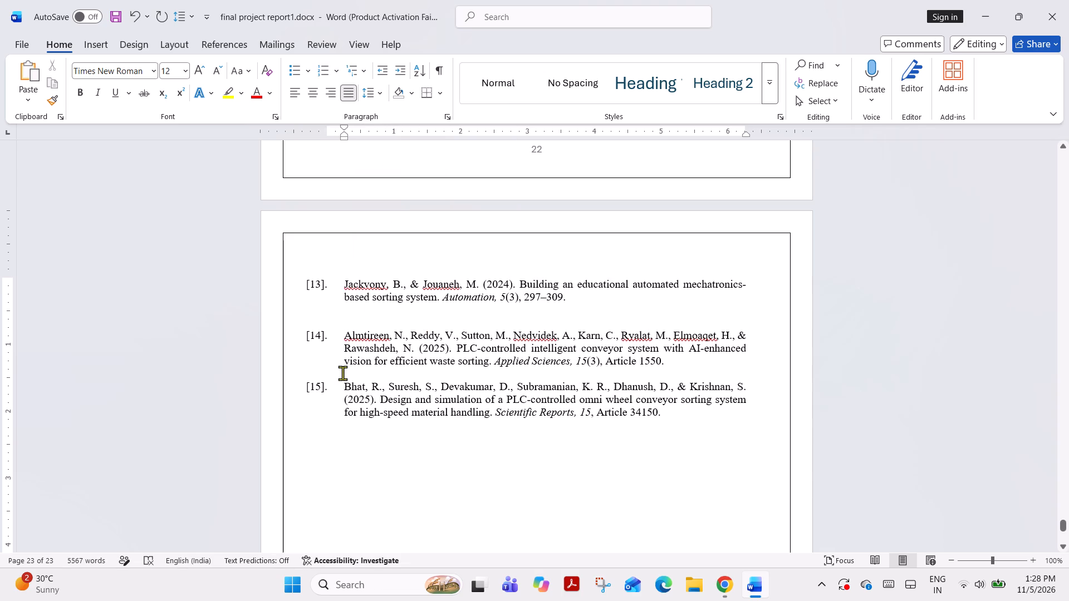
key(BackSpace)
key(BackSpace)
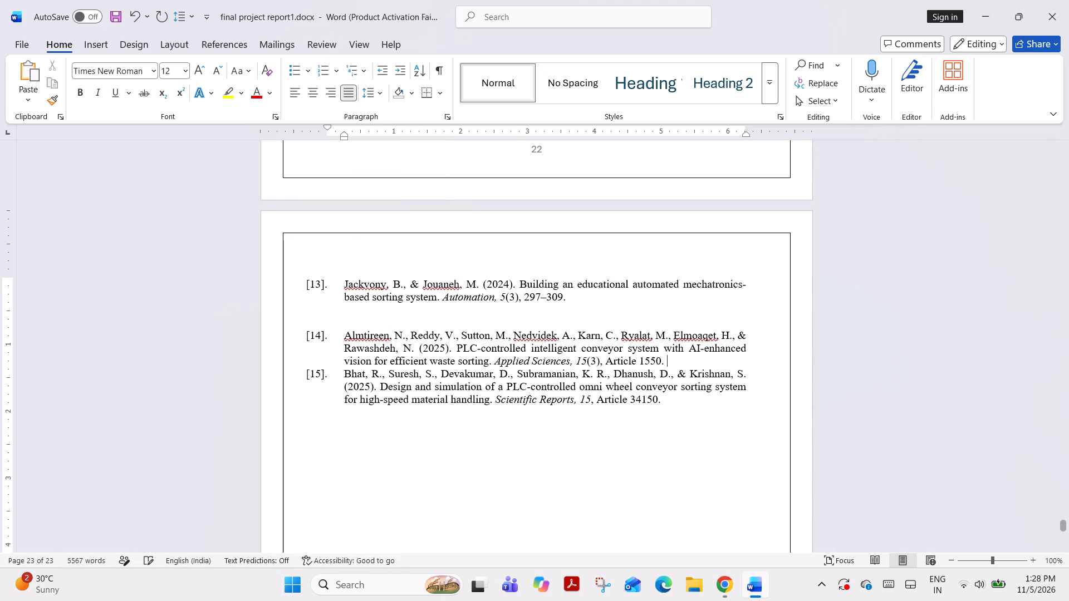
click(351, 318)
key(BackSpace)
key(BackSpace)
key(BackSpace)
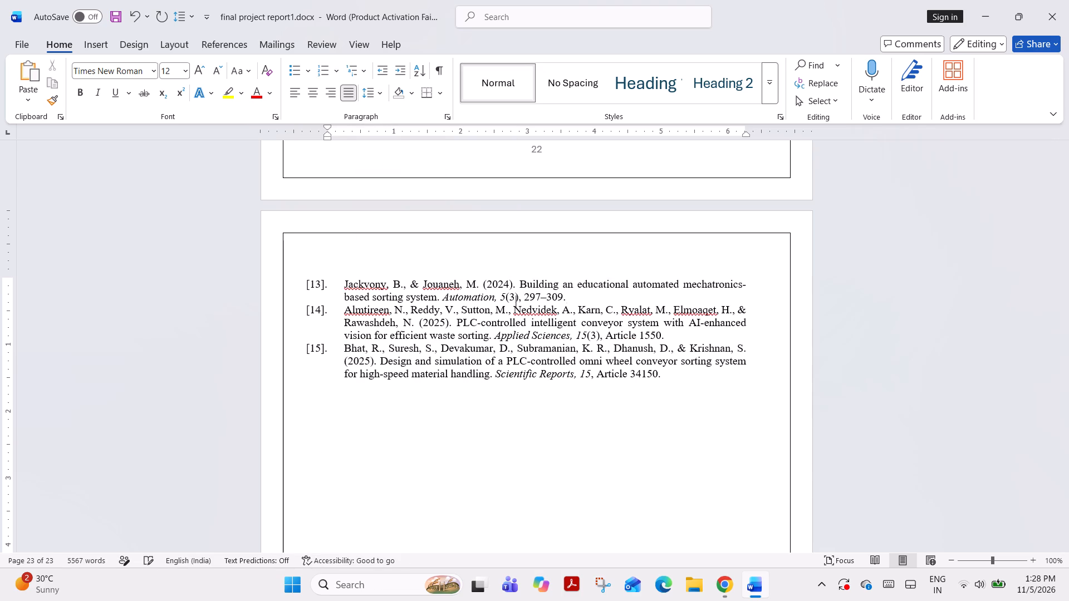
Delete the blank lines between references [10] and [11] and between references [9] and [10].
scroll(355, 298, up, 15)
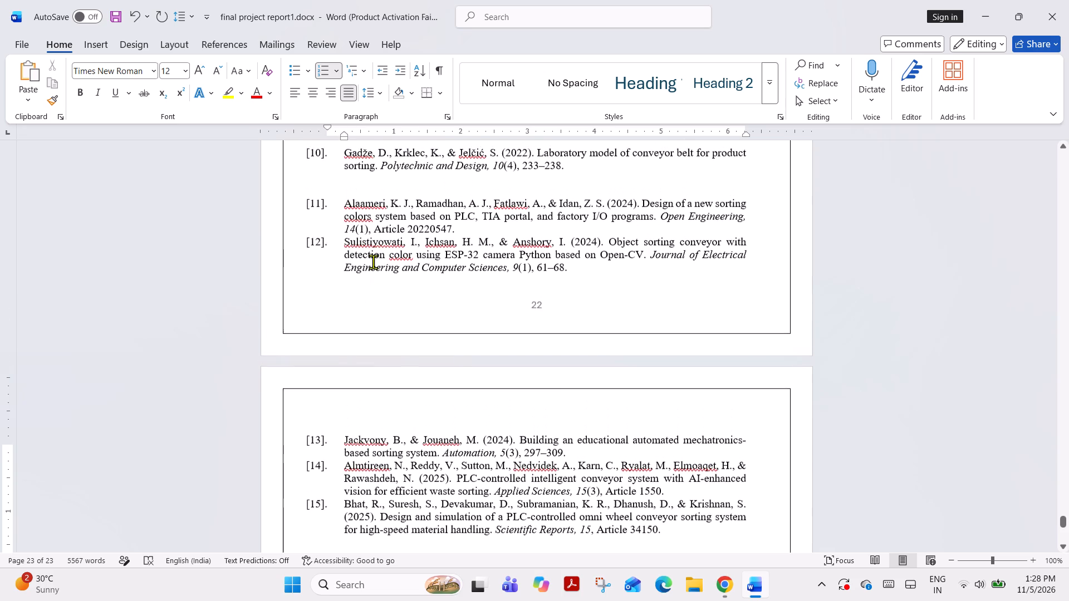
scroll(369, 242, up, 4)
click(367, 229)
click(361, 248)
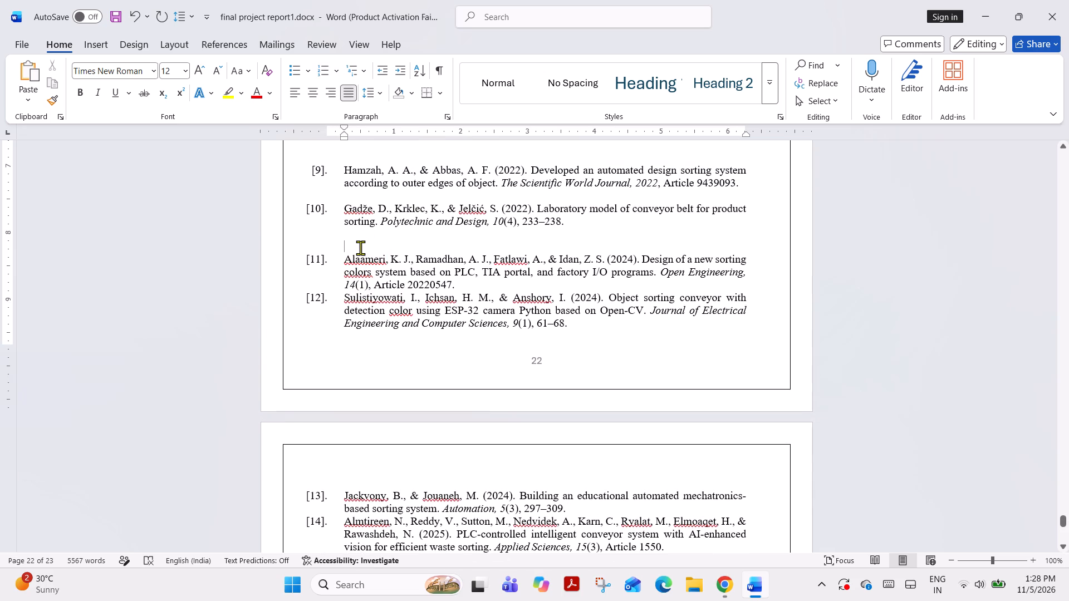
key(BackSpace)
key(BackSpace)
key(BackSpace)
click(353, 206)
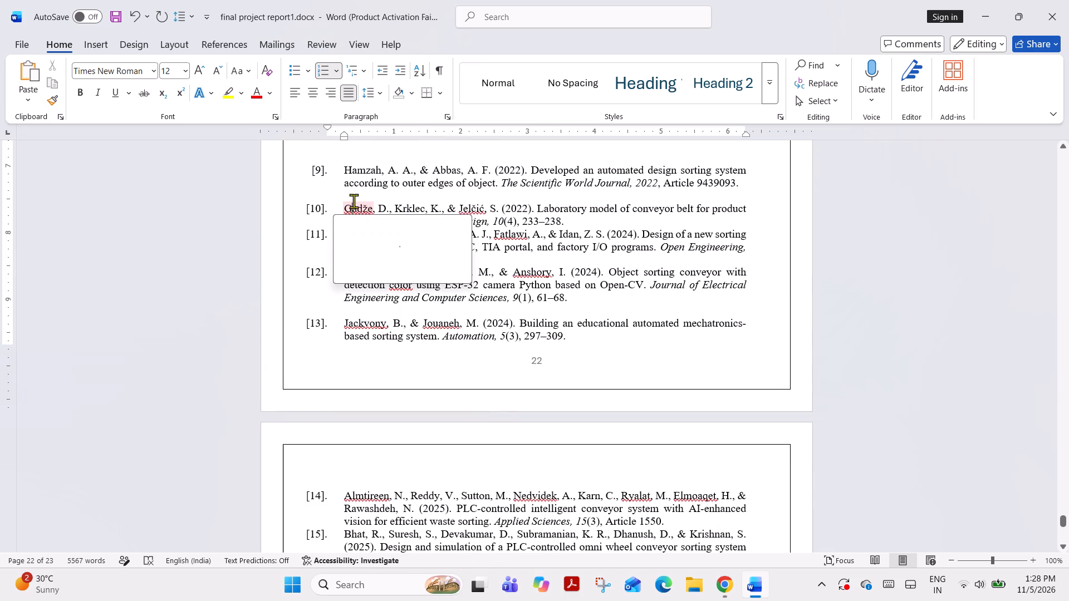
click(356, 193)
key(BackSpace)
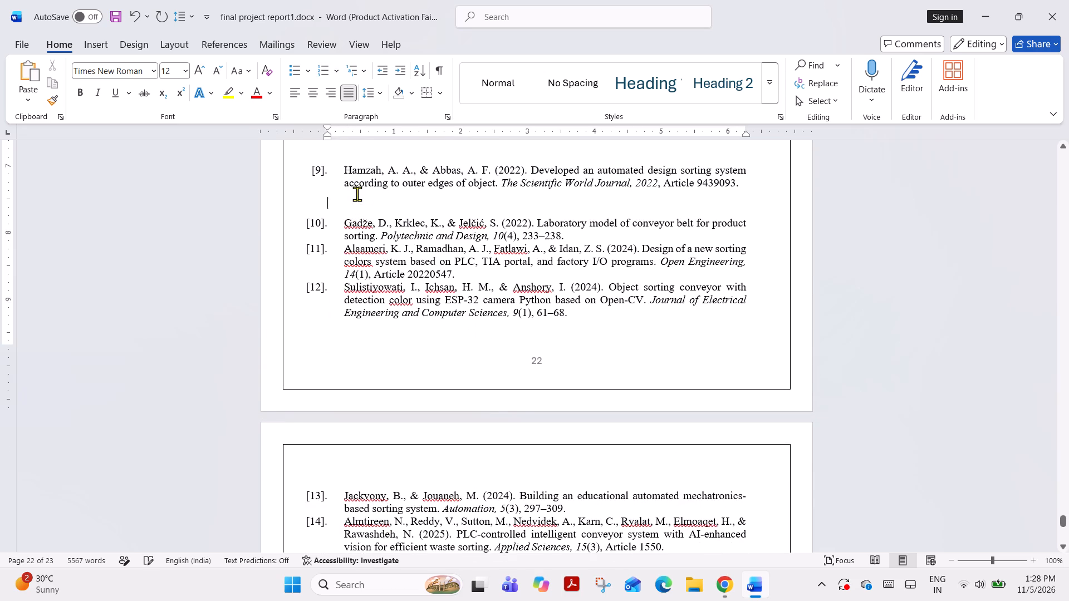
key(BackSpace)
Delete the blank lines between references [8] and [9] and between references [7] and [8].
scroll(372, 206, up, 9)
click(357, 251)
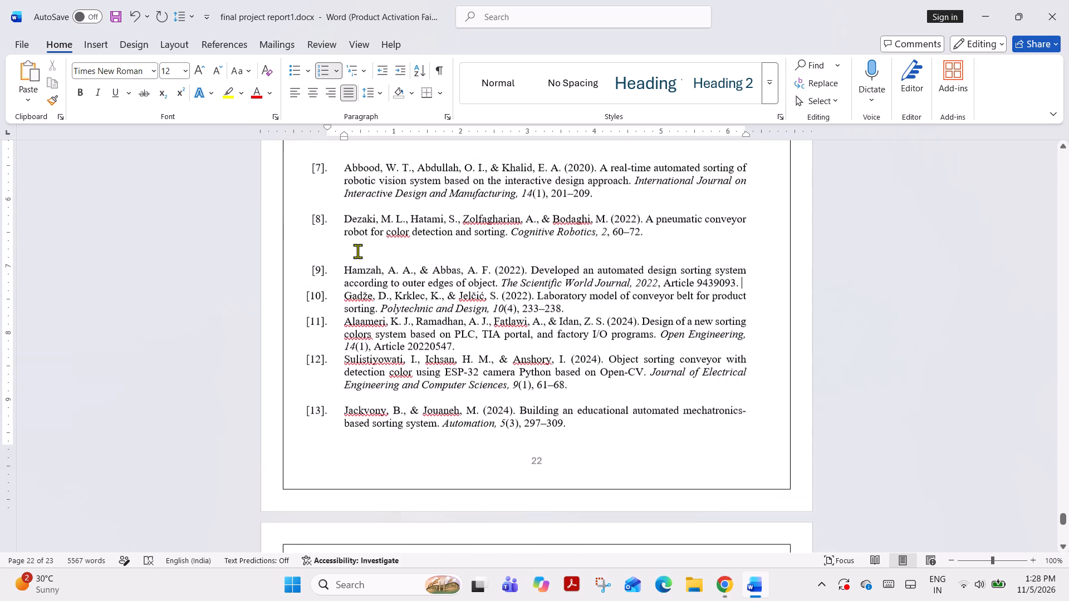
key(BackSpace)
key(BackSpace)
key(BackSpace)
click(357, 209)
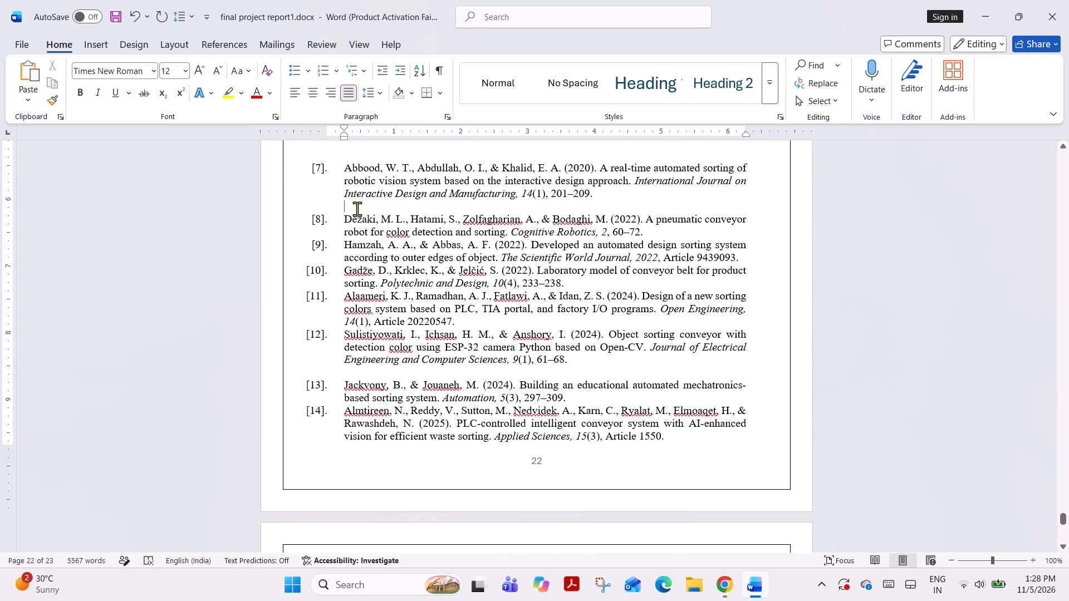
key(BackSpace)
key(BackSpace)
Delete the blank lines between references [6] and [7] and between references [5] and [6].
scroll(360, 209, up, 4)
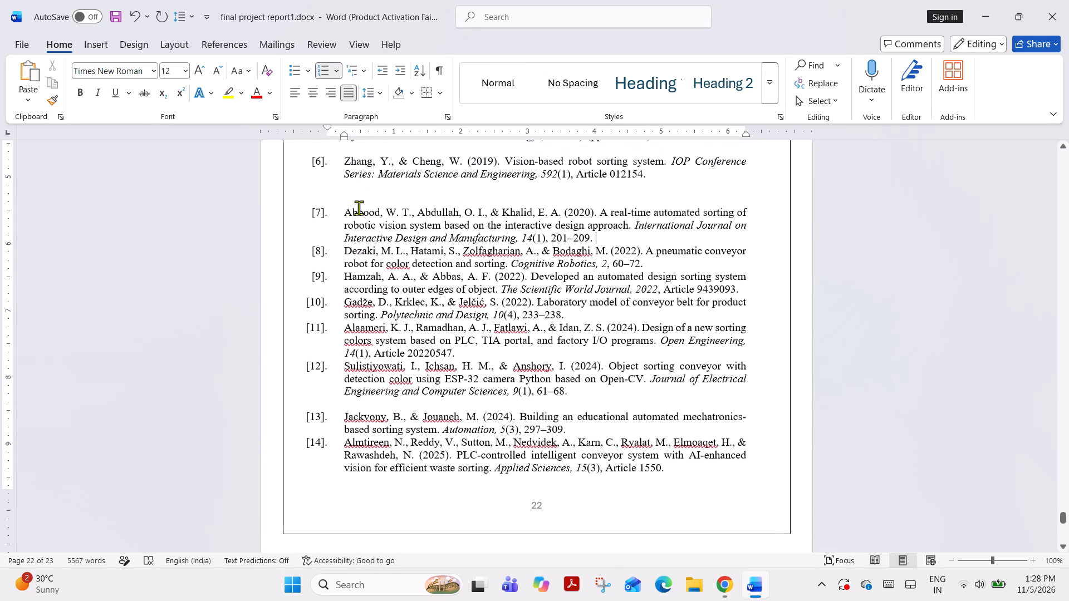
click(360, 197)
key(BackSpace)
key(BackSpace)
key(BackSpace)
scroll(360, 200, up, 4)
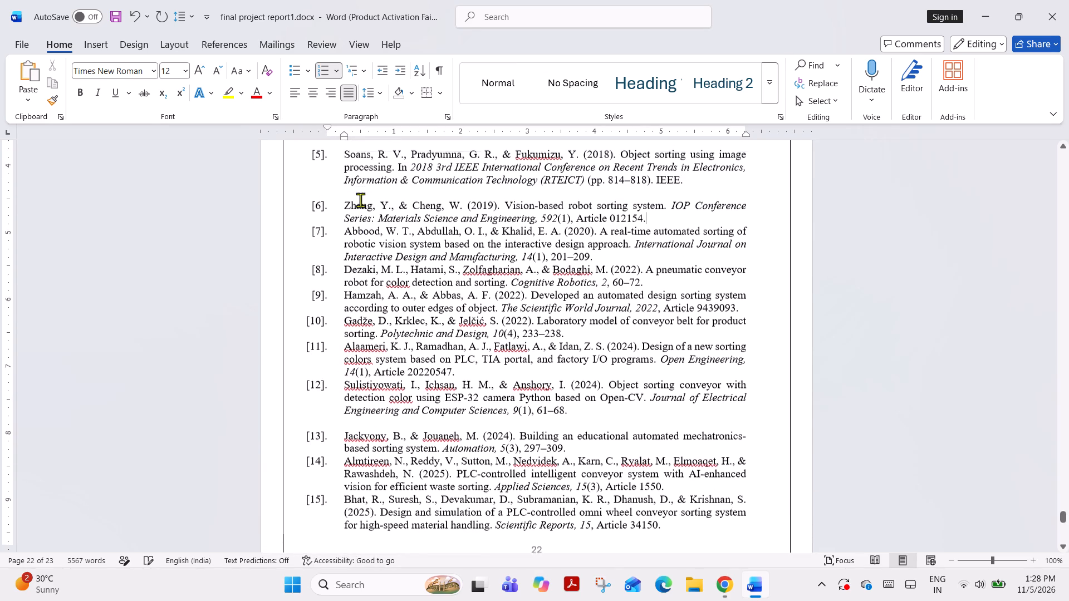
scroll(360, 200, up, 4)
click(356, 239)
key(BackSpace)
key(BackSpace)
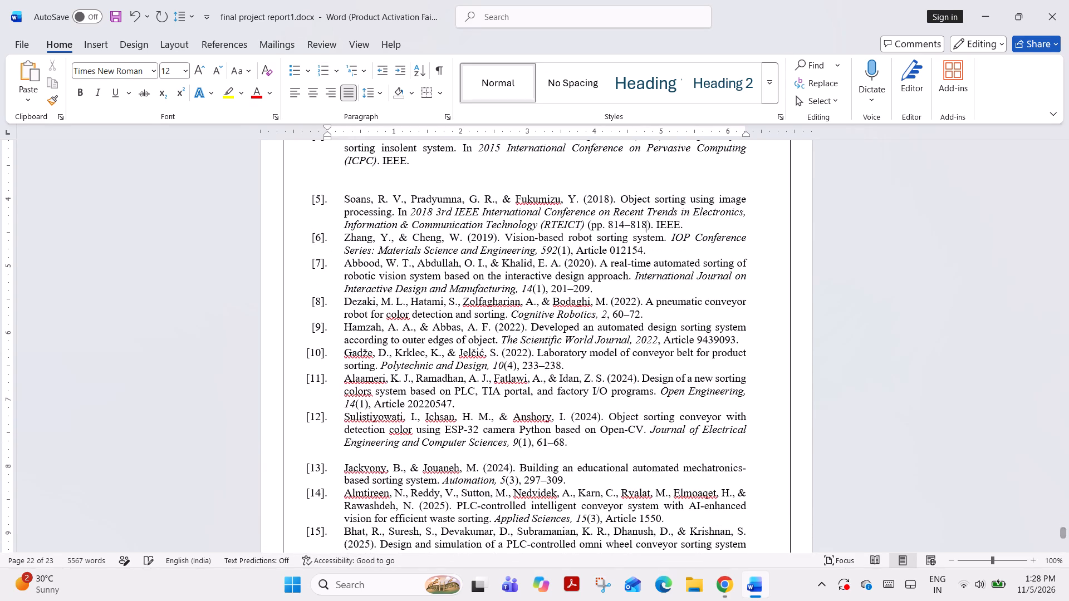
Delete the blank lines separating references [2] to [5] so that these entries follow each other directly.
click(354, 187)
key(BackSpace)
key(BackSpace)
key(BackSpace)
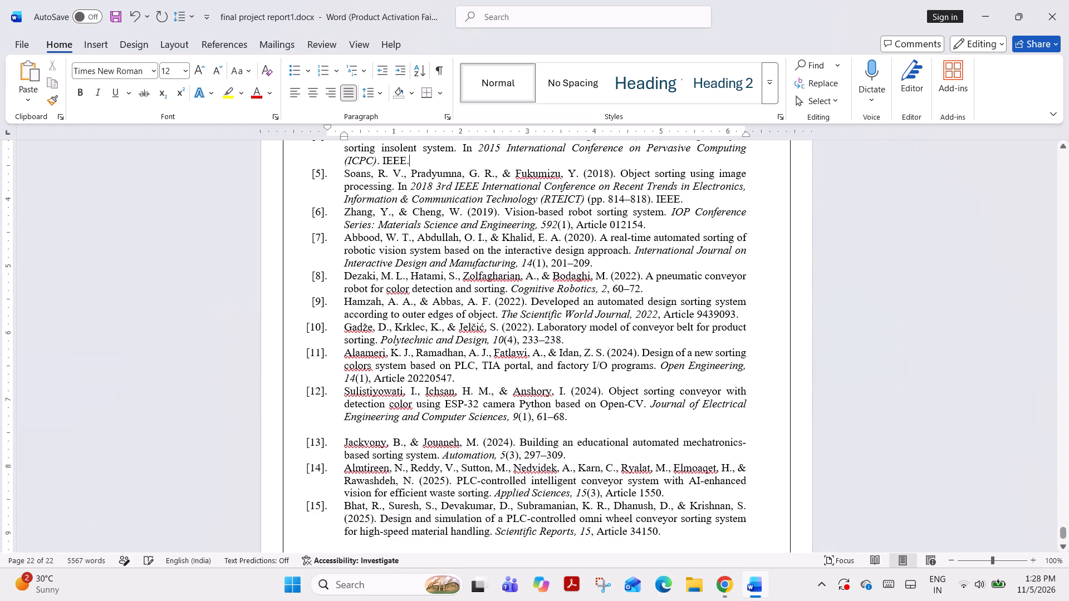
scroll(370, 193, up, 9)
click(367, 227)
key(BackSpace)
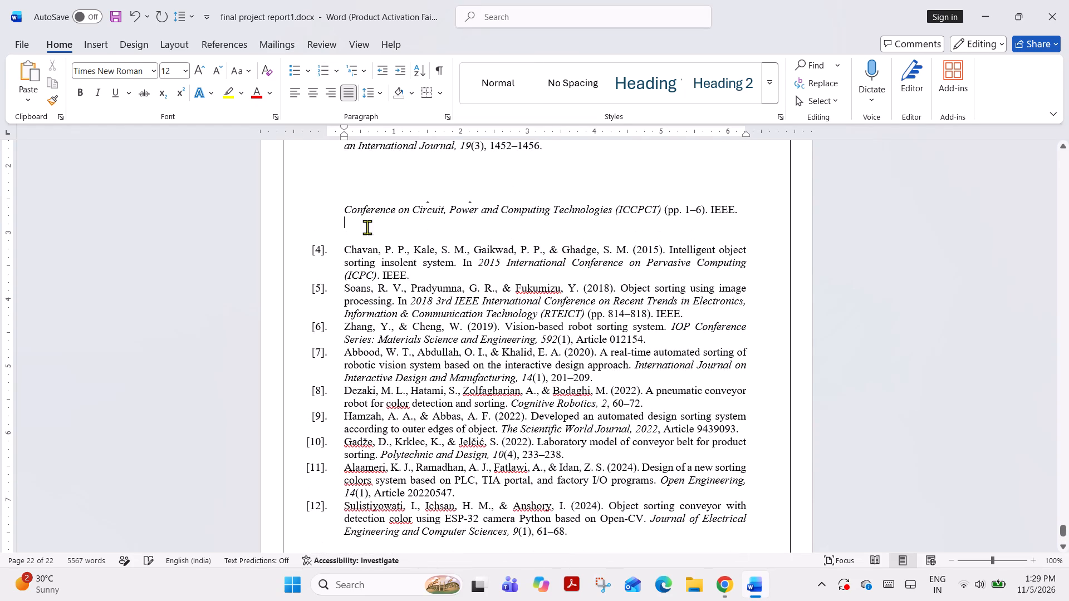
key(BackSpace)
click(357, 166)
key(BackSpace)
key(BackSpace)
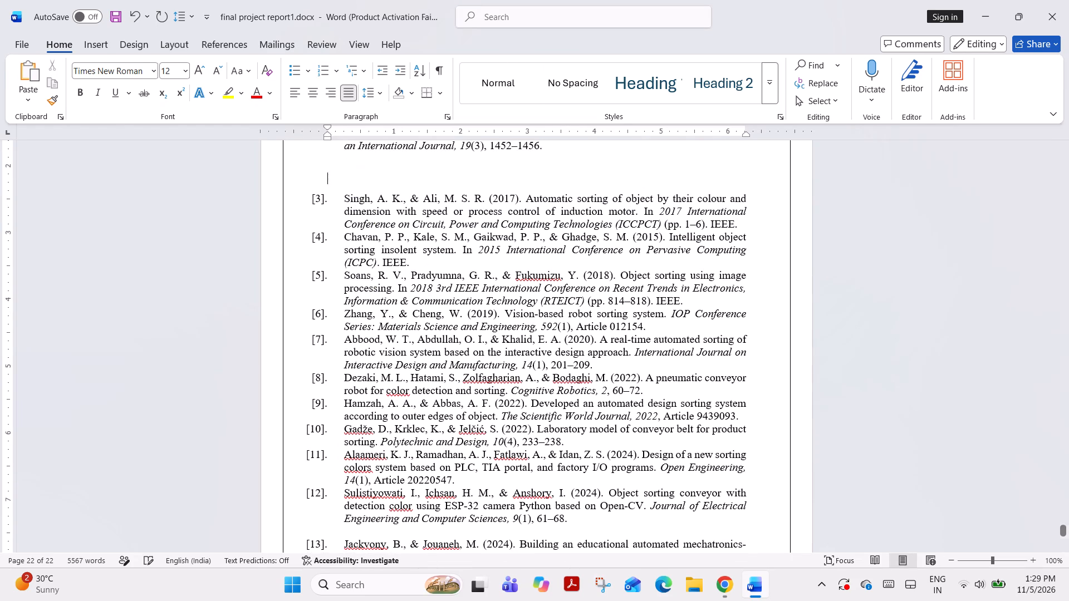
key(BackSpace)
Delete the remaining blank lines in the reference list, between [1] and [2] and between [12] and [13].
scroll(366, 192, up, 12)
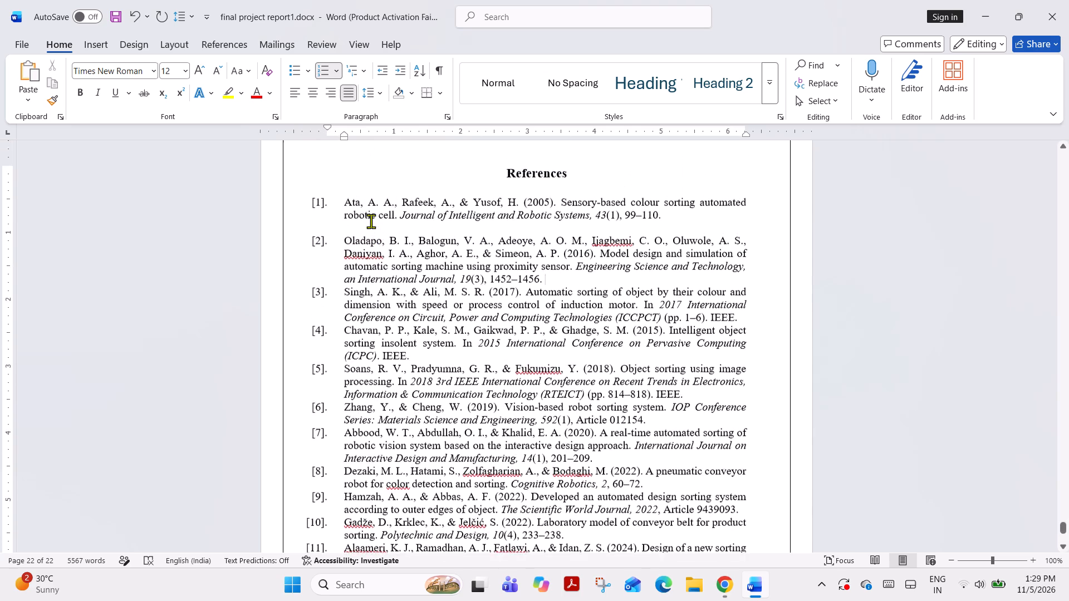
click(371, 221)
key(BackSpace)
key(BackSpace)
scroll(444, 321, down, 5)
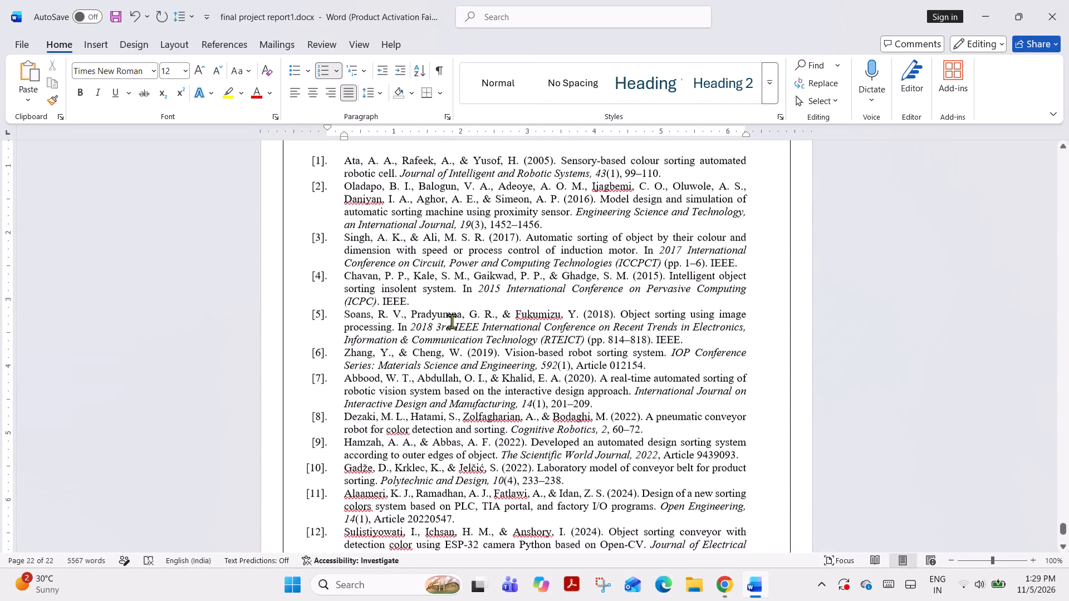
scroll(452, 321, down, 19)
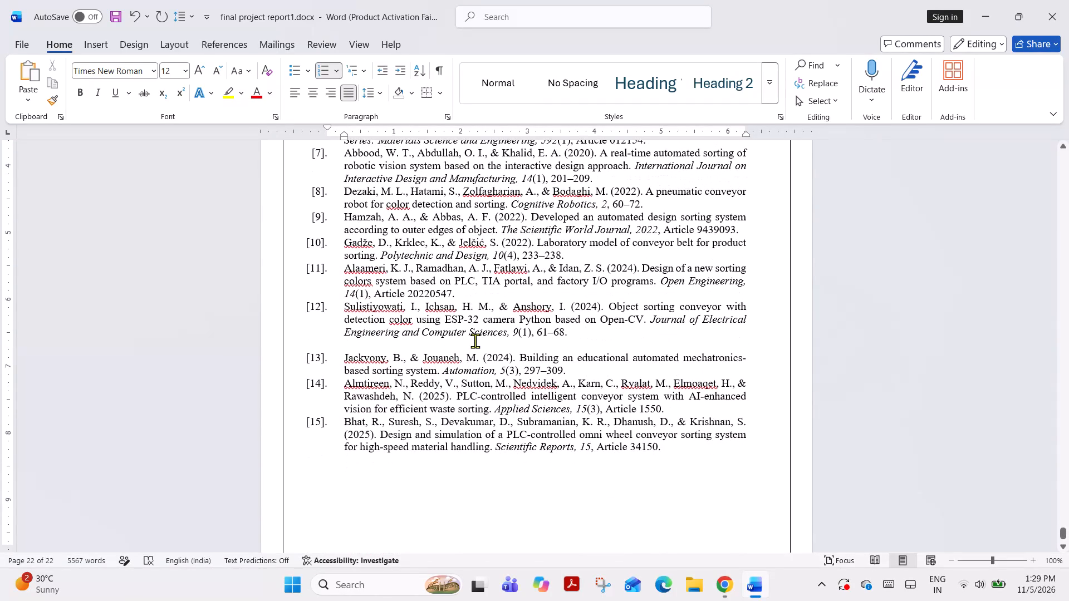
click(473, 343)
key(BackSpace)
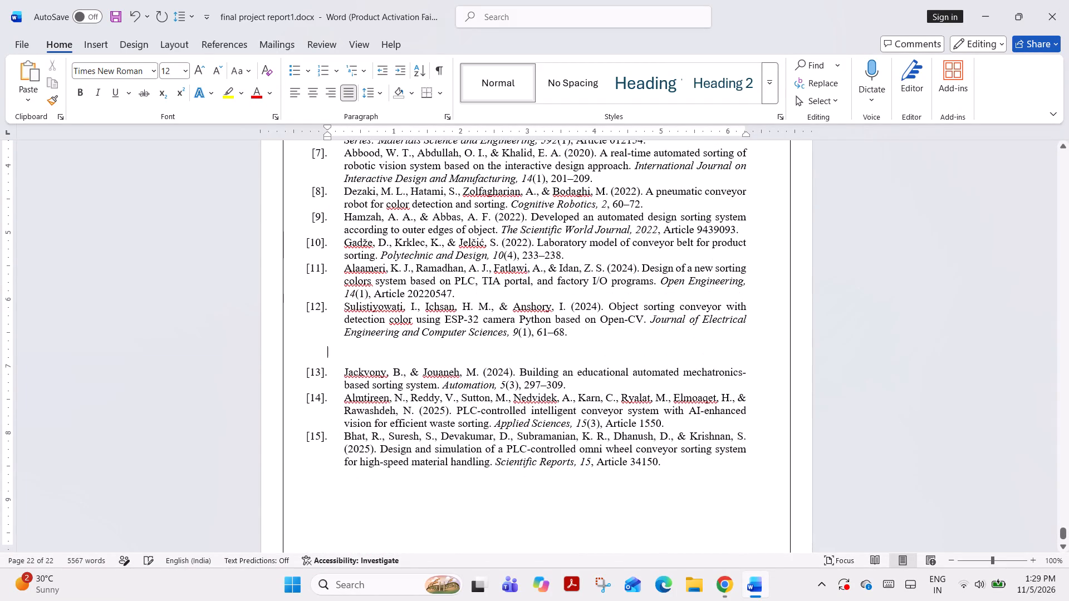
key(BackSpace)
Check the spacing of the whole reference list, from the References heading through entry [15].
scroll(483, 356, down, 10)
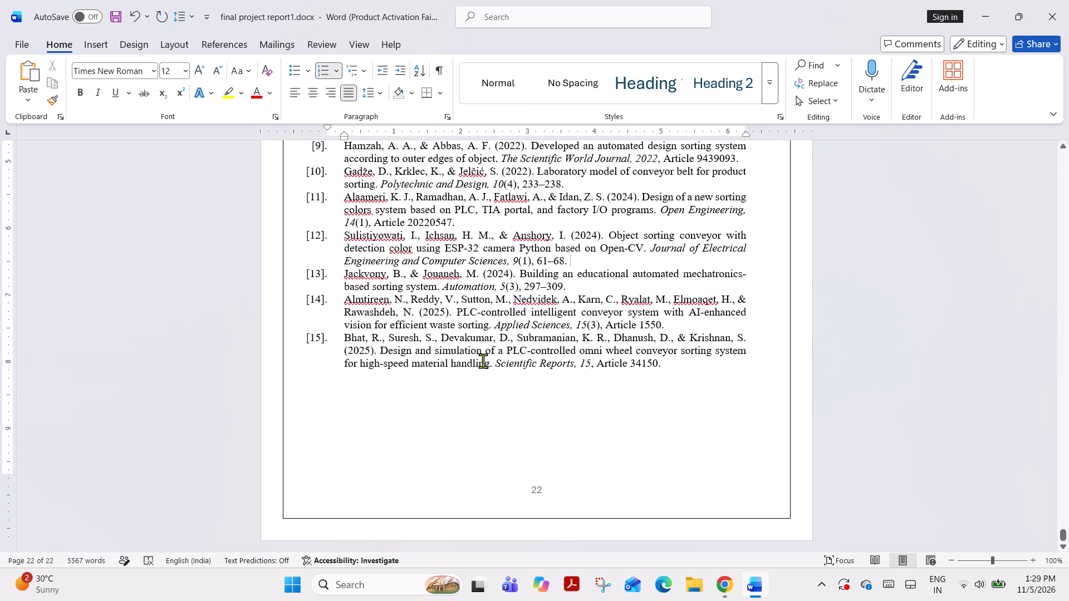
scroll(475, 358, up, 20)
scroll(475, 358, up, 12)
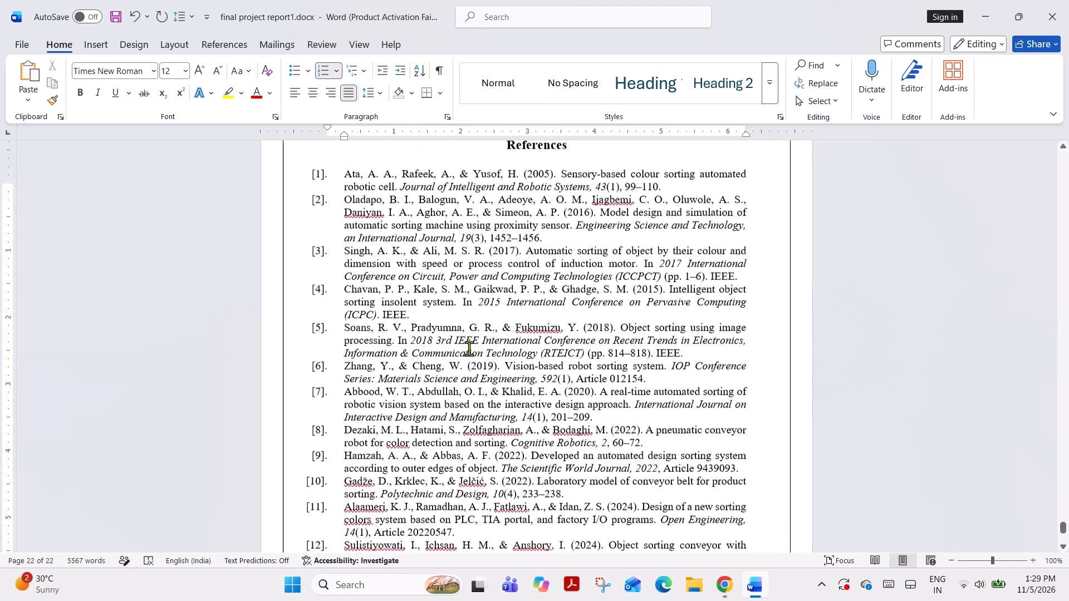
scroll(469, 348, up, 1)
scroll(469, 349, down, 5)
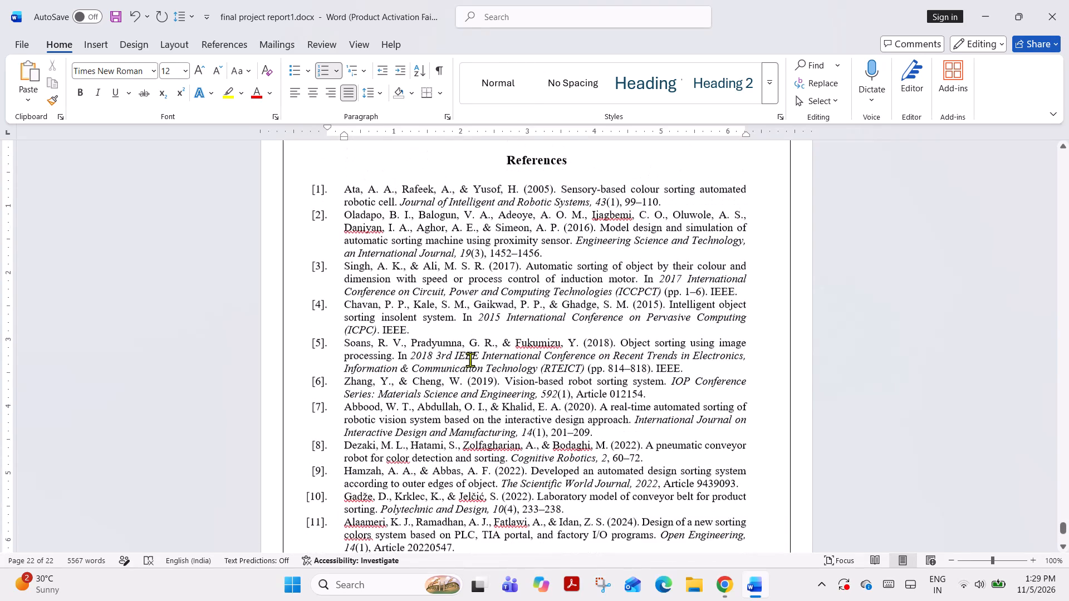
scroll(470, 359, down, 12)
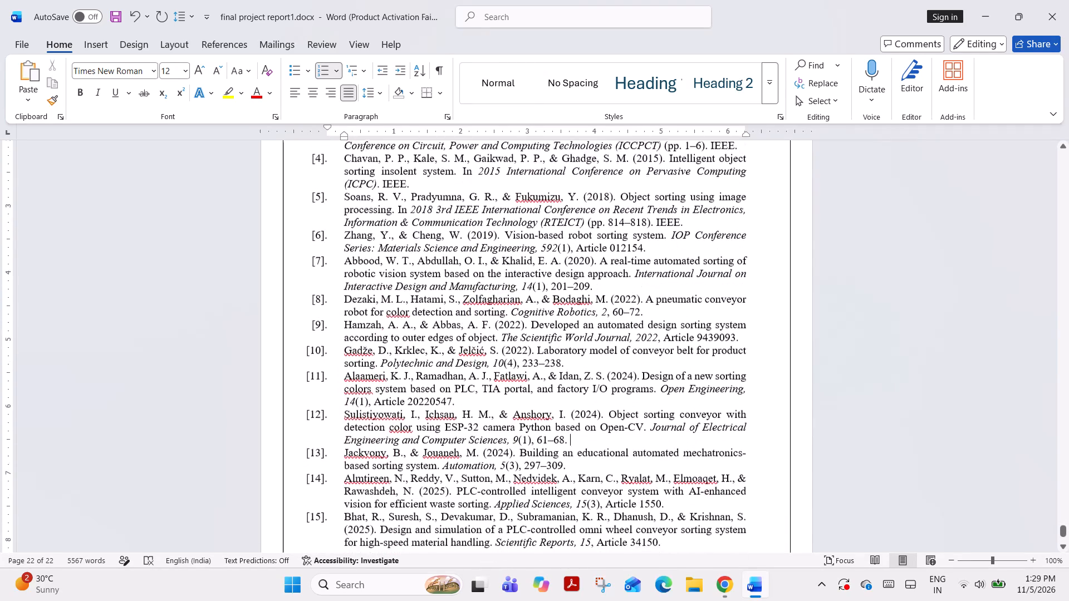
scroll(470, 363, down, 5)
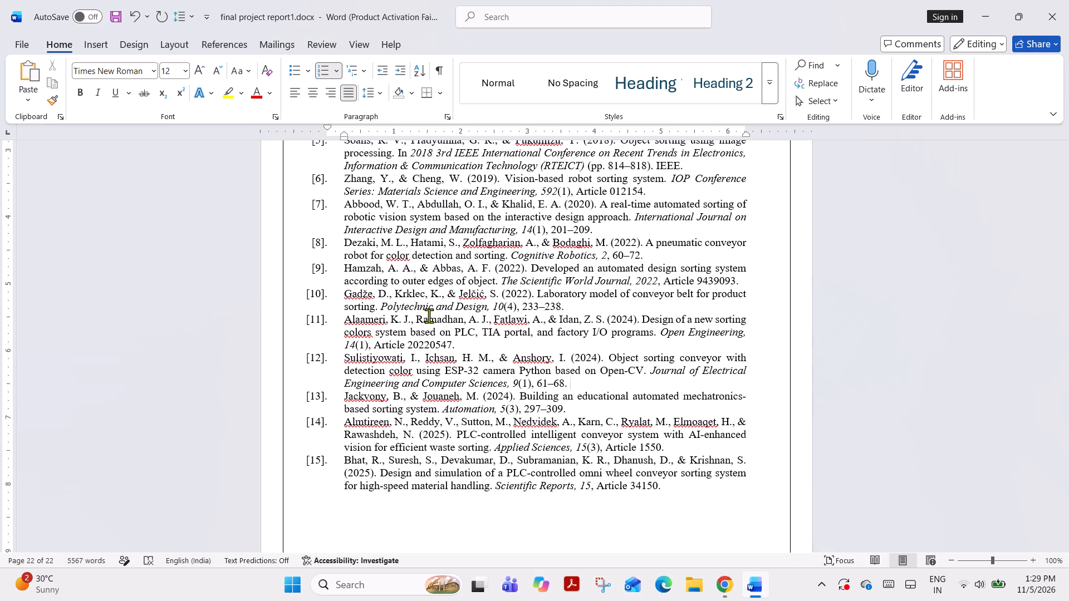
scroll(463, 275, up, 7)
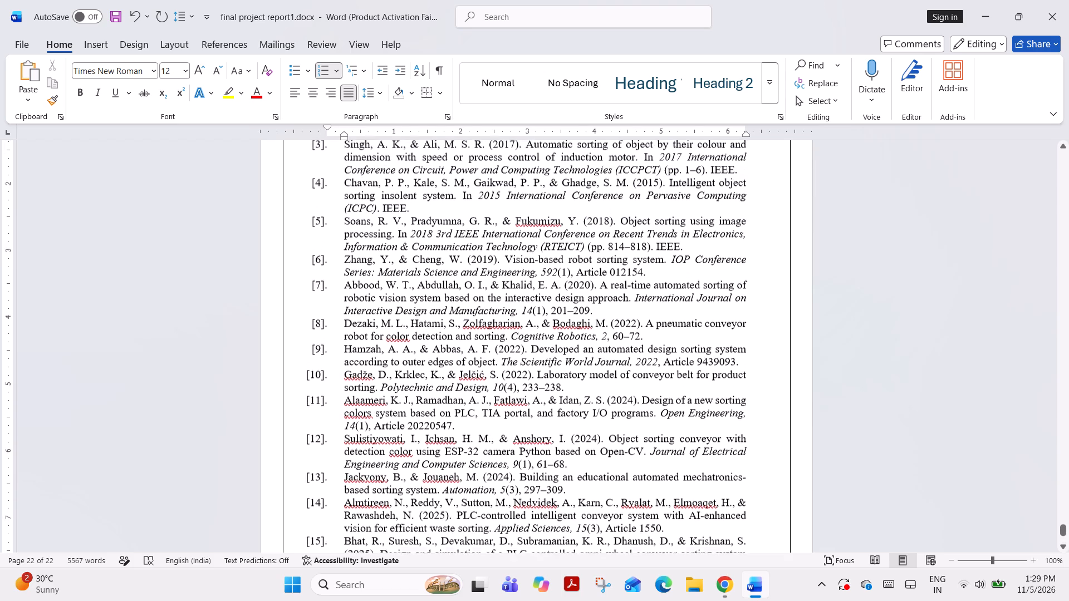
scroll(468, 262, up, 12)
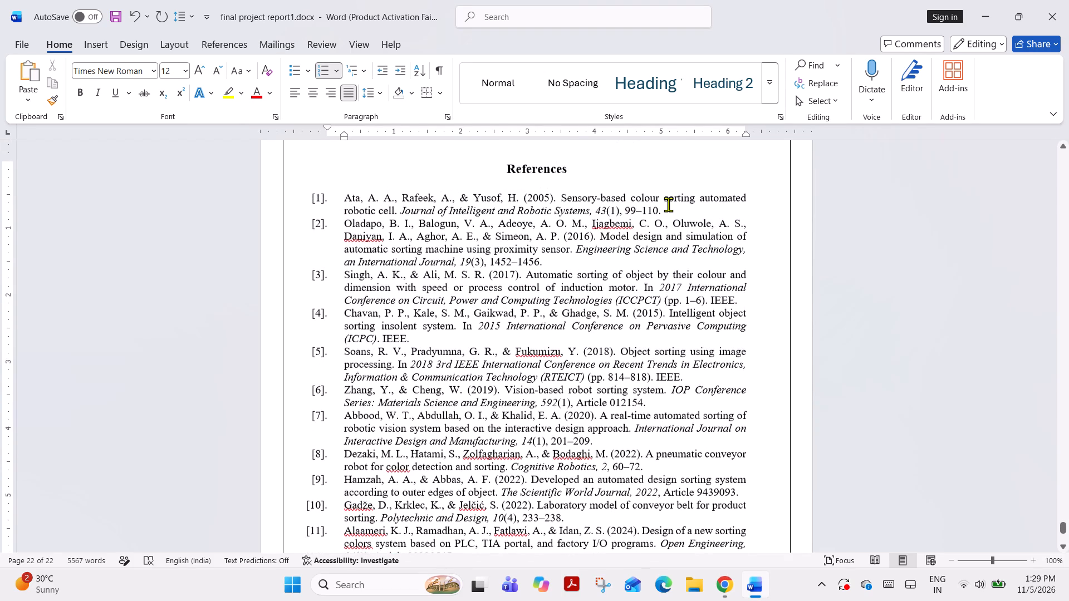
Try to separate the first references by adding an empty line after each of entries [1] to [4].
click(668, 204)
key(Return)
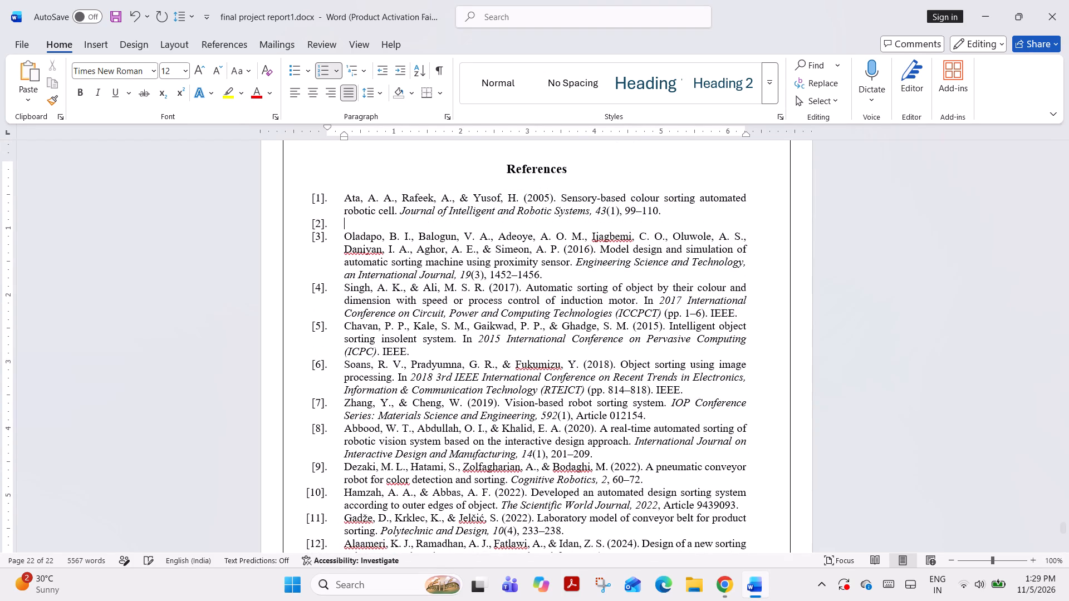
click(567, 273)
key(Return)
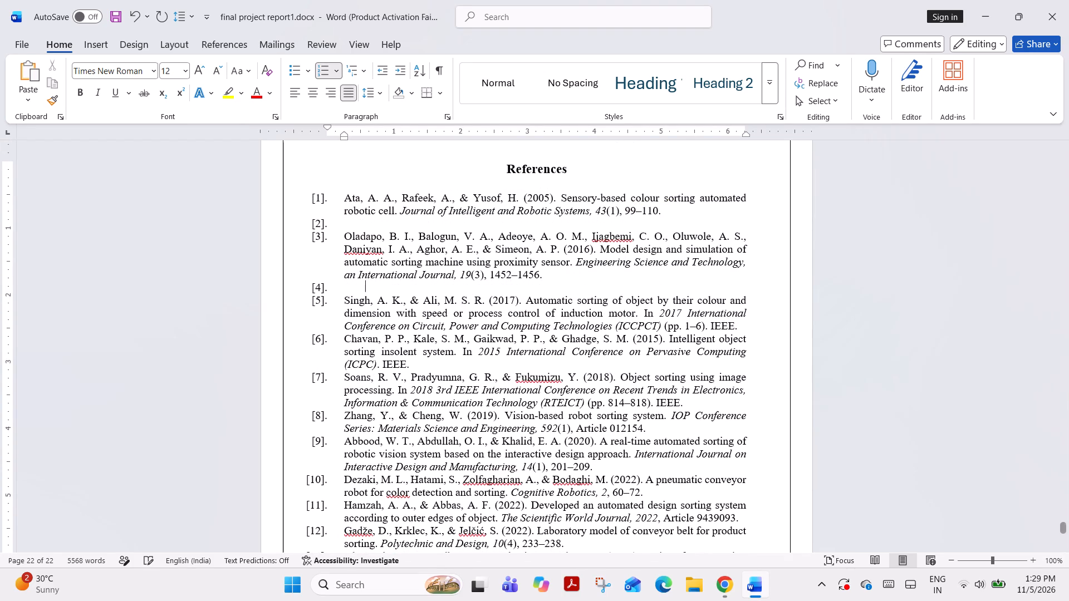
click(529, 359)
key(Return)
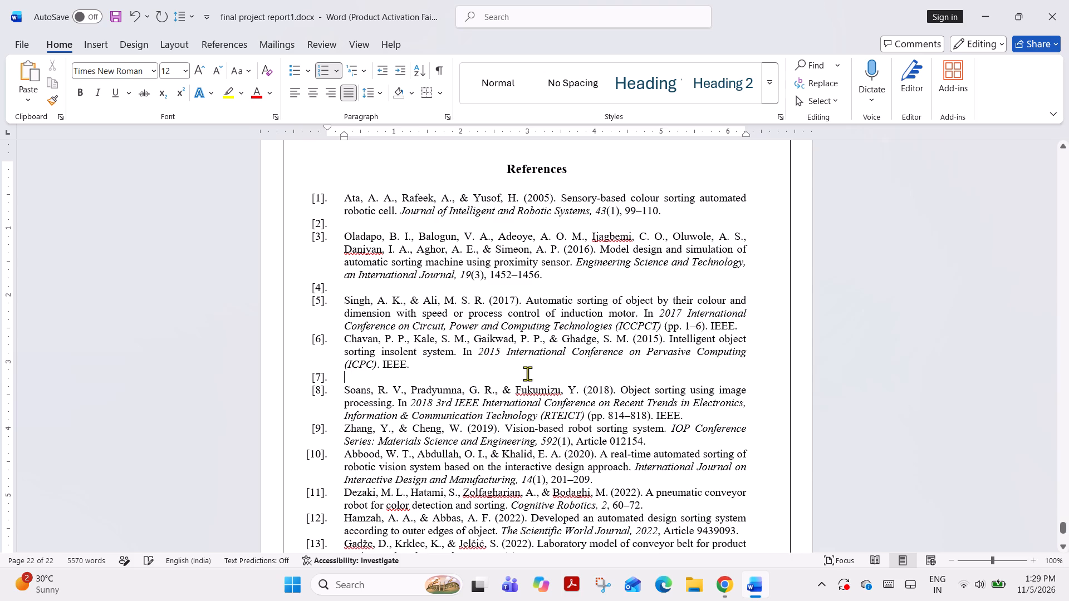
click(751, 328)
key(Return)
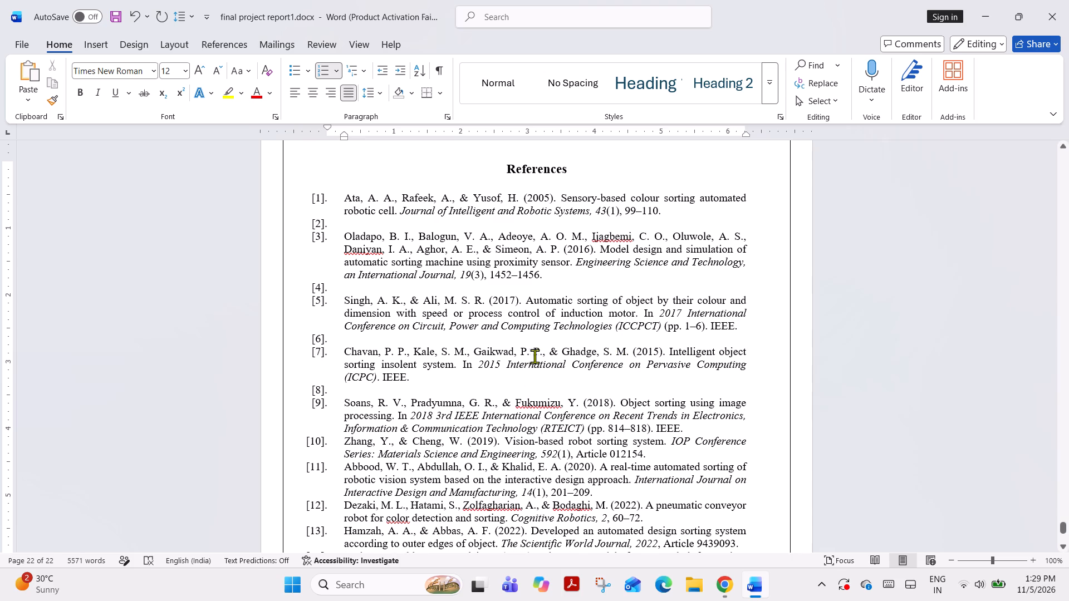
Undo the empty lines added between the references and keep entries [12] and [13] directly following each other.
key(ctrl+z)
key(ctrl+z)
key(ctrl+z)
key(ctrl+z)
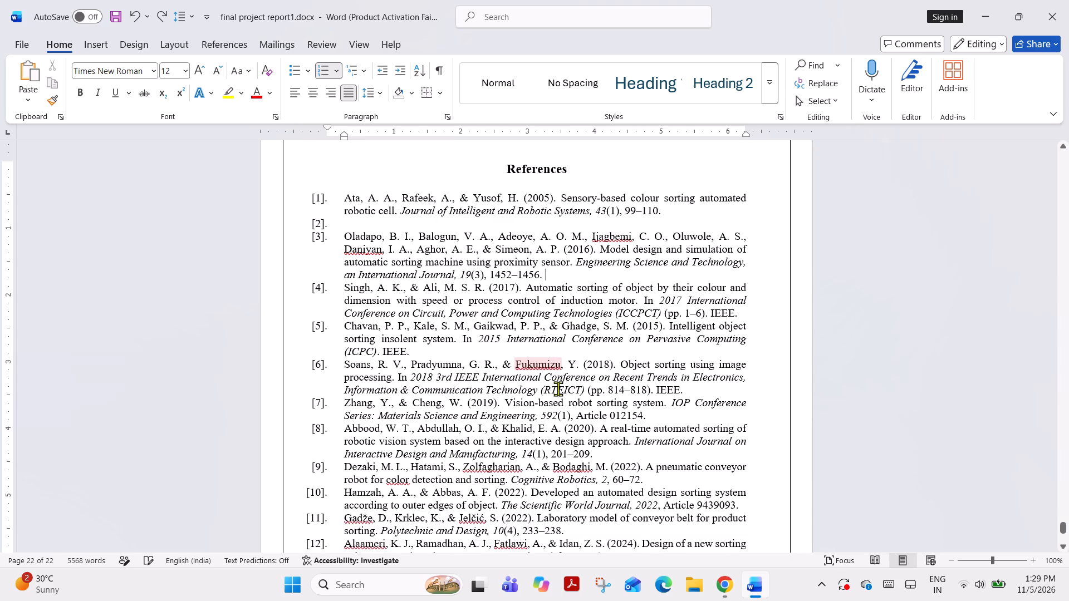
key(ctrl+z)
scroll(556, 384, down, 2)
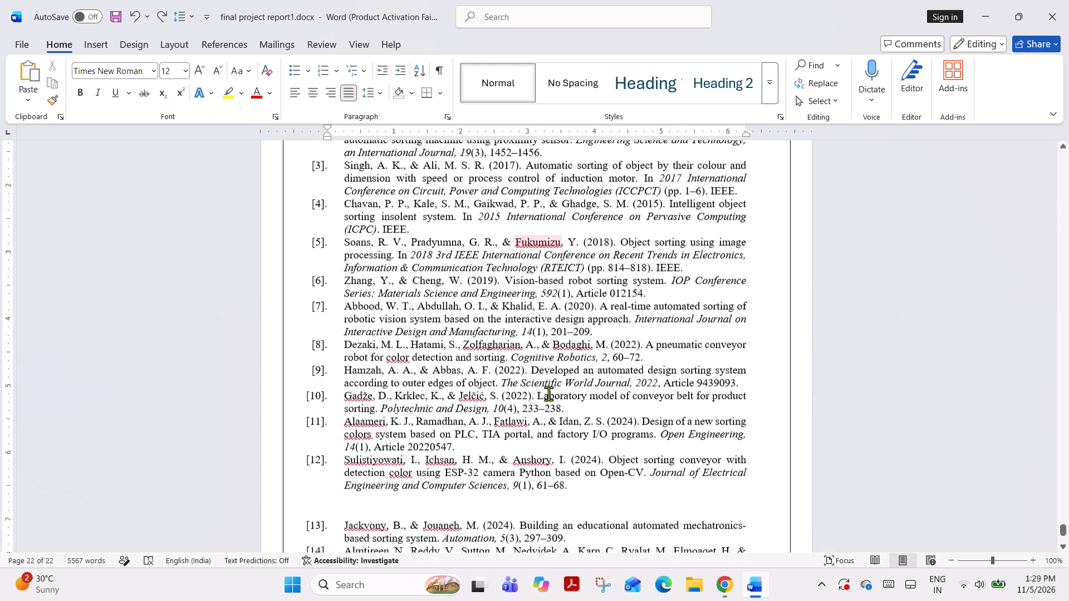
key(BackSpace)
Review the reference list once more, and look over the List of Figures and Abstract up to the start of Chapter 1.
scroll(533, 429, down, 5)
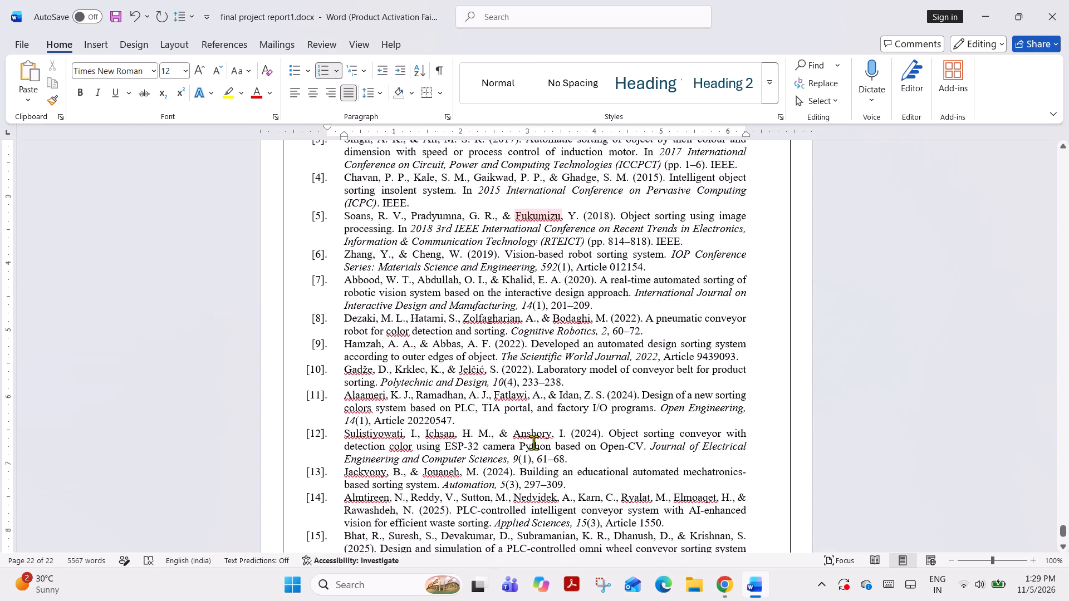
scroll(537, 421, down, 5)
scroll(536, 409, up, 19)
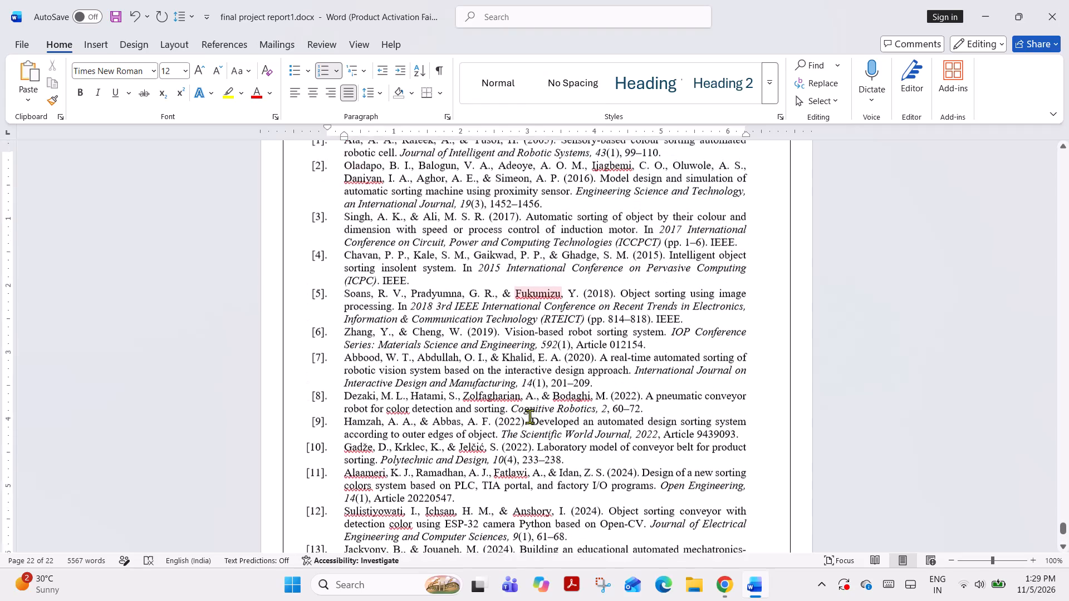
scroll(529, 416, up, 20)
scroll(529, 416, up, 17)
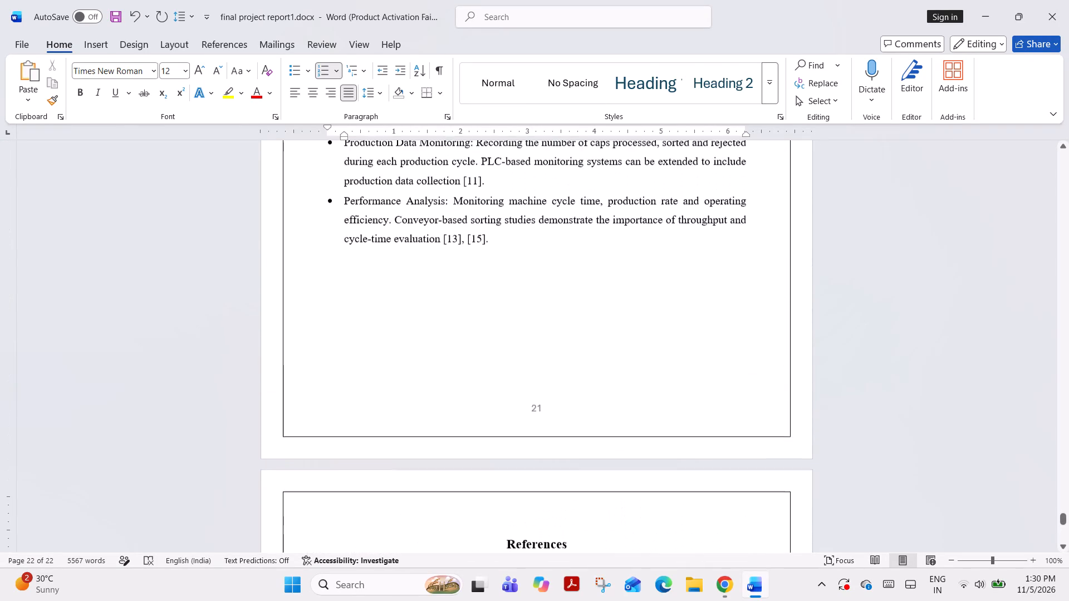
scroll(529, 416, up, 4)
drag(1065, 517, 1061, 491)
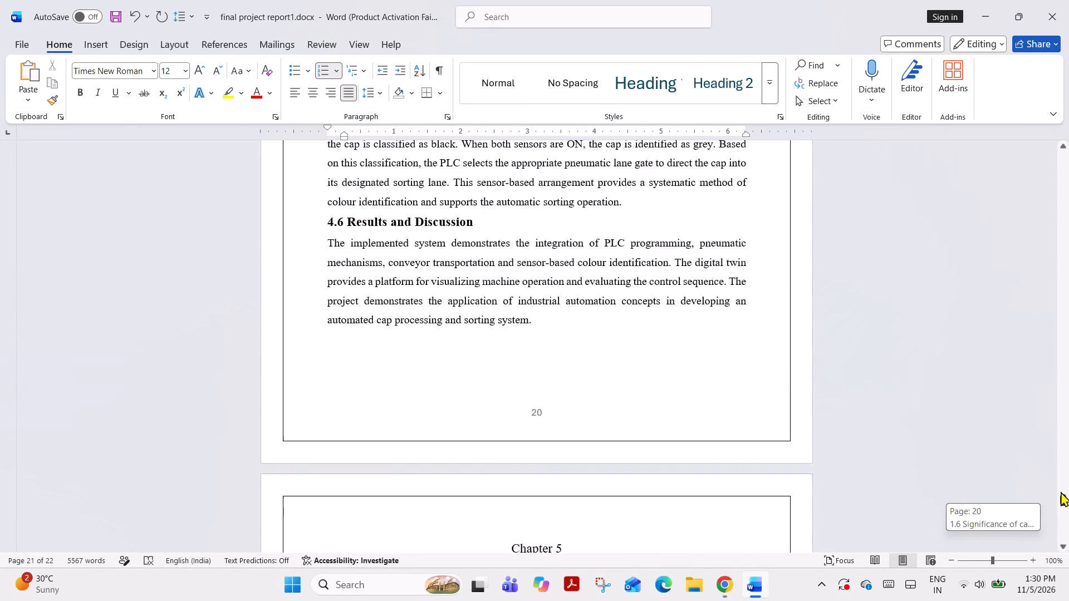
drag(1061, 491, 1050, 178)
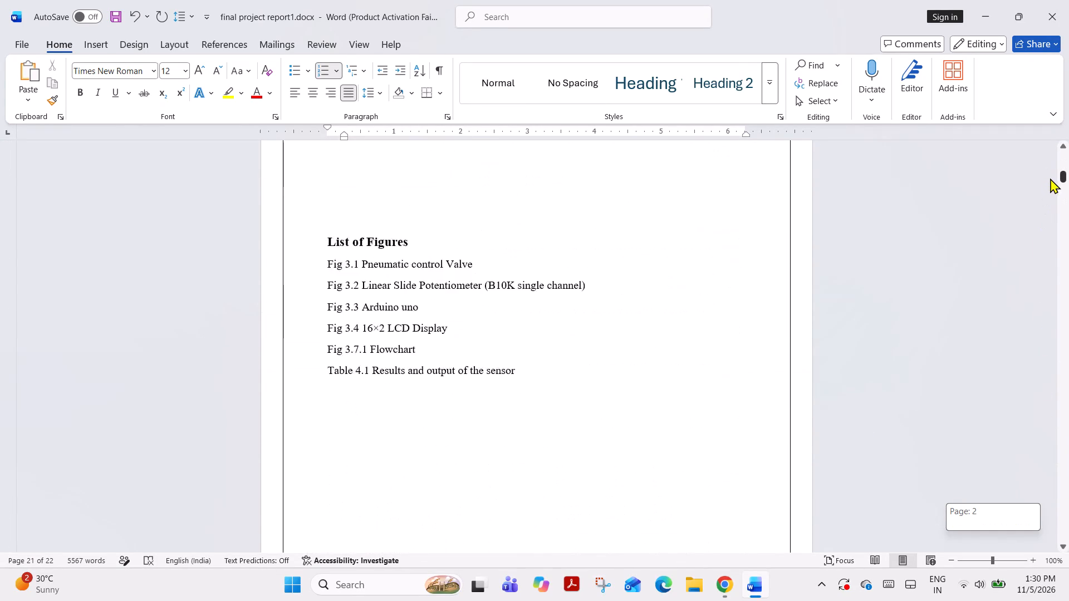
drag(1050, 178, 1055, 193)
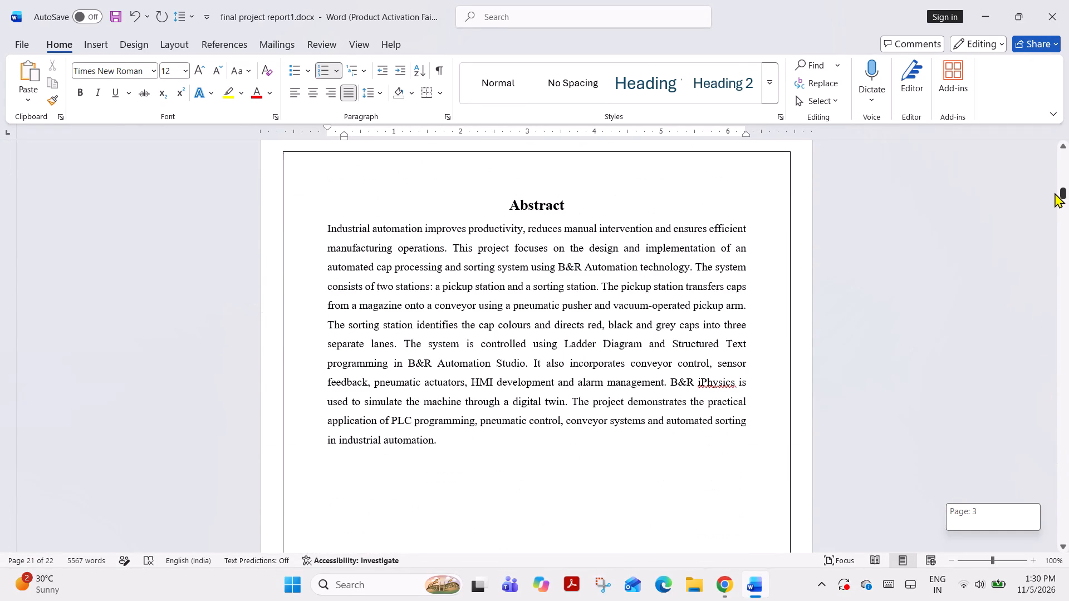
drag(1055, 193, 1060, 210)
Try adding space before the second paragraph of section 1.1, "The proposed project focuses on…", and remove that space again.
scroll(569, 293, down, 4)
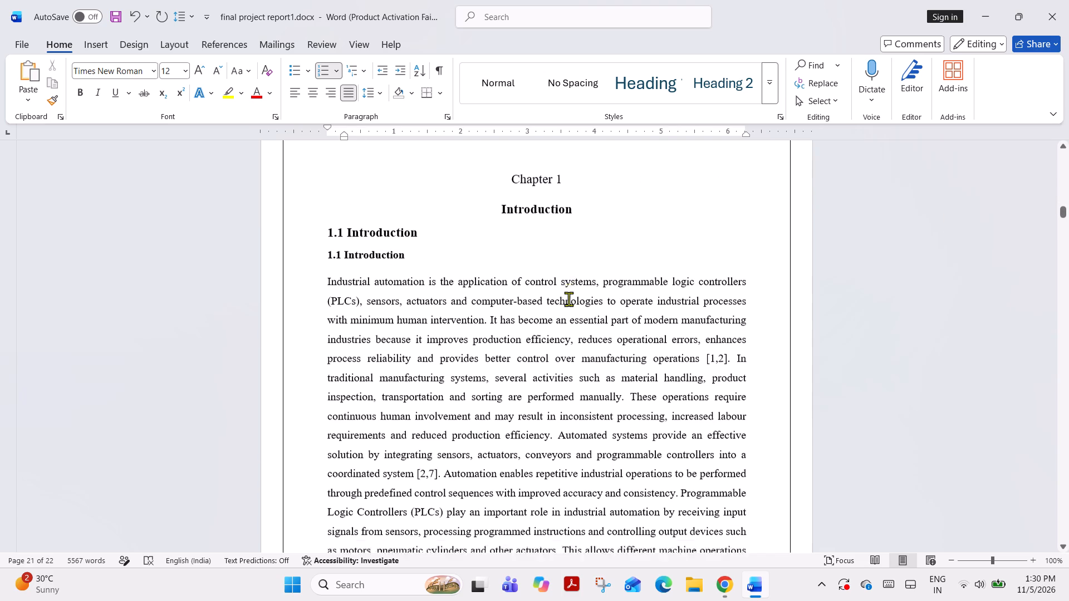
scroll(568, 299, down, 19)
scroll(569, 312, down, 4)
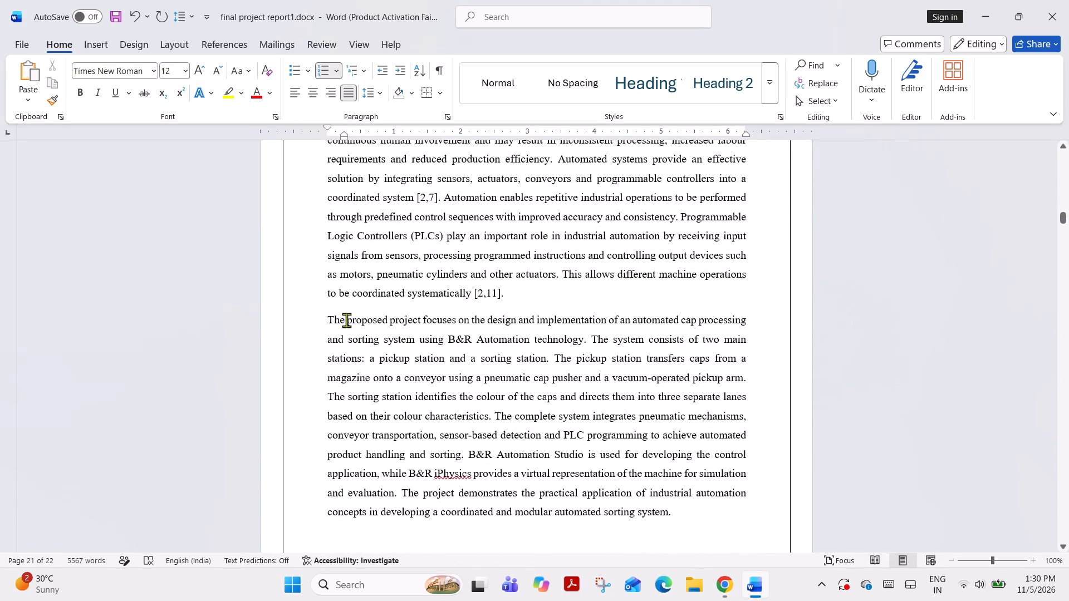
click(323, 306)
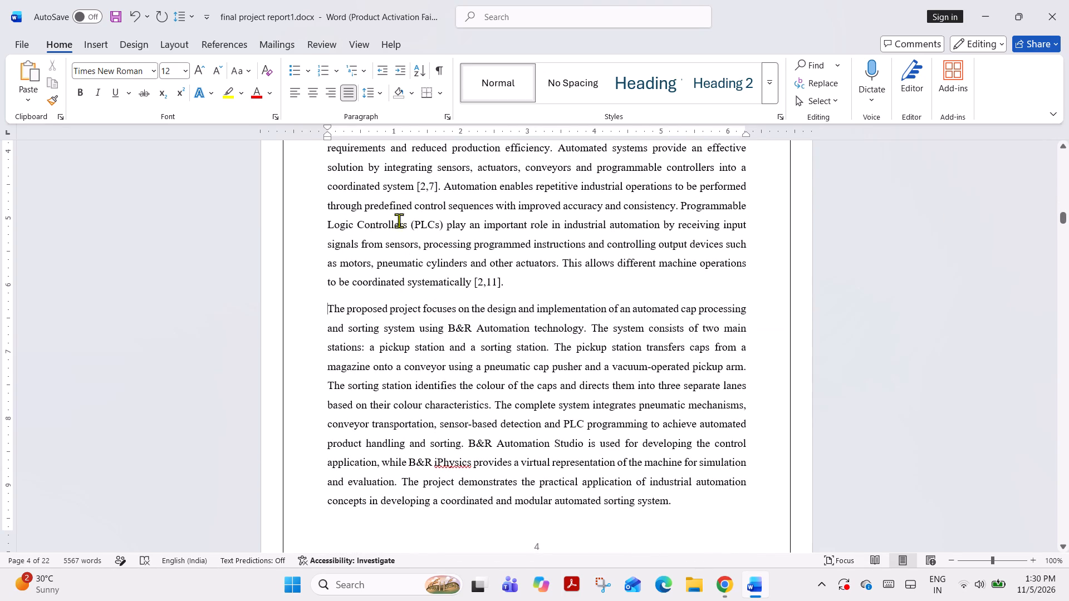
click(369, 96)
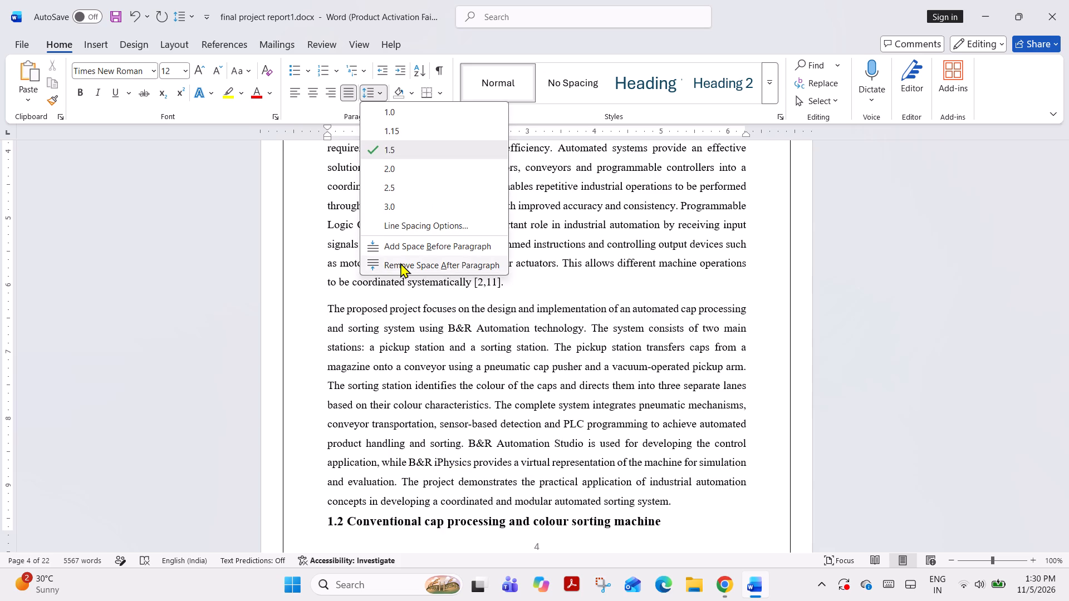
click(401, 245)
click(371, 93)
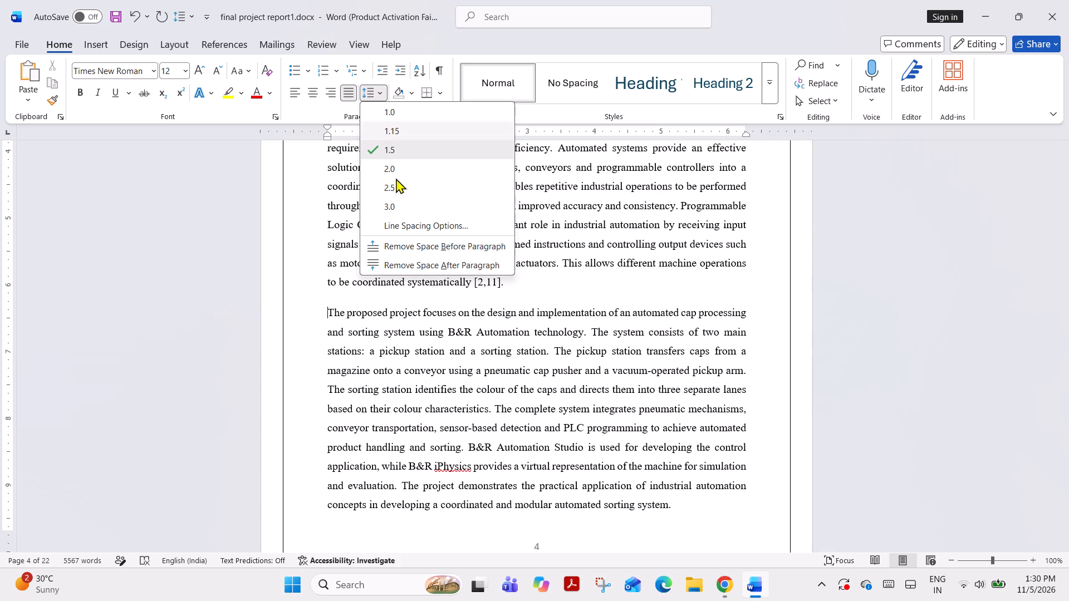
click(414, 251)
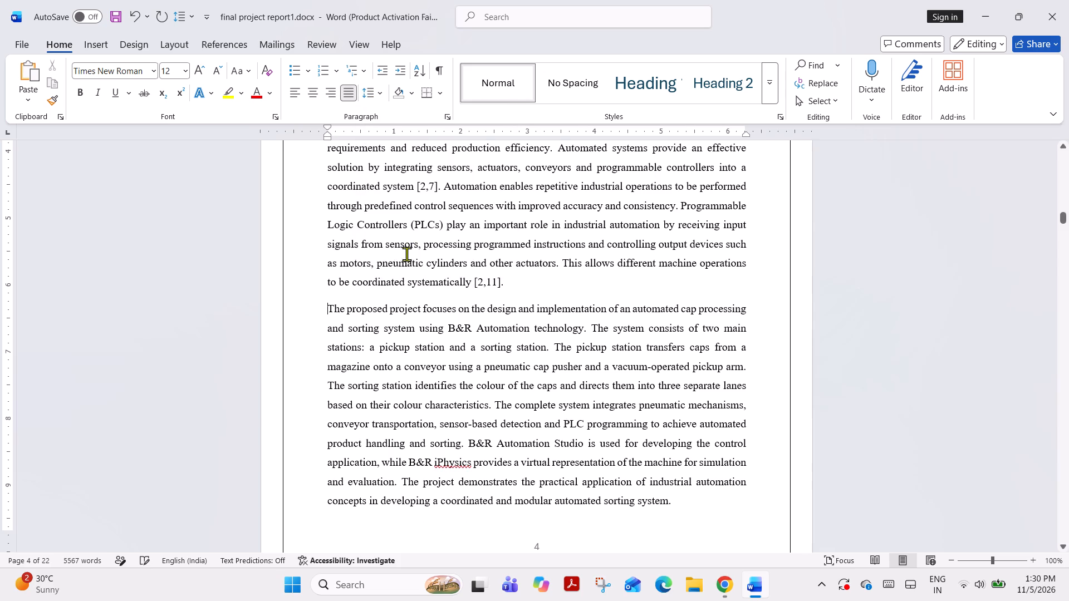
Remove the space after the first paragraph of section 1.1, which ends with citation [2,11].
click(503, 274)
click(513, 279)
click(381, 88)
click(431, 265)
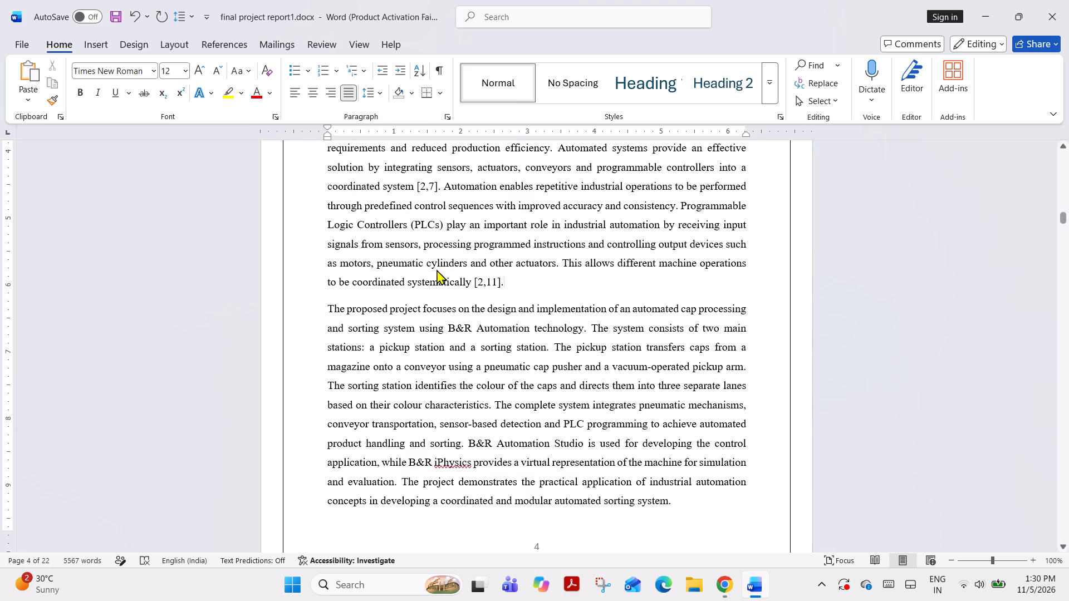
Push the heading "1.2 Conventional cap processing and colour sorting machine" onto the next page with an empty line before it.
scroll(614, 324, down, 11)
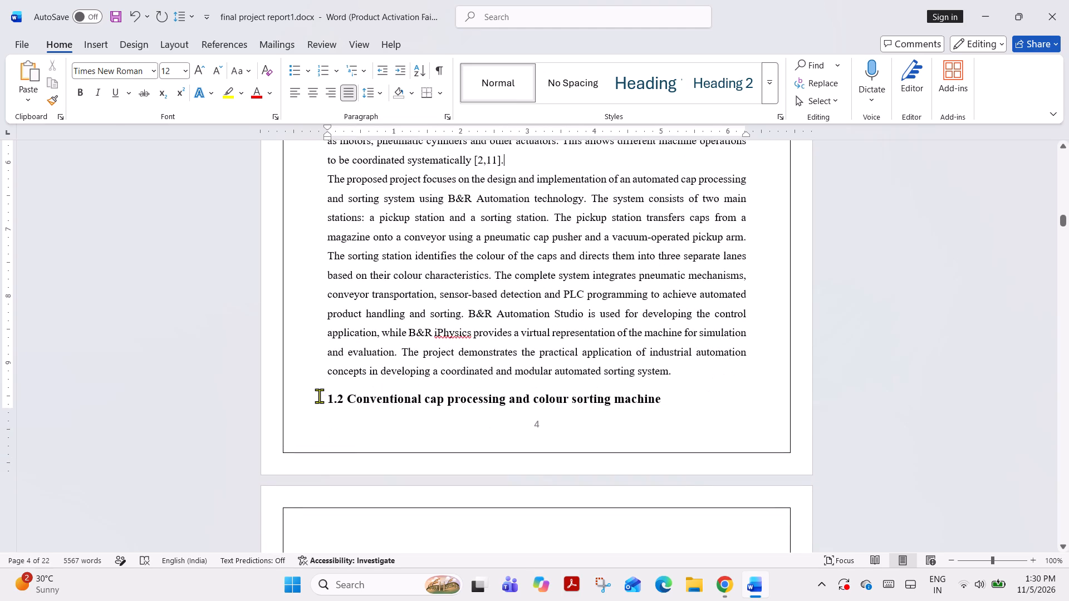
click(319, 396)
key(Return)
Join the two paragraphs under heading 1.2 into one, with a space before "The movement of caps".
scroll(419, 421, down, 3)
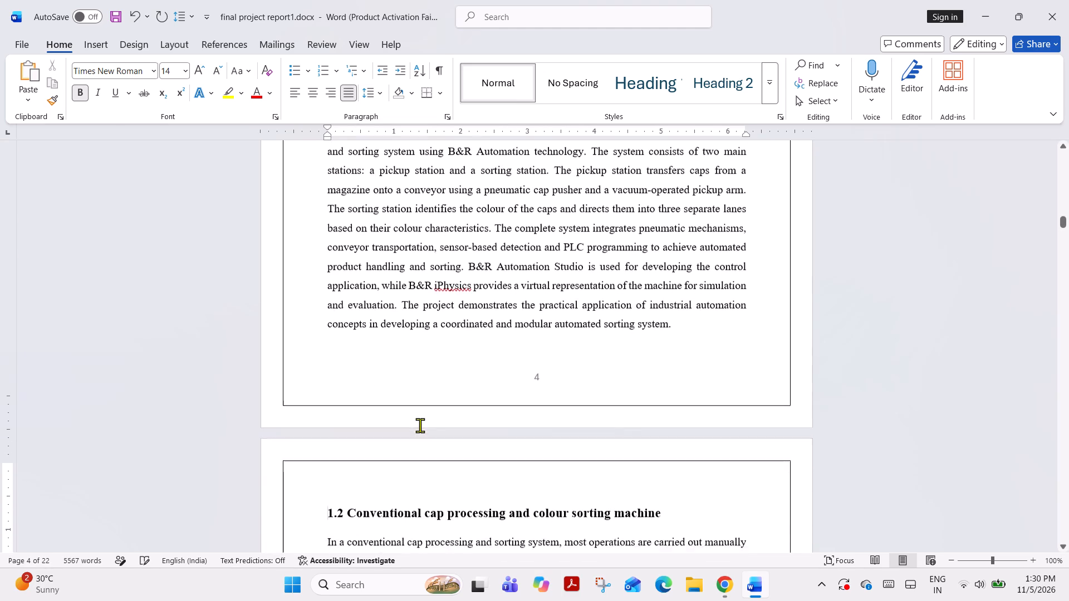
scroll(420, 425, down, 14)
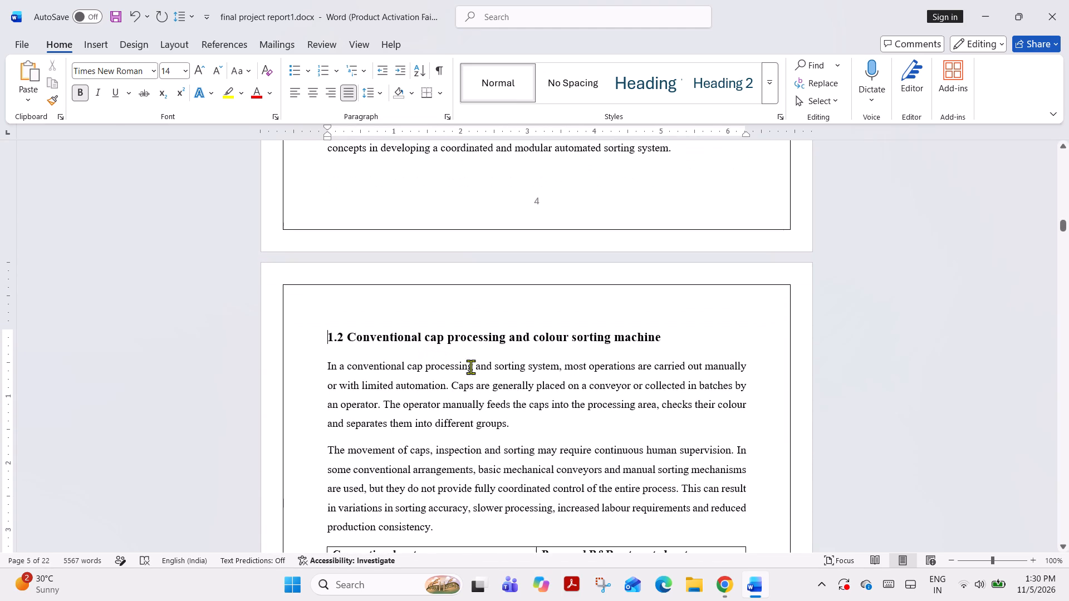
scroll(497, 351, down, 13)
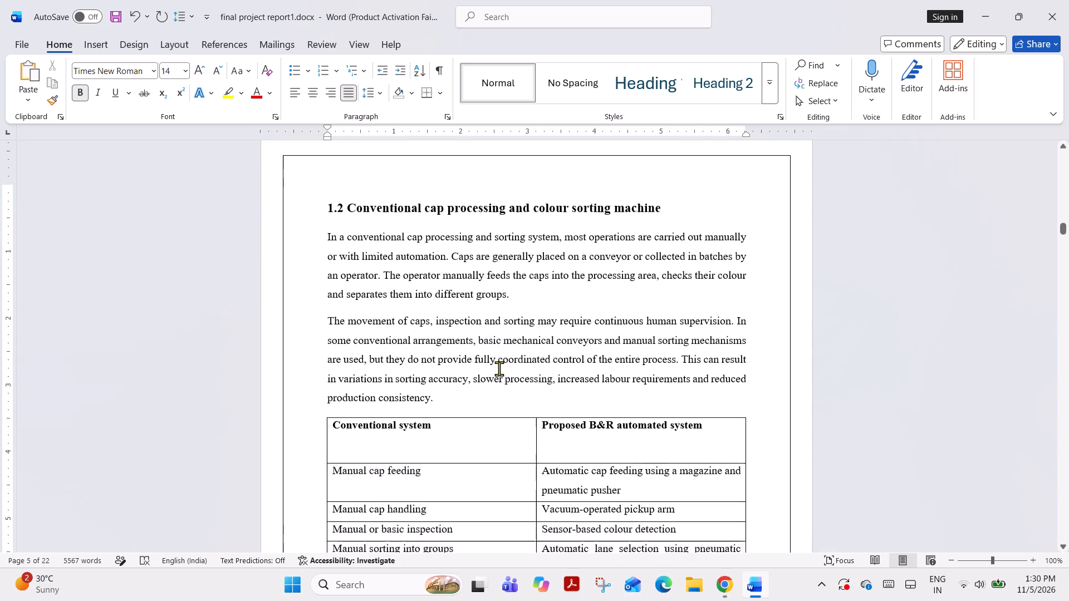
click(320, 307)
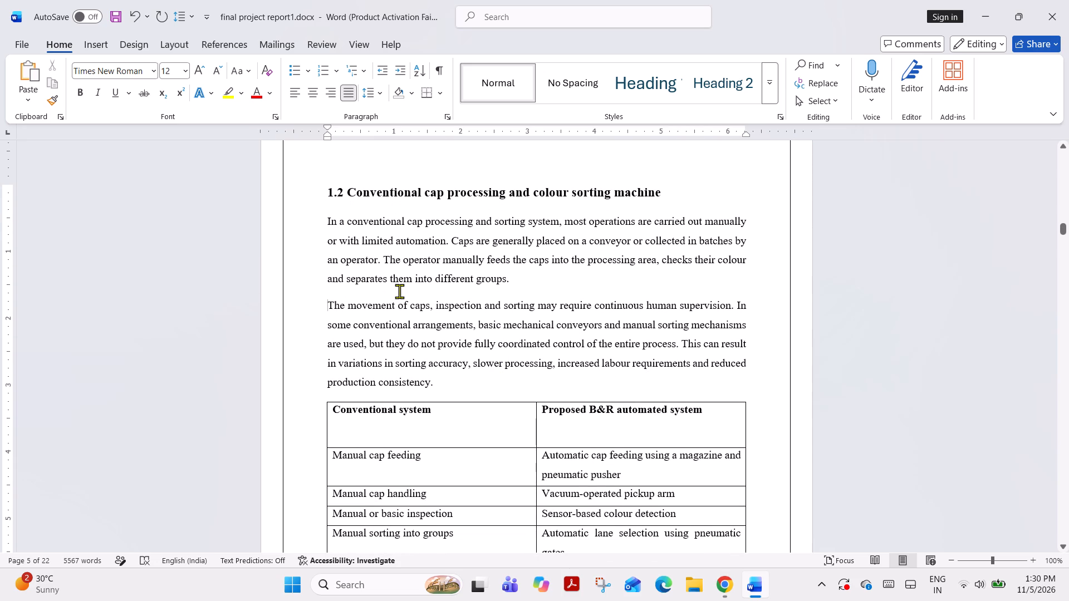
key(BackSpace)
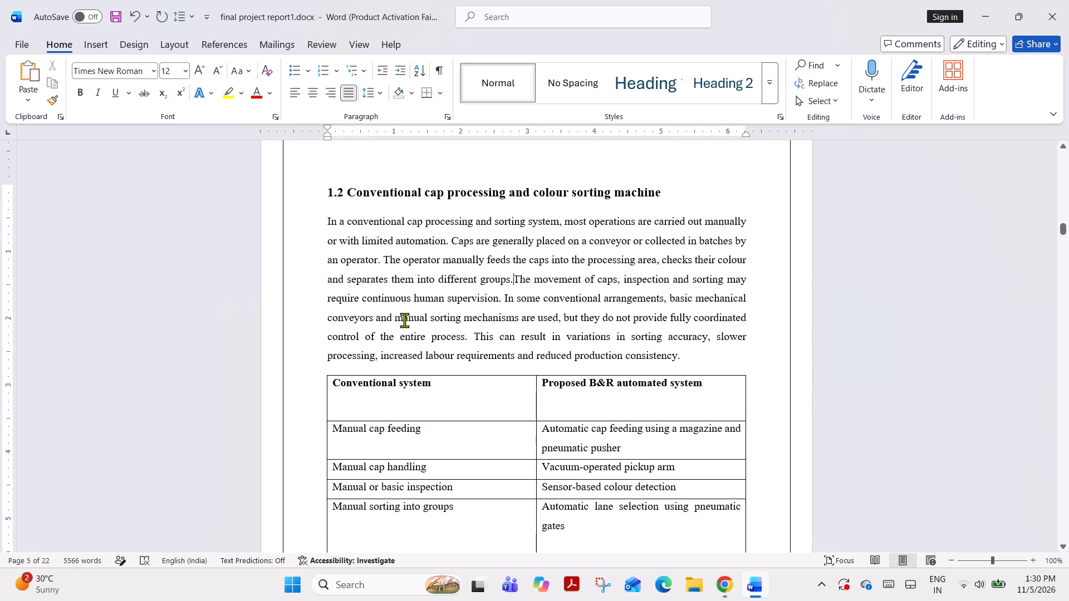
key(space)
Check the layout of Table 1.1, its caption and the explanatory paragraph that continues onto the following page.
scroll(499, 352, down, 14)
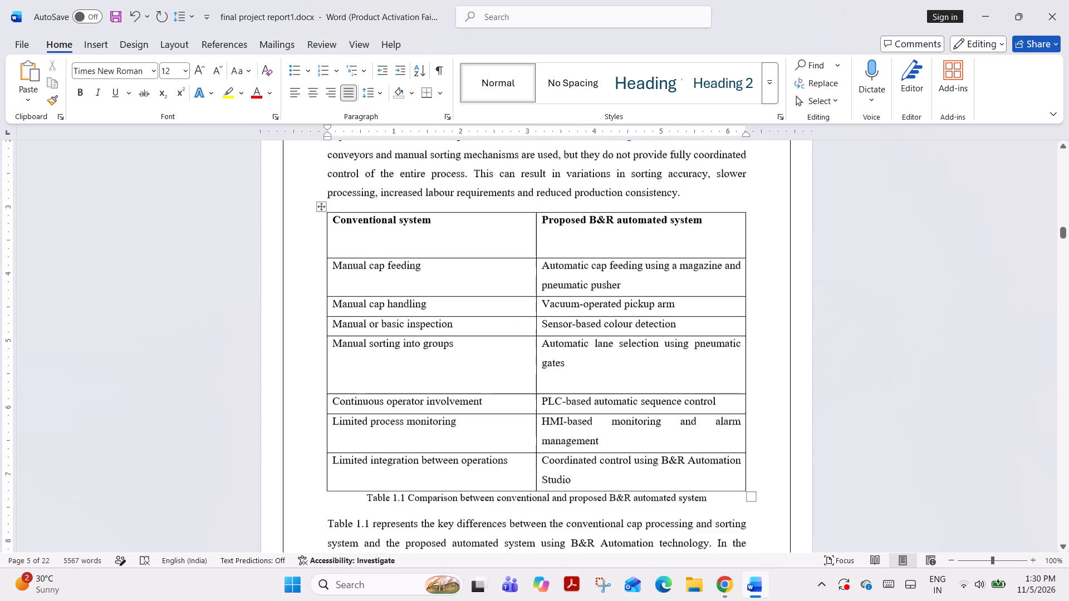
scroll(534, 337, down, 19)
scroll(516, 375, down, 4)
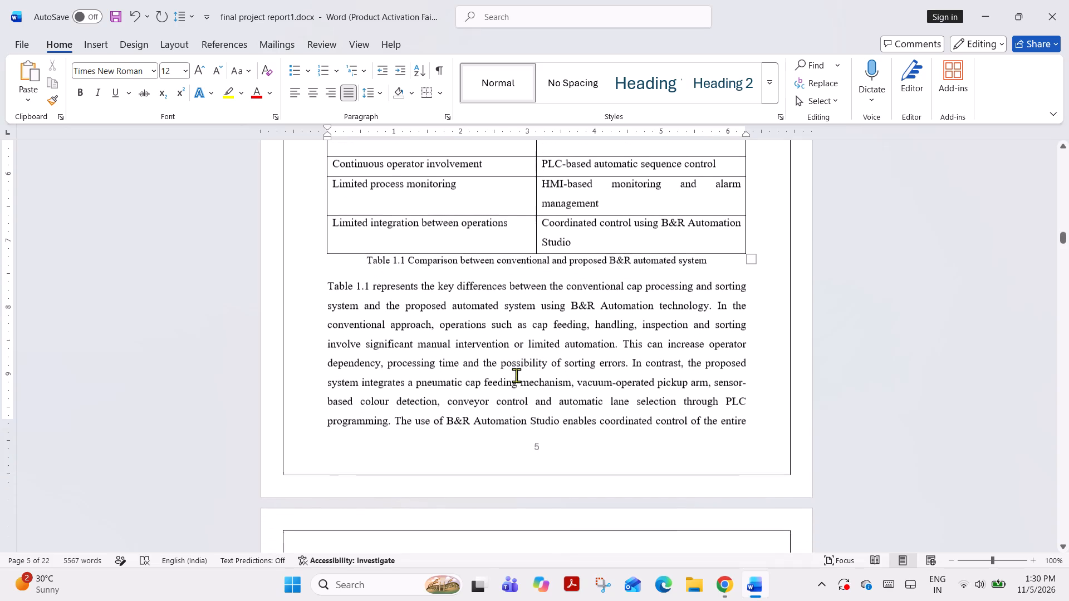
scroll(488, 335, up, 1)
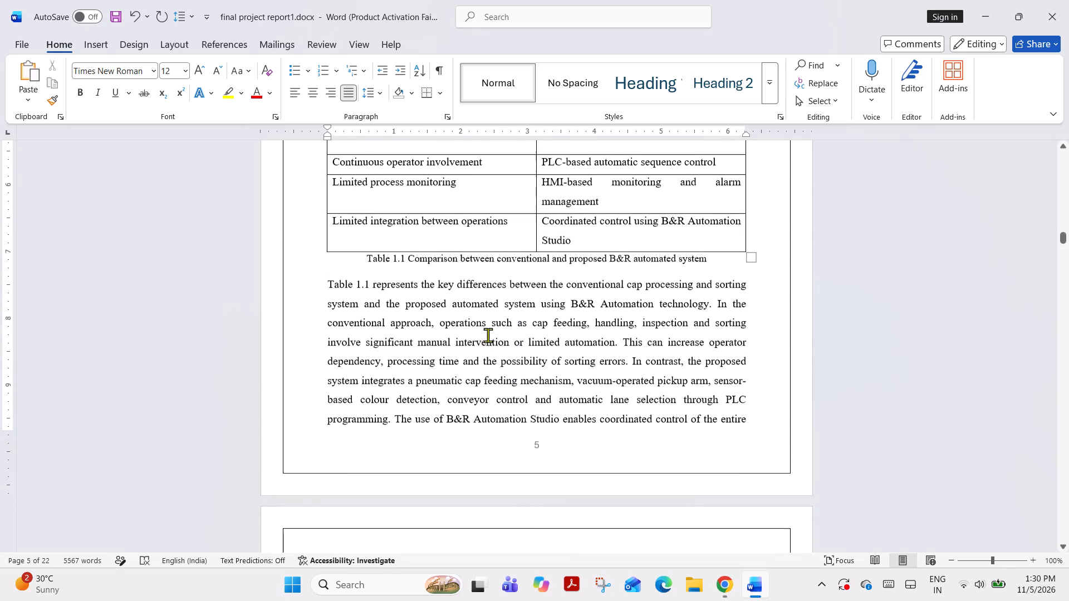
scroll(488, 335, up, 1)
scroll(488, 342, down, 16)
scroll(450, 388, down, 2)
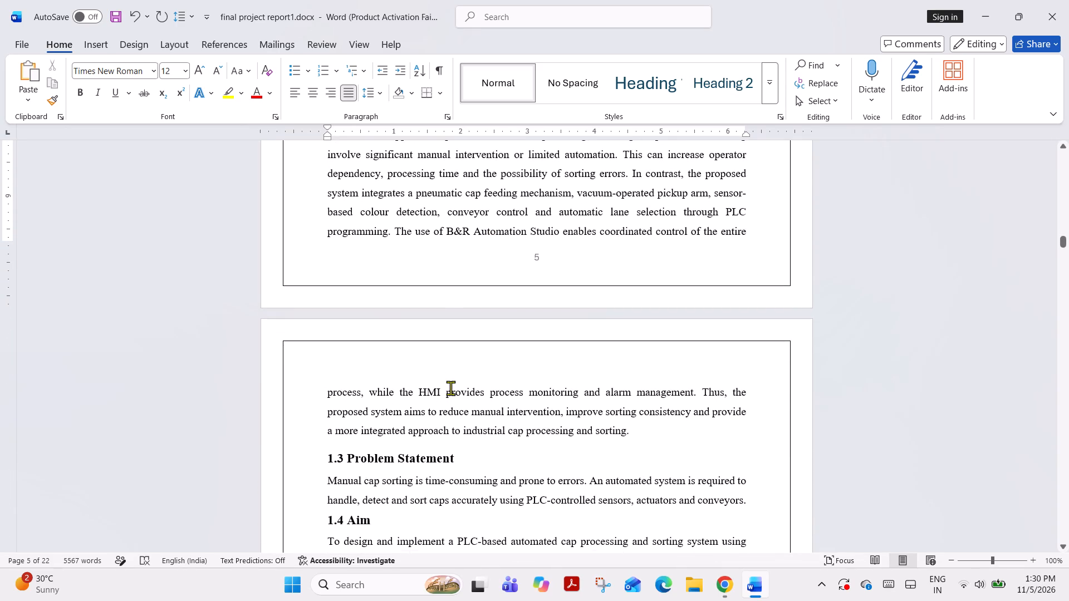
Insert a space between the number and the title in the heading "1.5 Objectives".
scroll(458, 388, down, 9)
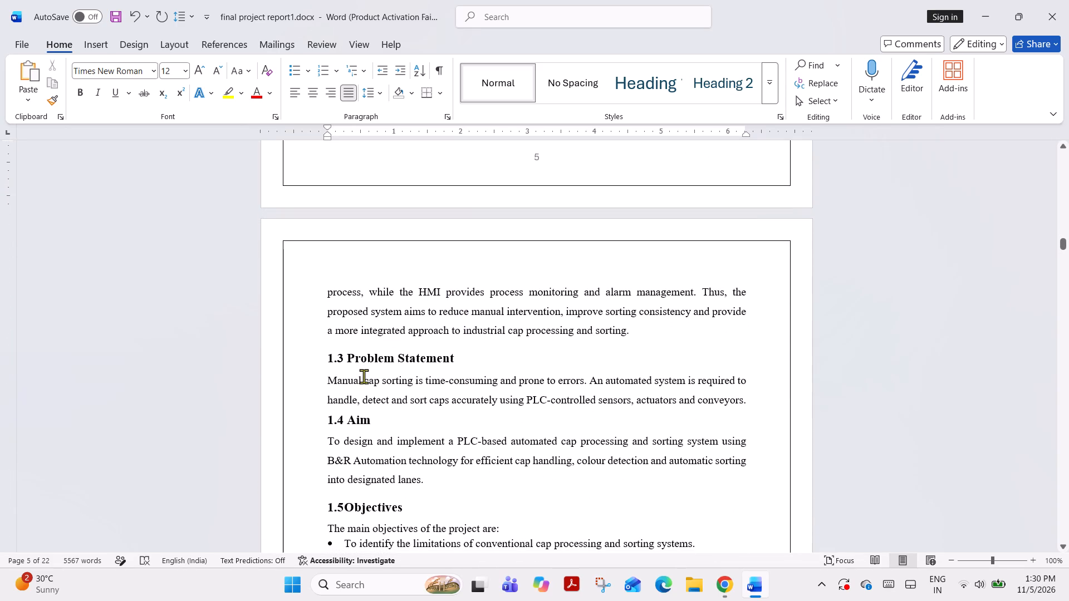
scroll(383, 404, down, 7)
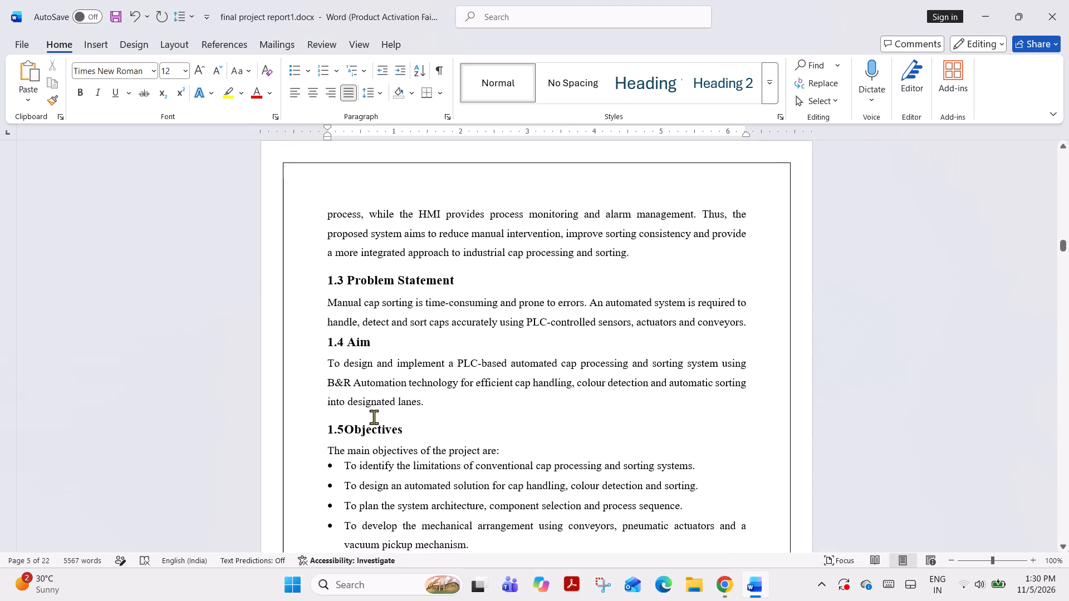
click(343, 428)
key(space)
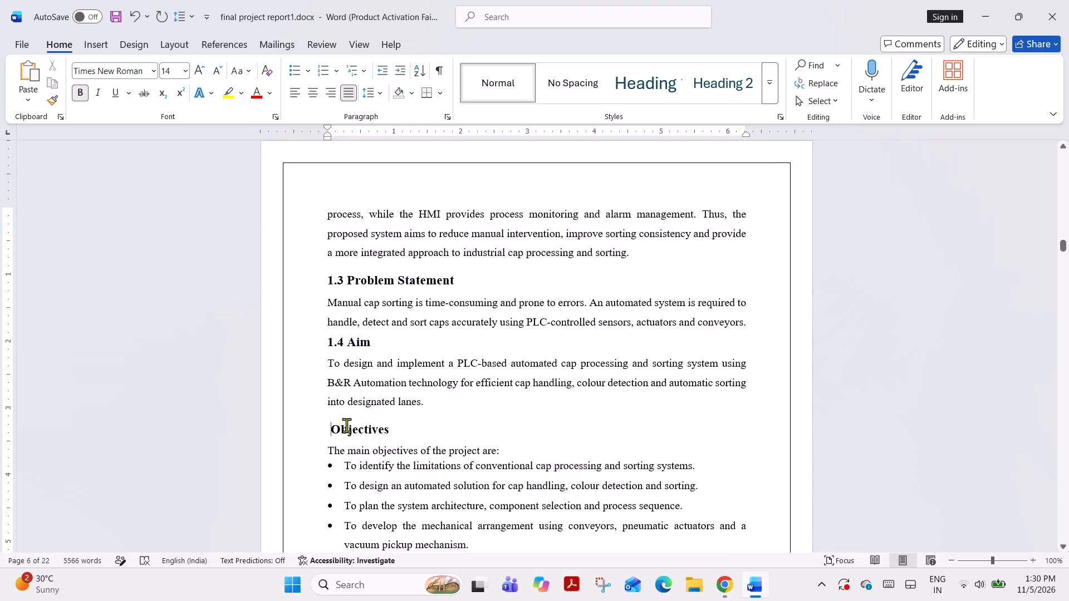
key(ctrl+z)
click(346, 428)
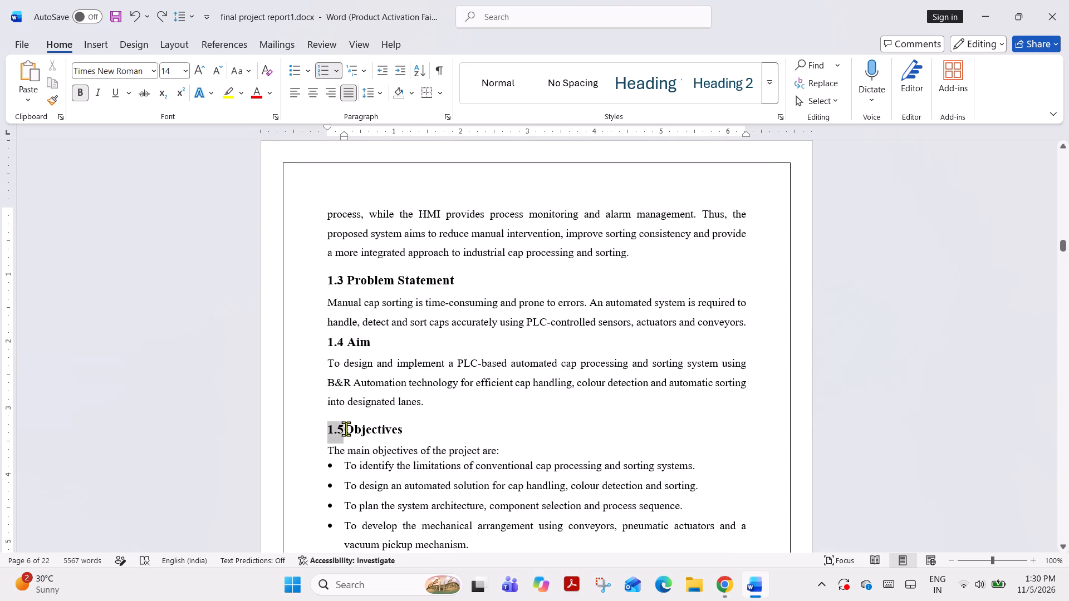
key(space)
Remove the space before the body paragraph under heading "1.6 Significance of cap processing and sorting system".
scroll(396, 430, down, 11)
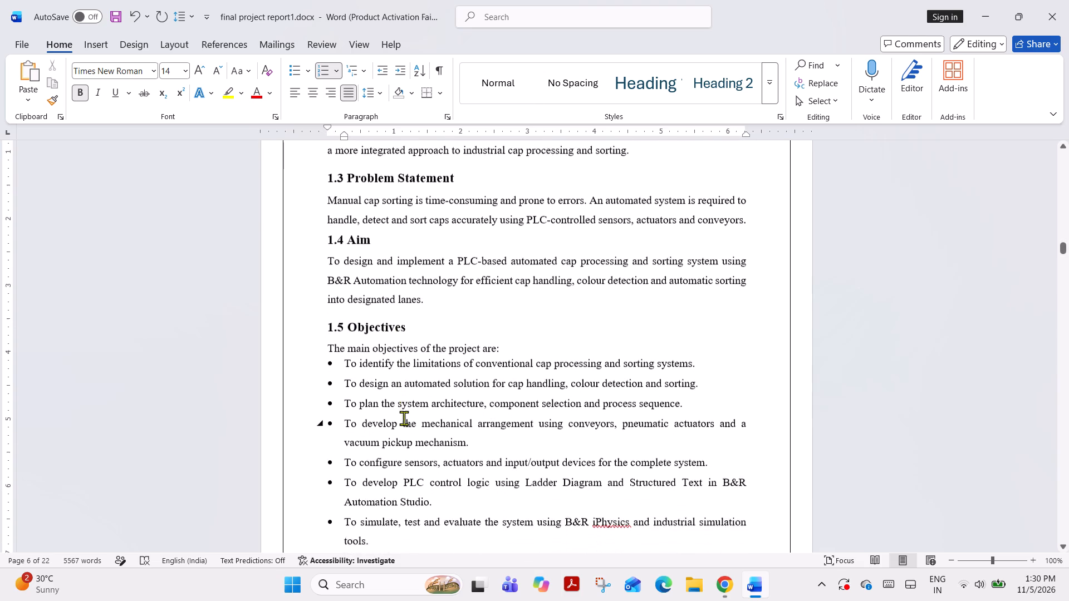
scroll(404, 418, down, 8)
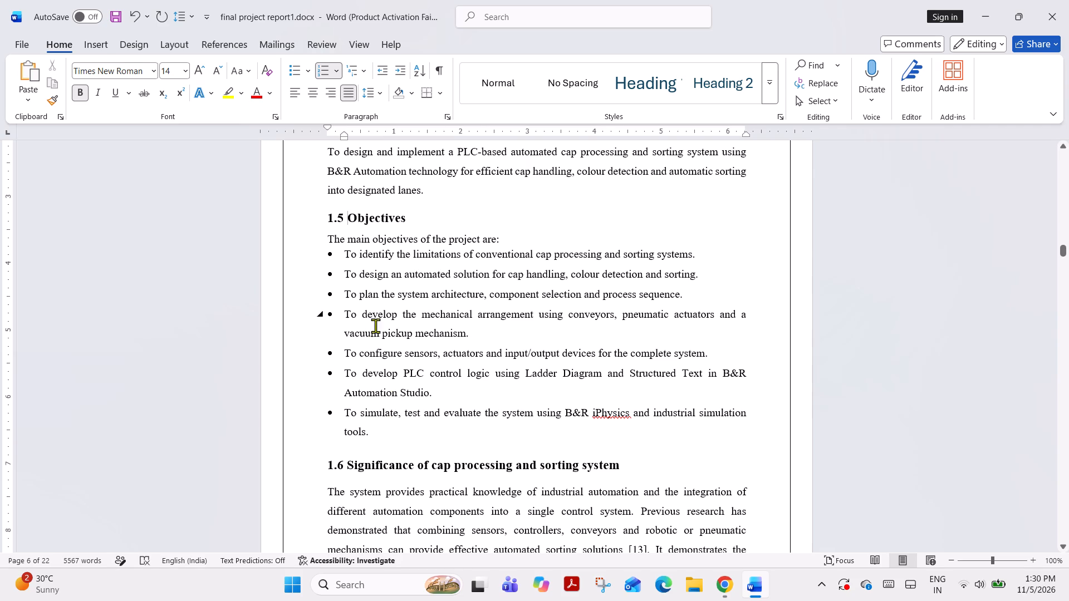
scroll(384, 393, down, 9)
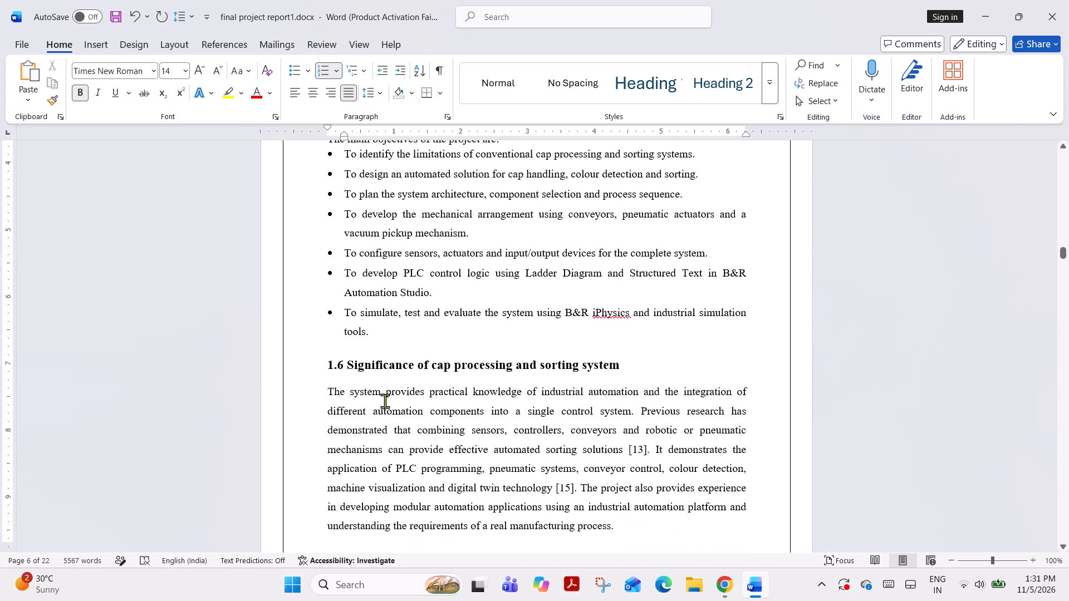
scroll(385, 400, down, 10)
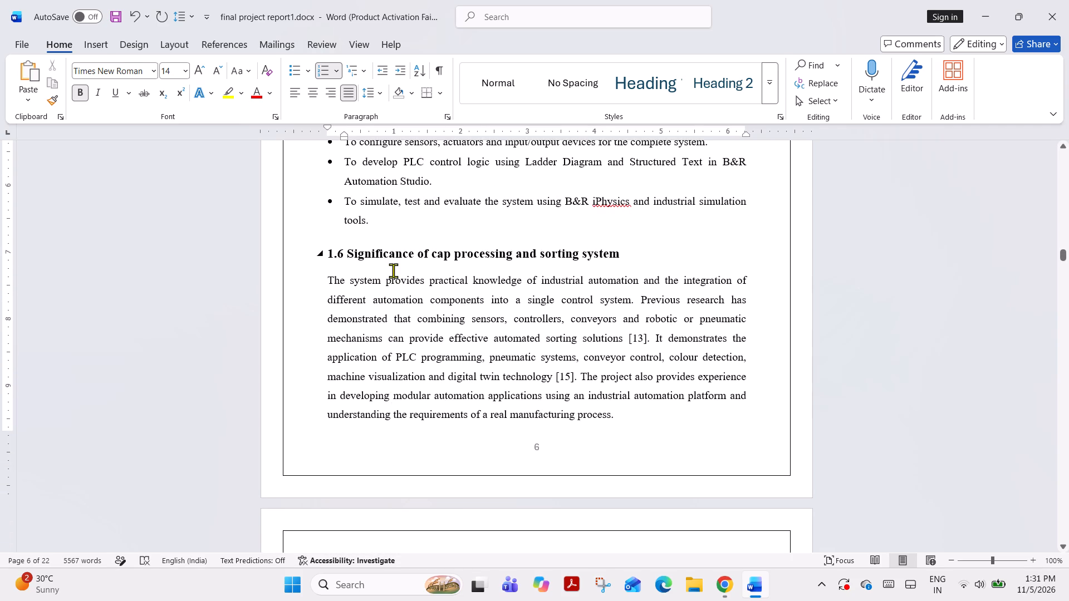
click(331, 274)
click(327, 287)
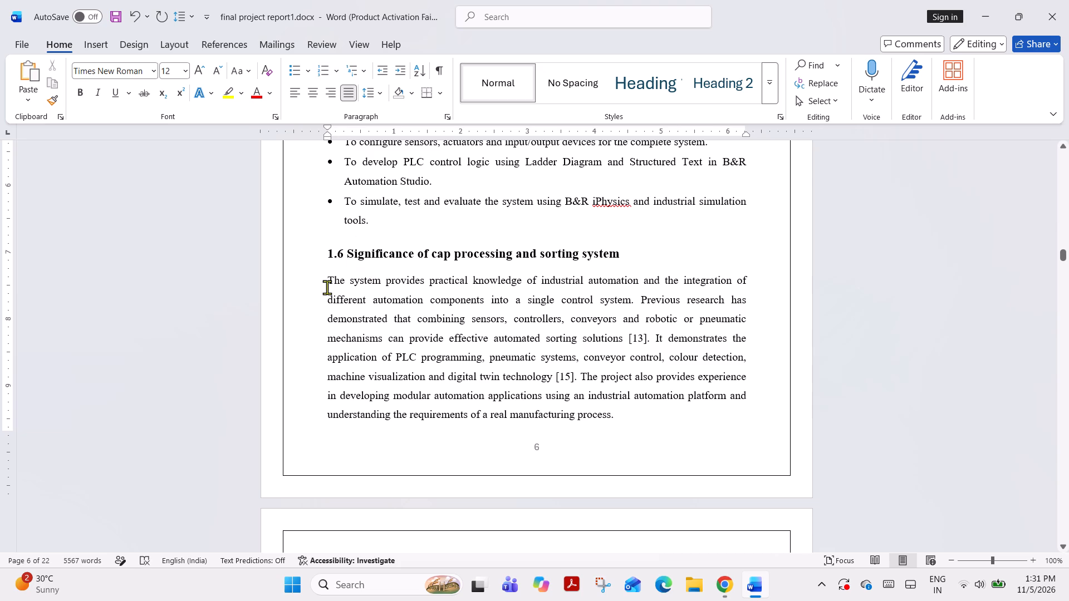
click(377, 99)
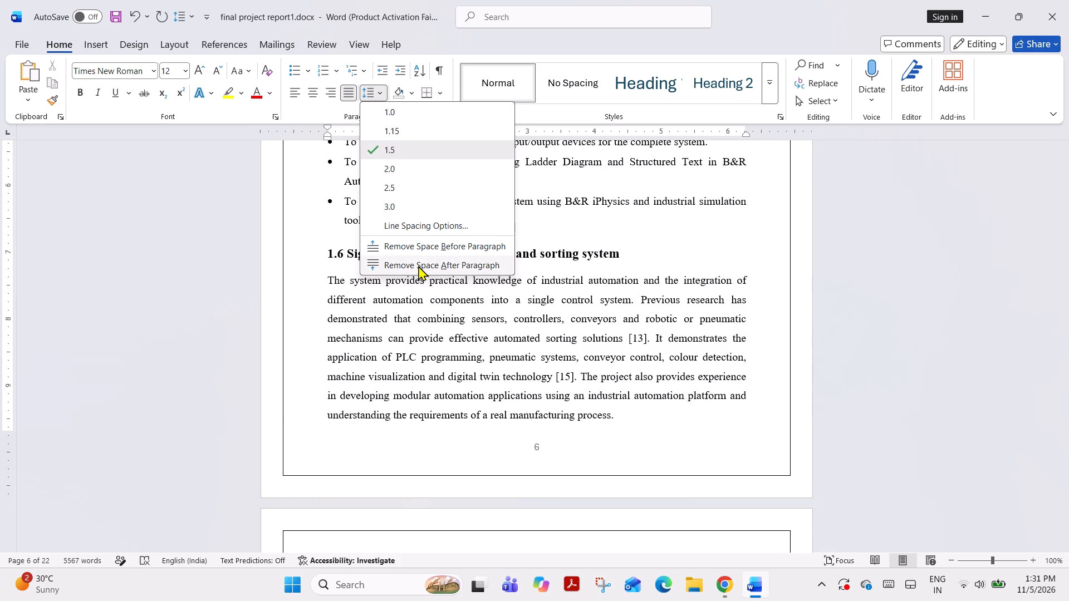
click(417, 251)
Reset the spacing after the heading "1.6 Significance of cap processing and sorting system" by removing it and adding the standard space.
click(632, 257)
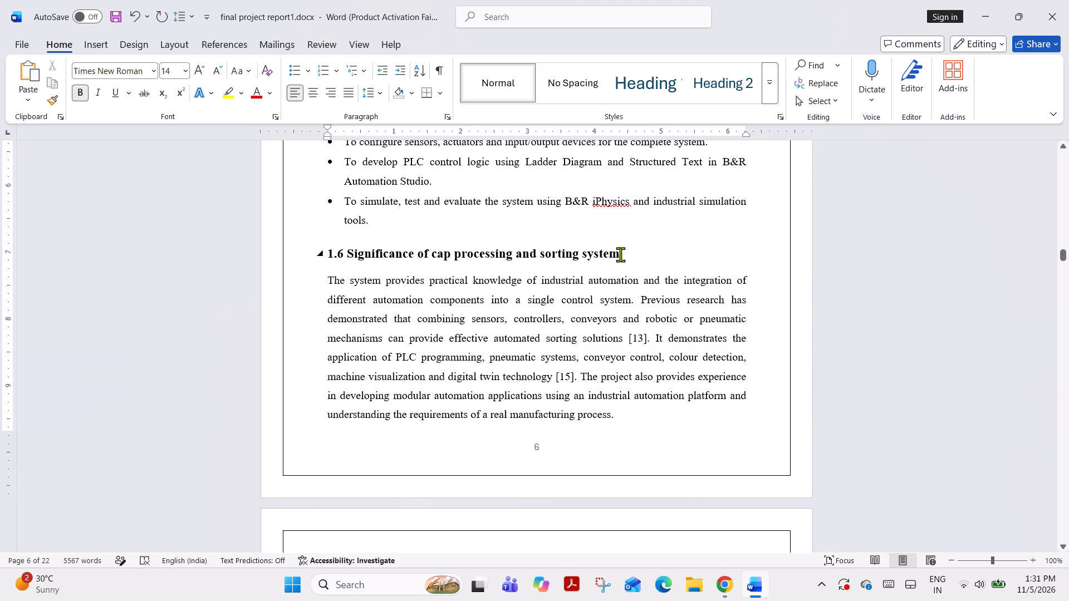
click(359, 87)
click(370, 96)
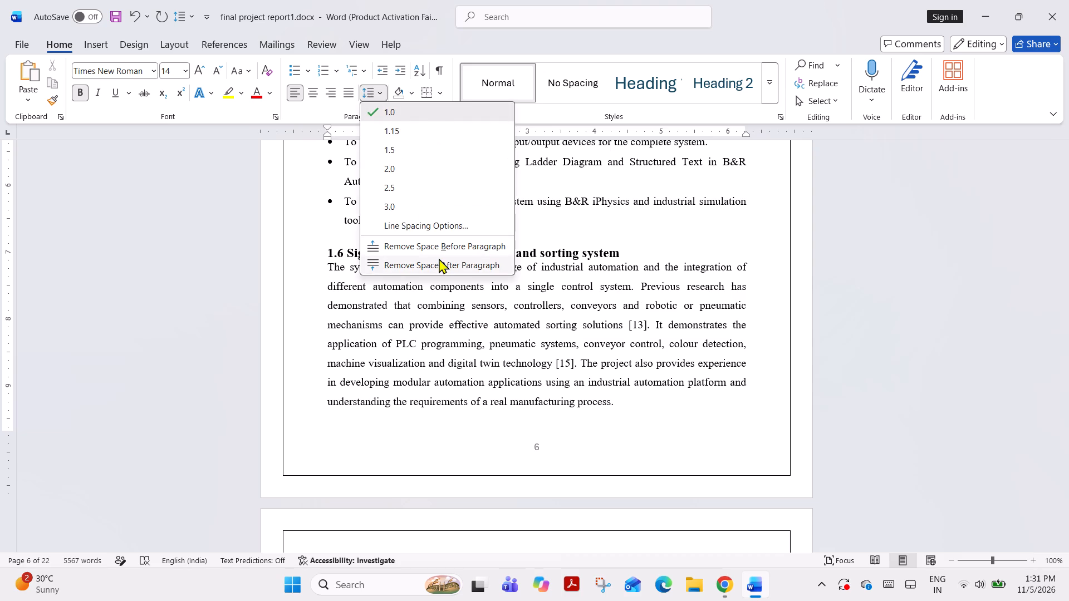
click(439, 258)
click(502, 342)
click(635, 254)
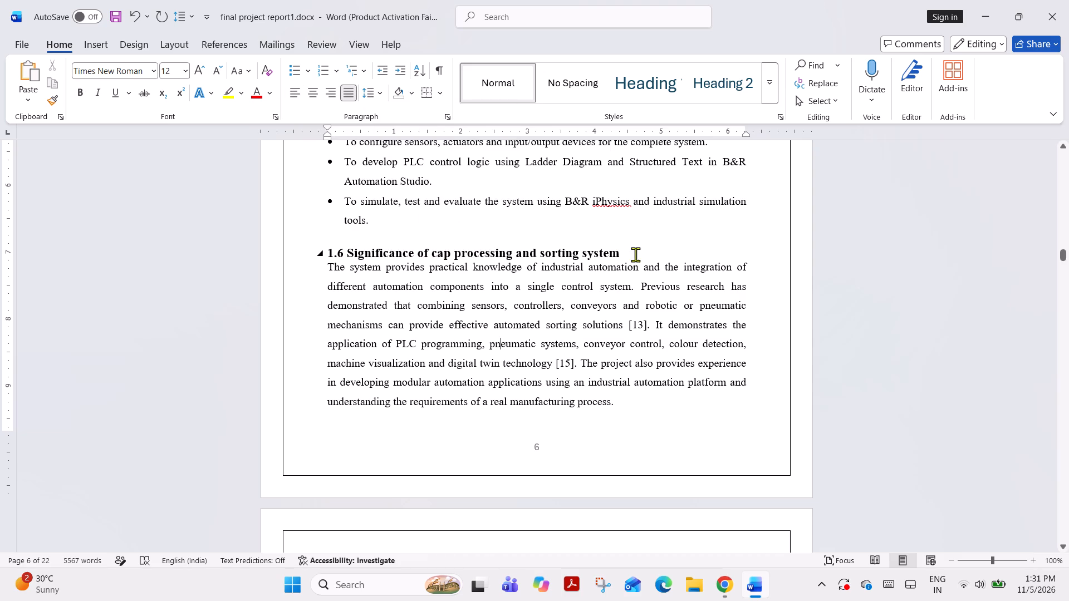
click(364, 91)
click(419, 262)
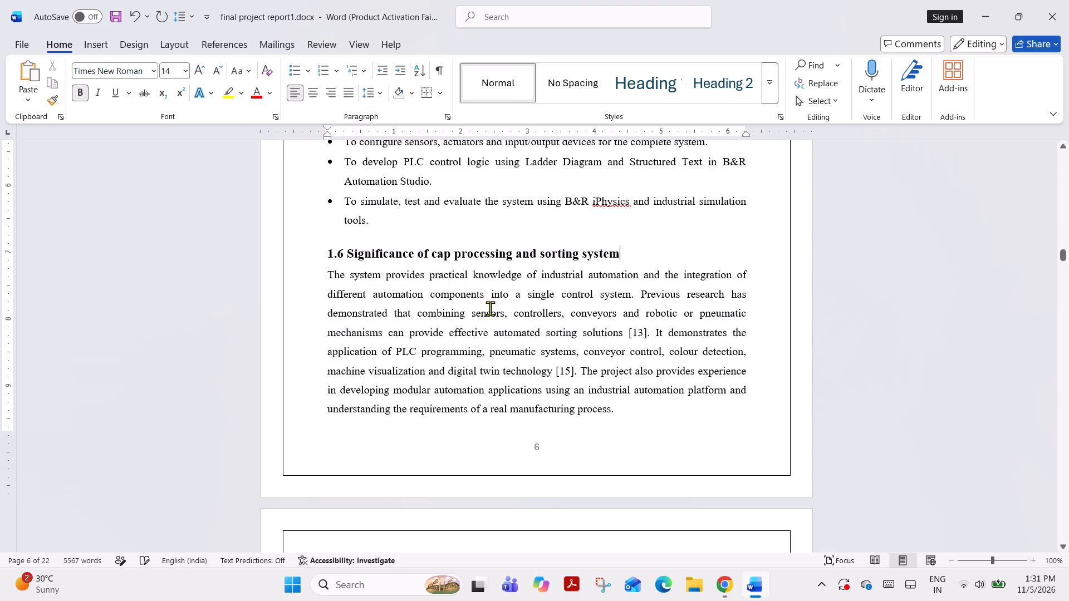
click(490, 308)
Push the "Chapter 2" title onto a new page by adding an empty line before it.
scroll(492, 334, down, 20)
scroll(492, 334, down, 5)
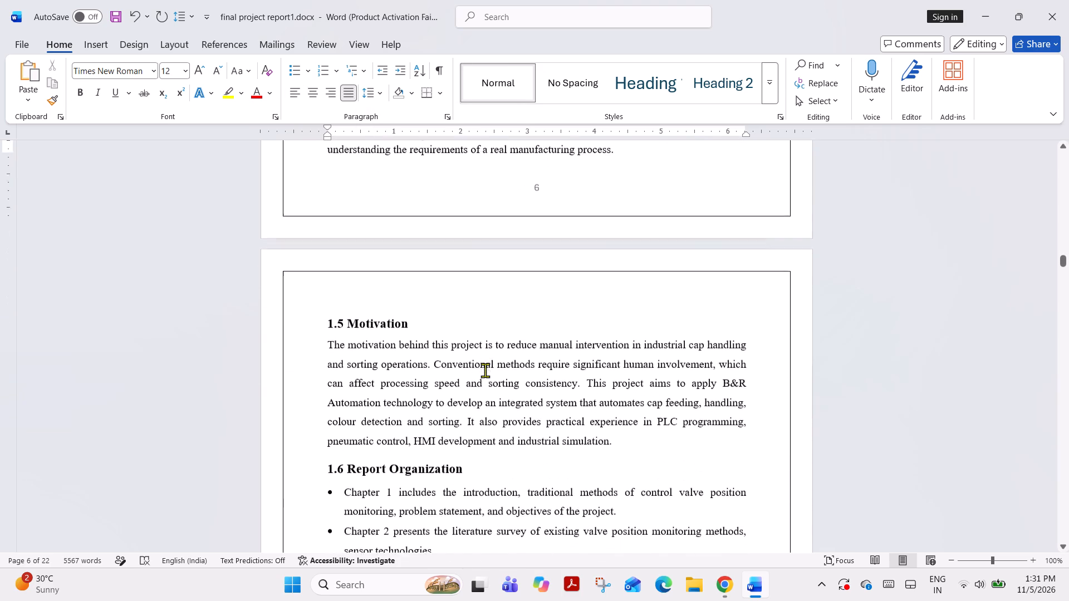
scroll(485, 370, down, 7)
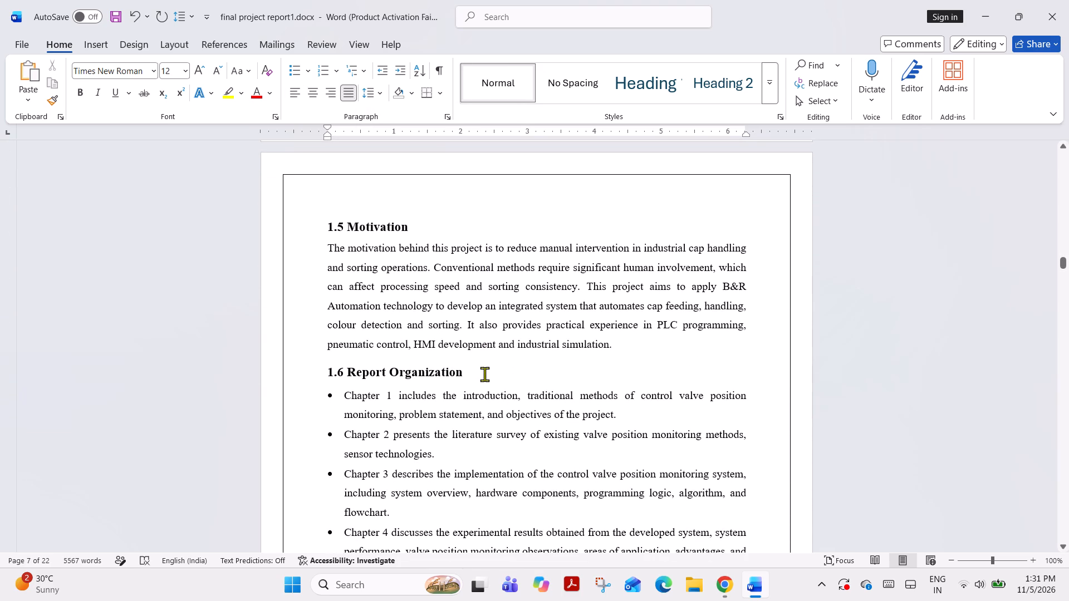
scroll(484, 375, down, 16)
scroll(484, 385, down, 8)
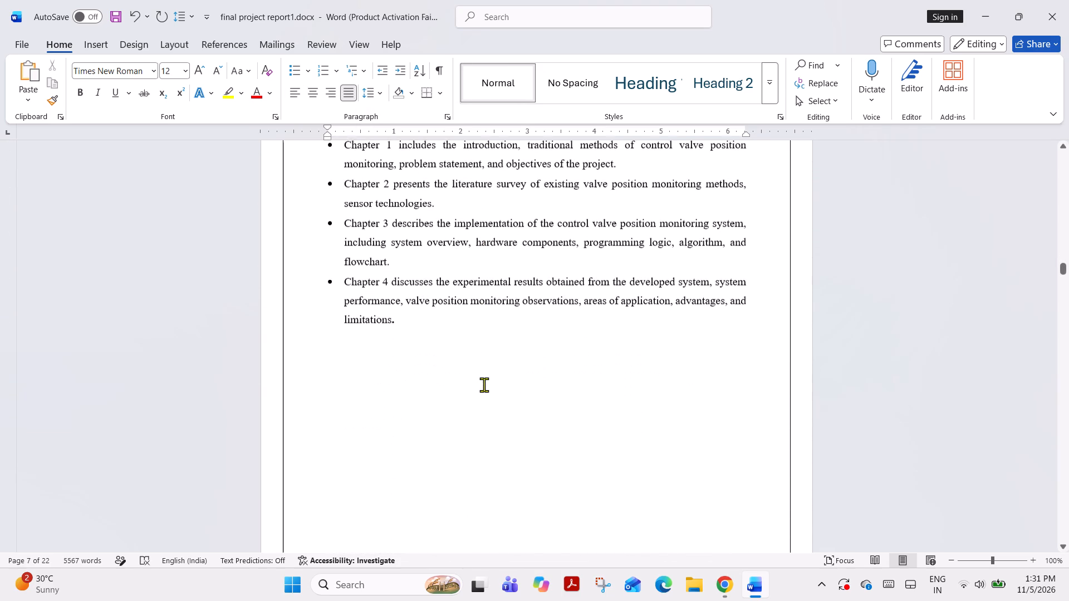
scroll(484, 385, down, 10)
click(509, 435)
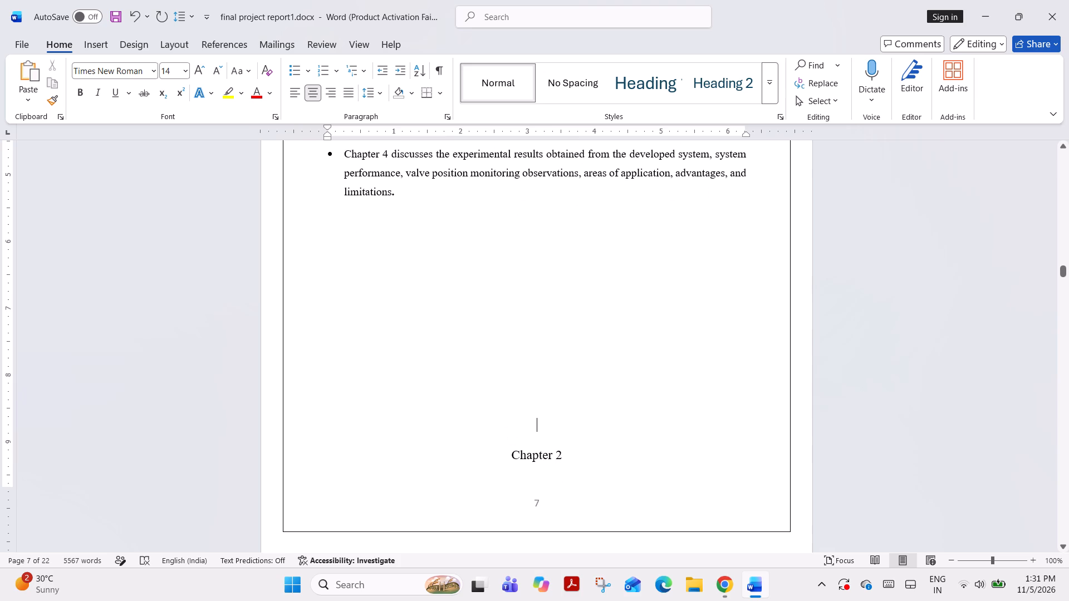
key(Return)
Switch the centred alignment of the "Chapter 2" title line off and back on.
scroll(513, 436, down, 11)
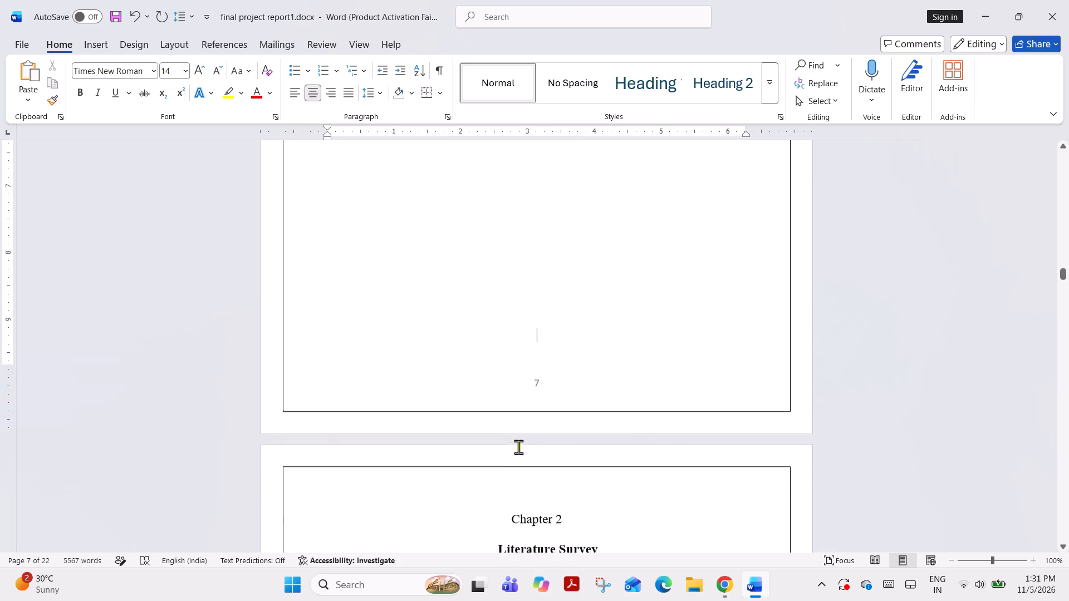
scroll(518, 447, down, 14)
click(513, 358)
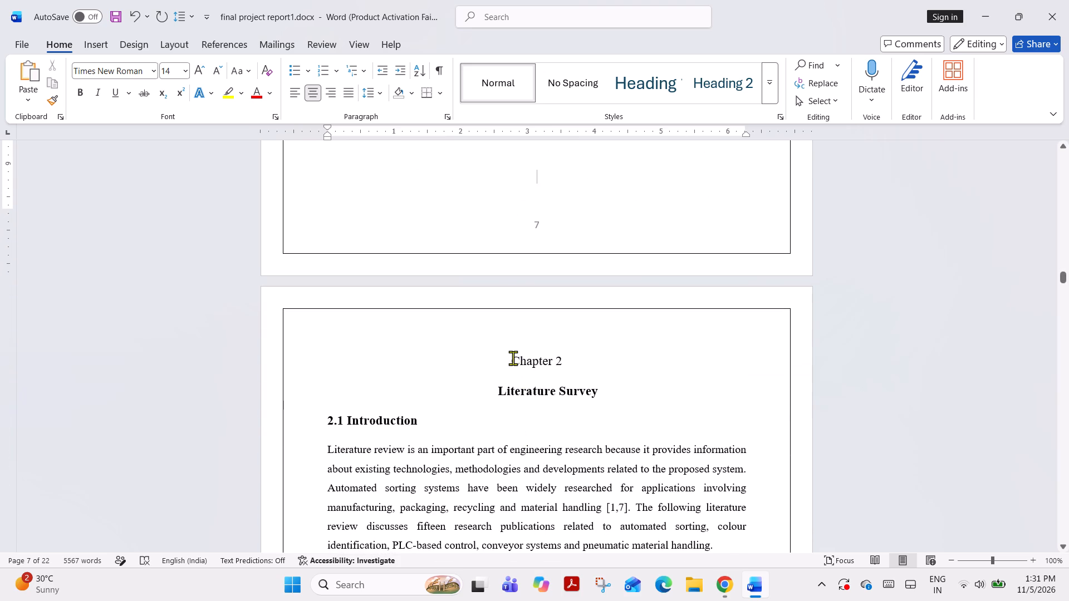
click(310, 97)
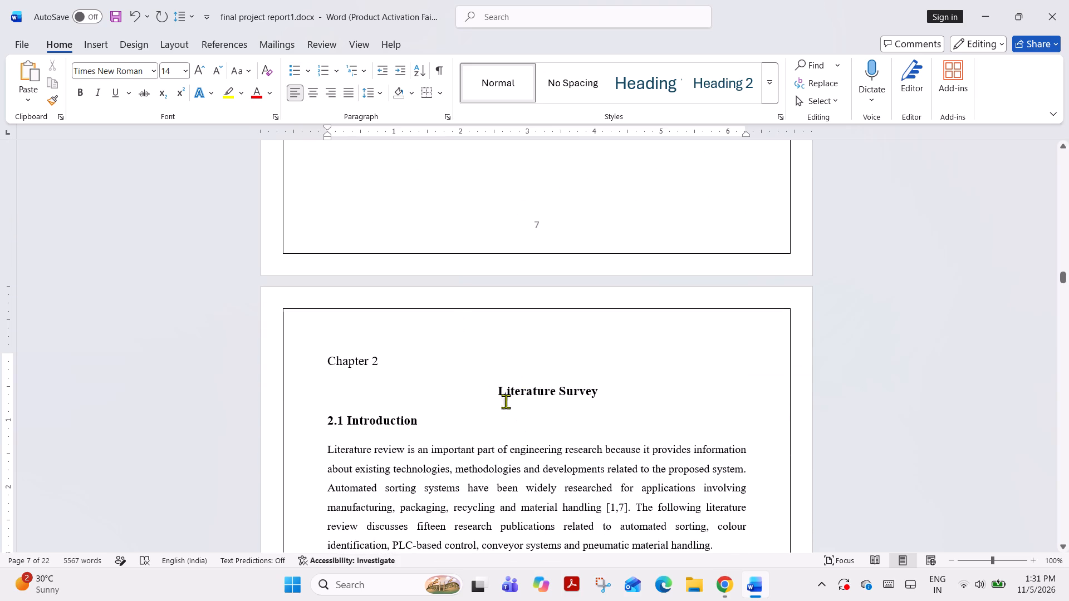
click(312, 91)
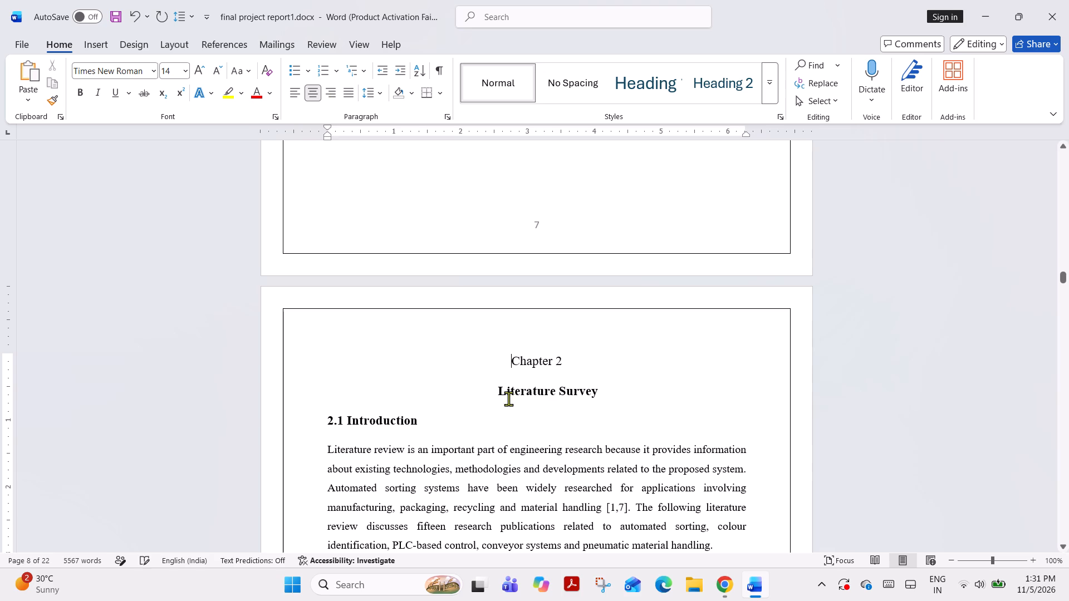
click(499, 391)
Insert a space between the citation "[2]" and "developed" in the first paragraph of section 2.2 Literature Review.
scroll(558, 407, down, 5)
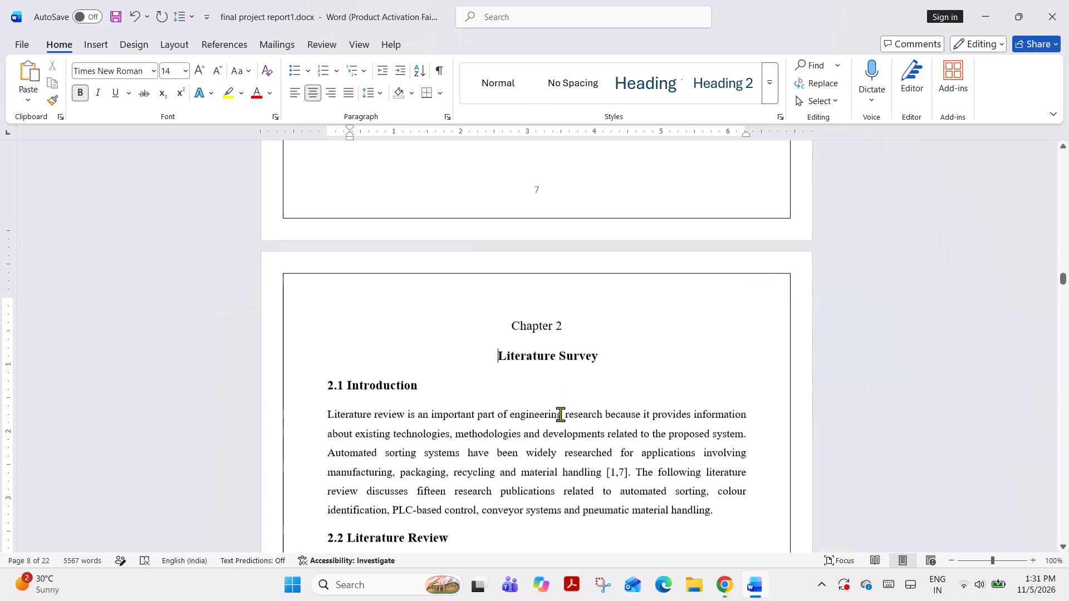
scroll(565, 408, down, 5)
scroll(429, 377, down, 6)
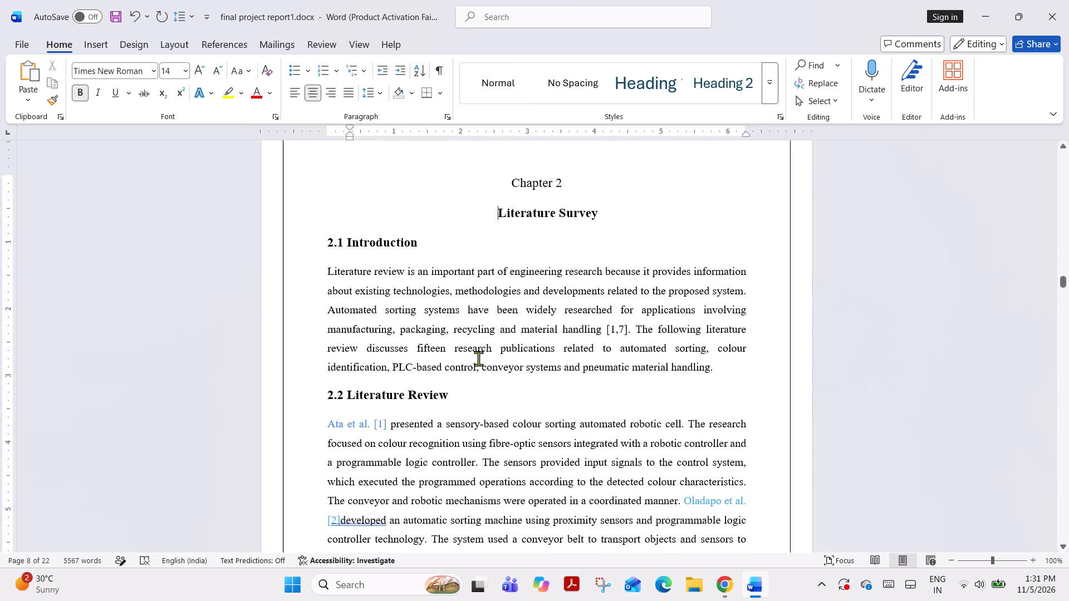
scroll(475, 359, down, 16)
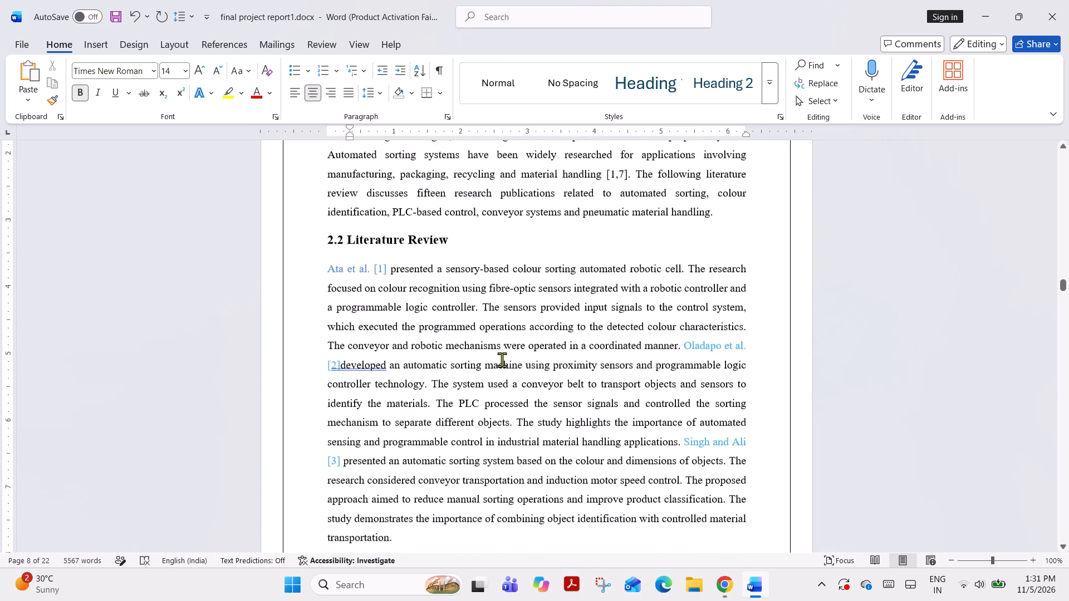
scroll(502, 359, down, 8)
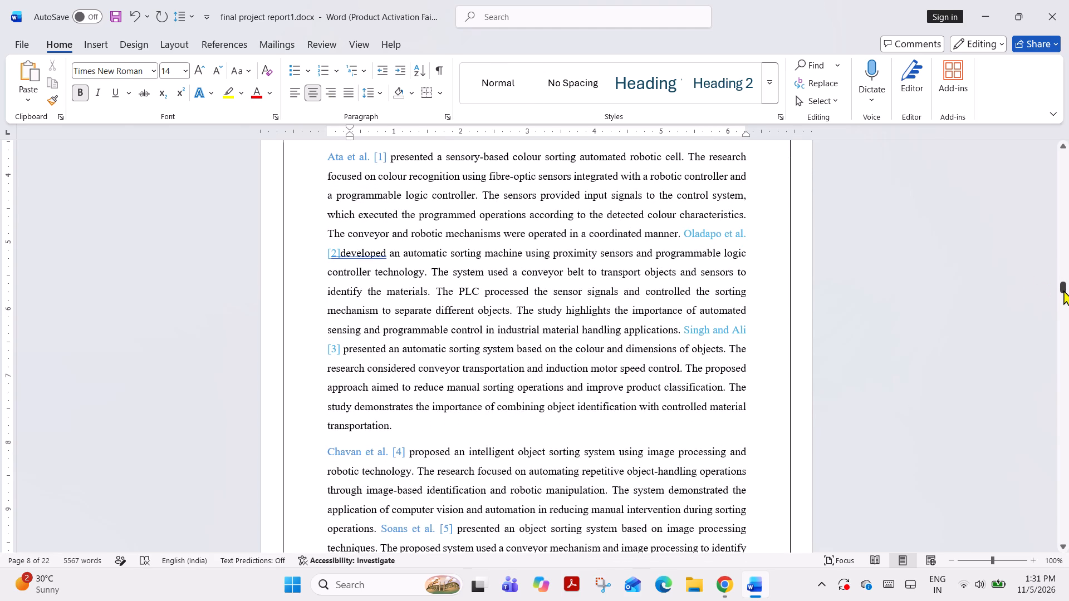
click(341, 254)
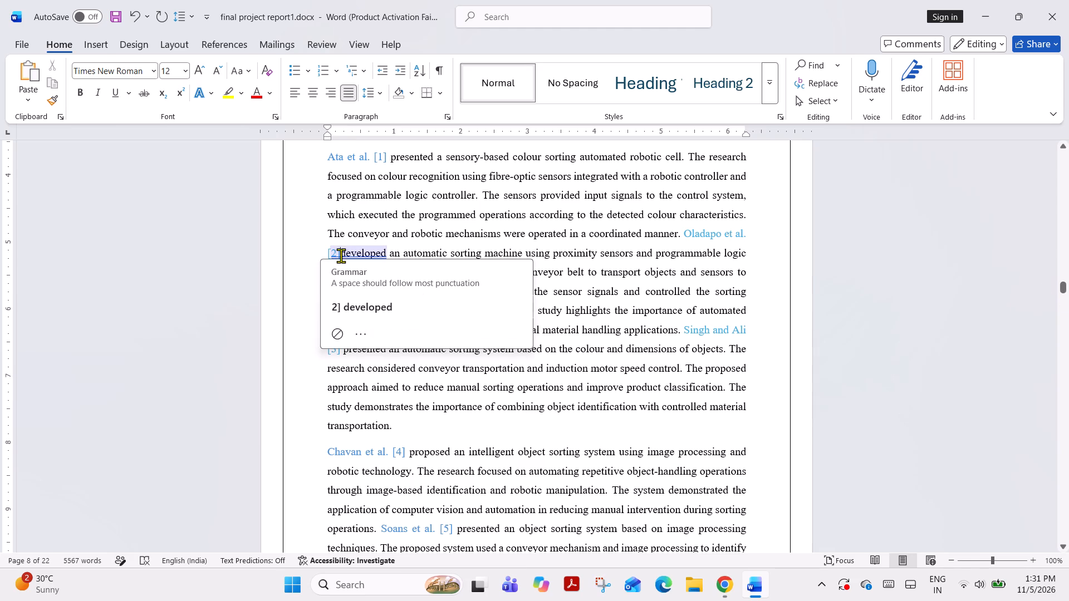
key(space)
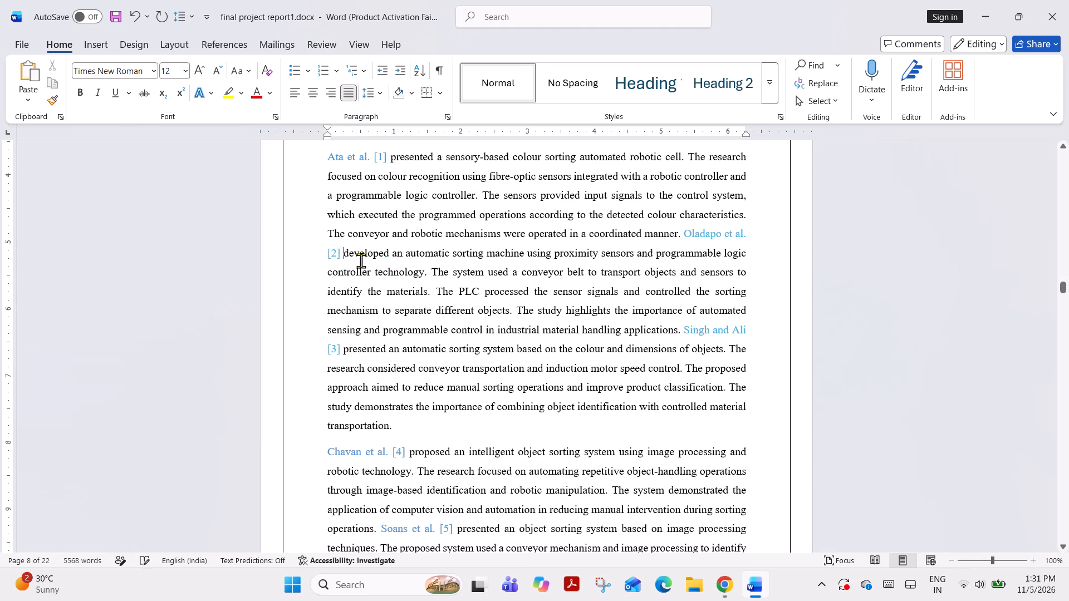
Check the rest of the literature review paragraphs for spacing and citation formatting, up to the start of page 10.
scroll(460, 300, down, 12)
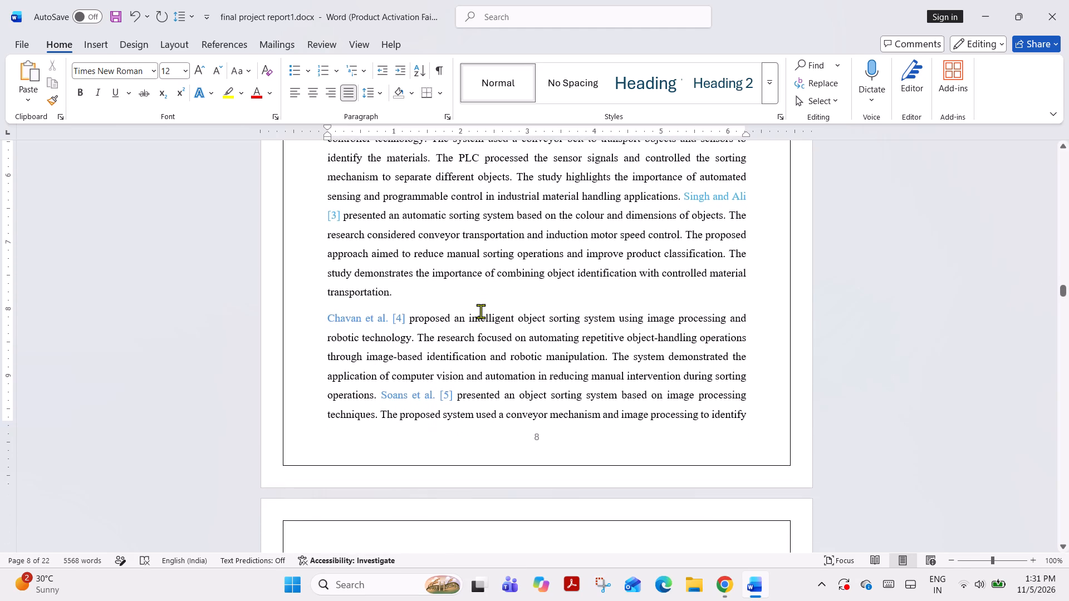
scroll(480, 311, down, 17)
scroll(478, 311, down, 6)
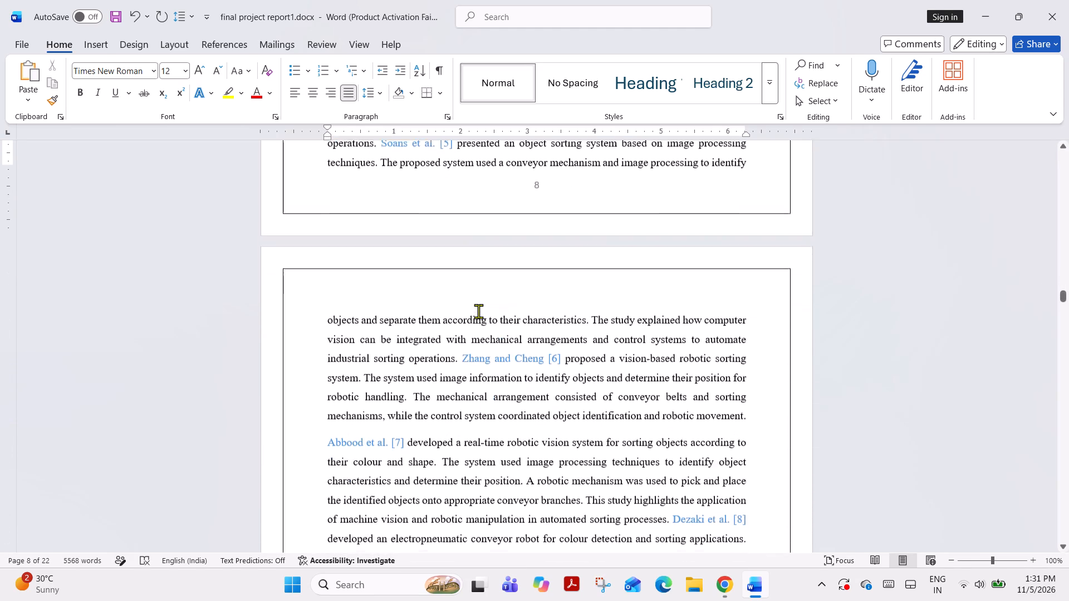
scroll(478, 311, down, 10)
scroll(478, 312, down, 16)
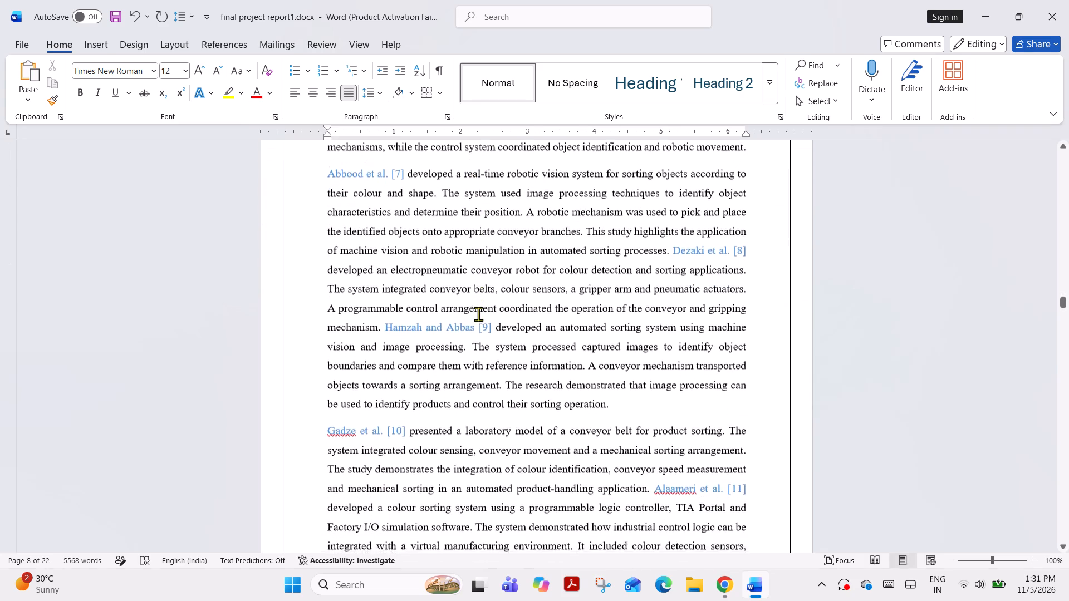
scroll(478, 312, down, 20)
scroll(478, 322, down, 5)
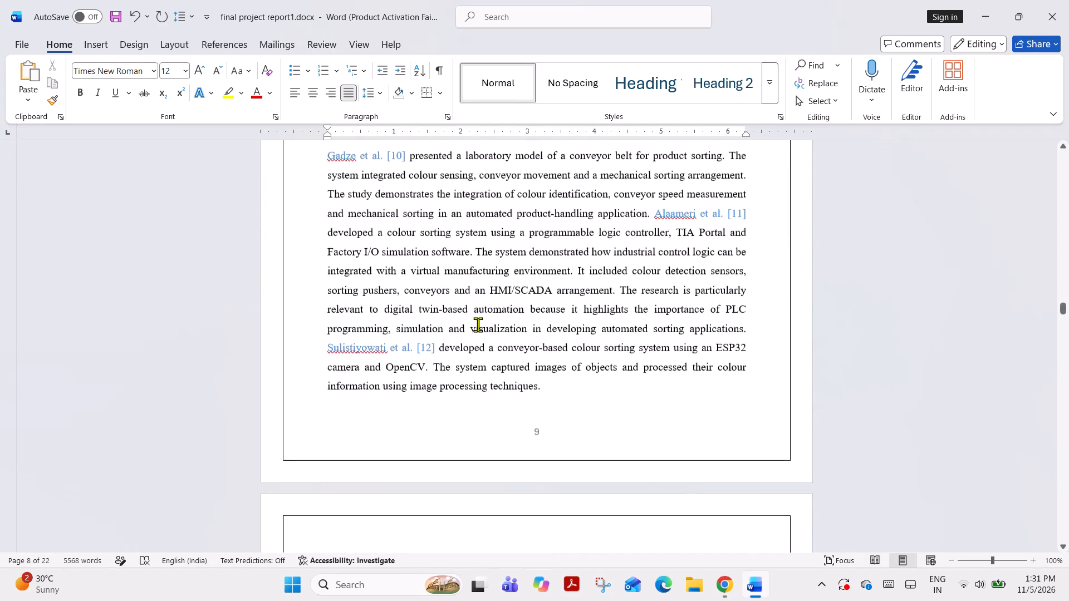
scroll(478, 328, down, 20)
scroll(478, 328, down, 4)
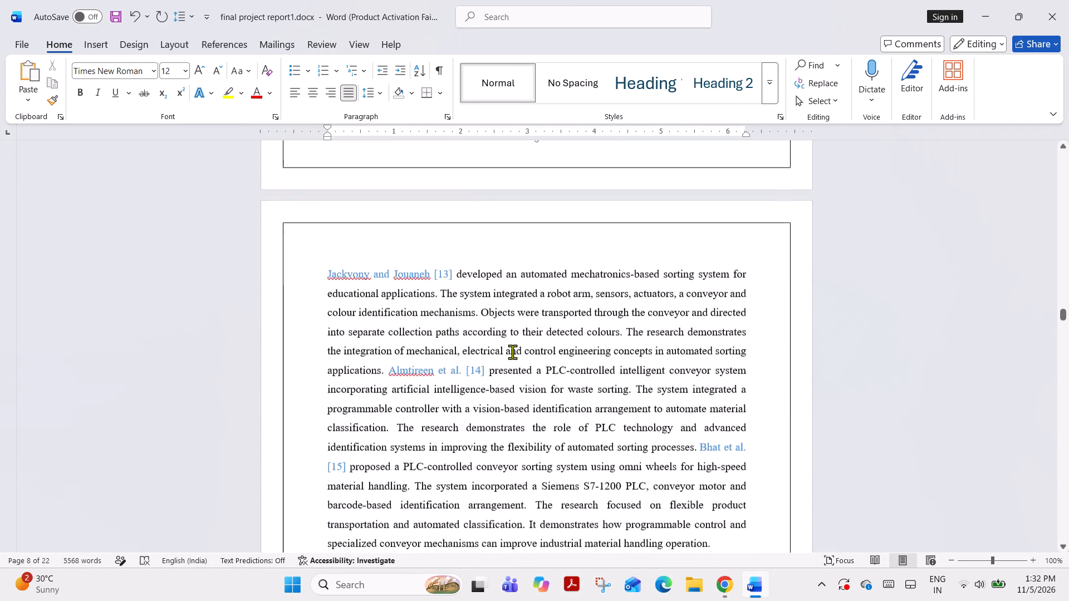
Check the layout of Table 2.1, its caption and the explanatory paragraph below it.
scroll(512, 352, down, 20)
scroll(511, 343, down, 2)
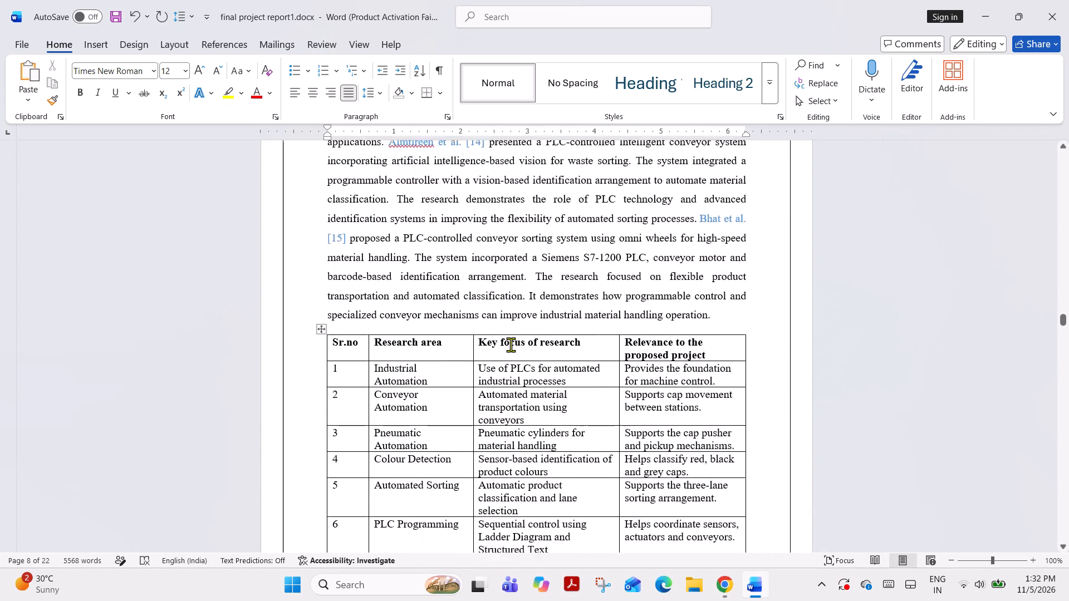
scroll(511, 344, down, 12)
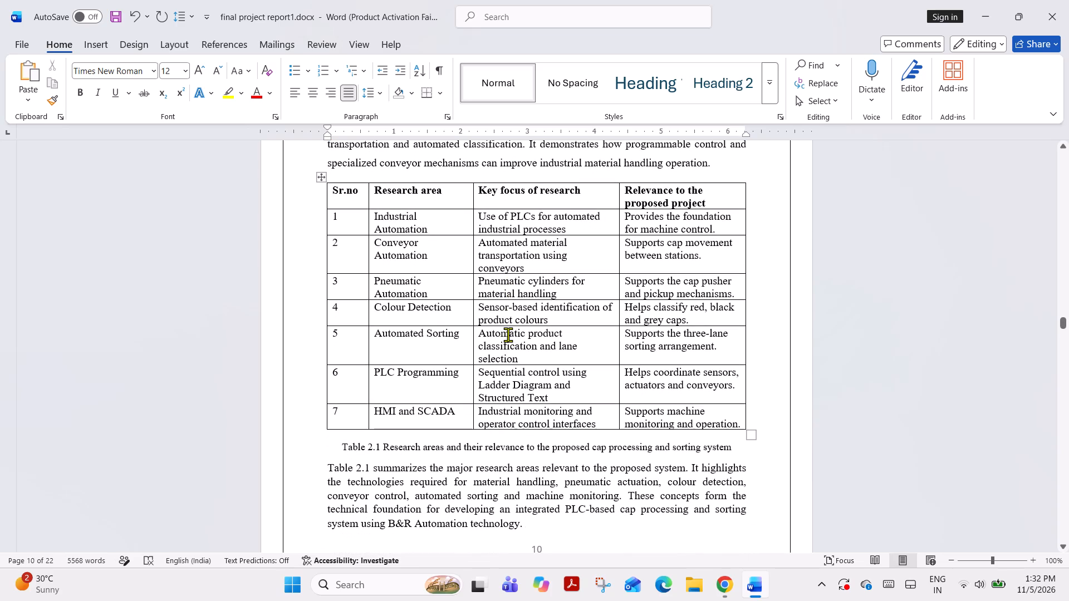
scroll(507, 338, down, 11)
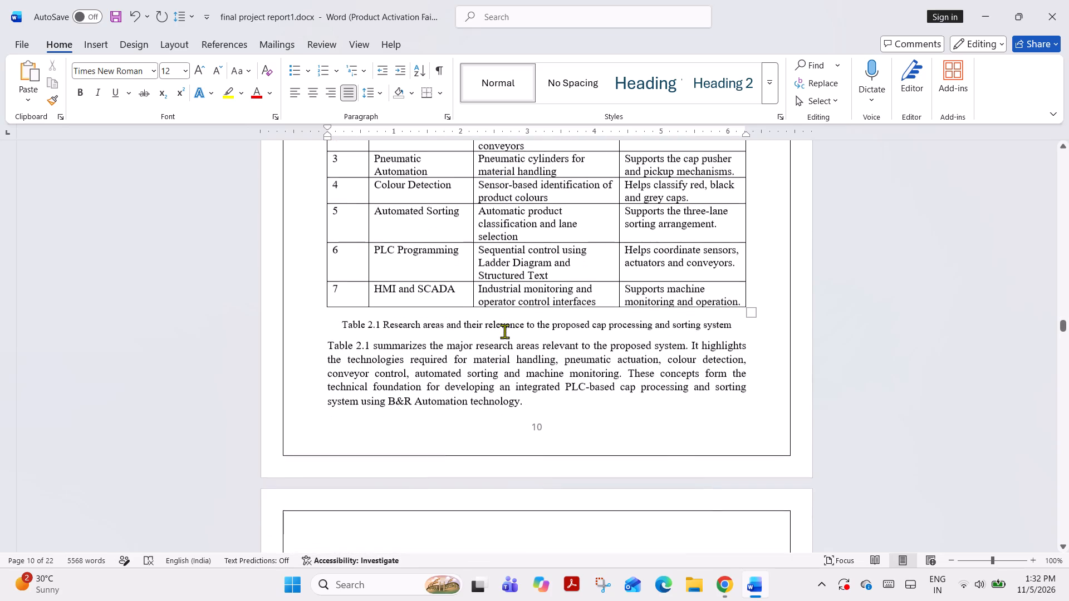
Check the layout of sections 2.3 Research gap, 2.4 Proposed solution and 2.5 Expected outcome, glancing ahead into Chapter 3.
scroll(504, 334, down, 20)
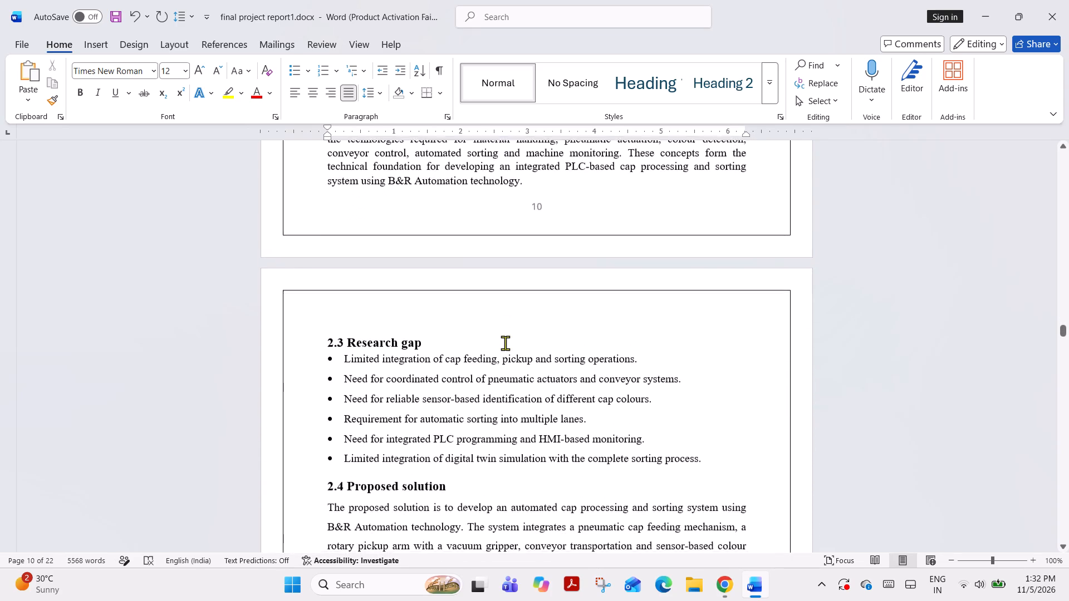
scroll(505, 341, down, 15)
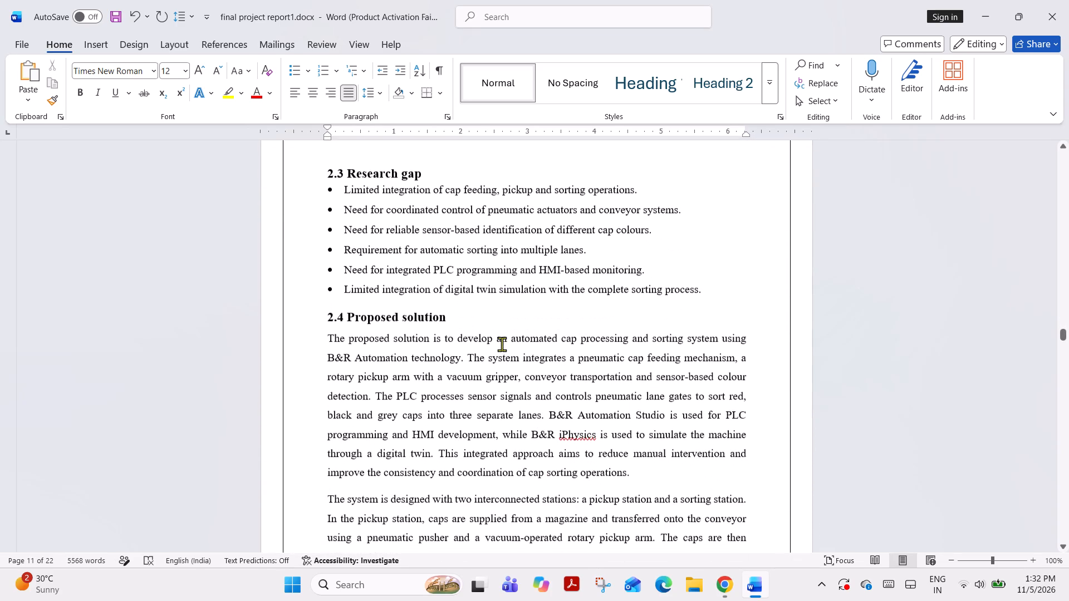
scroll(502, 343, down, 10)
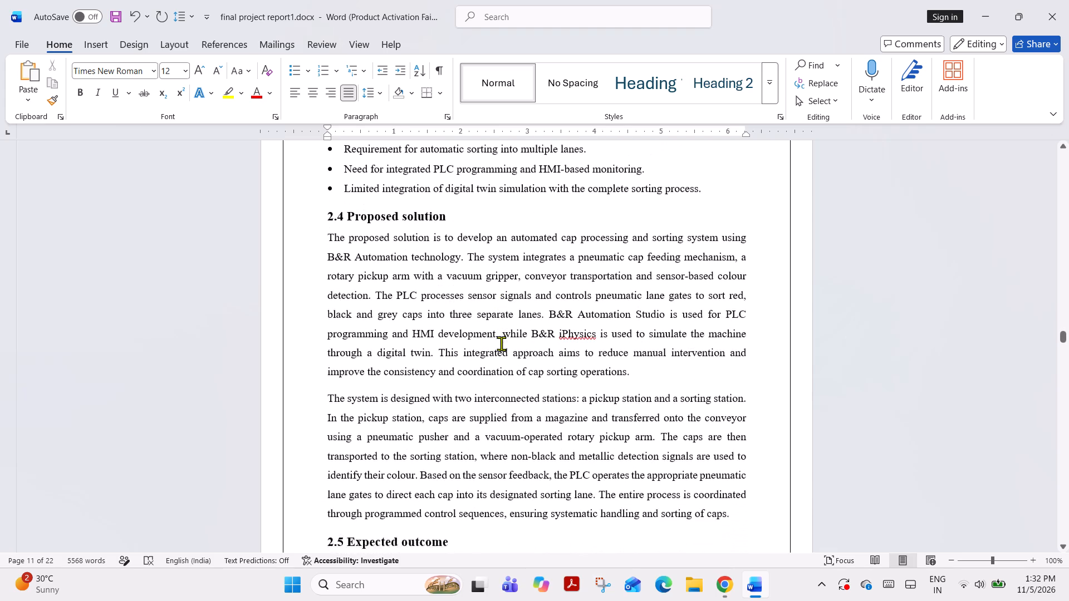
scroll(501, 343, down, 14)
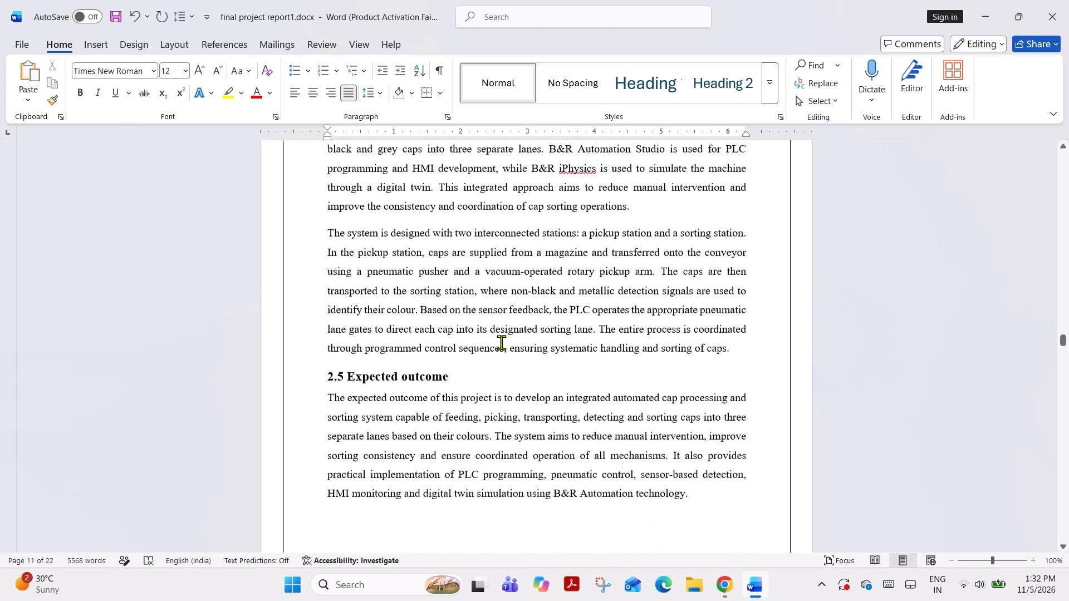
scroll(501, 342, up, 10)
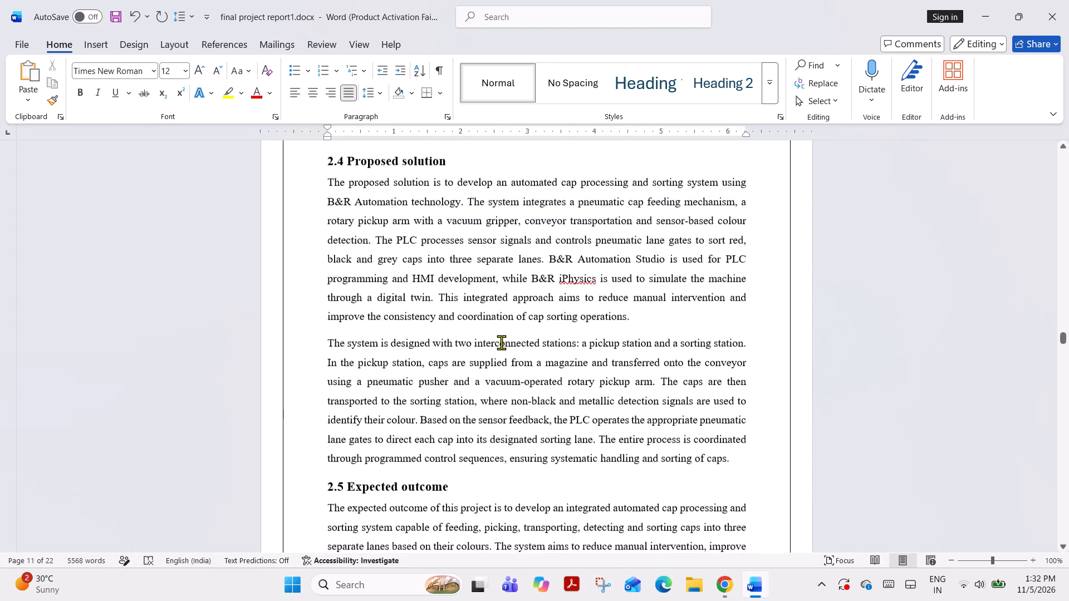
scroll(501, 342, up, 1)
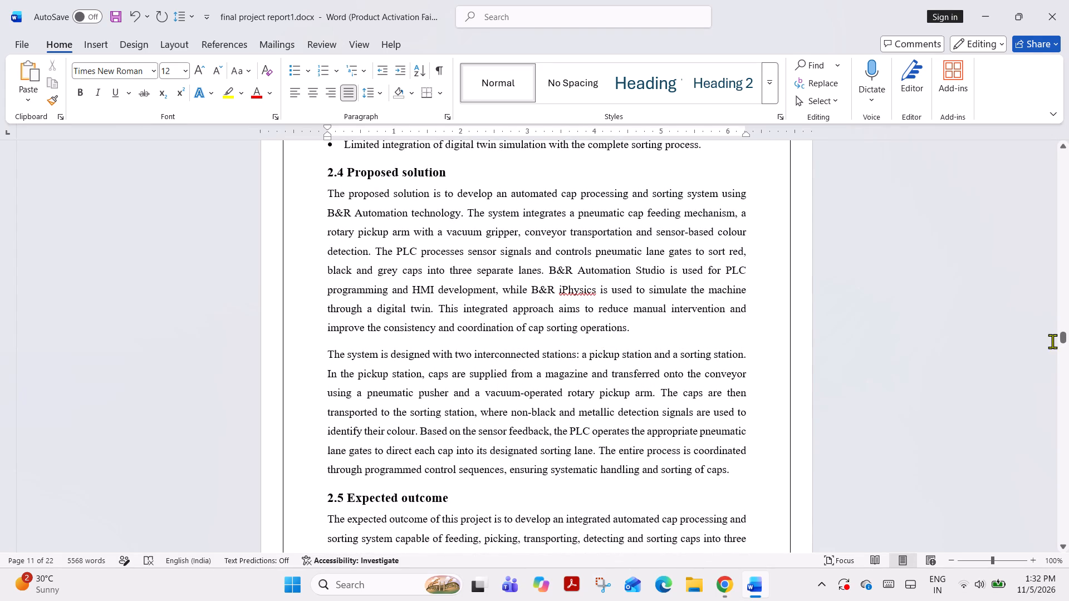
drag(1066, 336, 1068, 364)
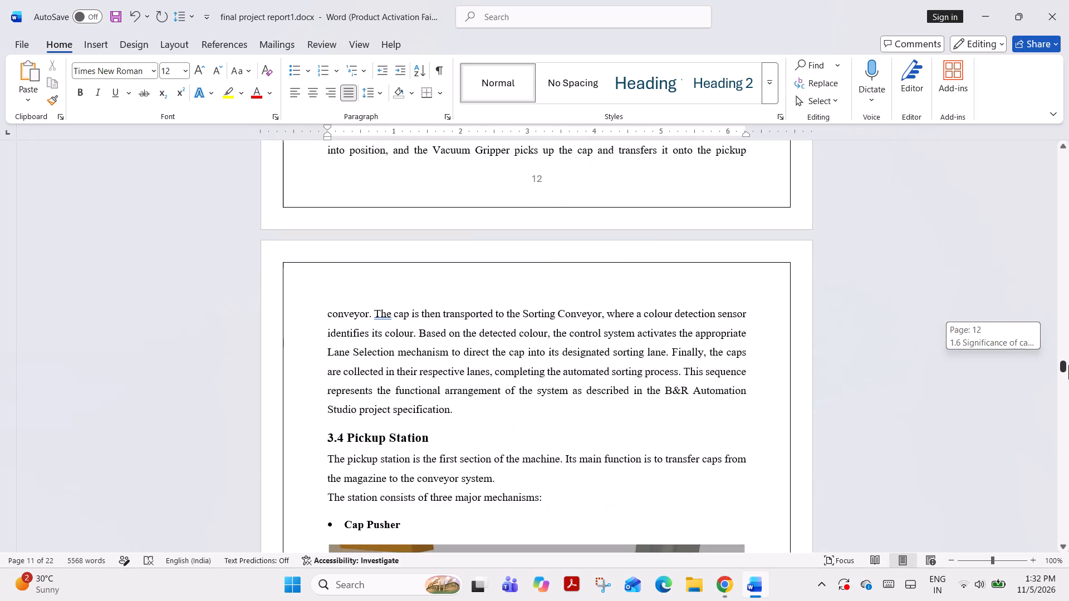
drag(1068, 364, 1068, 388)
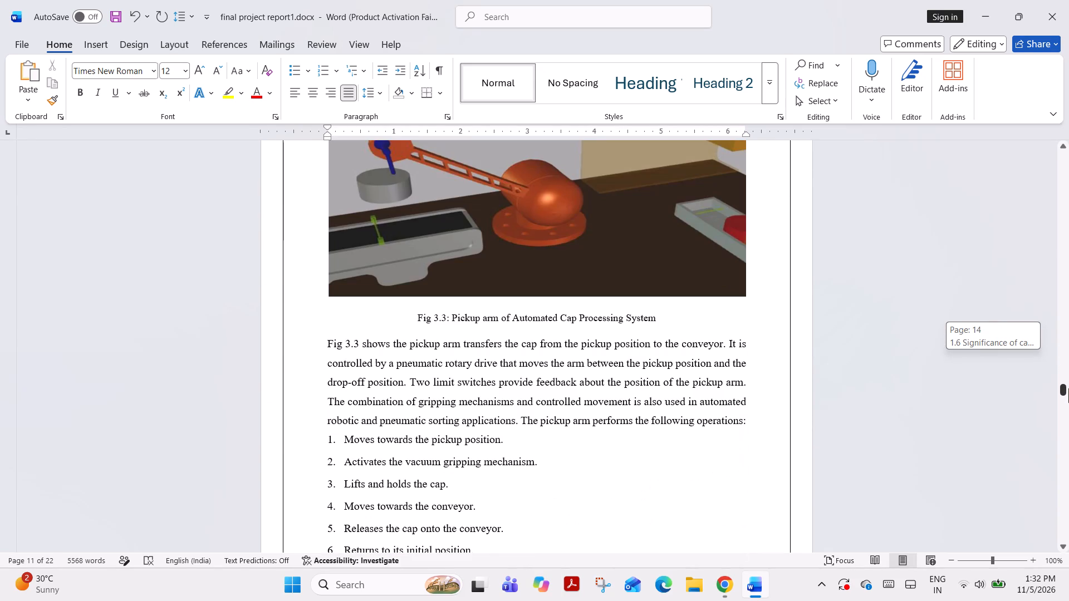
drag(1068, 388, 1055, 352)
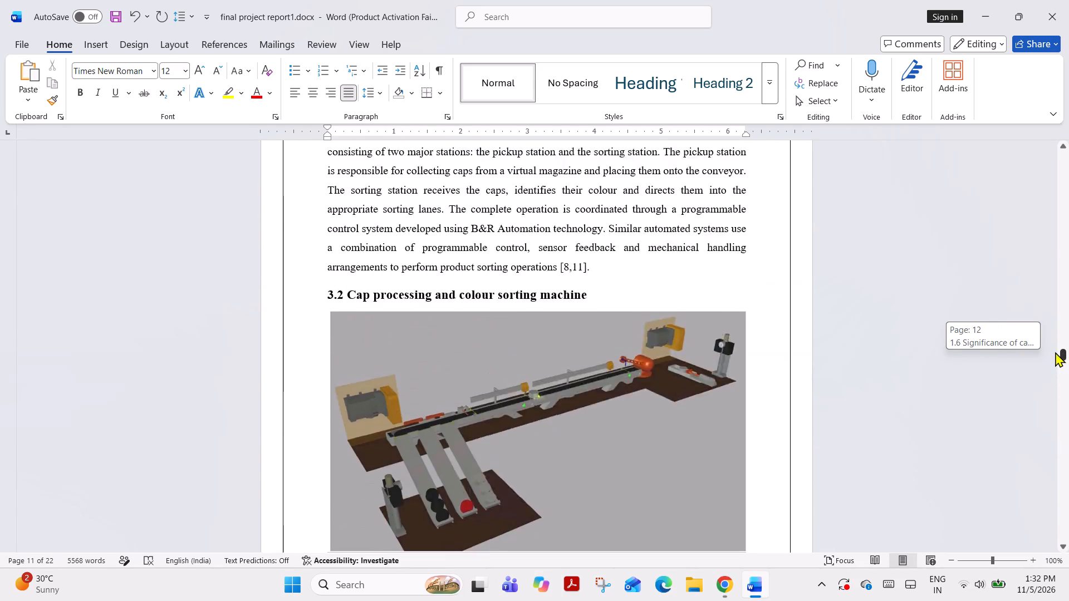
drag(1055, 352, 1050, 336)
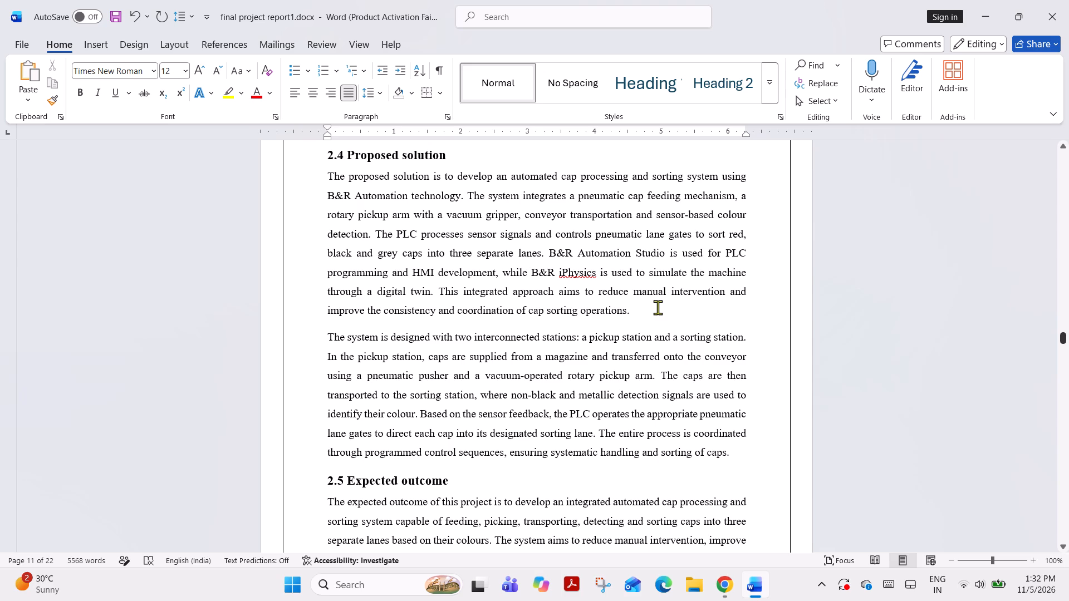
scroll(671, 372, down, 2)
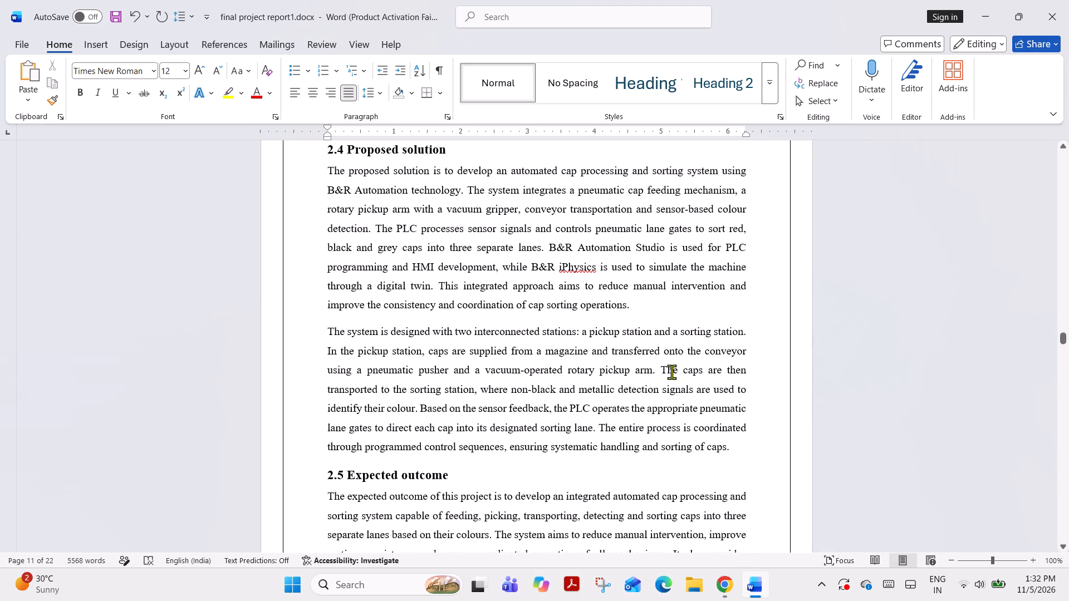
scroll(671, 372, down, 14)
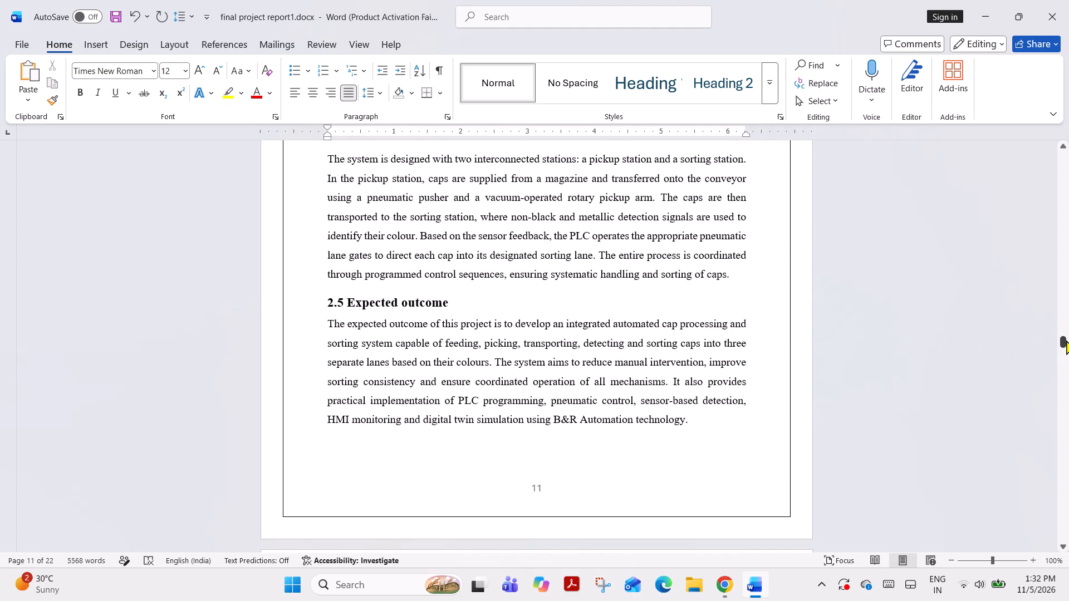
Examine the start of Chapter 3, from its title to 3.5 Pickup Conveyor, for the order of section numbers and figure captions.
drag(1066, 340, 1063, 350)
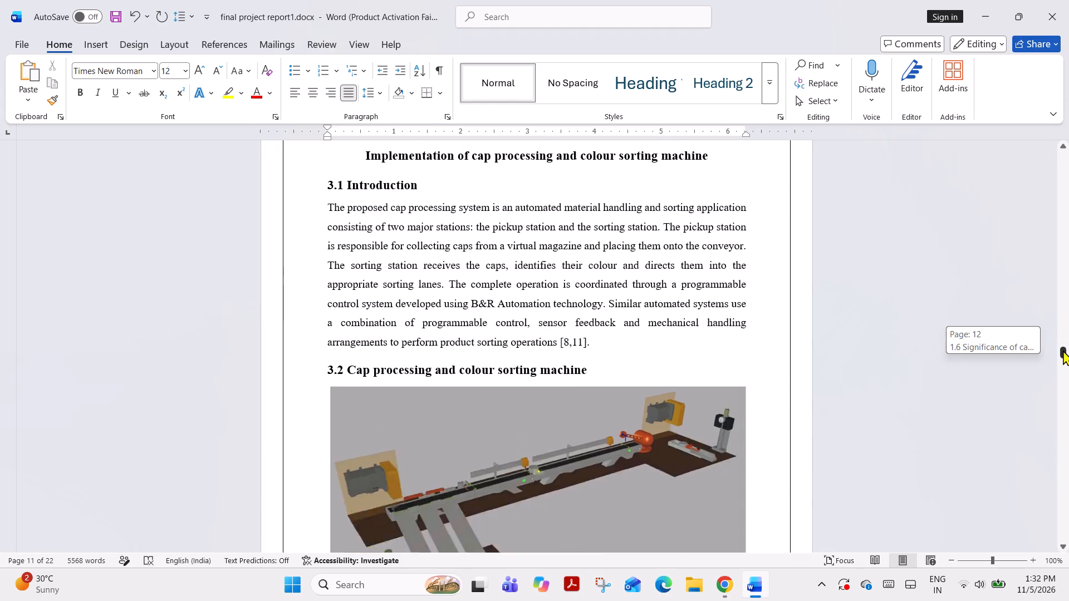
drag(1063, 350, 1063, 362)
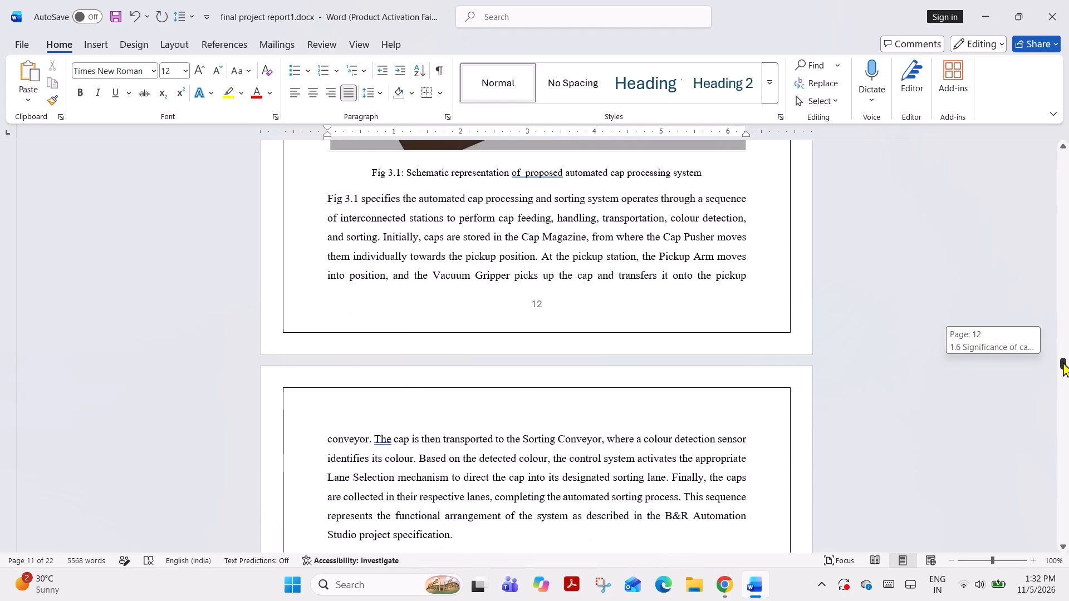
drag(1063, 362, 1064, 378)
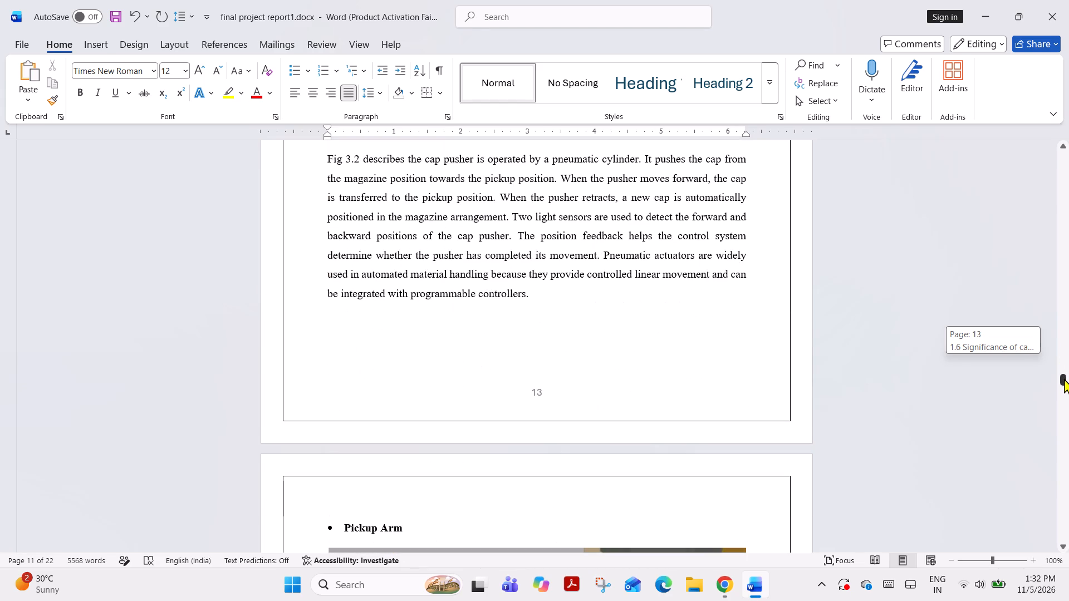
drag(1064, 378, 1064, 390)
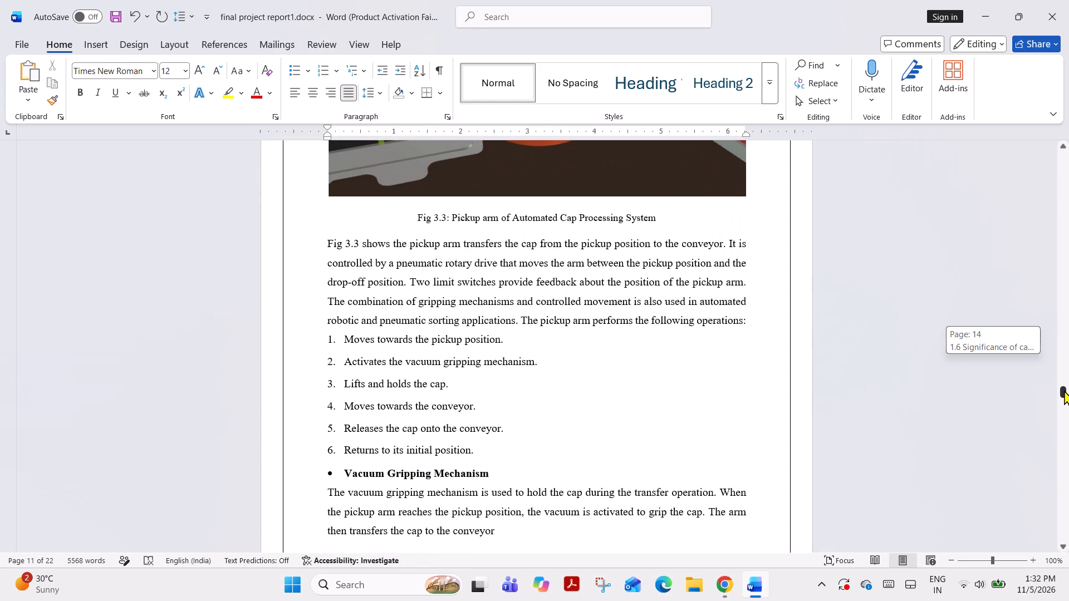
drag(1064, 390, 1064, 393)
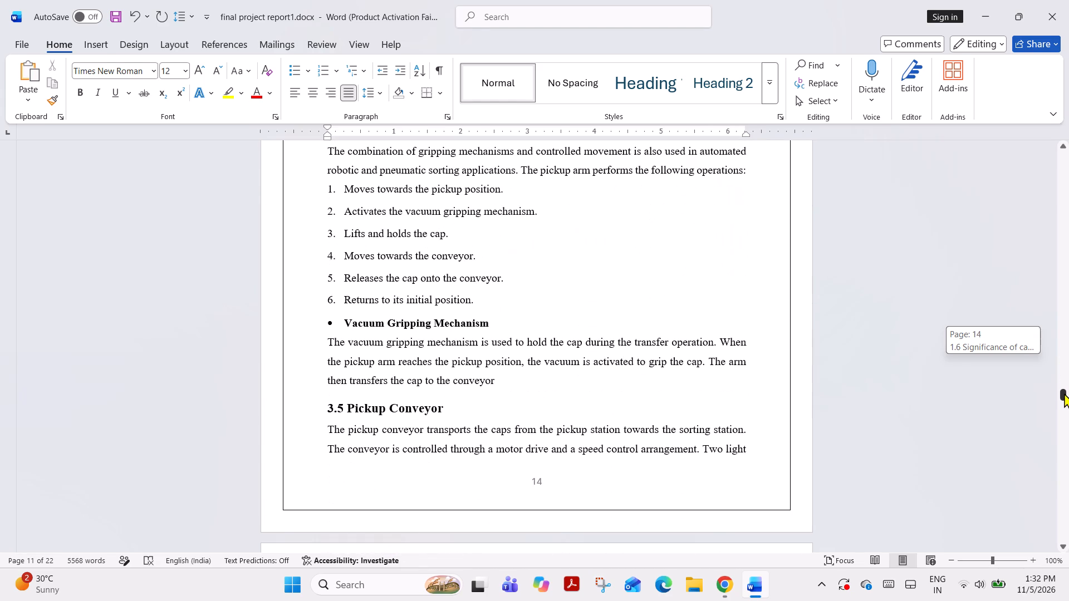
drag(1064, 393, 1057, 373)
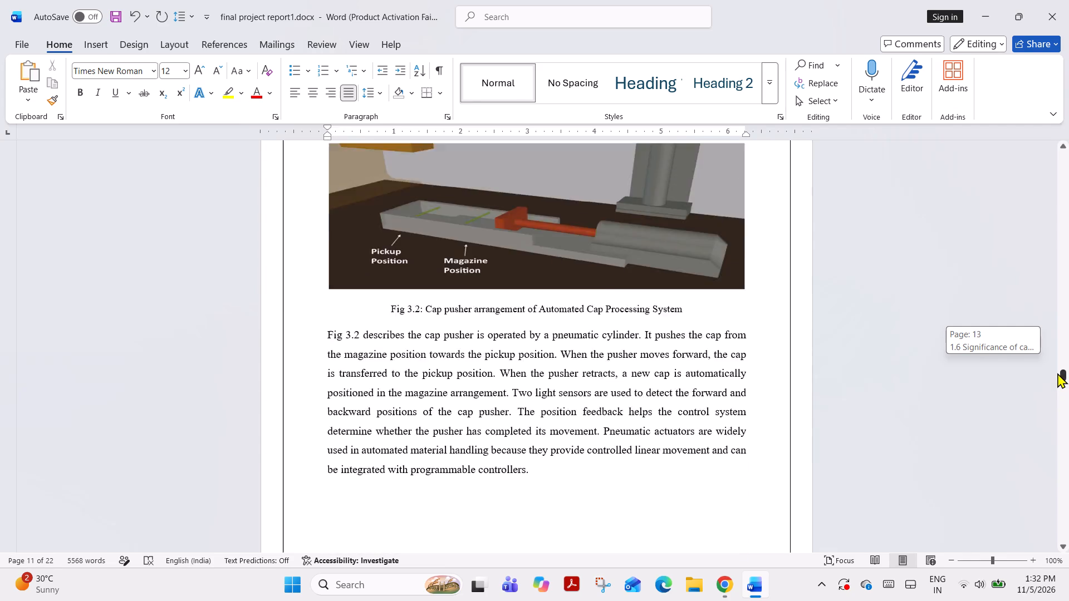
drag(1057, 373, 1055, 347)
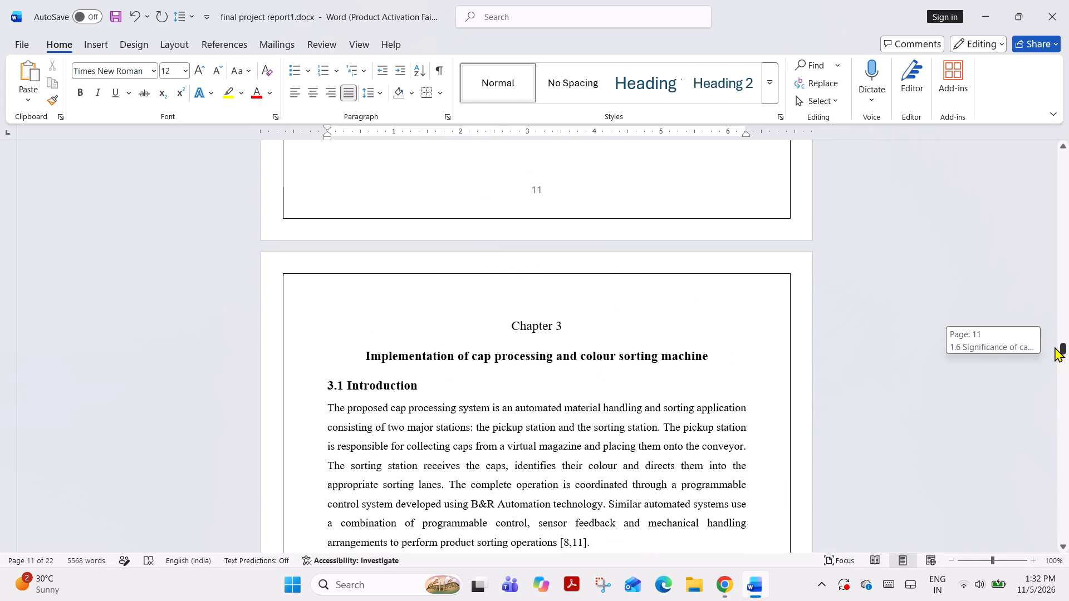
drag(1055, 347, 1058, 365)
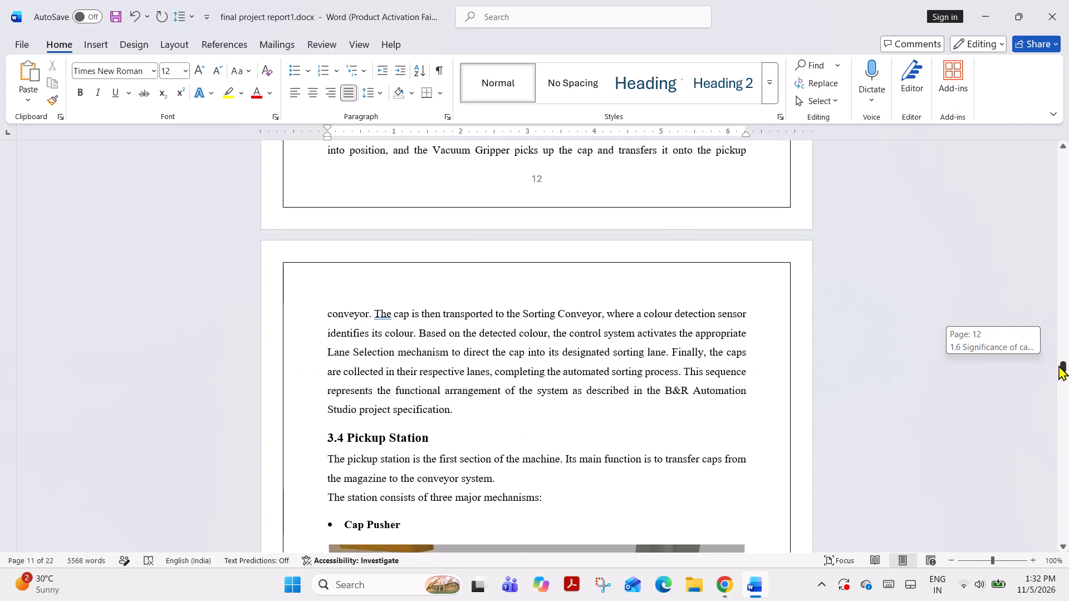
drag(1058, 365, 1054, 353)
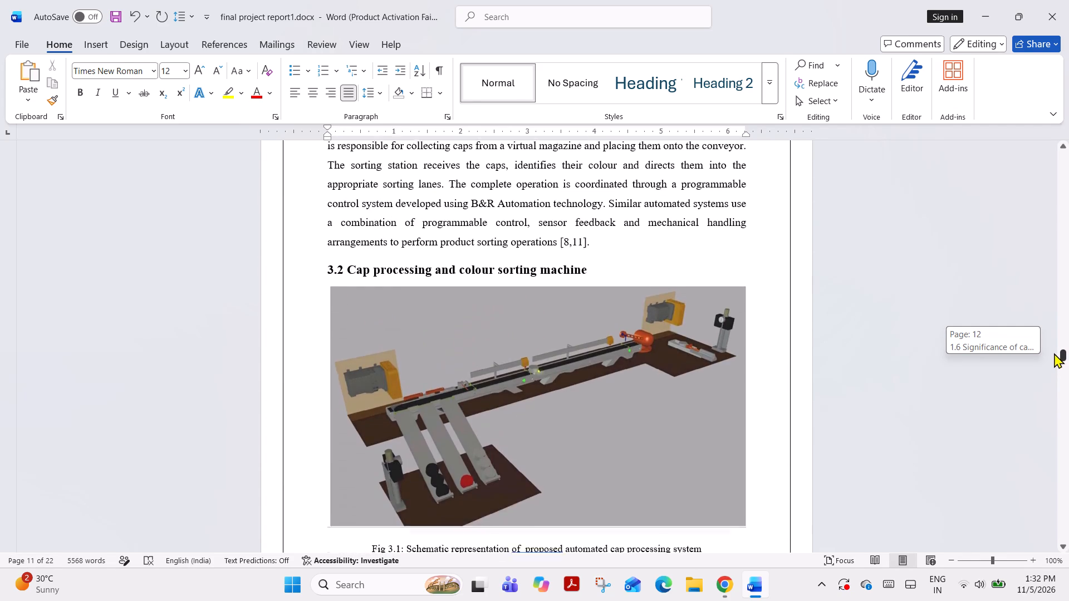
drag(1054, 353, 1056, 363)
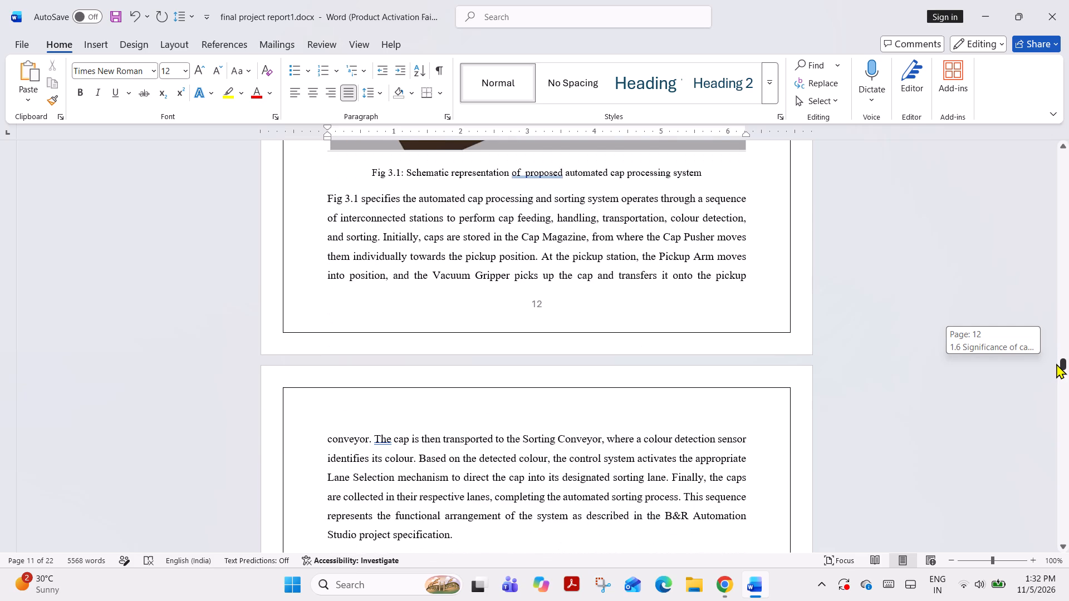
drag(1056, 363, 1056, 364)
Renumber the "Pickup Station" heading in Chapter 3 as 3.3, keeping a space before the title.
drag(345, 435, 340, 436)
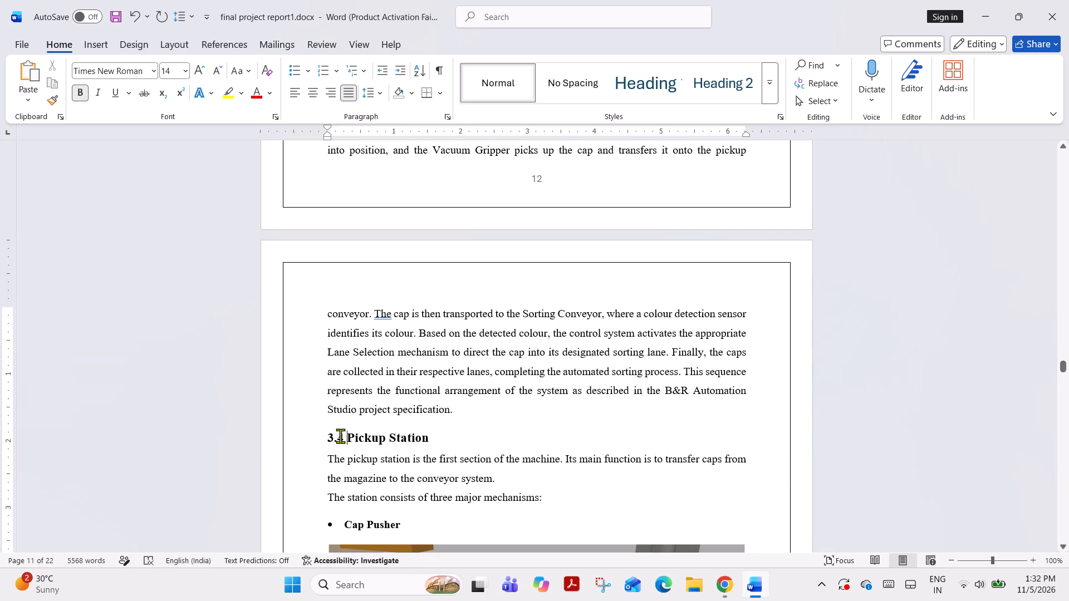
key(BackSpace)
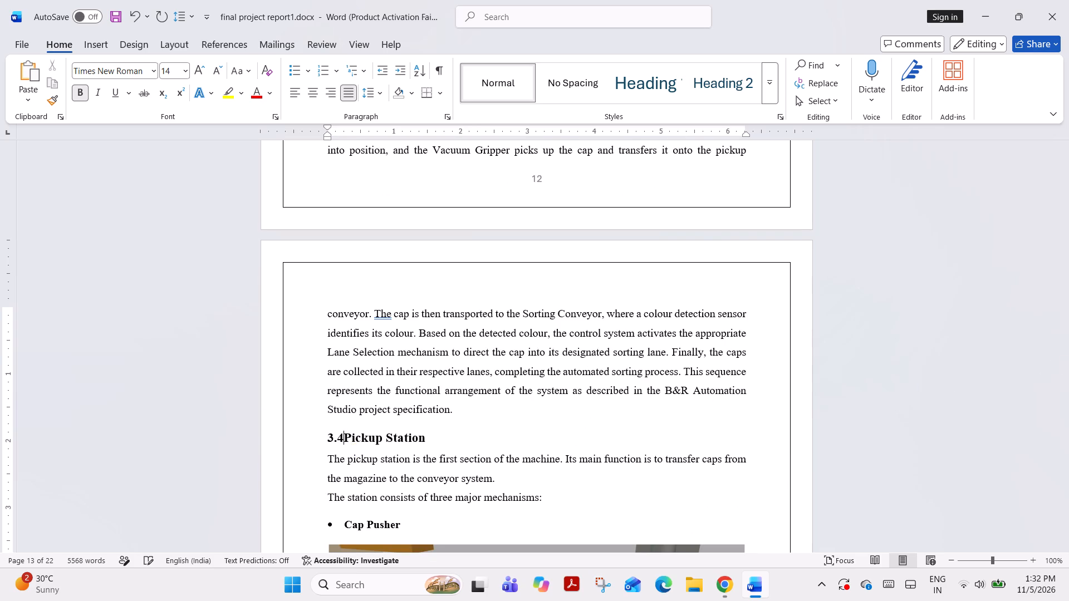
key(BackSpace)
text(3)
key(space)
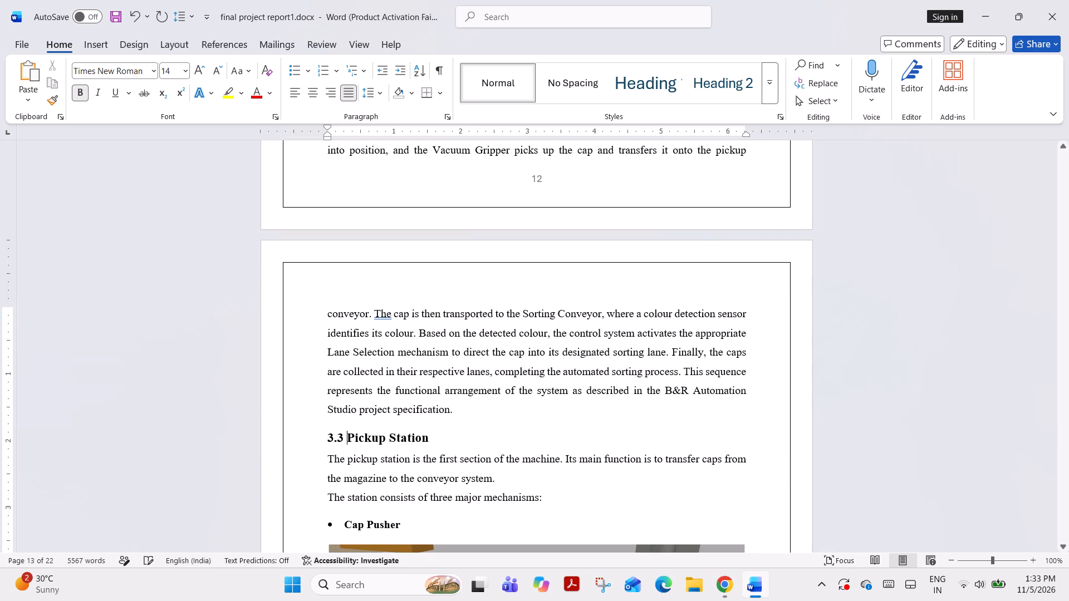
Renumber the "Pickup Conveyor" heading near the end of page 14 as 3.4.
scroll(369, 426, down, 6)
scroll(381, 436, down, 19)
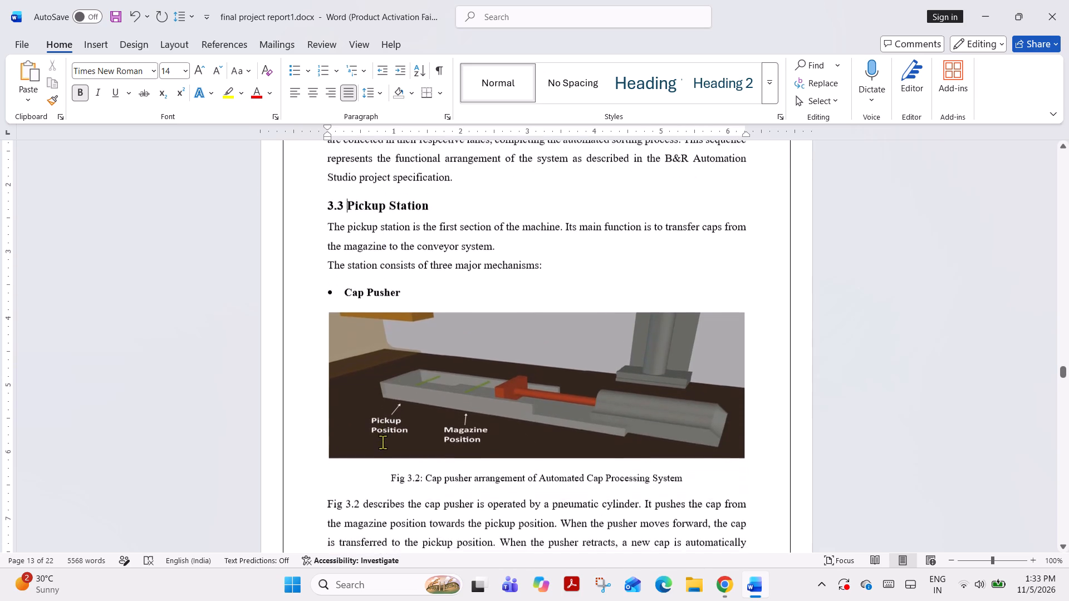
scroll(383, 442, down, 9)
scroll(416, 348, down, 4)
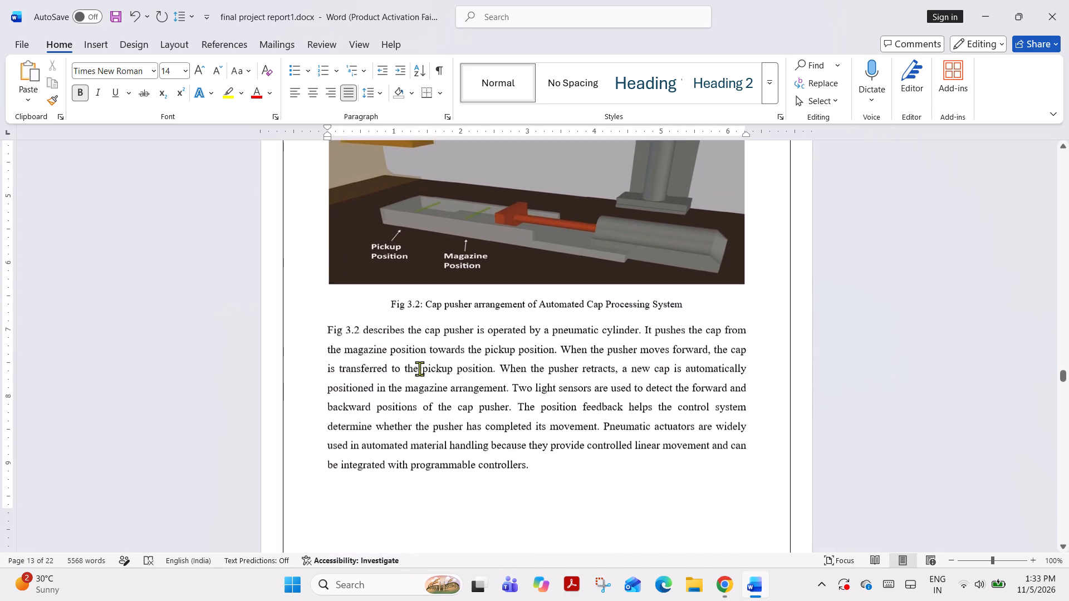
scroll(419, 368, down, 20)
scroll(419, 368, down, 14)
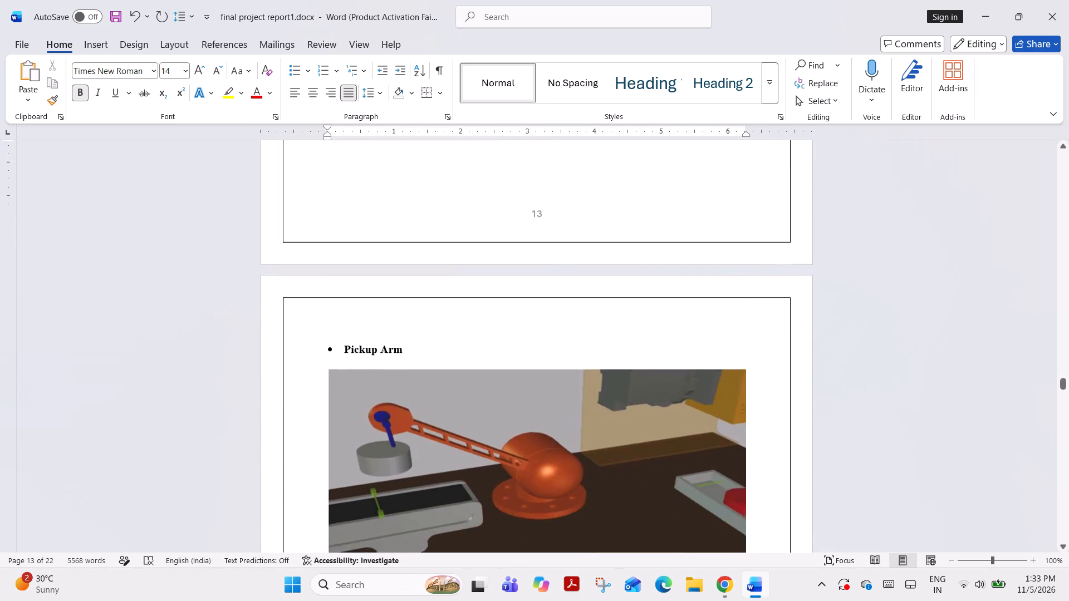
scroll(411, 423, down, 18)
scroll(411, 420, down, 9)
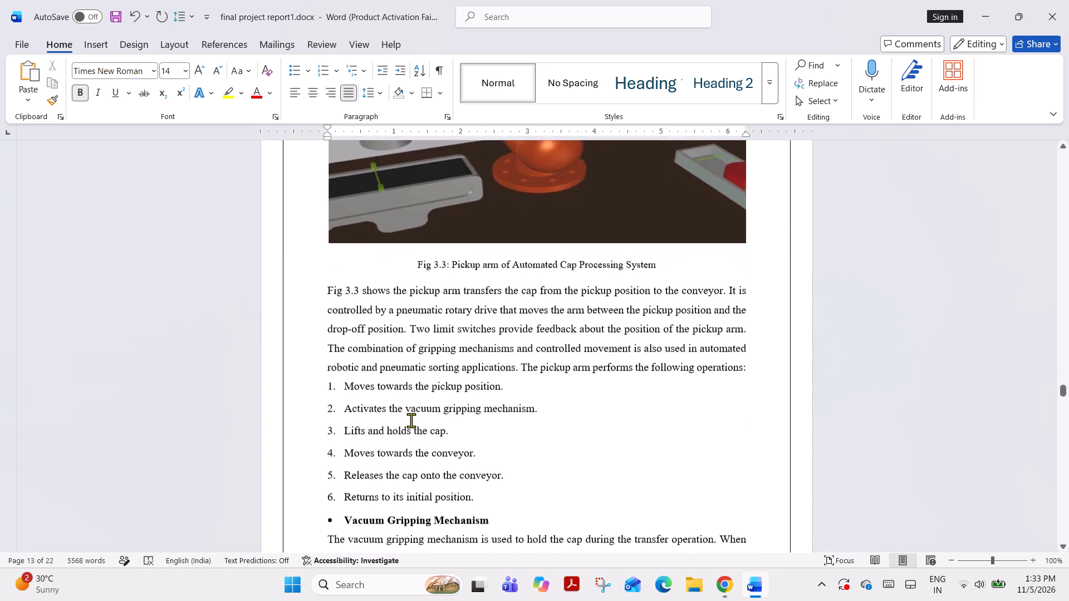
scroll(411, 420, down, 14)
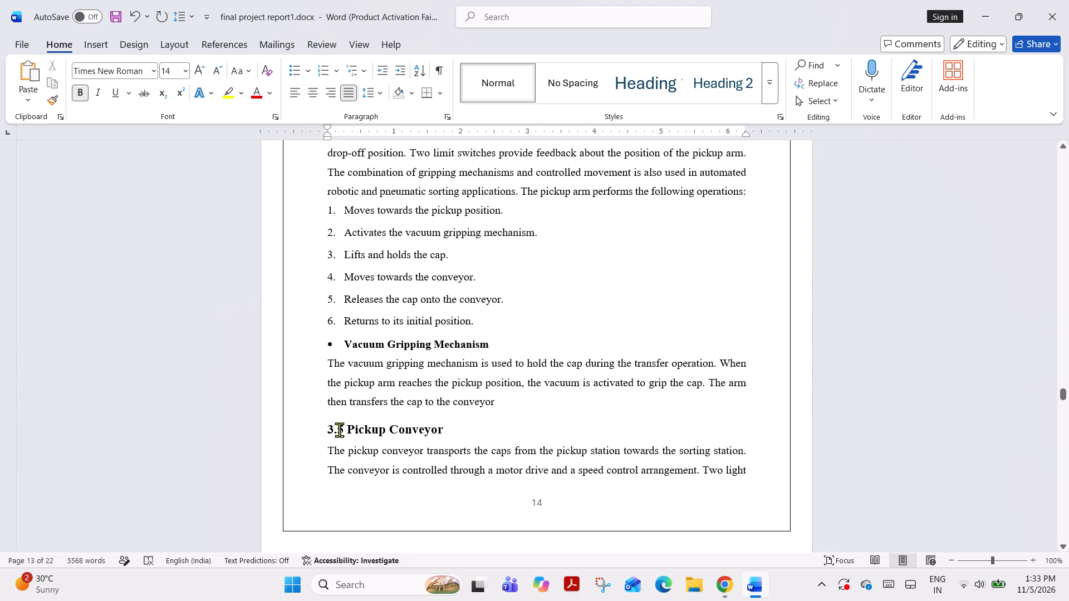
click(343, 427)
key(BackSpace)
key(4)
Renumber the "Sorting Station" heading below the Table 3.1 explanation as 3.5.
scroll(415, 462, down, 2)
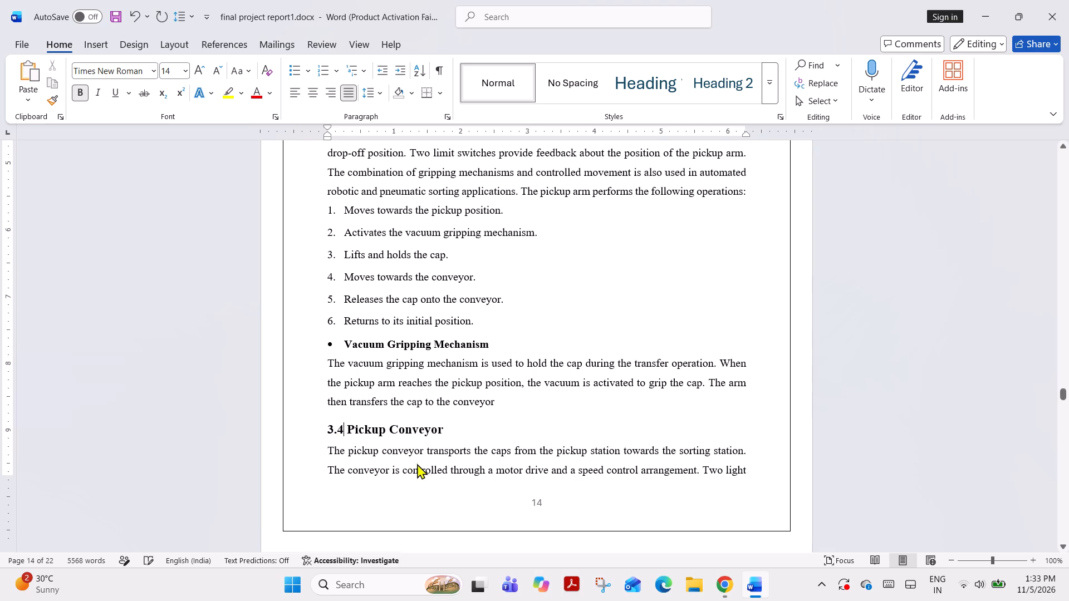
scroll(417, 464, down, 13)
scroll(399, 426, down, 12)
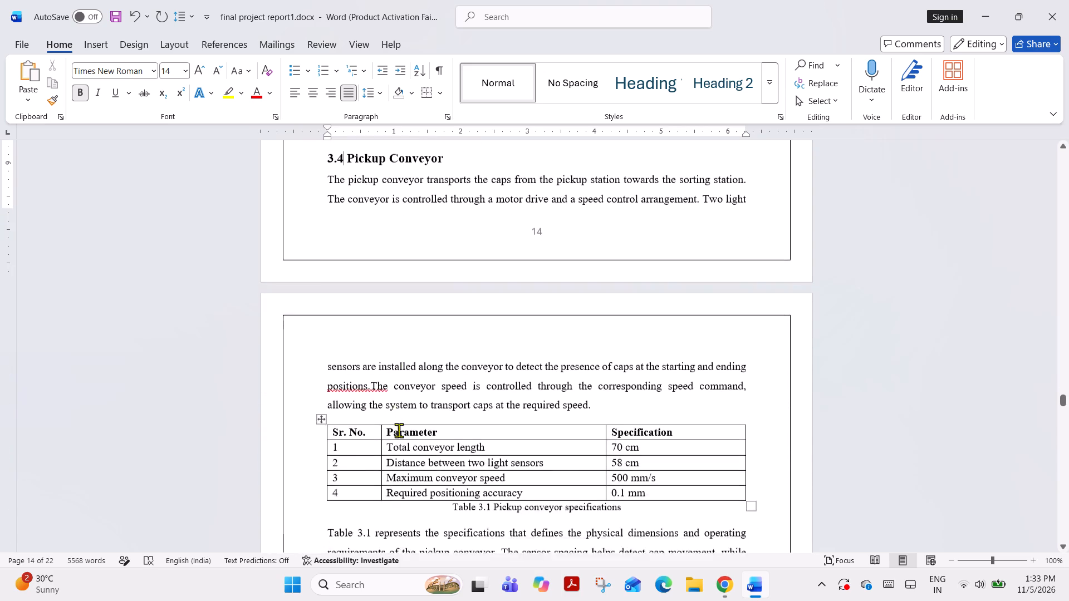
scroll(399, 430, down, 10)
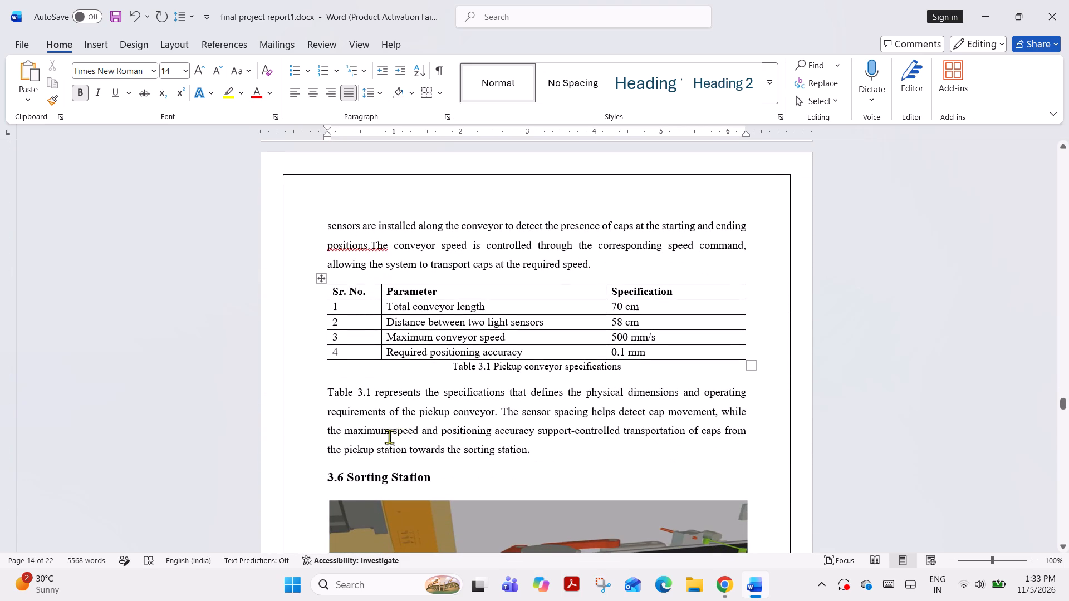
click(345, 479)
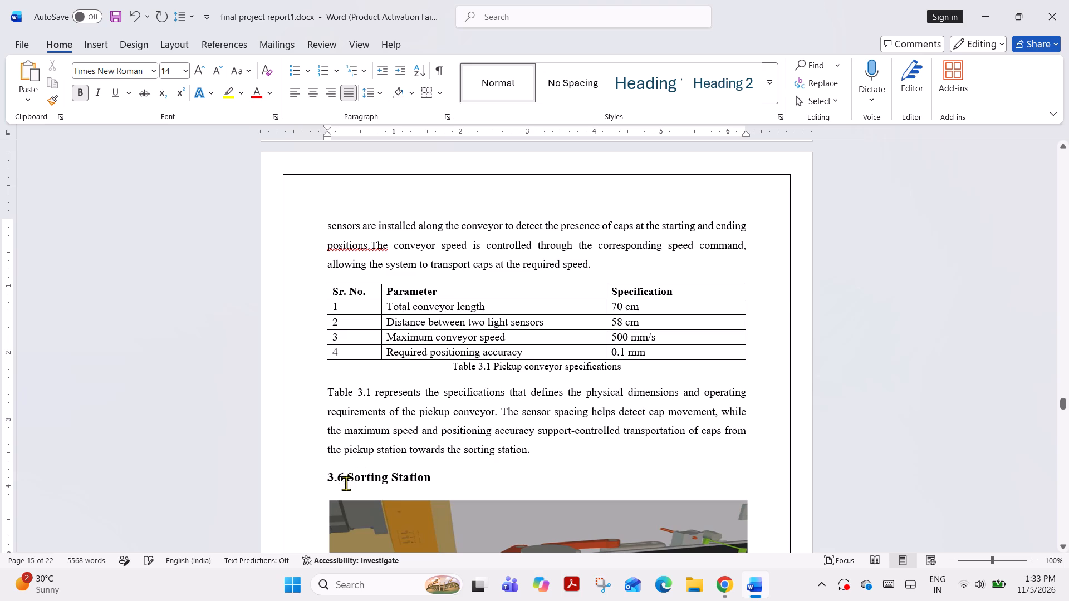
key(BackSpace)
key(5)
scroll(362, 471, up, 10)
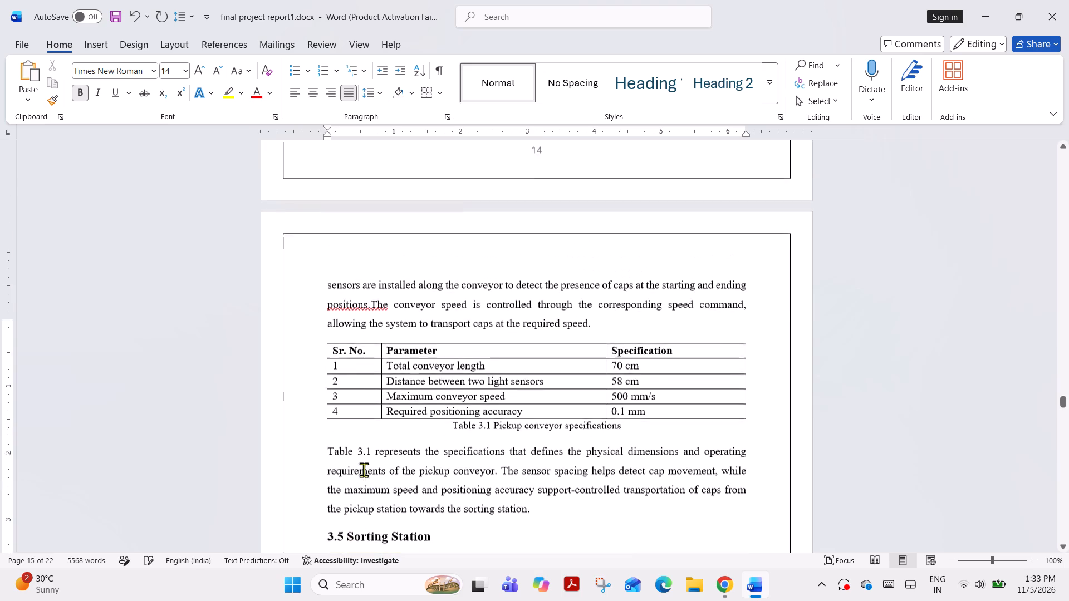
Renumber the "Software implementation" heading below the Cap Stopper paragraph on page 16 as 3.6.
scroll(364, 470, up, 11)
scroll(364, 470, down, 20)
scroll(364, 470, down, 3)
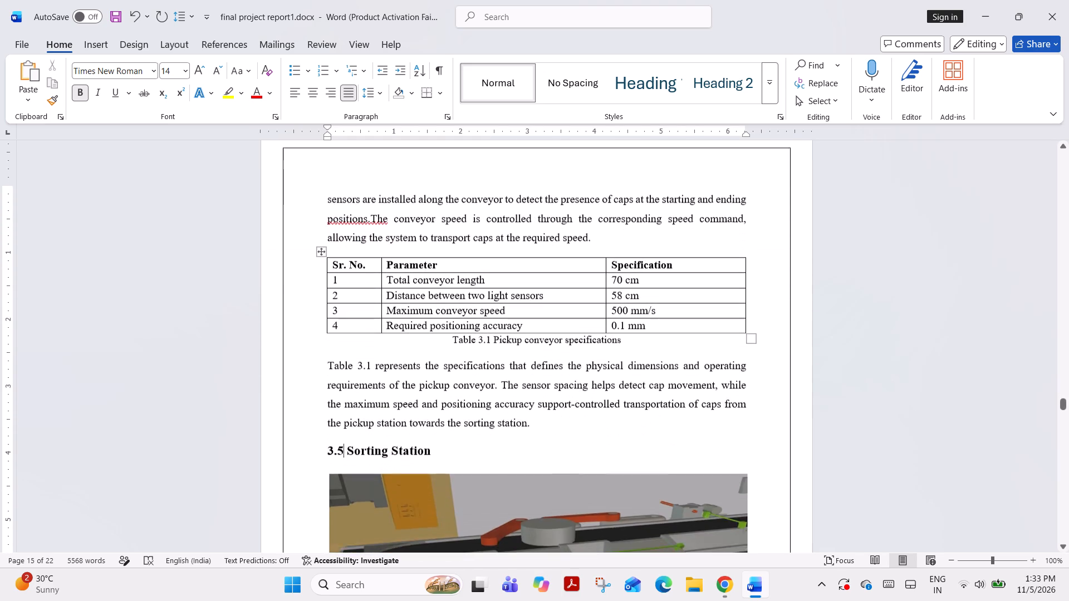
scroll(381, 481, down, 20)
scroll(381, 481, down, 14)
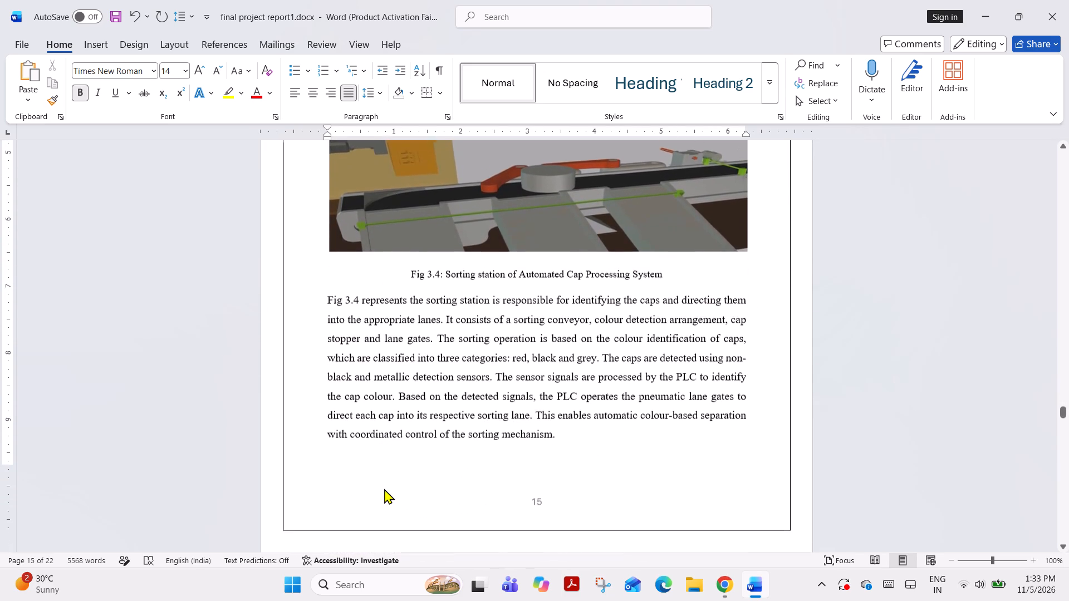
scroll(384, 489, down, 19)
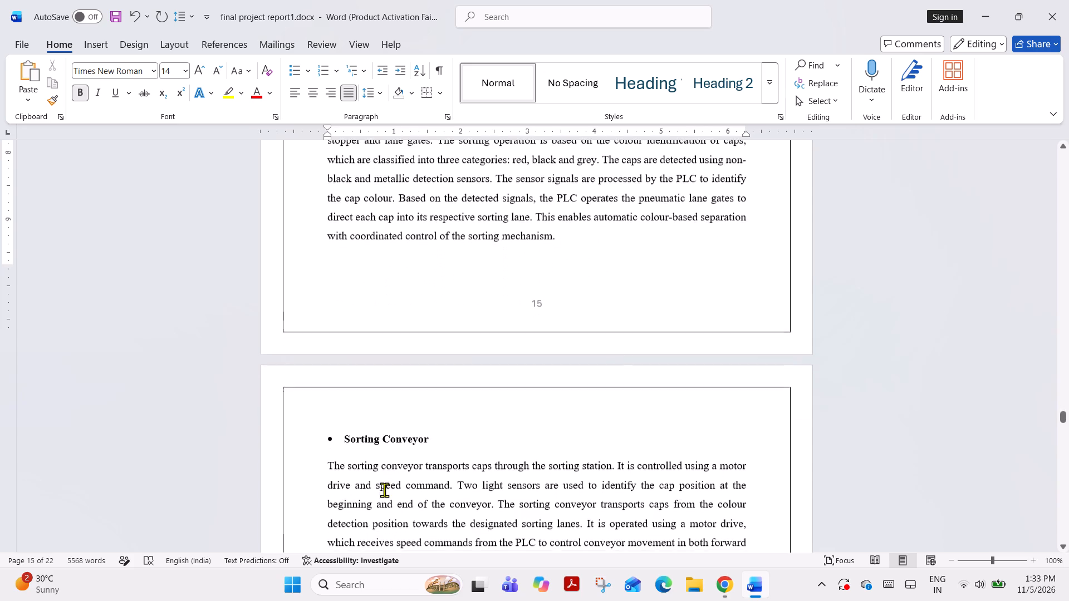
scroll(384, 490, down, 20)
scroll(384, 490, down, 11)
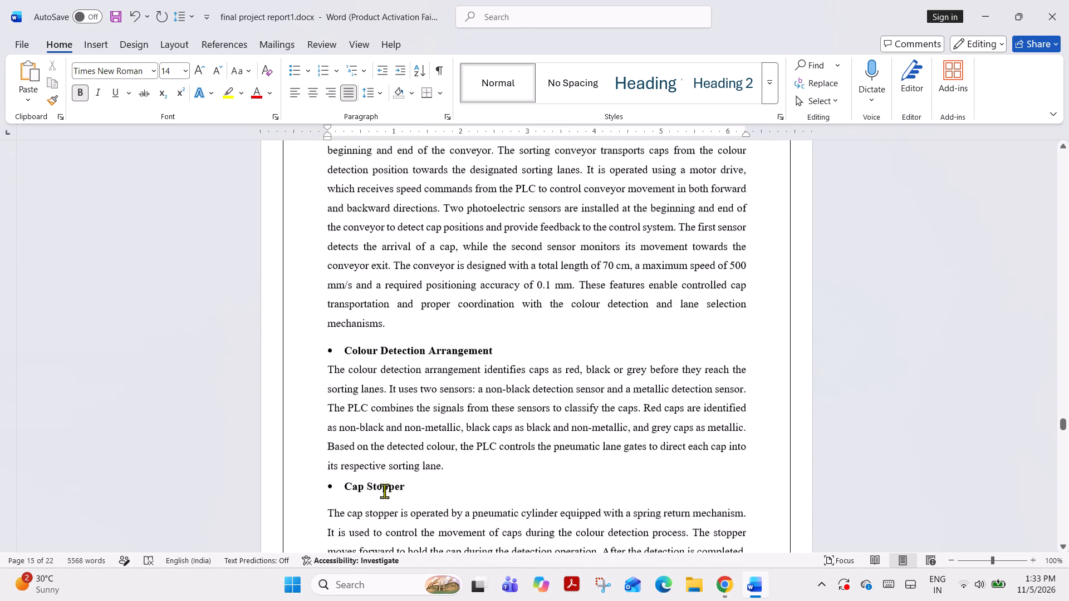
scroll(384, 491, down, 15)
scroll(383, 491, down, 11)
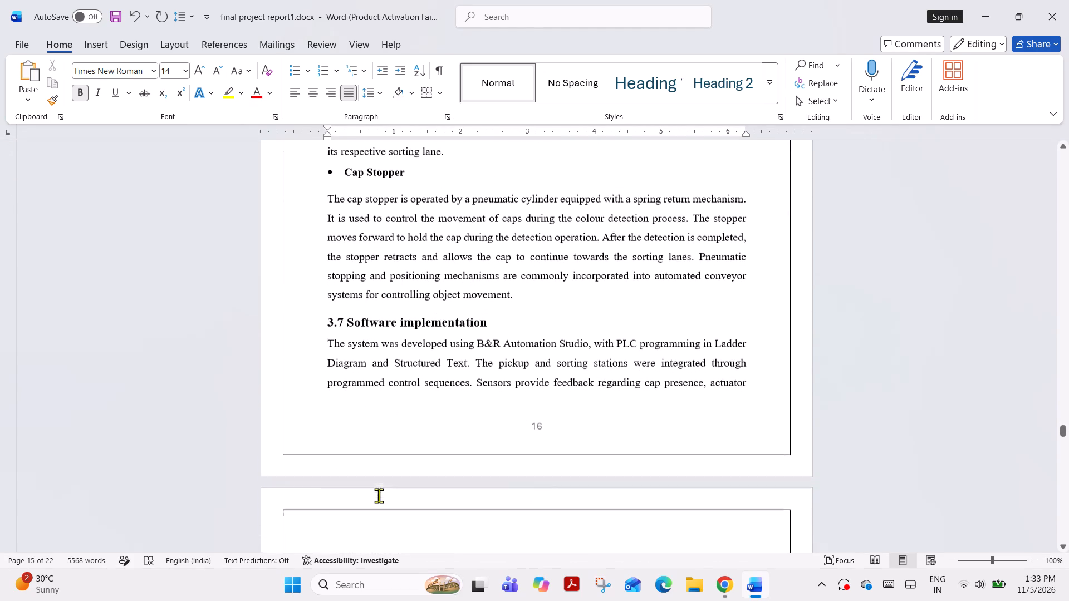
click(345, 324)
key(BackSpace)
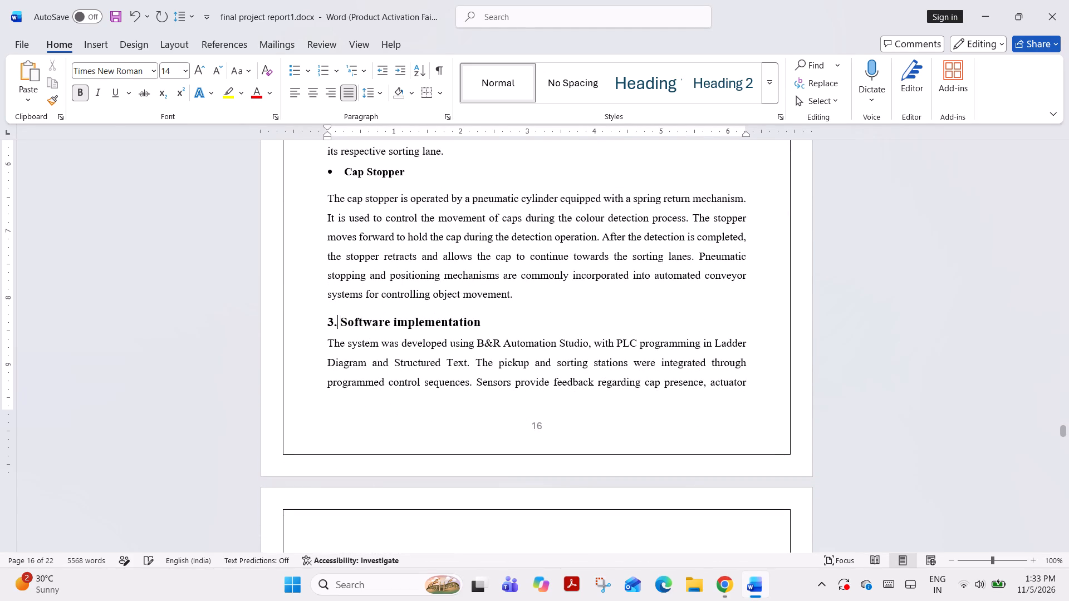
key(6)
Renumber the "Input and Output Configuration" heading below the software requirements table as 3.7.
scroll(365, 344, down, 20)
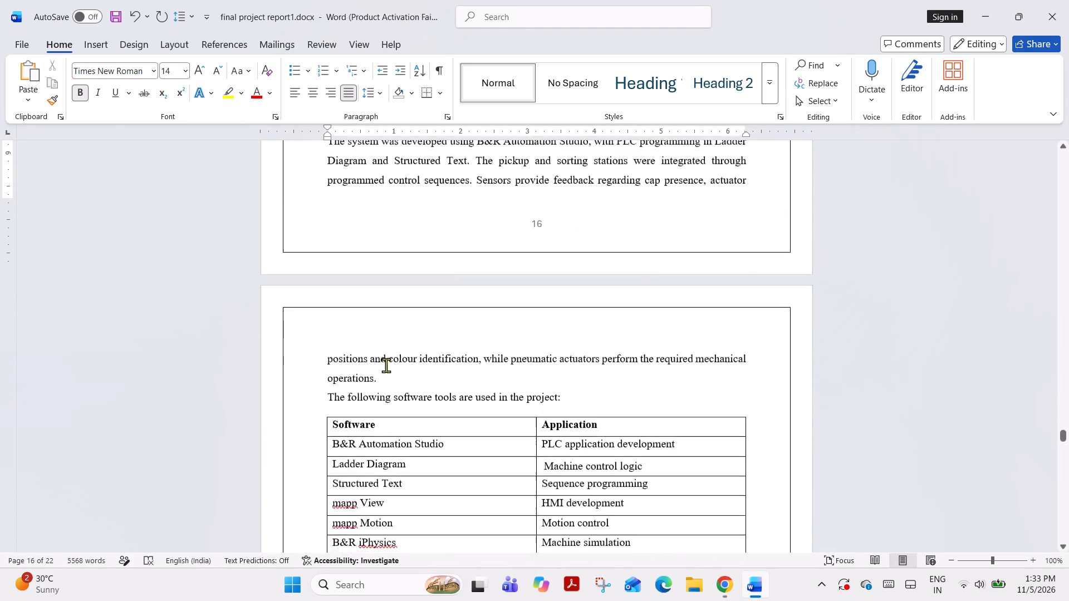
scroll(386, 365, down, 15)
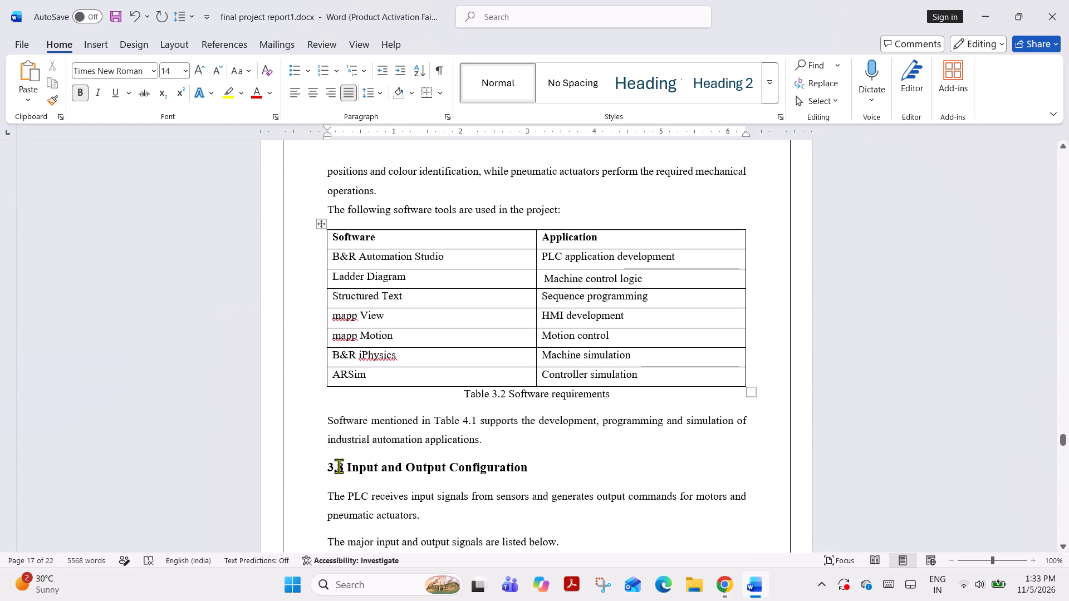
click(344, 462)
key(BackSpace)
key(7)
Renumber the "PLC Programming and Control Logic" heading on page 18 as 3.7.
scroll(349, 464, down, 5)
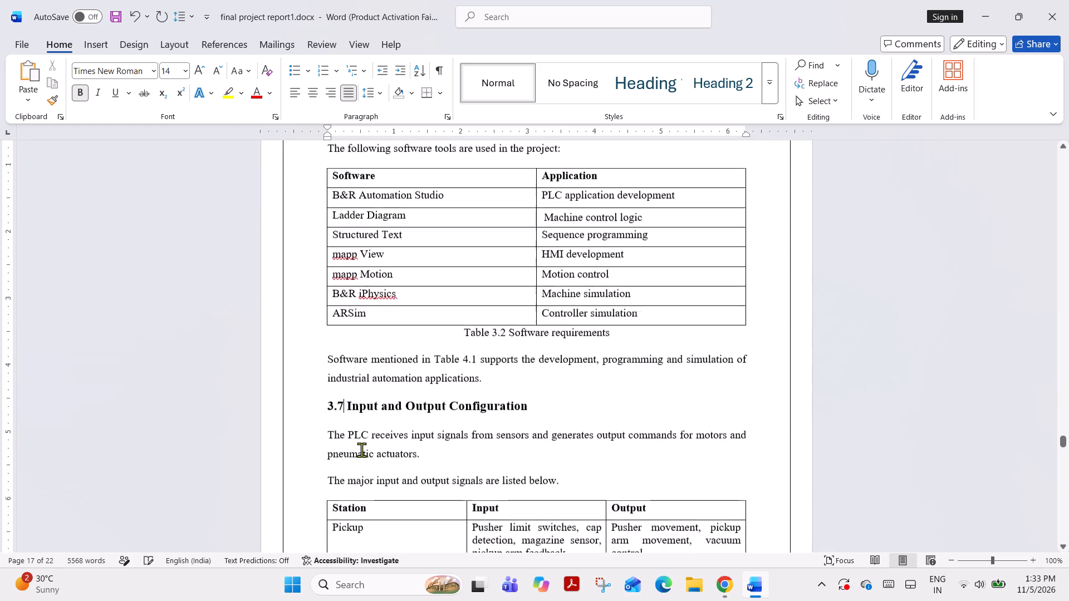
scroll(361, 450, down, 18)
scroll(376, 440, down, 9)
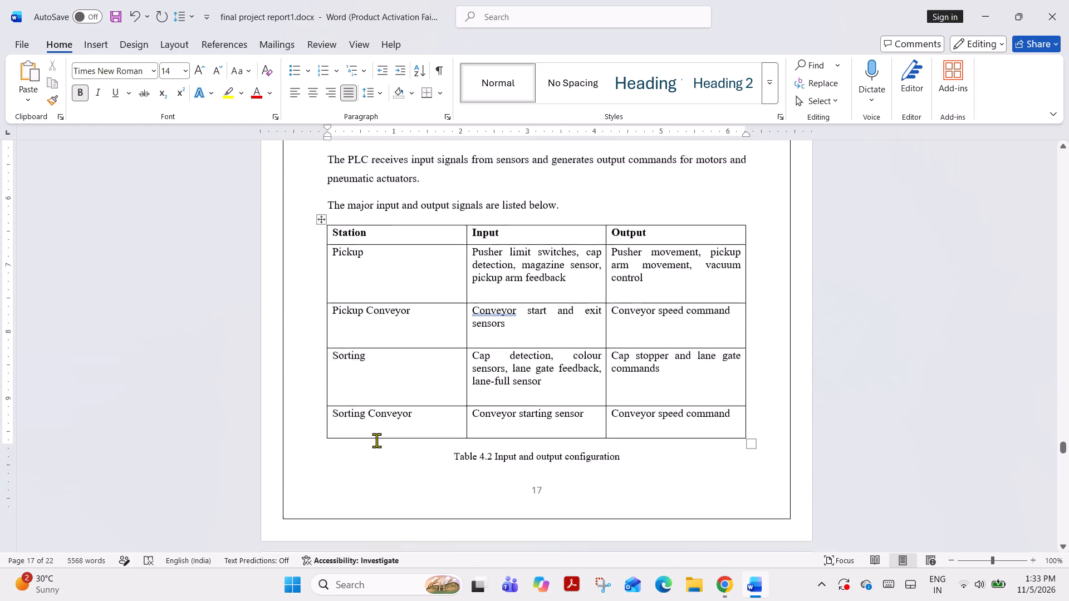
scroll(376, 440, down, 17)
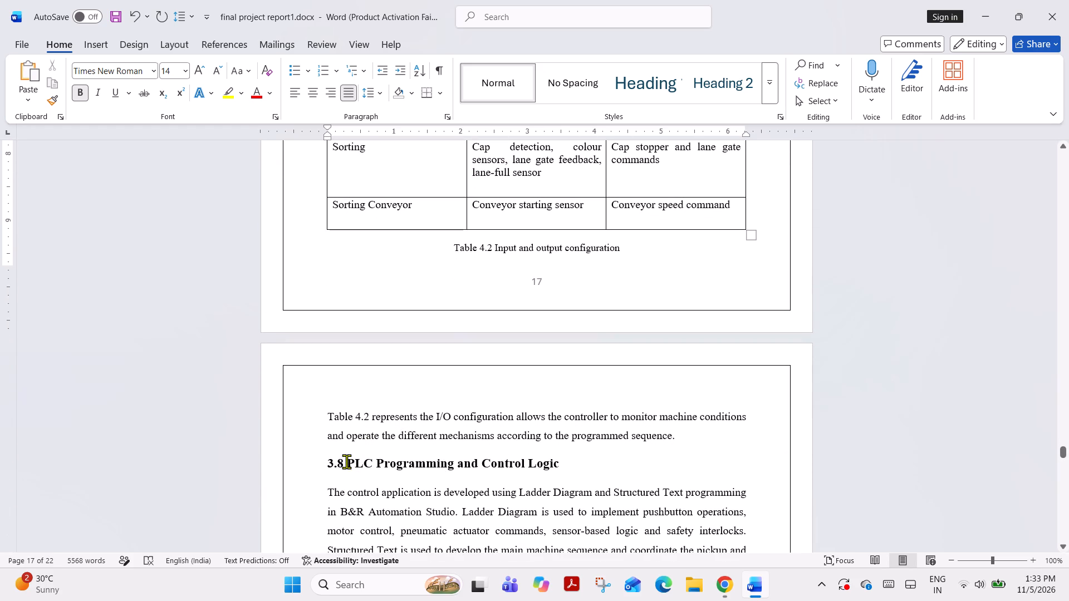
click(346, 461)
key(Left)
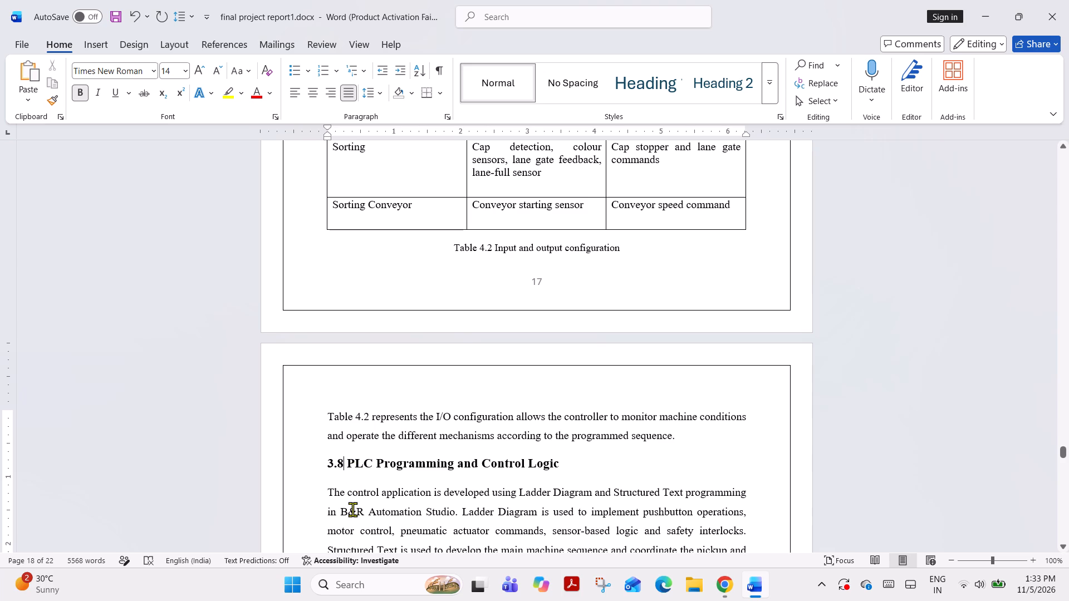
key(BackSpace)
key(7)
scroll(365, 501, down, 12)
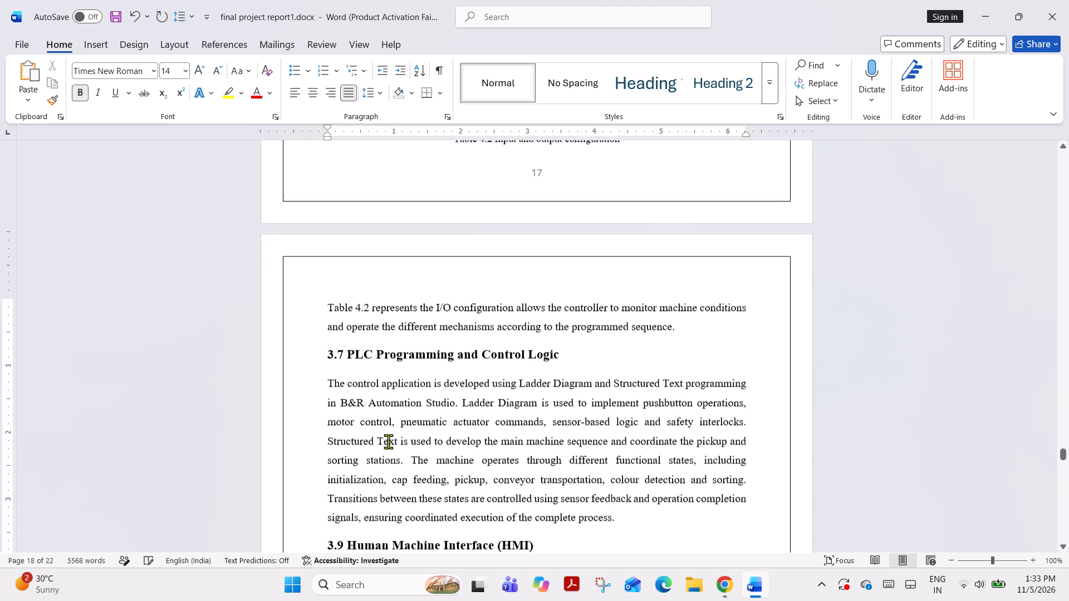
scroll(388, 441, down, 4)
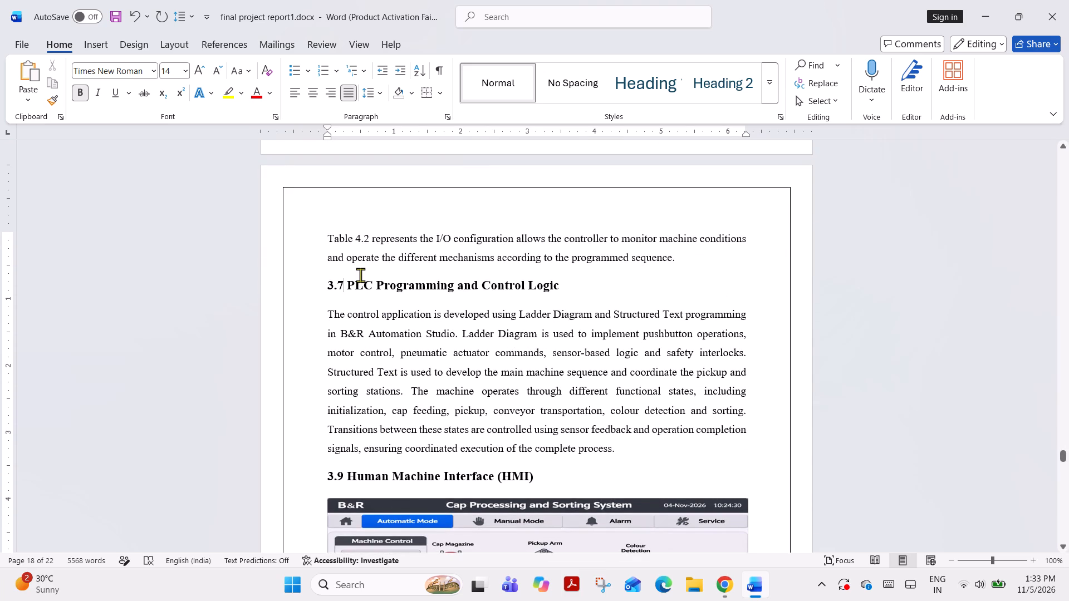
key(BackSpace)
key(7)
Renumber the "Human Machine Interface (HMI)" heading above the HMI screen figure as 3.8.
click(343, 484)
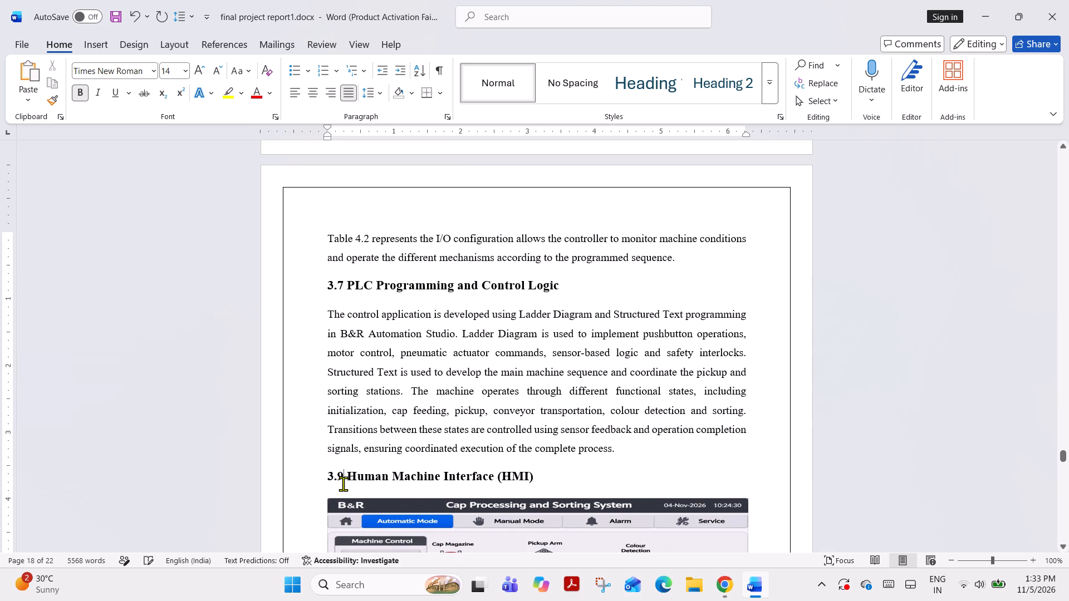
key(BackSpace)
key(8)
Renumber the "Experimental Results" section heading below the Chapter 4 introduction as 4.2.
scroll(416, 459, down, 15)
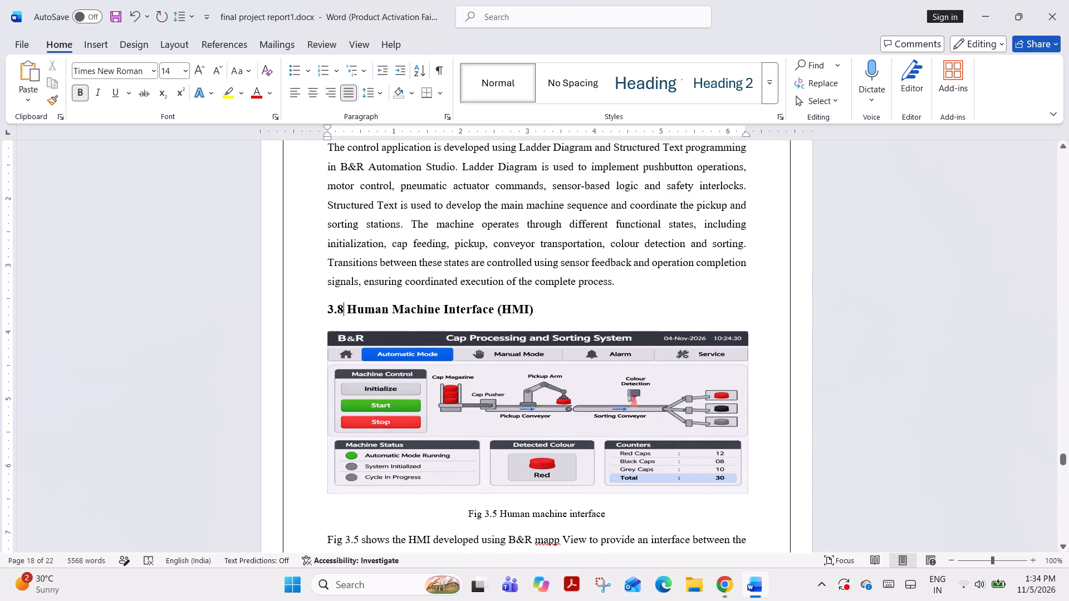
scroll(424, 467, down, 20)
scroll(424, 467, down, 6)
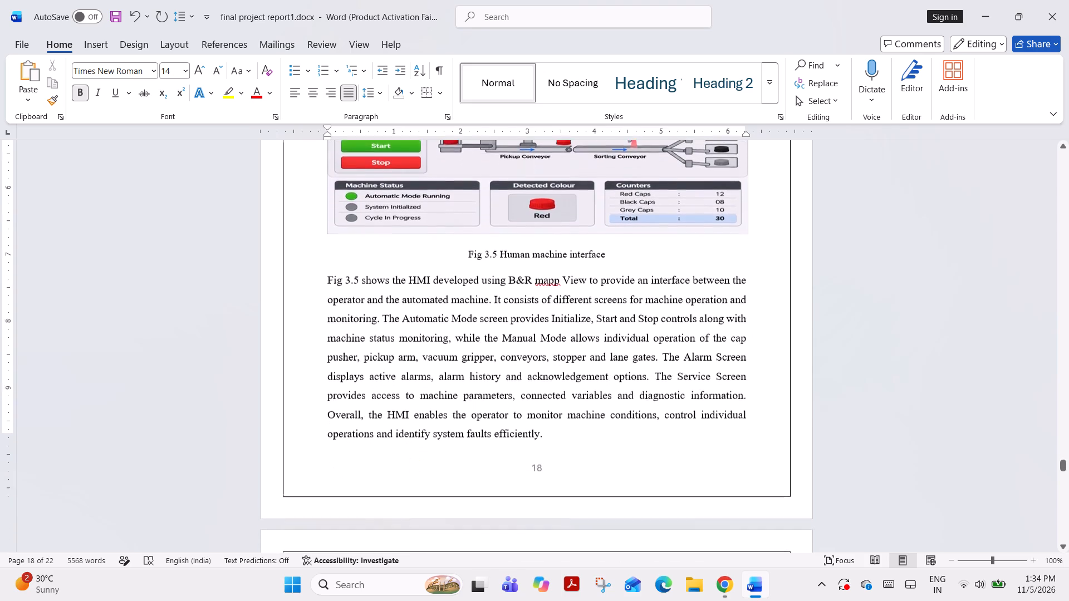
scroll(413, 469, down, 17)
scroll(368, 461, down, 6)
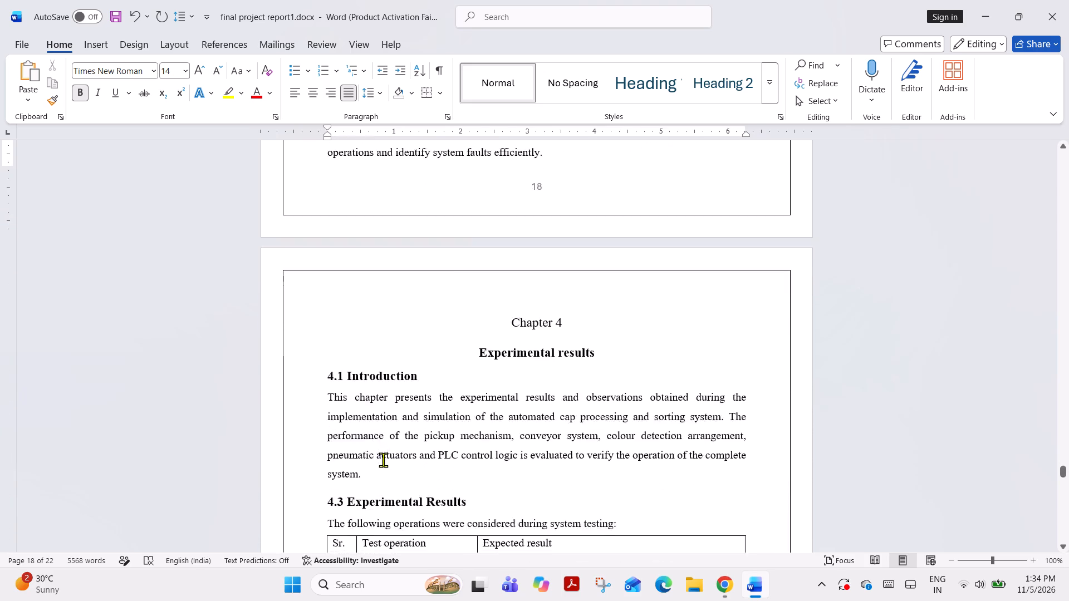
scroll(384, 459, down, 5)
scroll(392, 461, up, 20)
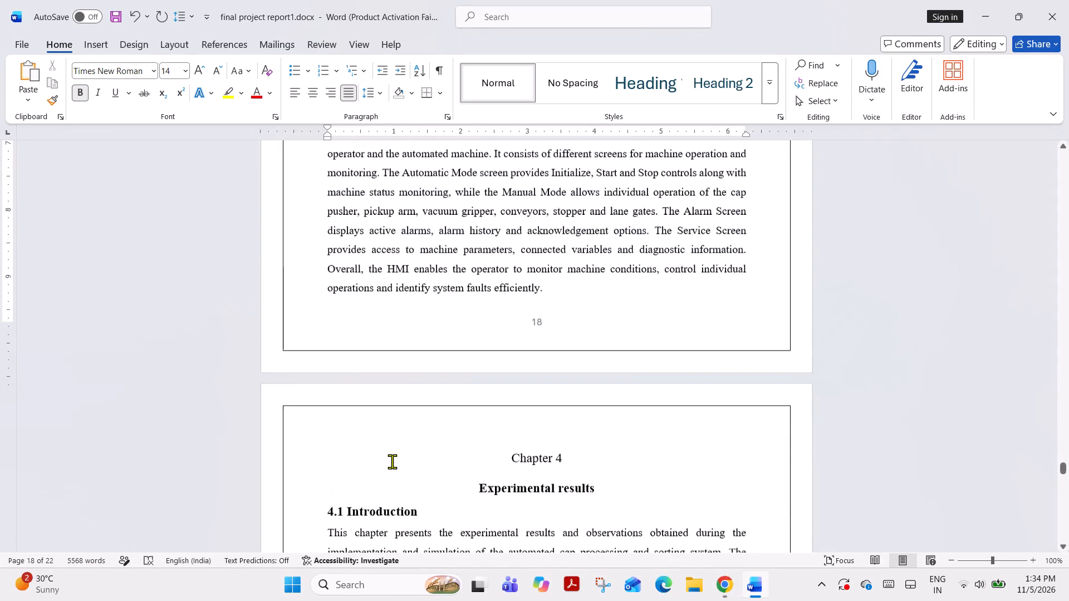
scroll(392, 461, up, 7)
scroll(392, 461, down, 18)
scroll(418, 504, down, 5)
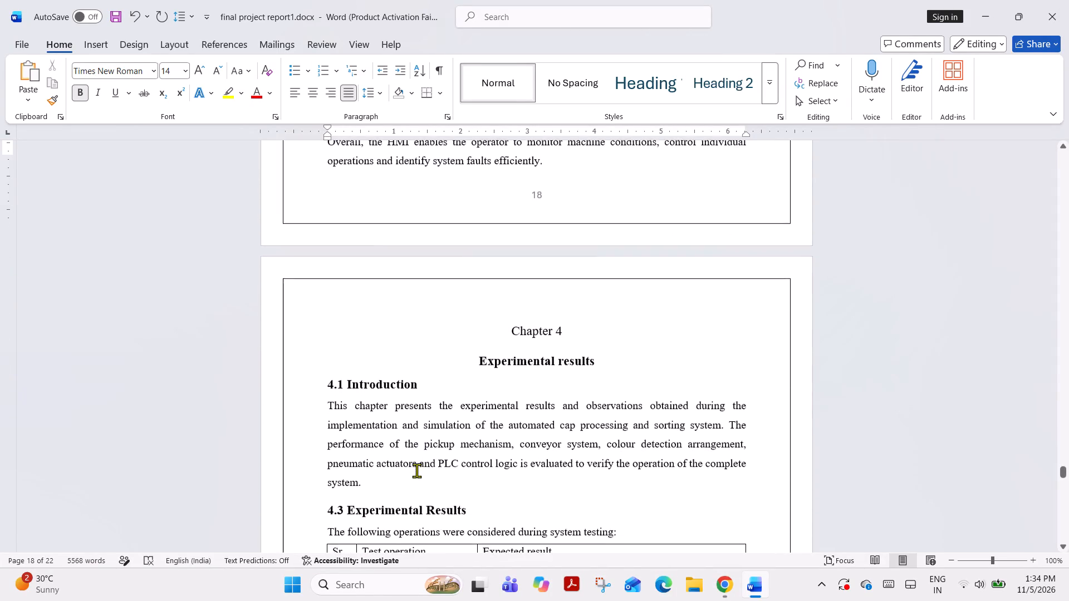
scroll(416, 465, down, 5)
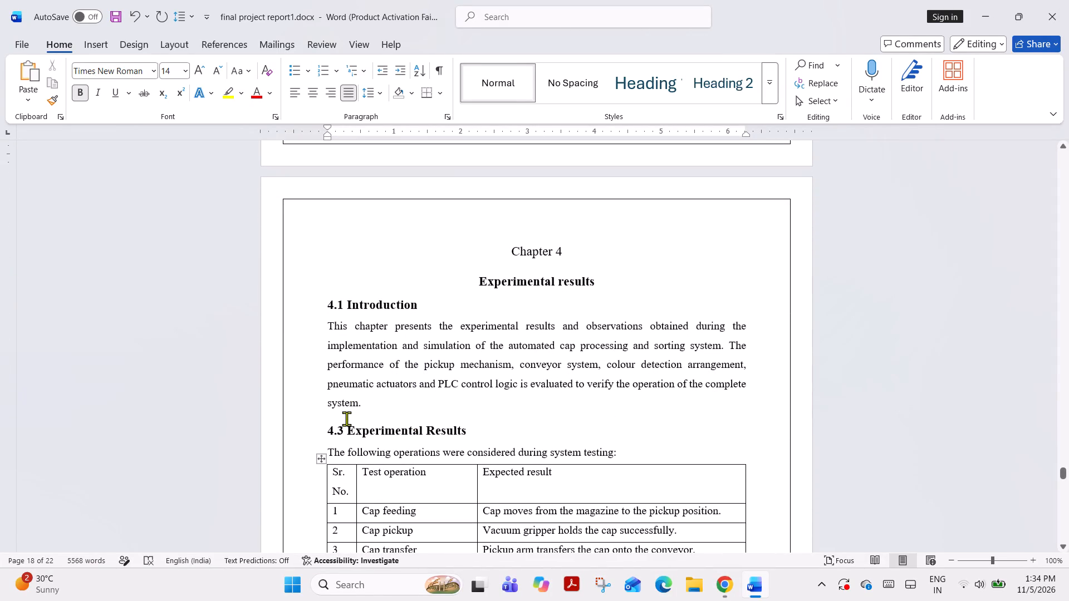
click(341, 432)
click(346, 430)
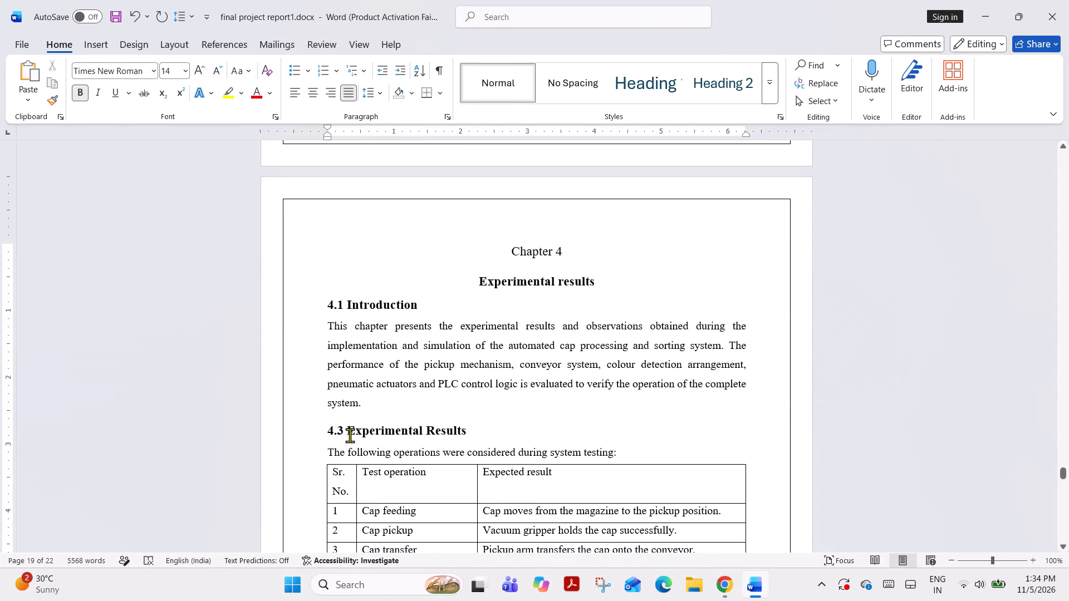
click(343, 432)
key(BackSpace)
key(2)
Renumber the "Digital Twin Simulation" heading below the Table 4.1 explanation as 4.3.
scroll(389, 435, down, 5)
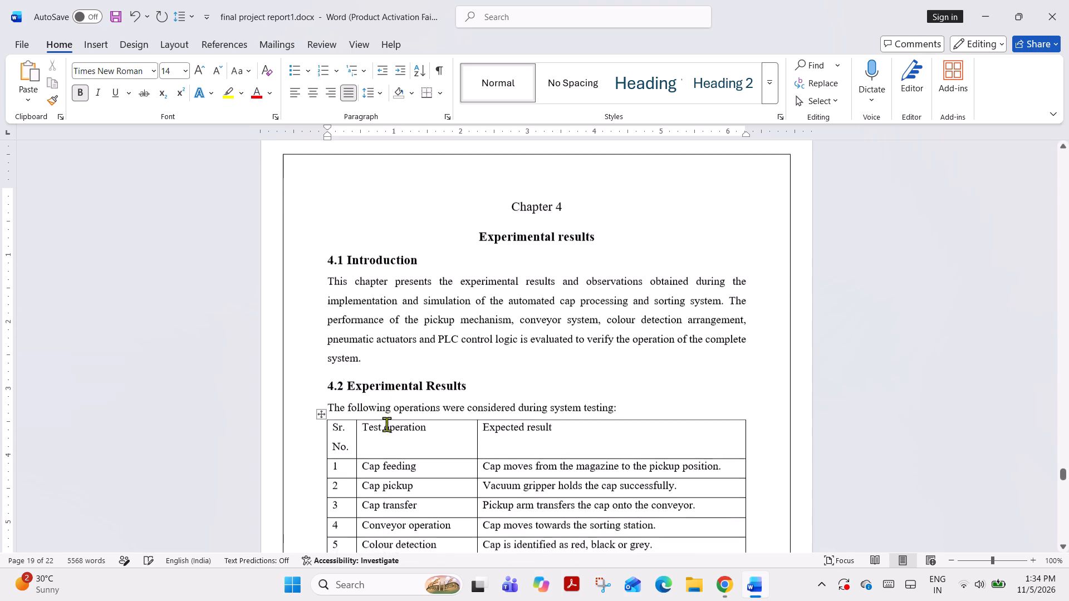
scroll(390, 415, down, 10)
scroll(413, 370, down, 11)
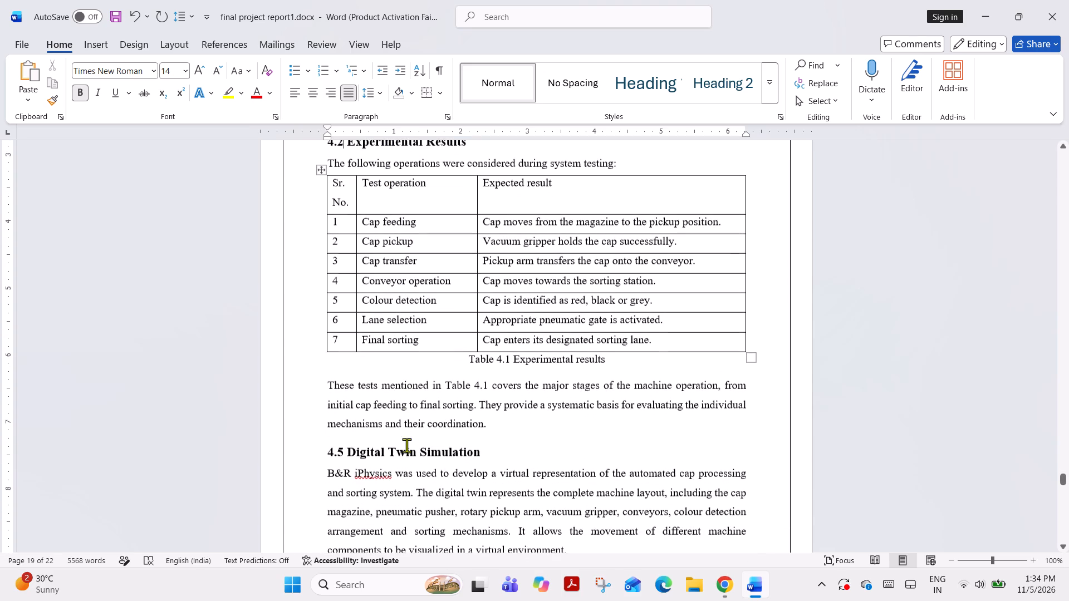
click(349, 449)
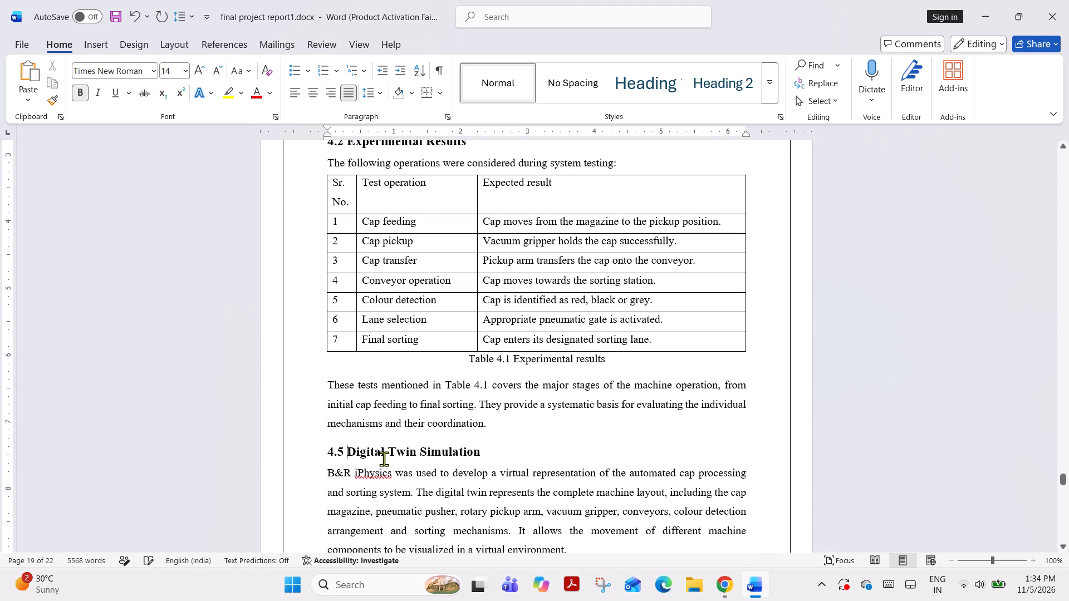
key(Left)
key(BackSpace)
key(3)
Renumber the "Colour Detection Results" heading on page 20 as 4.3 and check it against the preceding section's number.
scroll(399, 487, down, 9)
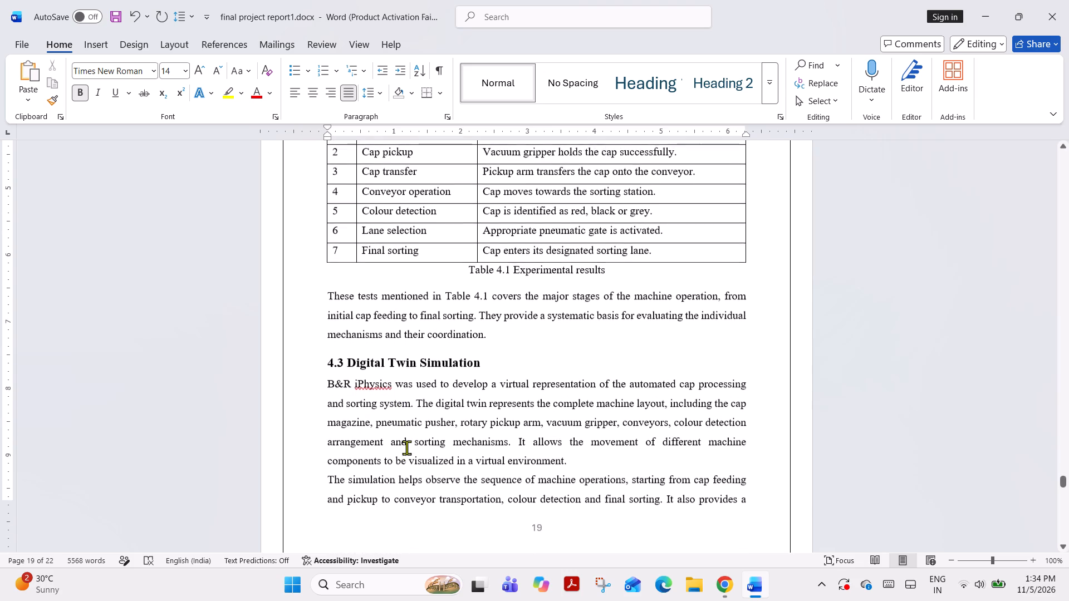
scroll(410, 448, down, 8)
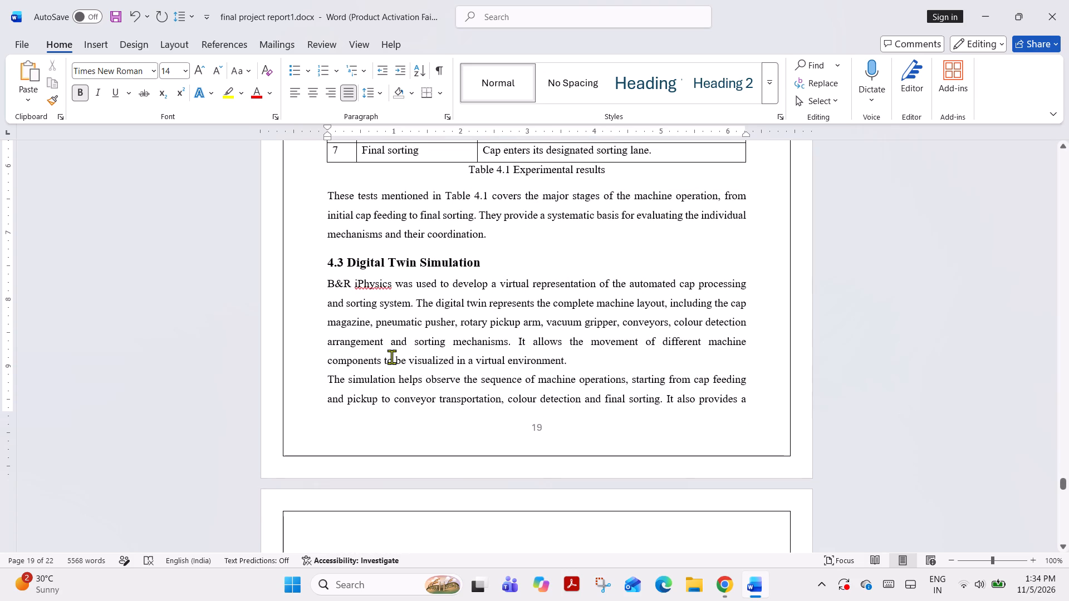
scroll(391, 358, down, 20)
scroll(391, 358, down, 4)
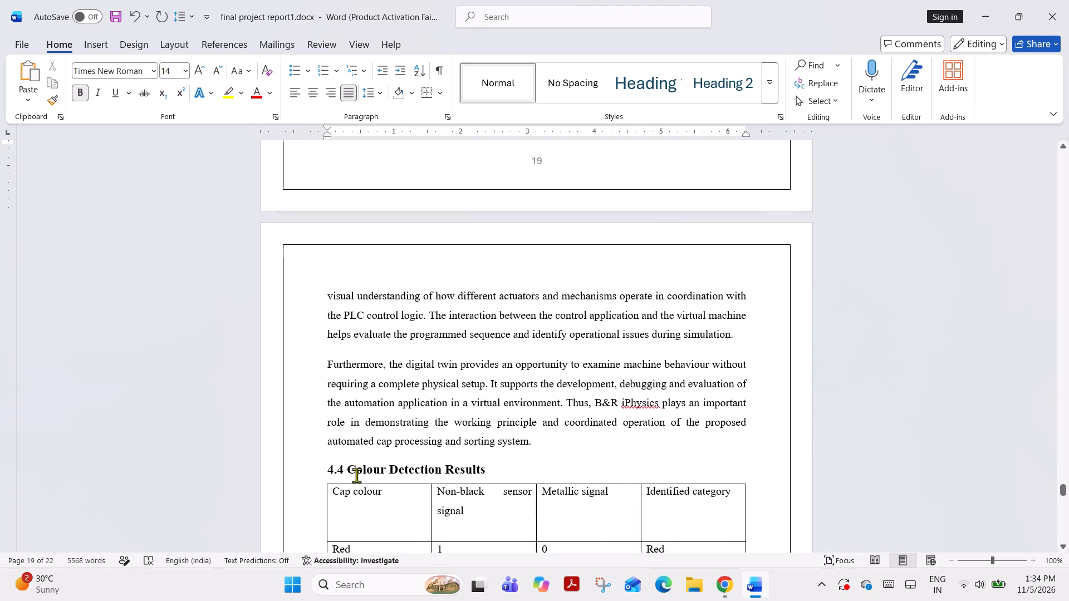
click(345, 467)
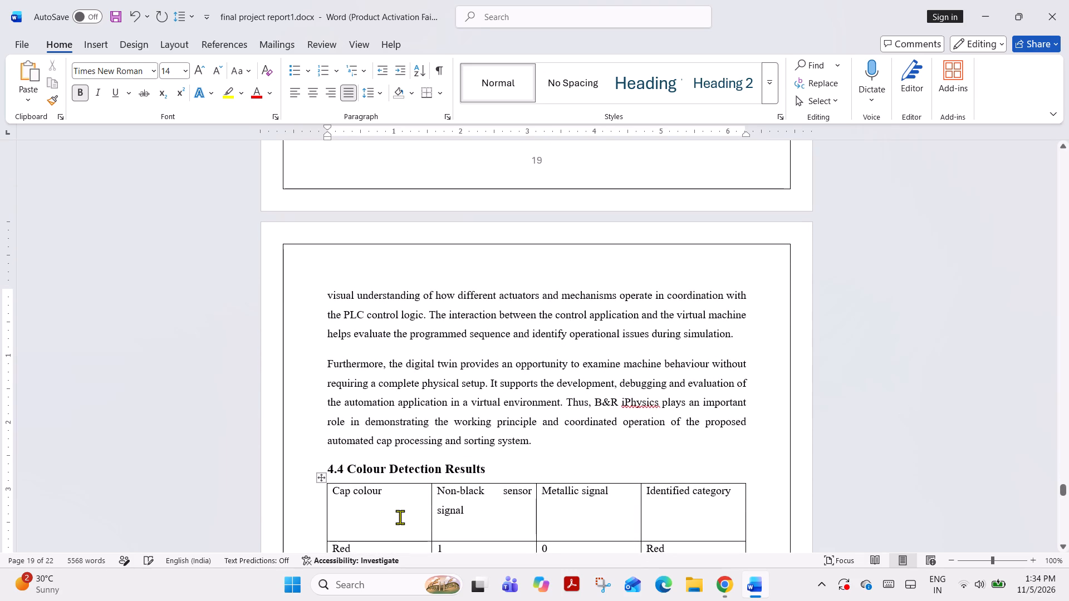
key(Left)
key(BackSpace)
key(3)
scroll(415, 515, up, 19)
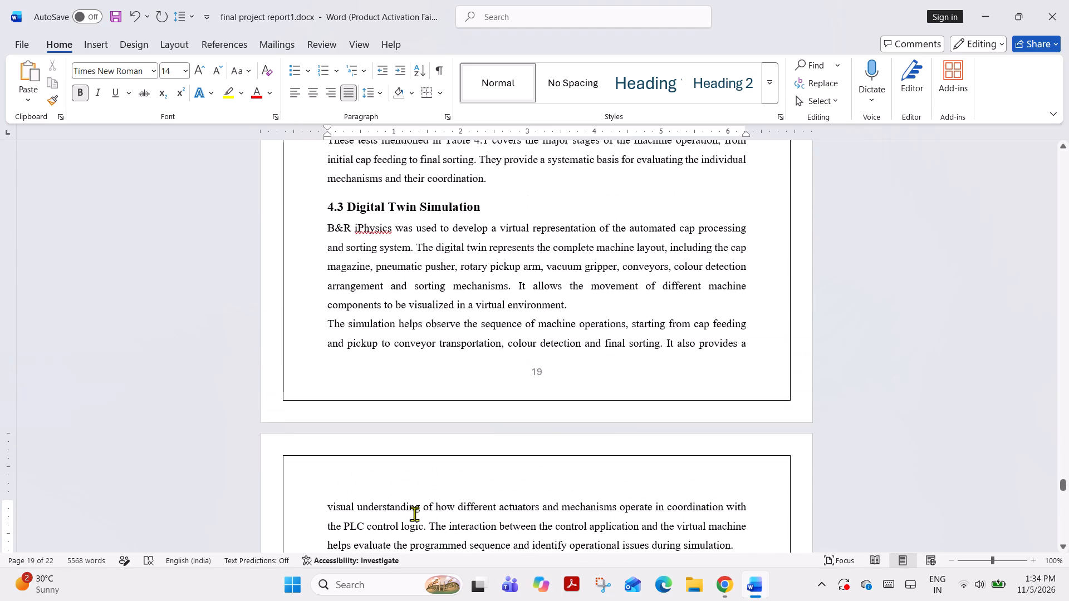
scroll(414, 514, up, 19)
scroll(414, 529, down, 8)
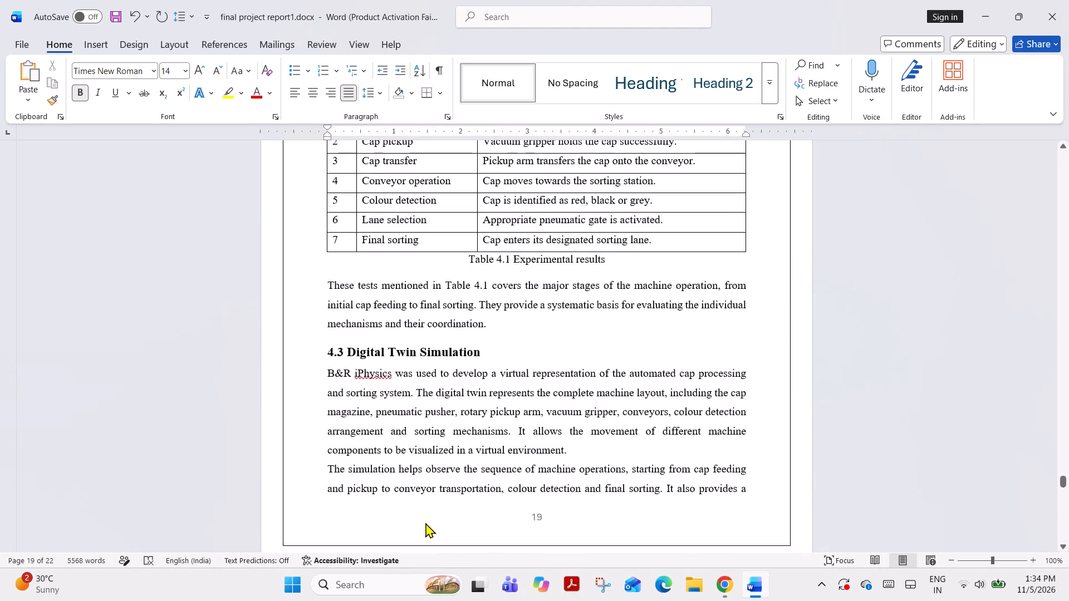
Renumber the "Colour Detection Results" heading above Table 4.2 as 4.4.
scroll(425, 523, down, 20)
scroll(425, 523, down, 15)
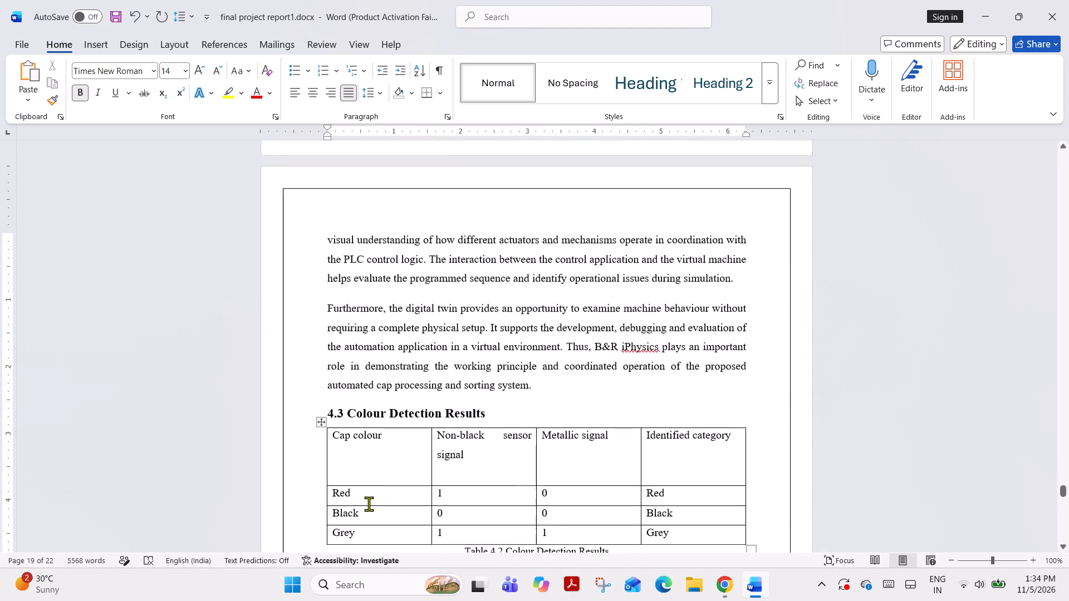
key(BackSpace)
key(4)
Renumber the "Results and Discussion" heading below the Table 4.2 explanation as 4.5.
scroll(383, 449, down, 20)
scroll(383, 449, down, 3)
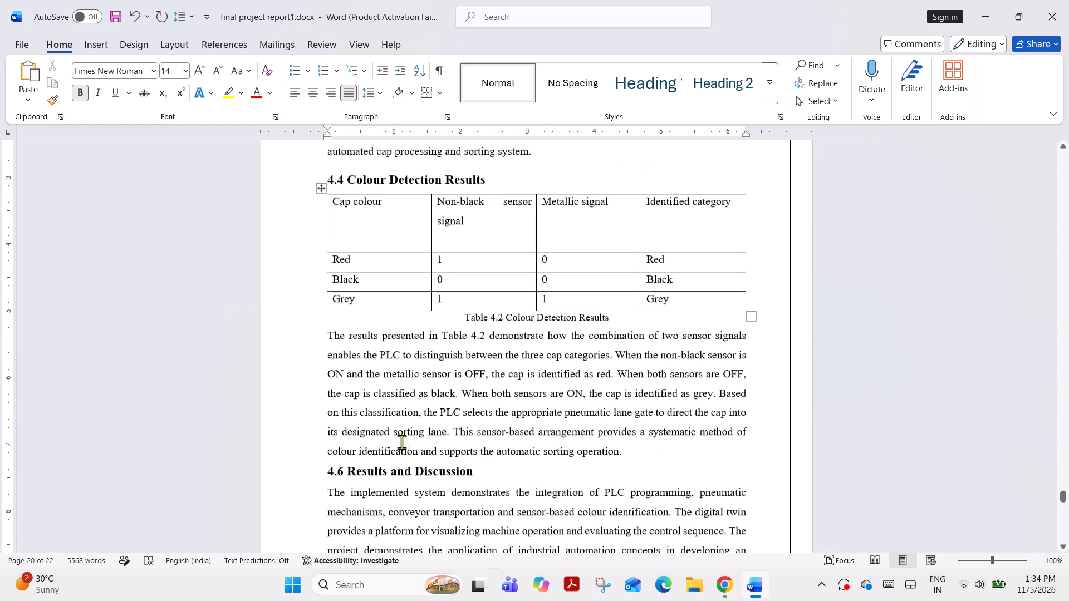
click(344, 449)
key(BackSpace)
key(5)
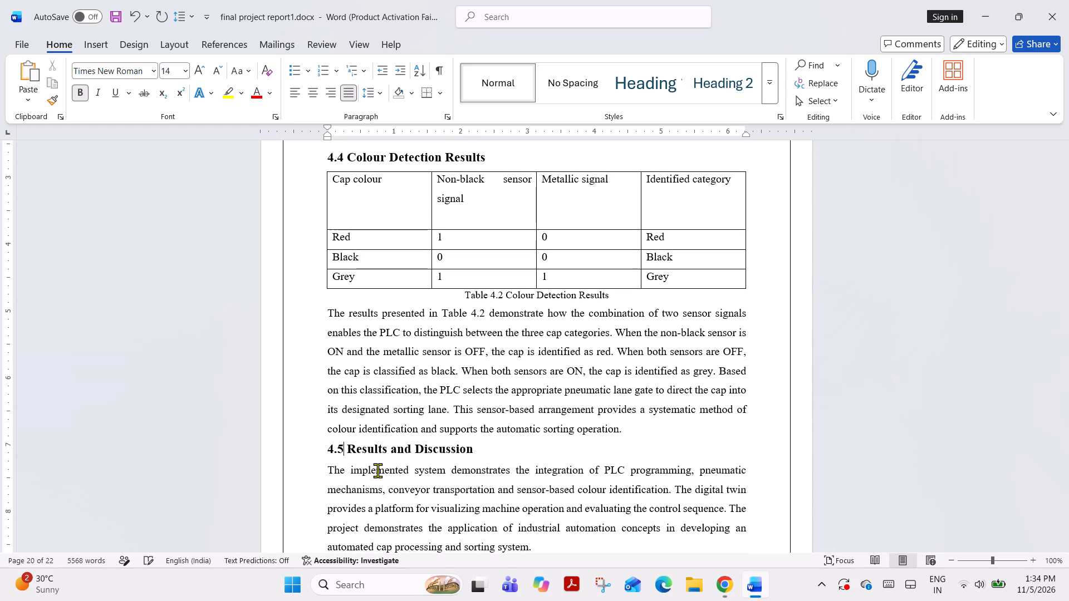
Review the end of Chapter 4 and all of Chapter 5, checking the section numbering, headings and spacing.
scroll(377, 470, down, 15)
scroll(392, 449, down, 9)
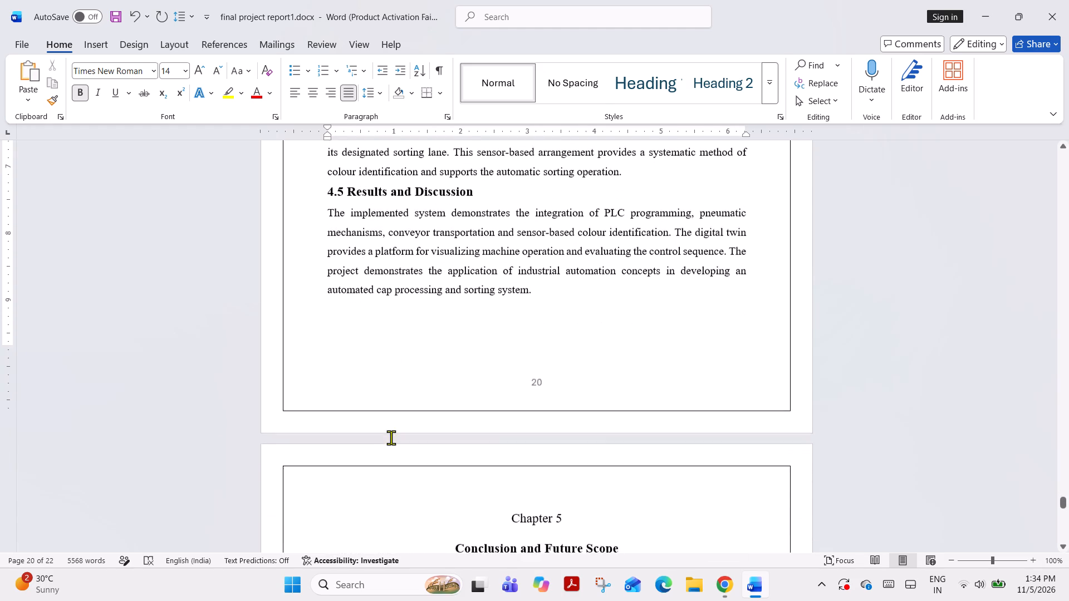
scroll(391, 437, down, 20)
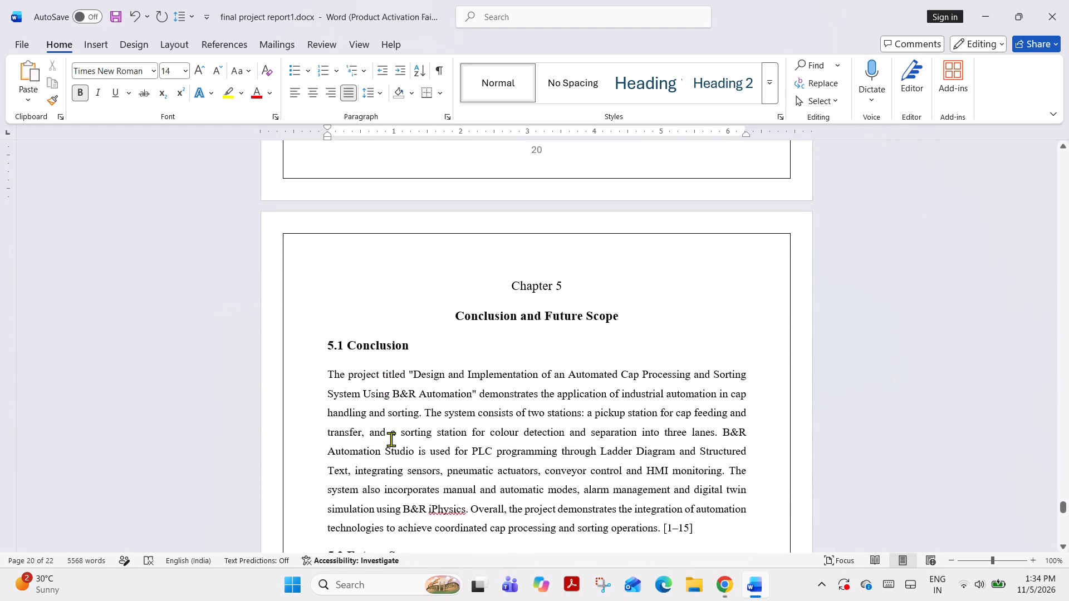
scroll(390, 439, up, 12)
scroll(390, 437, down, 7)
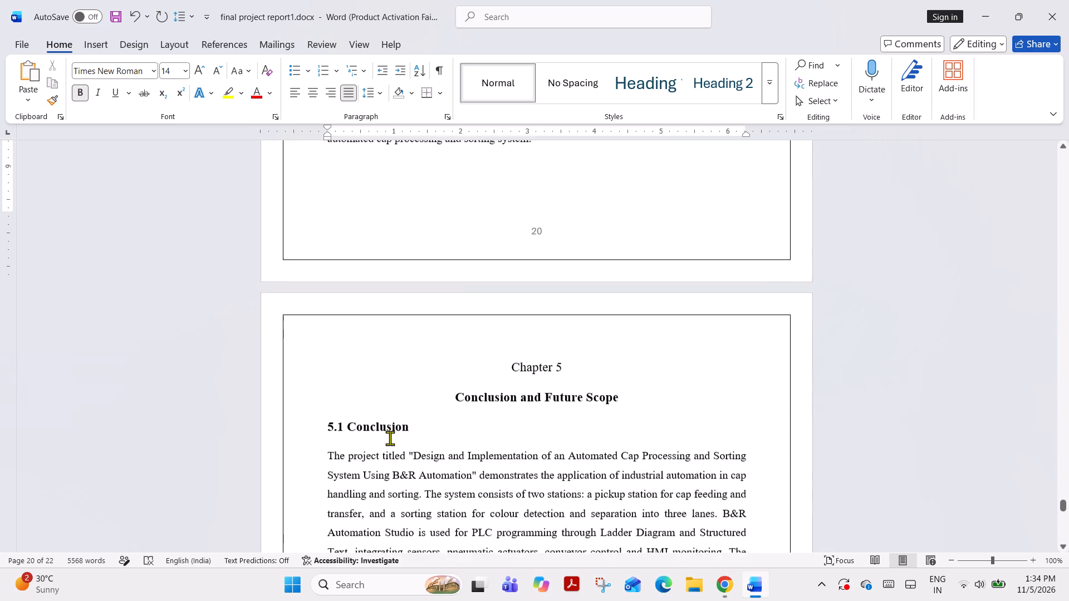
scroll(390, 438, down, 15)
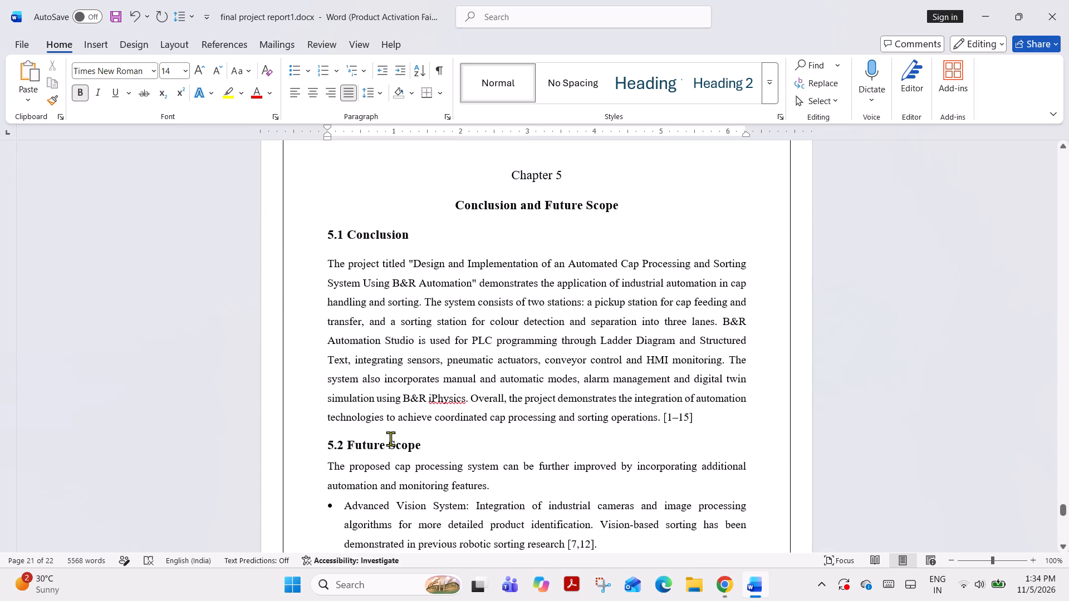
scroll(390, 439, down, 15)
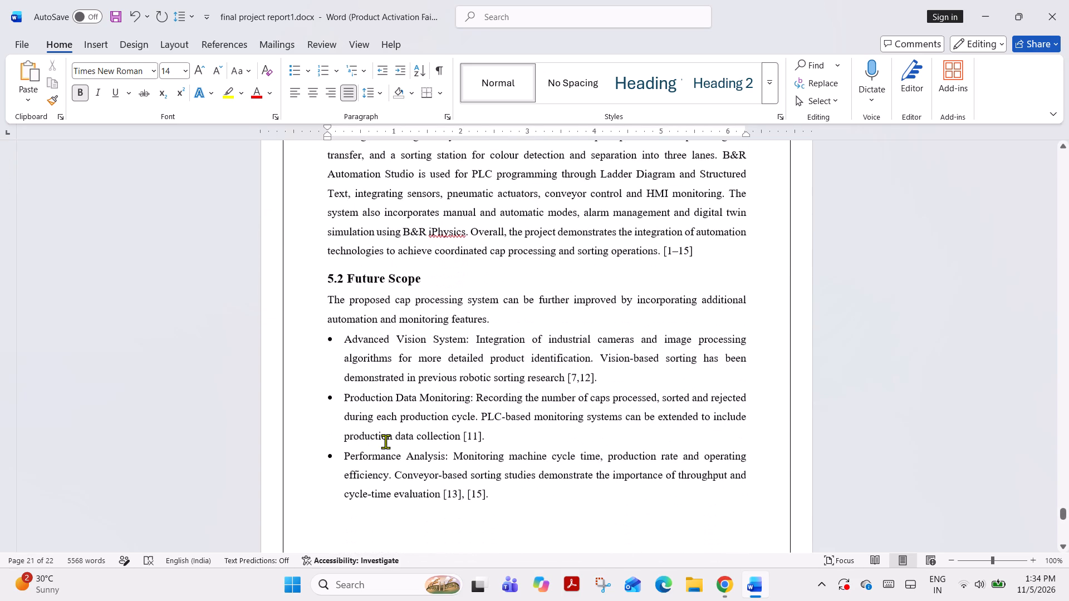
scroll(385, 441, down, 20)
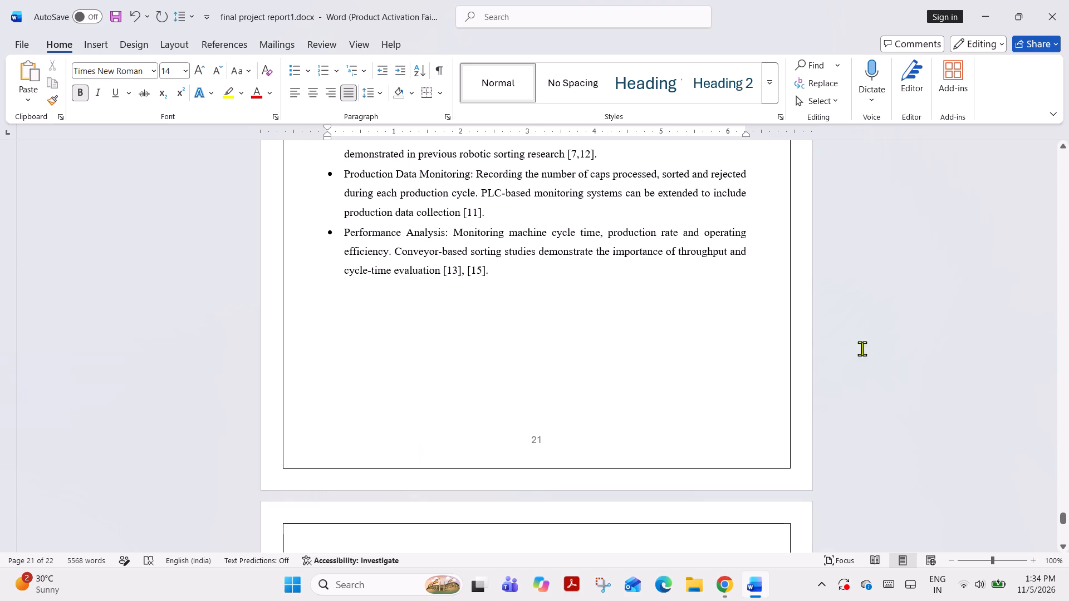
Remove the space after the "3.7 Input and Output Configuration" heading below Table 3.2.
drag(1063, 516, 1063, 509)
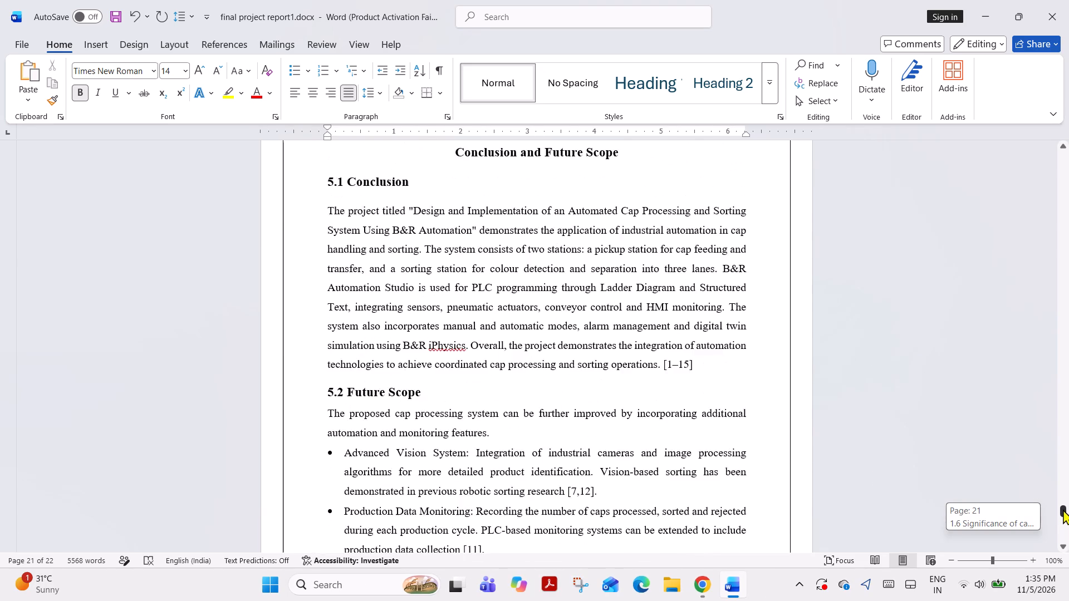
drag(1063, 509, 1061, 488)
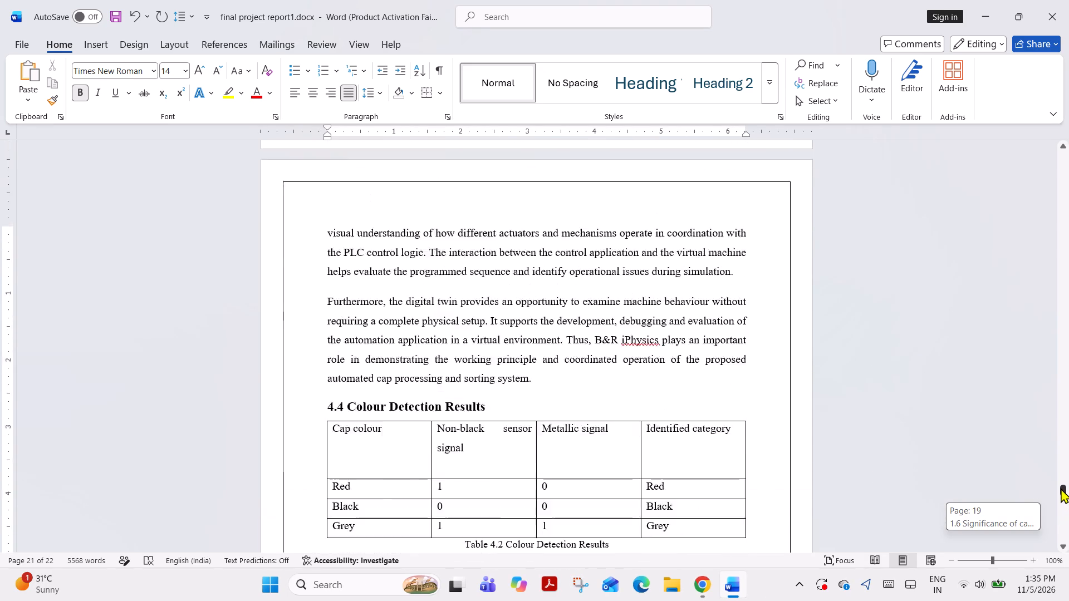
drag(1061, 488, 1060, 475)
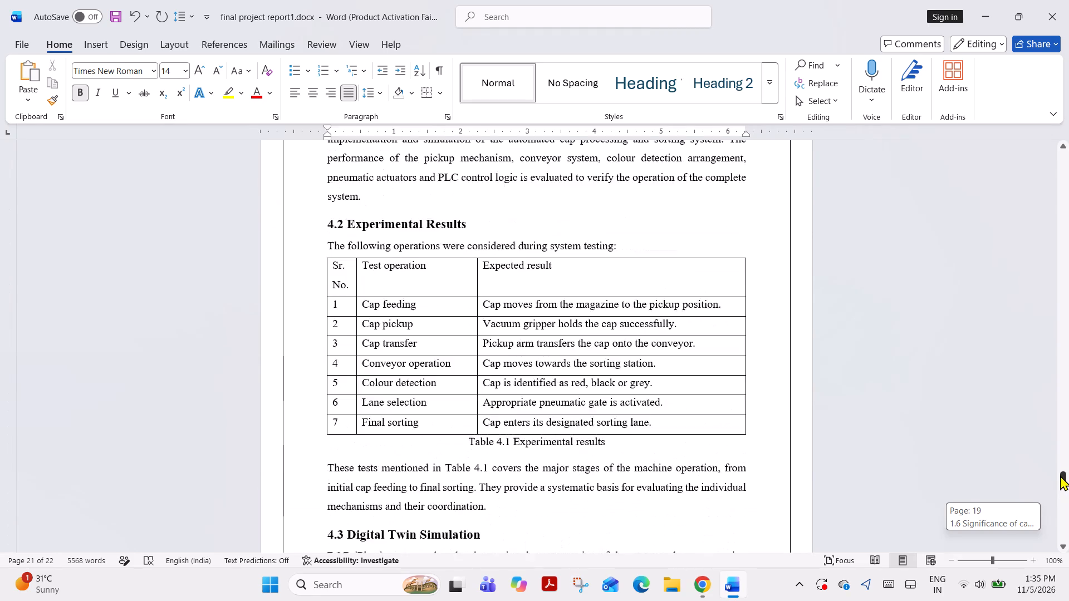
drag(1060, 475, 1060, 462)
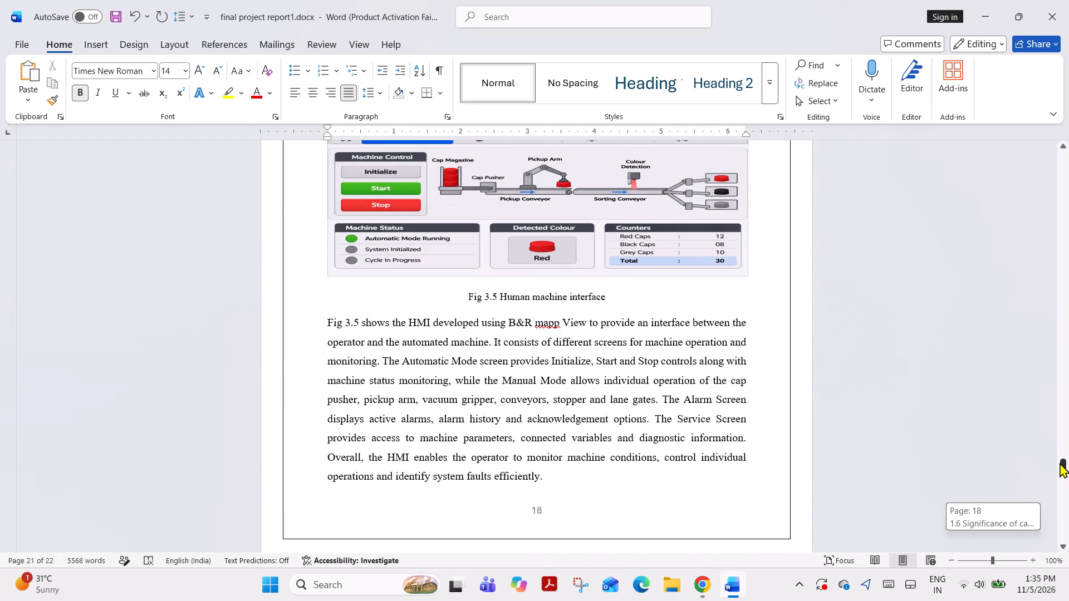
drag(1060, 462, 1060, 440)
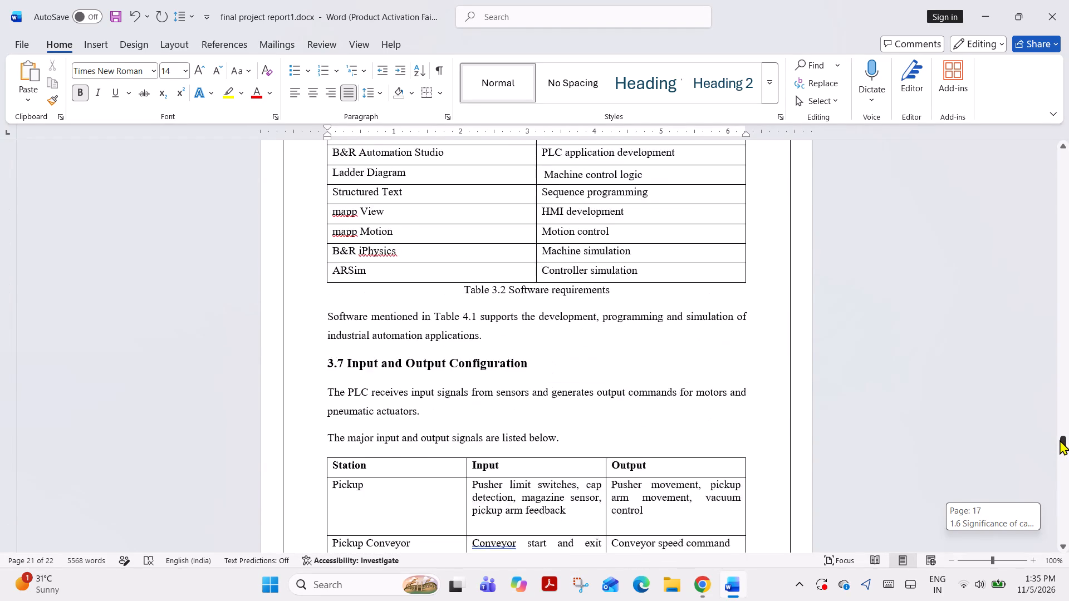
drag(1060, 440, 1060, 439)
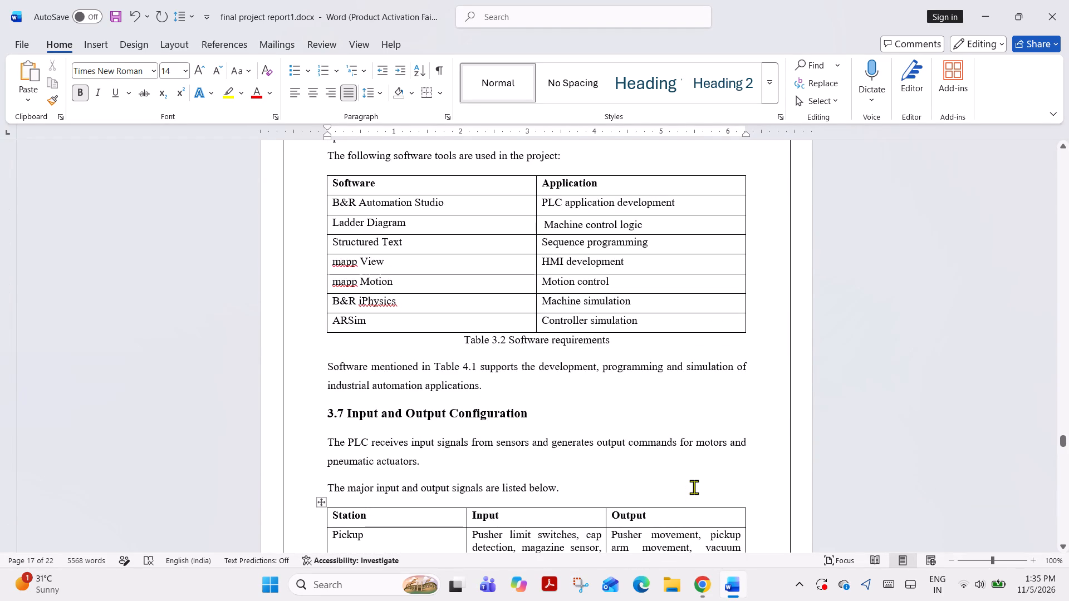
click(315, 446)
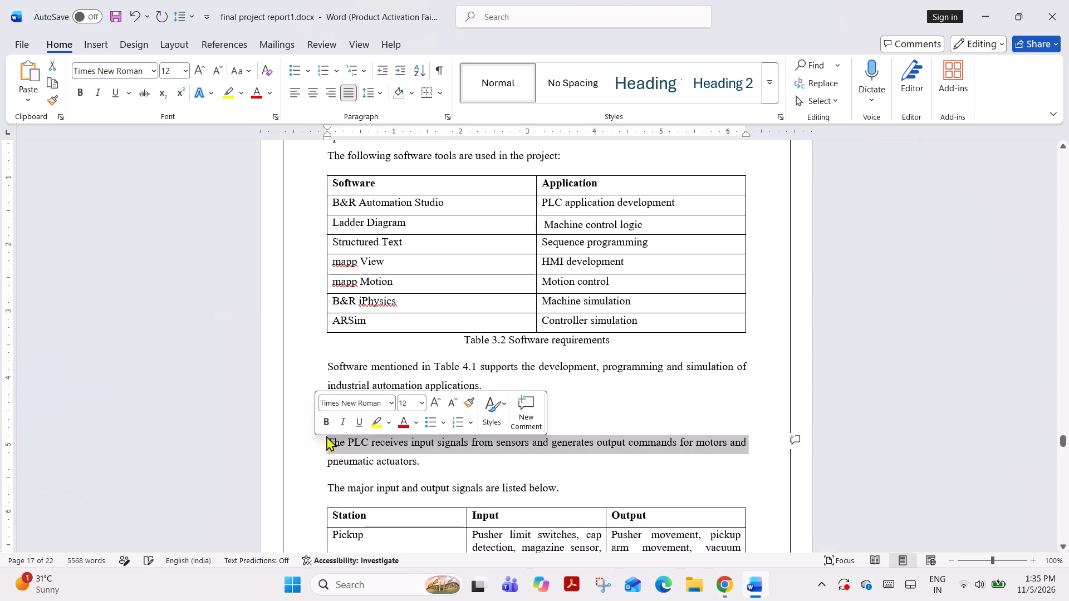
click(576, 393)
click(534, 412)
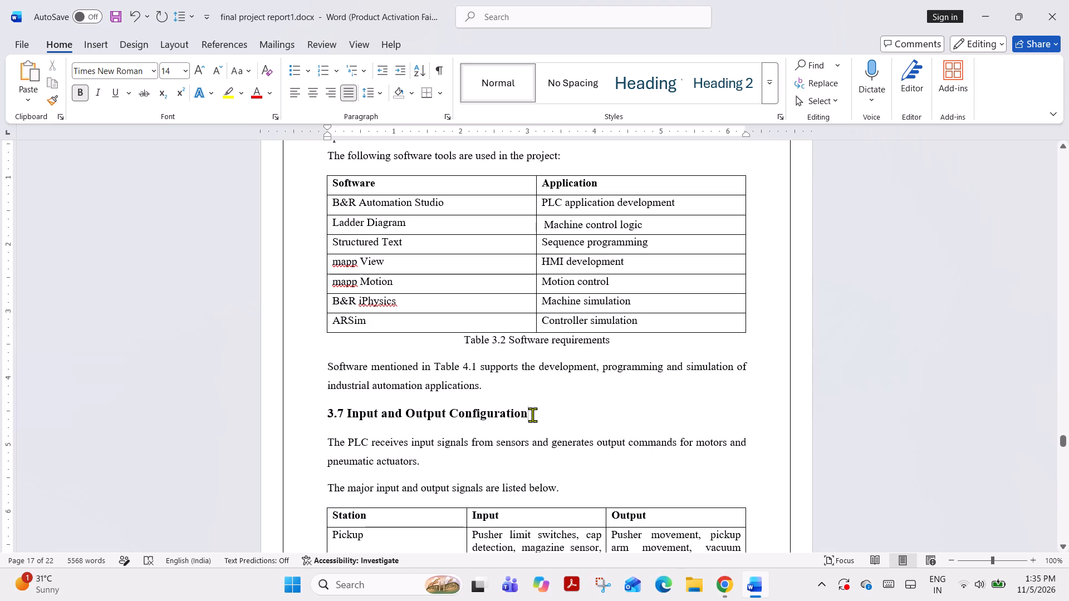
click(371, 95)
click(426, 264)
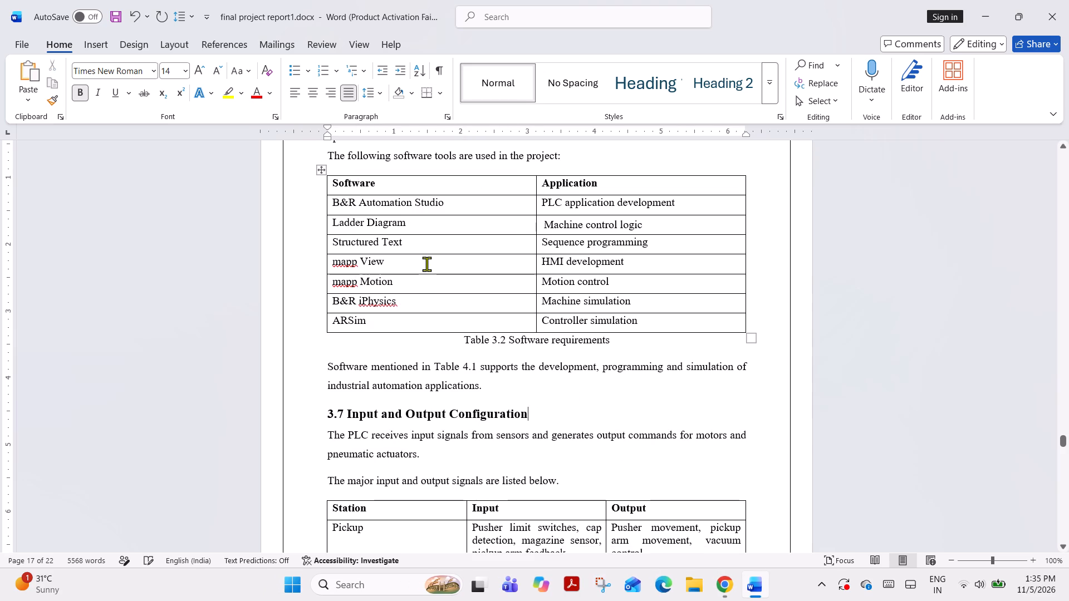
Remove the space after the "Cap Stopper" bullet heading above section 3.6.
scroll(465, 376, up, 20)
scroll(465, 376, up, 1)
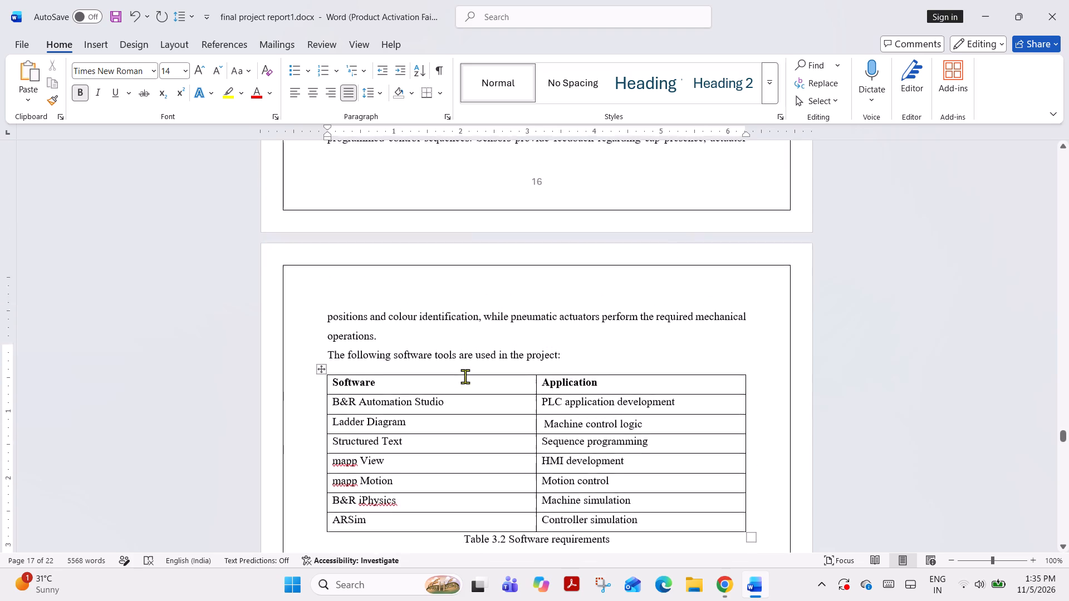
scroll(465, 376, up, 20)
scroll(465, 376, up, 12)
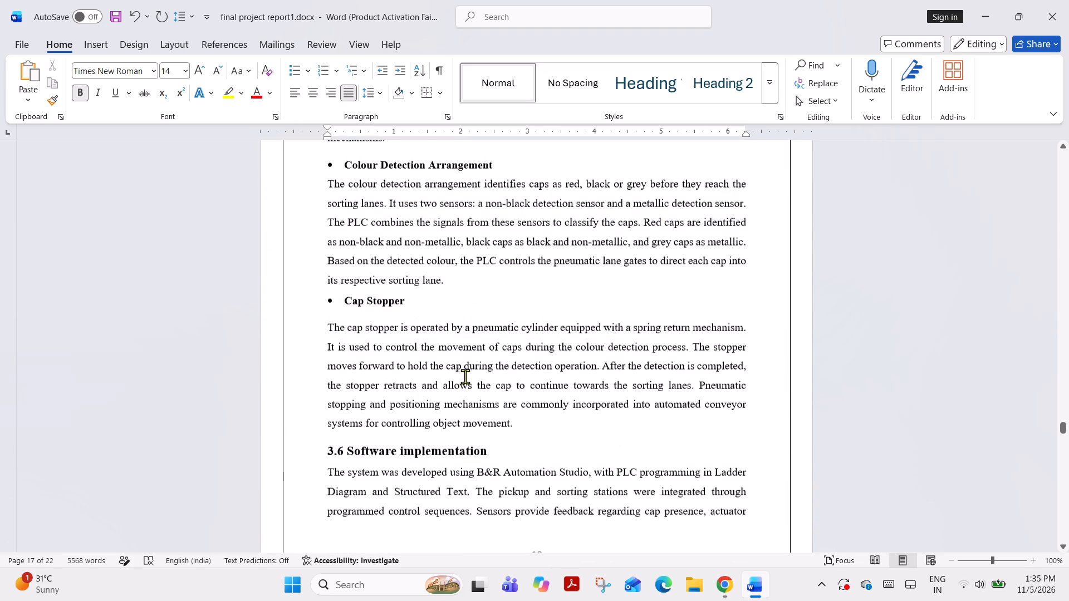
scroll(465, 376, up, 3)
click(411, 352)
click(368, 96)
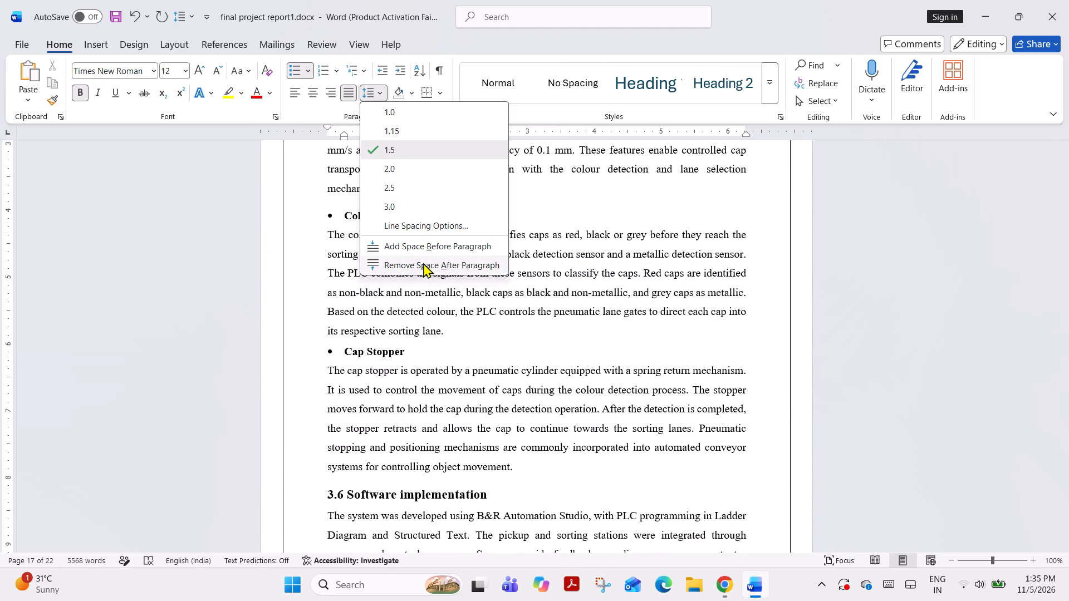
click(423, 263)
Examine the heading spacing and list formatting in Chapter 3 from the Colour Detection Arrangement back to the Pickup Arm operations.
scroll(507, 426, up, 6)
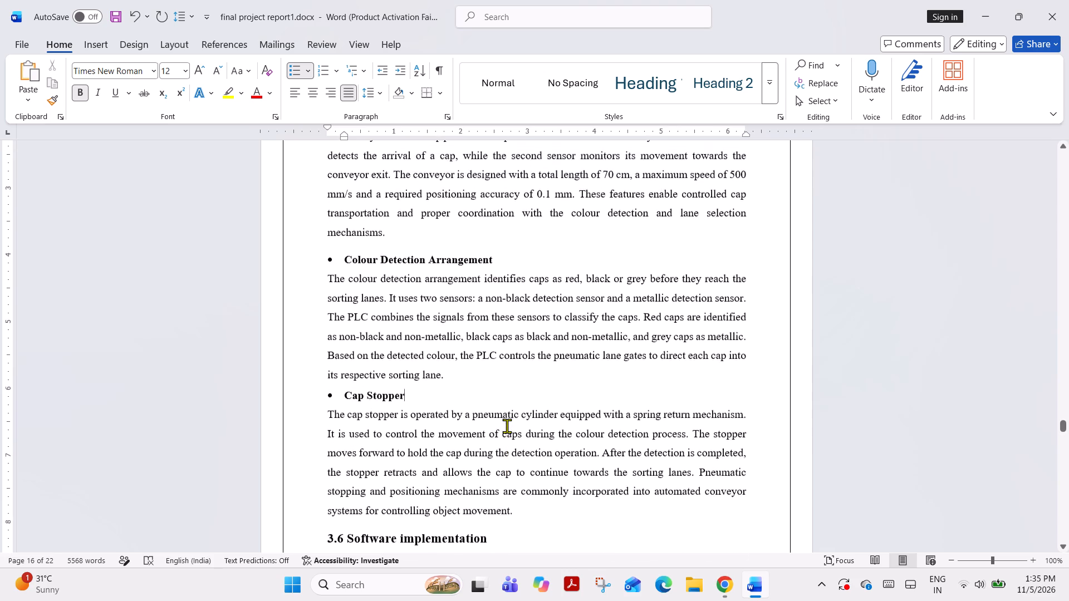
scroll(507, 426, up, 20)
scroll(507, 426, up, 4)
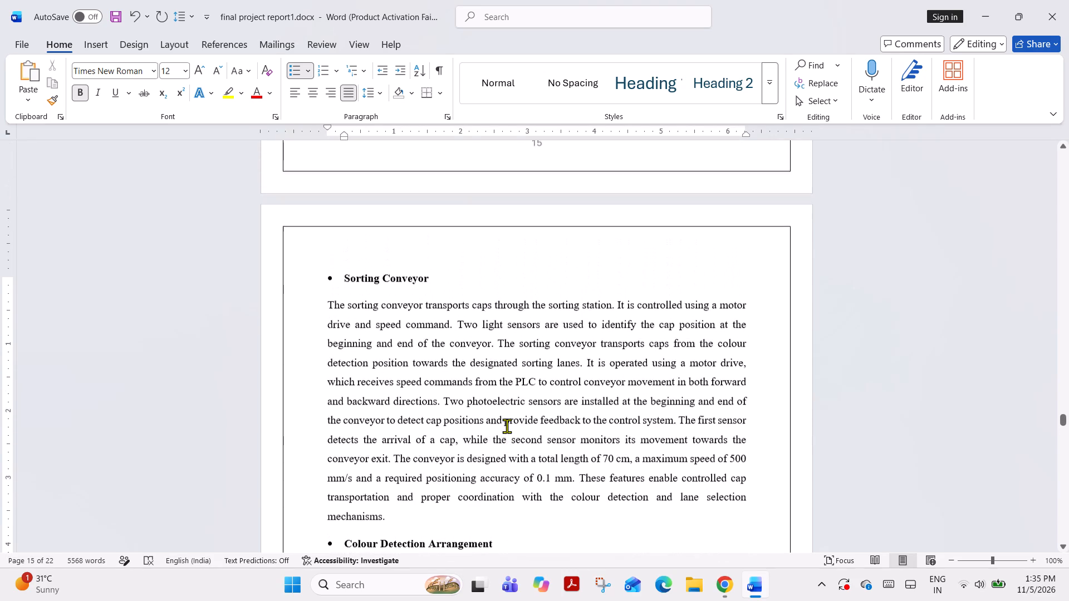
scroll(507, 426, up, 20)
scroll(507, 426, up, 10)
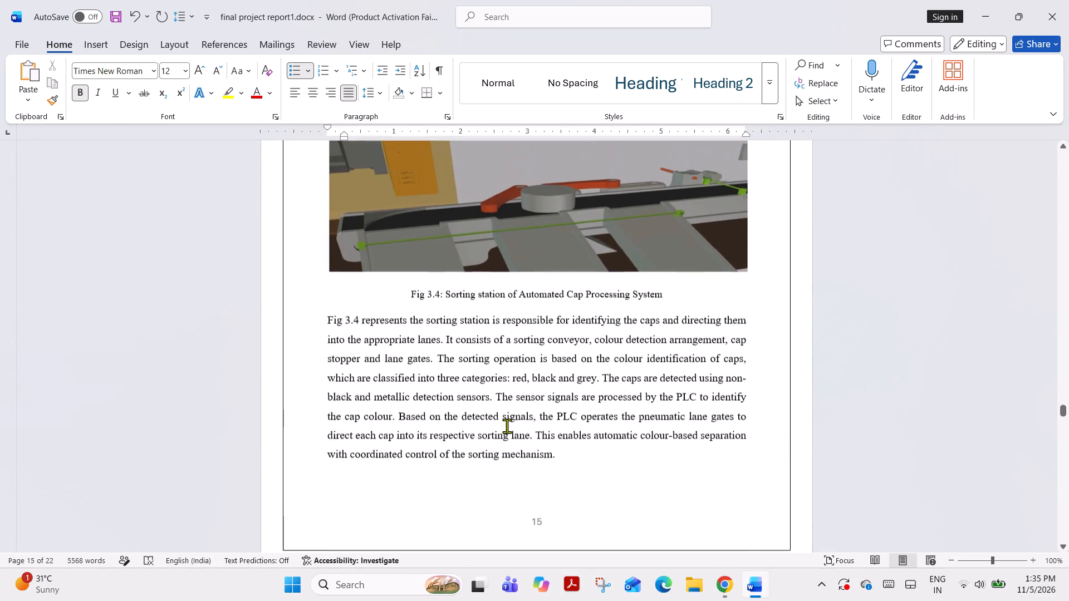
scroll(507, 426, up, 20)
scroll(507, 426, up, 10)
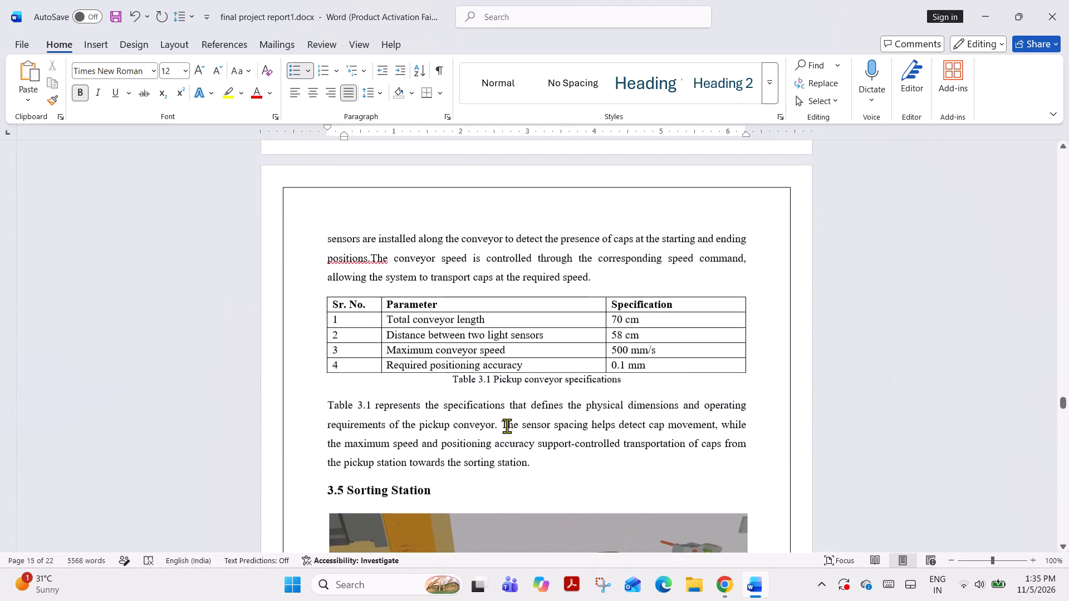
scroll(507, 426, up, 20)
scroll(507, 426, up, 10)
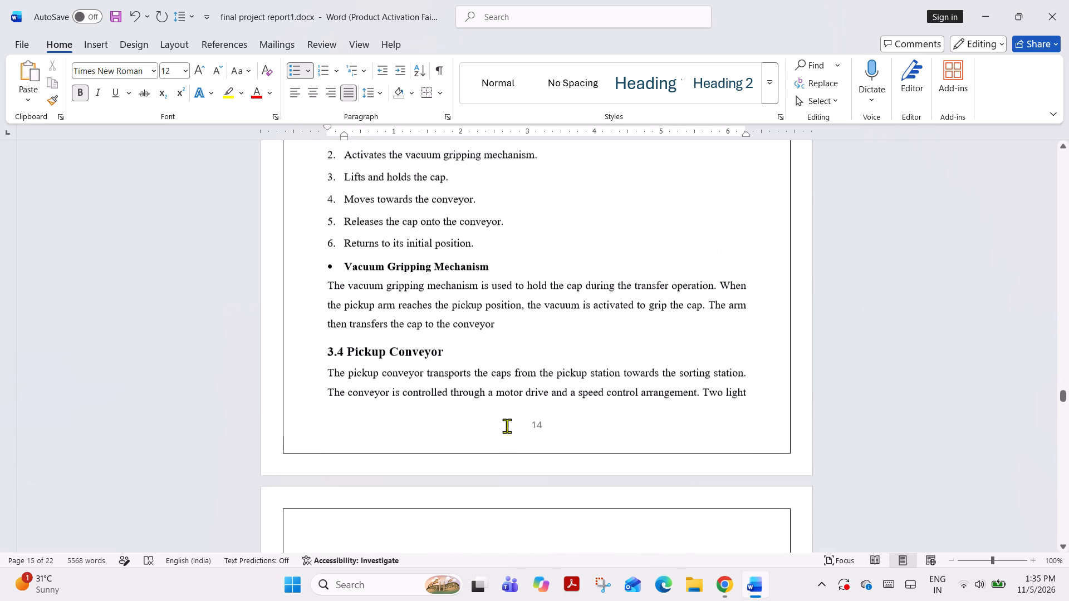
scroll(507, 426, up, 17)
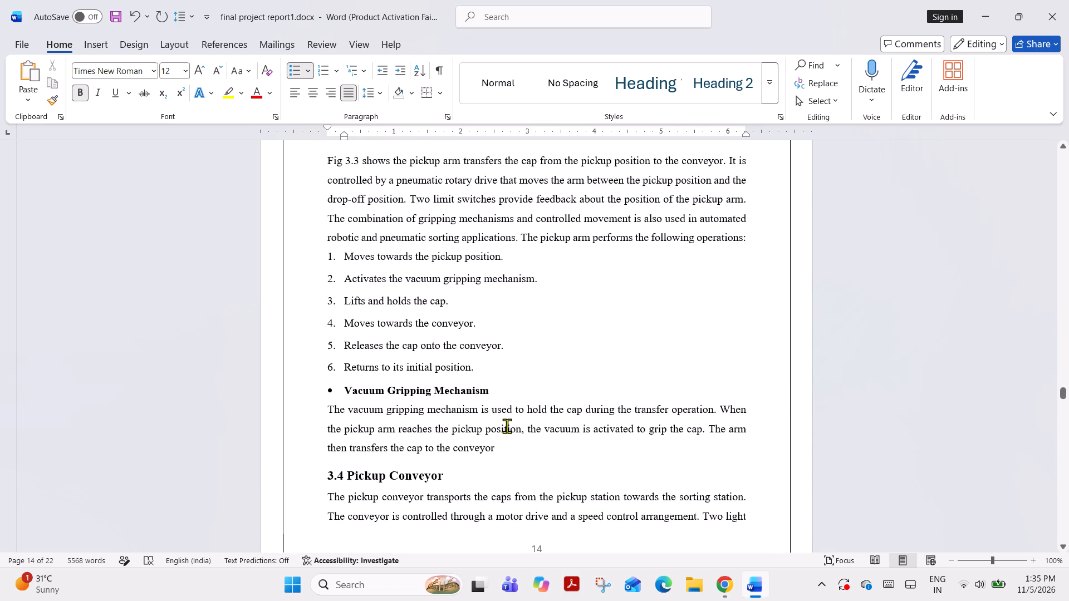
scroll(507, 426, up, 4)
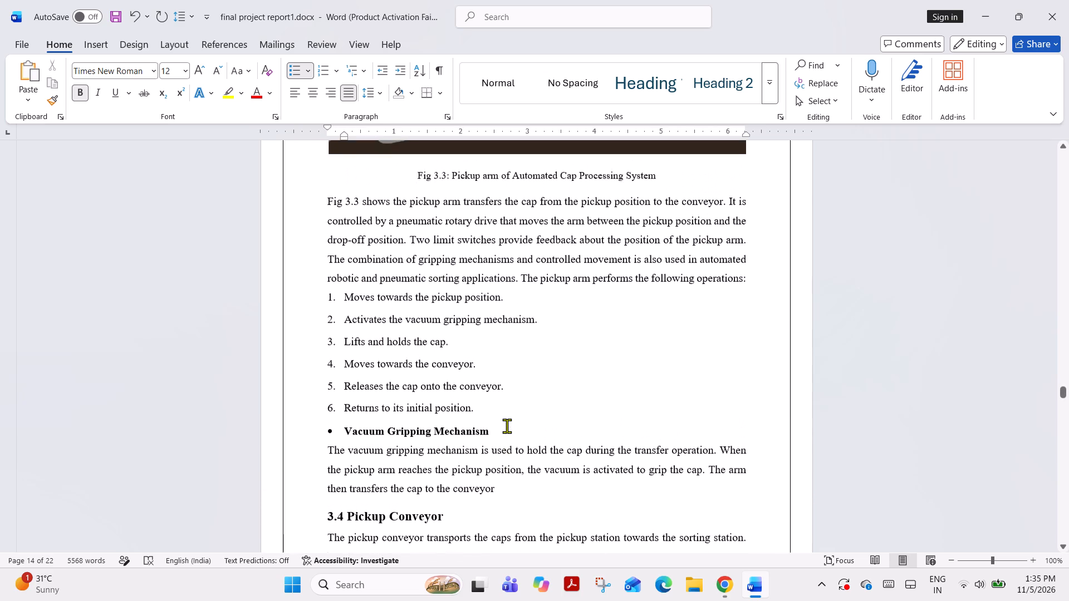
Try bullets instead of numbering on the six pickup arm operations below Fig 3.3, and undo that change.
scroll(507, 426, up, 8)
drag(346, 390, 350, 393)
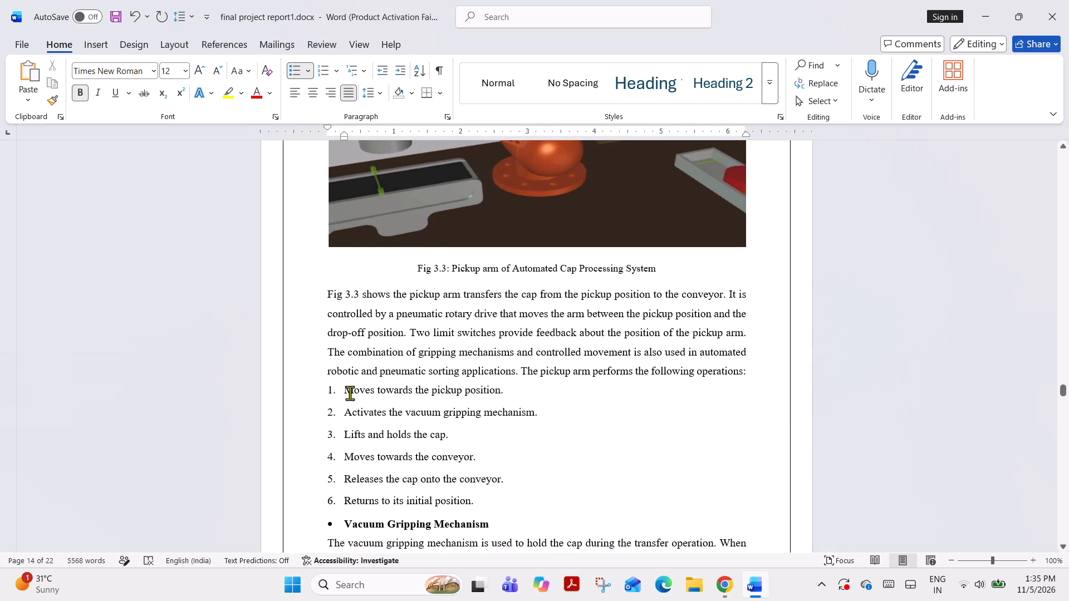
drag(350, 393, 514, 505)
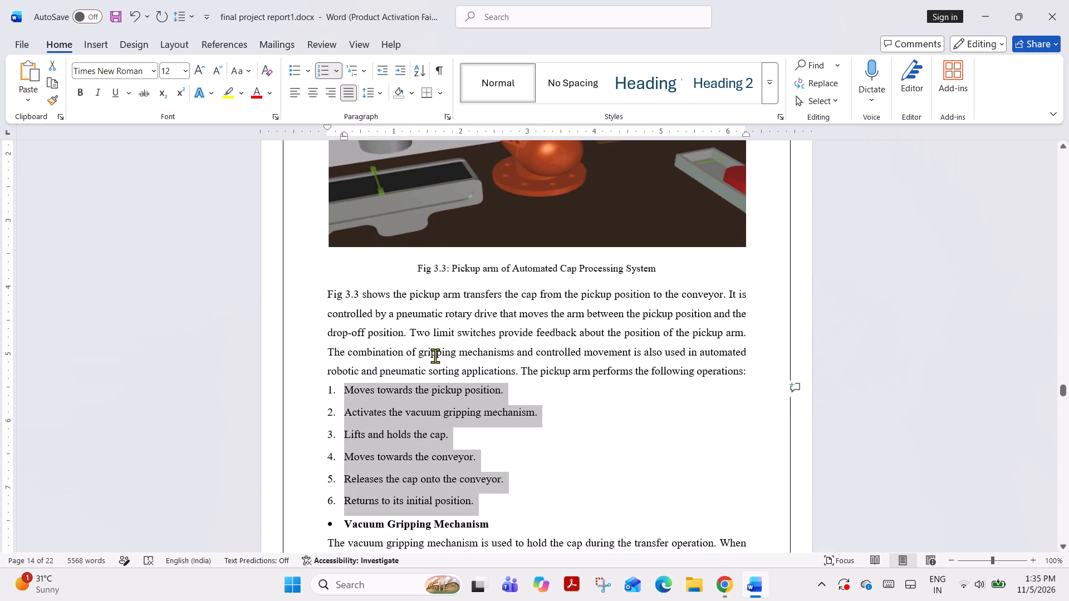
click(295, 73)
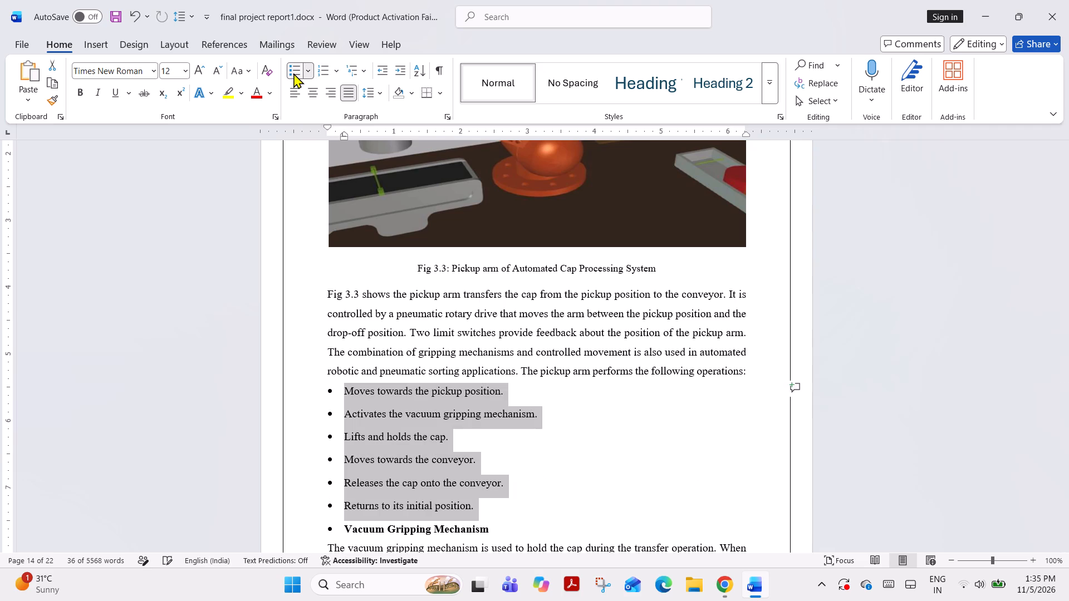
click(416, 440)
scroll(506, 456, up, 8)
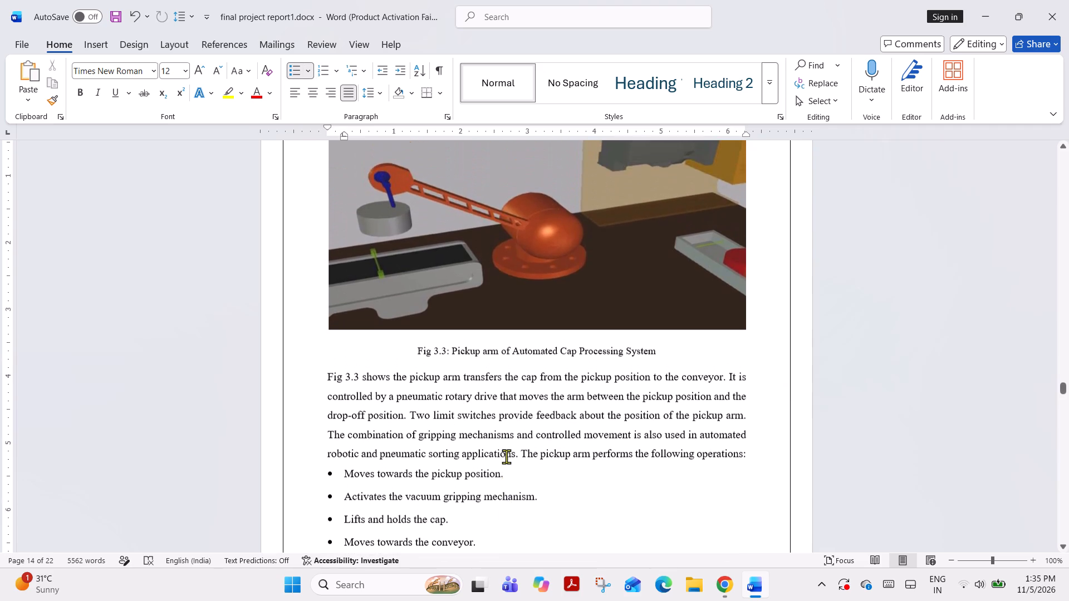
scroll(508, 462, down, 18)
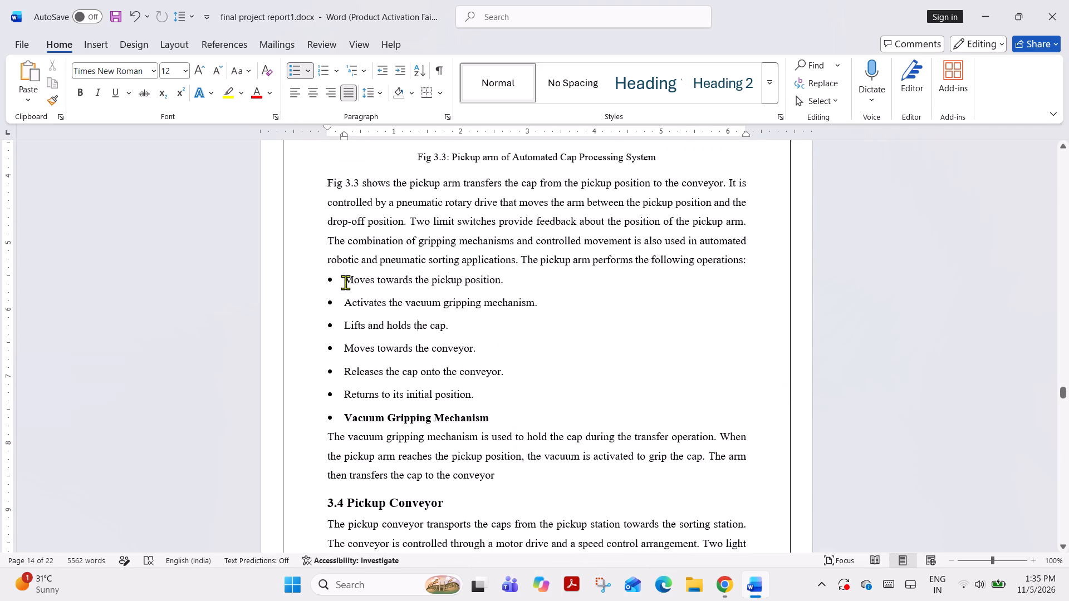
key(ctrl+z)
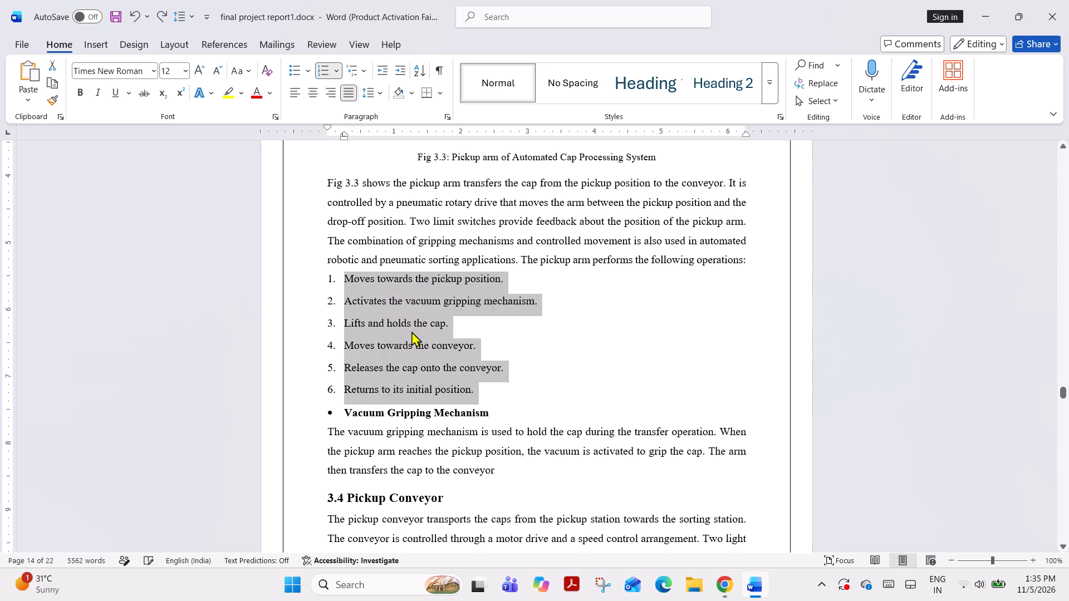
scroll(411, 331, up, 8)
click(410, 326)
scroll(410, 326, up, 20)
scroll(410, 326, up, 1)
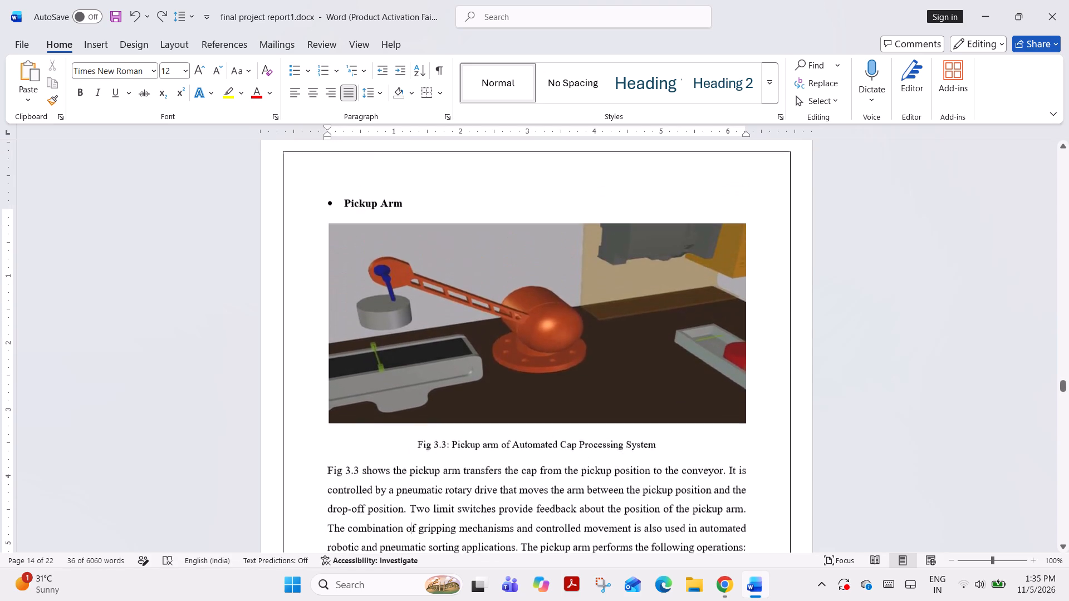
Remove the space after the "3.1 Introduction" heading at the start of Chapter 3.
scroll(410, 326, up, 20)
scroll(410, 326, up, 18)
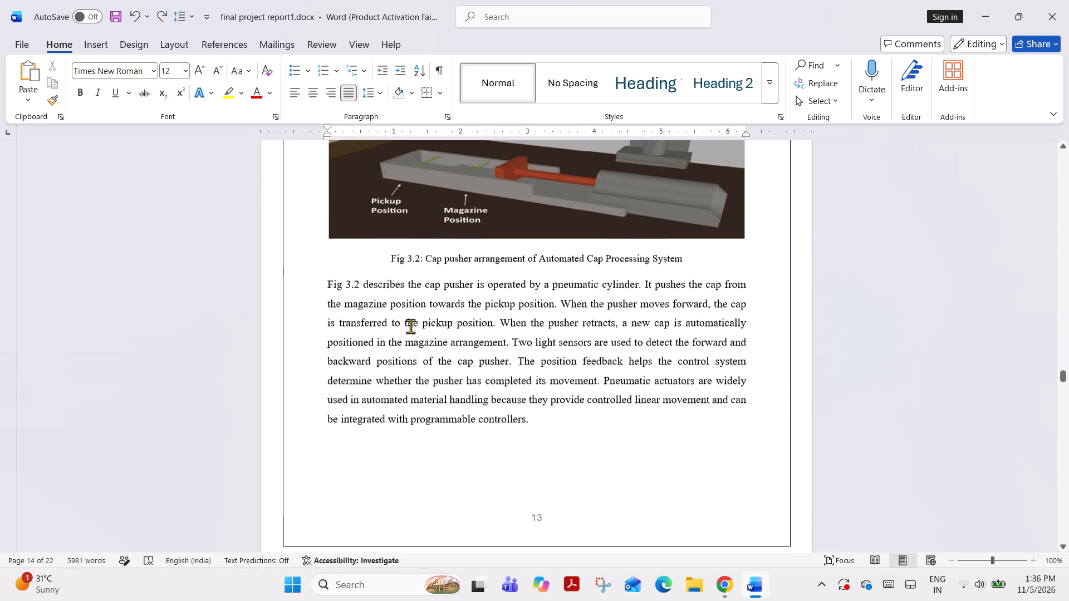
scroll(410, 326, up, 20)
scroll(410, 326, up, 5)
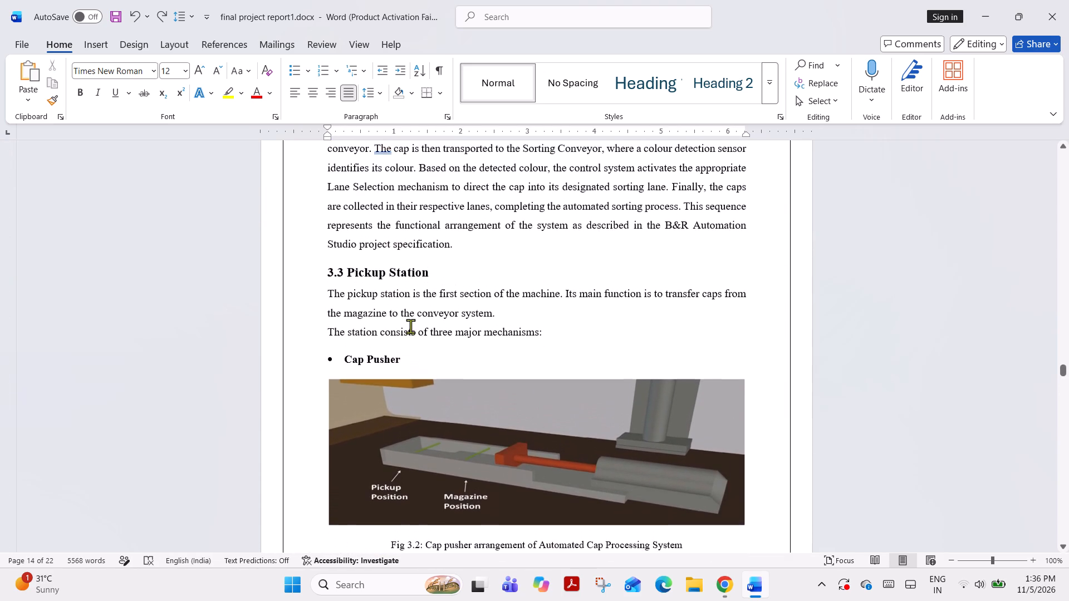
scroll(410, 326, up, 10)
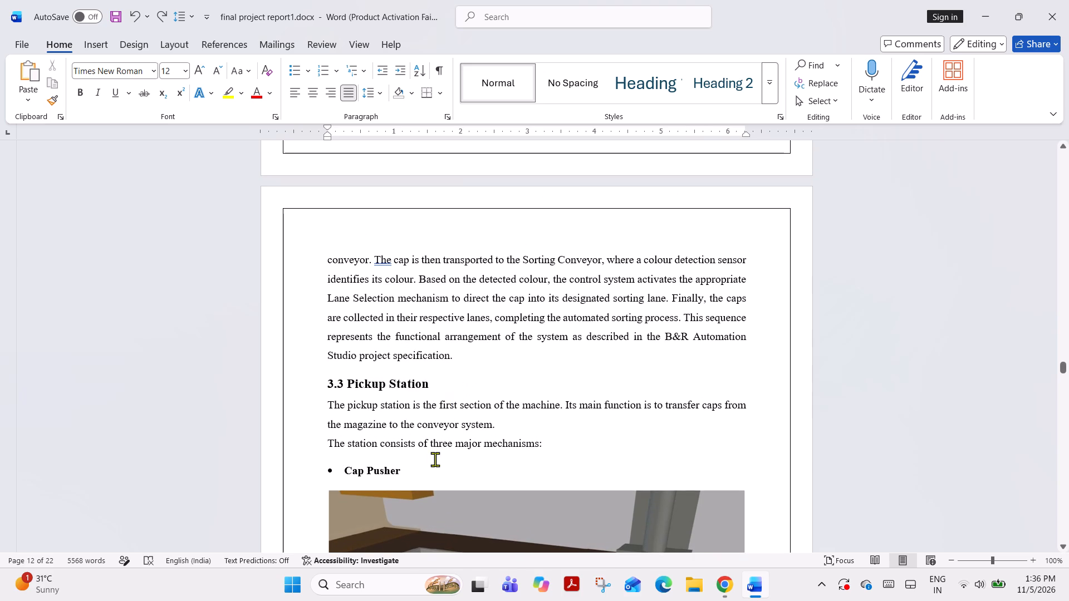
scroll(448, 467, up, 20)
scroll(448, 467, up, 14)
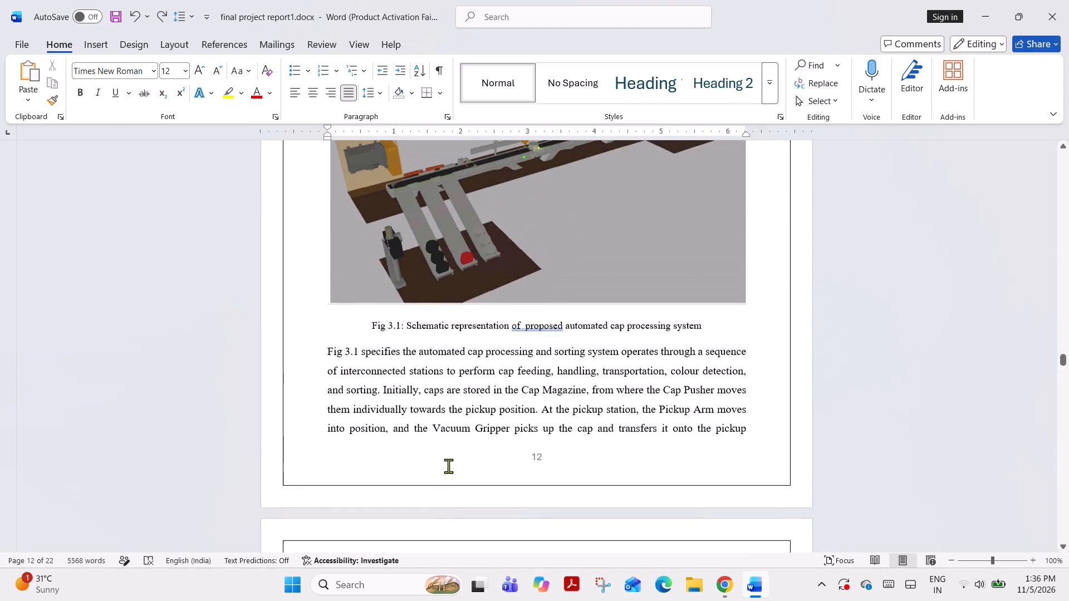
scroll(448, 466, up, 20)
scroll(448, 466, up, 15)
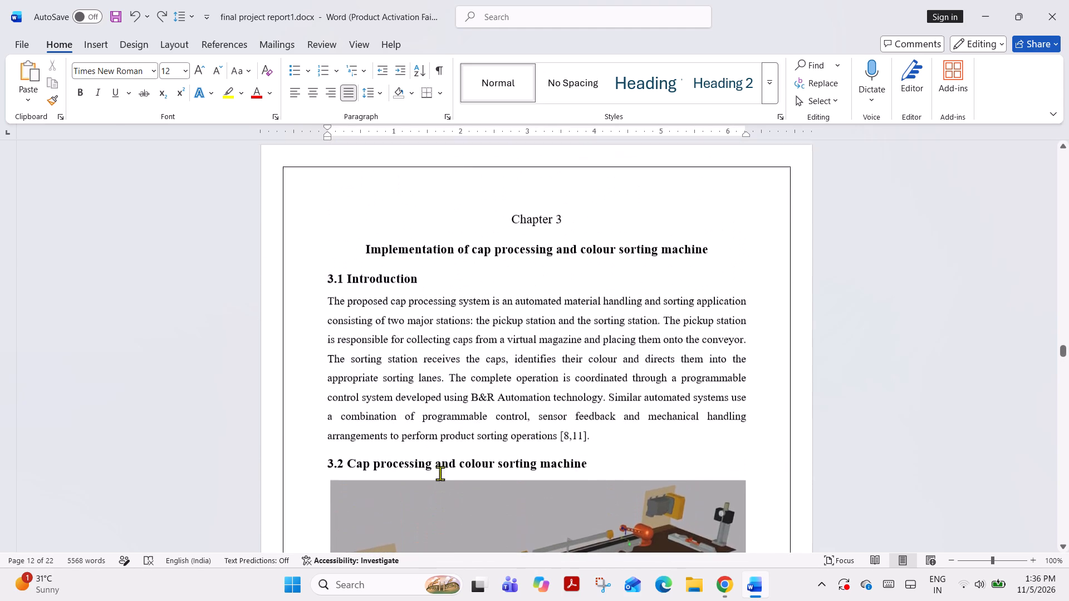
scroll(440, 473, up, 7)
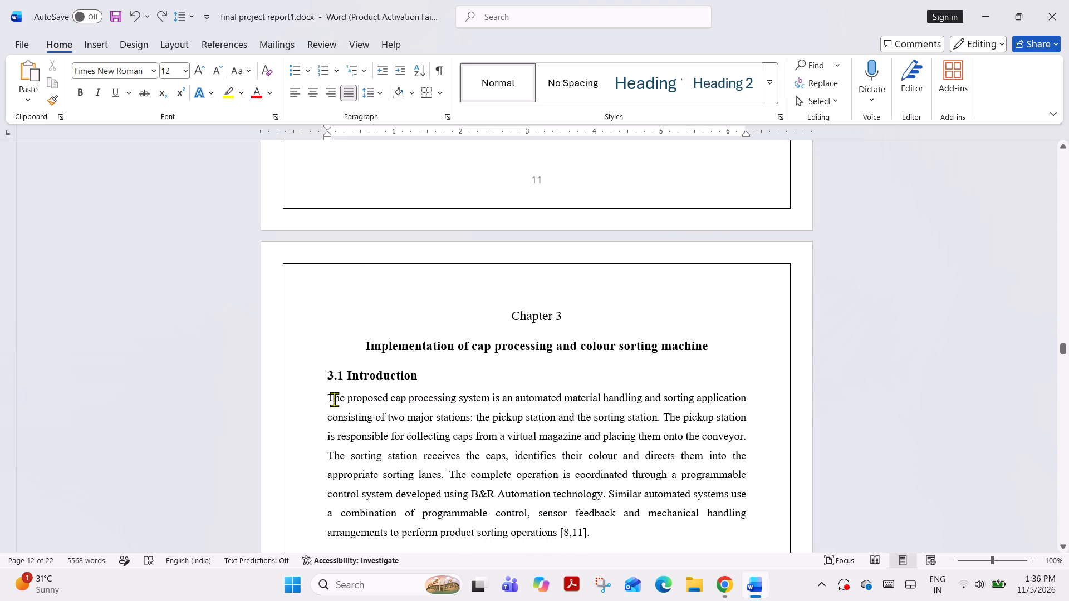
click(331, 399)
click(426, 374)
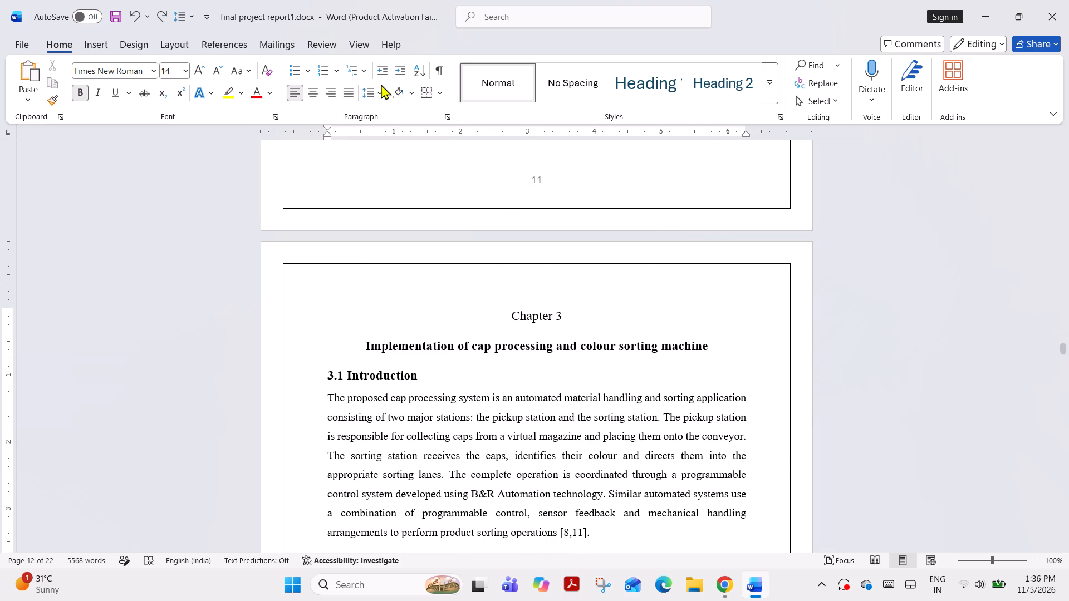
click(379, 88)
click(415, 266)
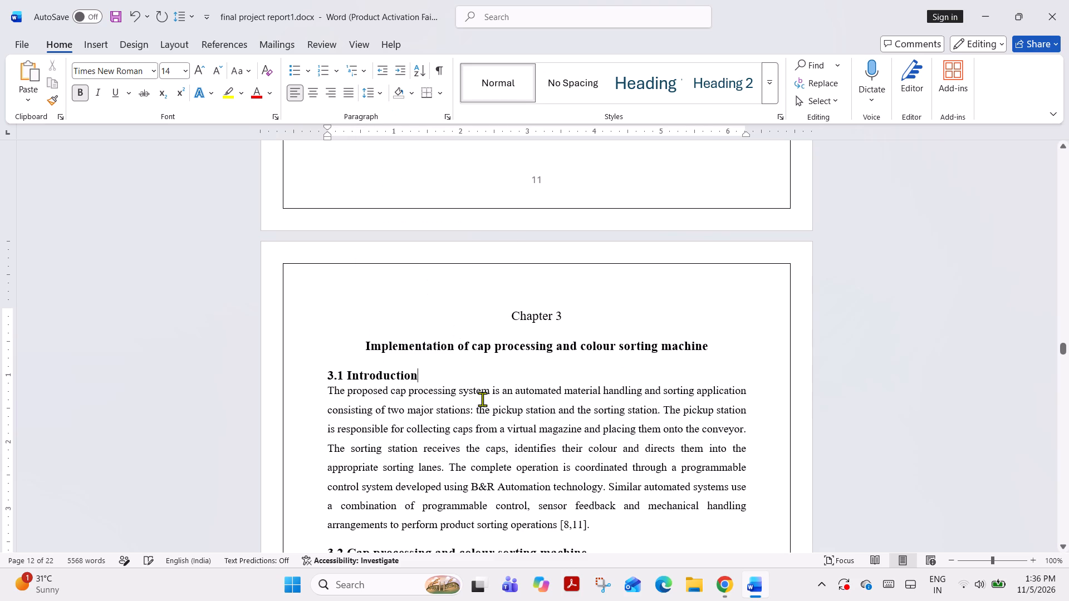
click(465, 383)
Remove the space after the first paragraph of section 2.4 Proposed solution.
scroll(552, 456, up, 8)
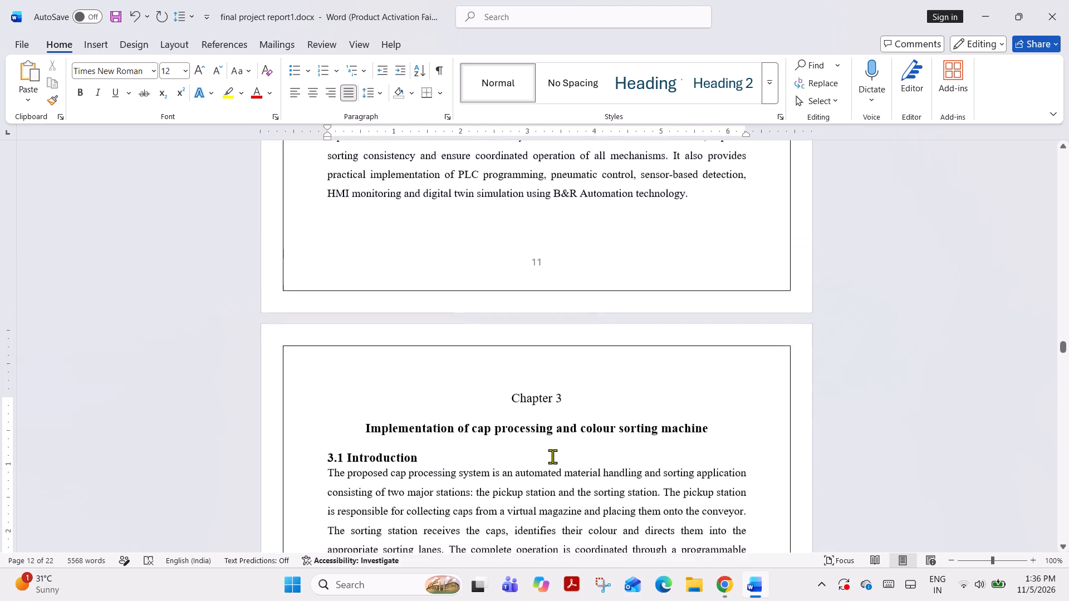
scroll(557, 463, down, 16)
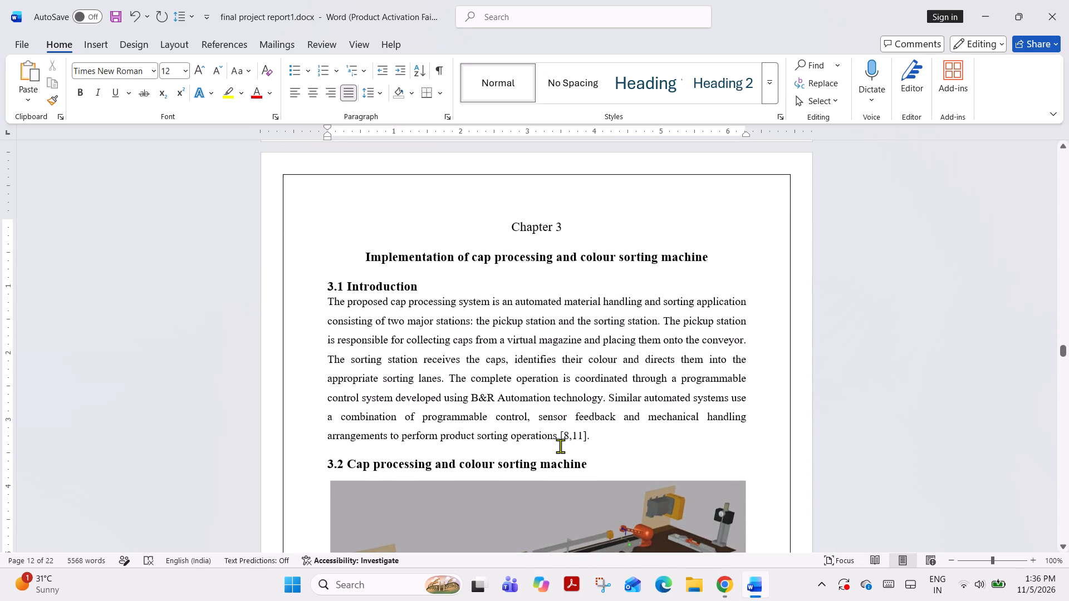
scroll(560, 446, up, 20)
scroll(560, 446, up, 5)
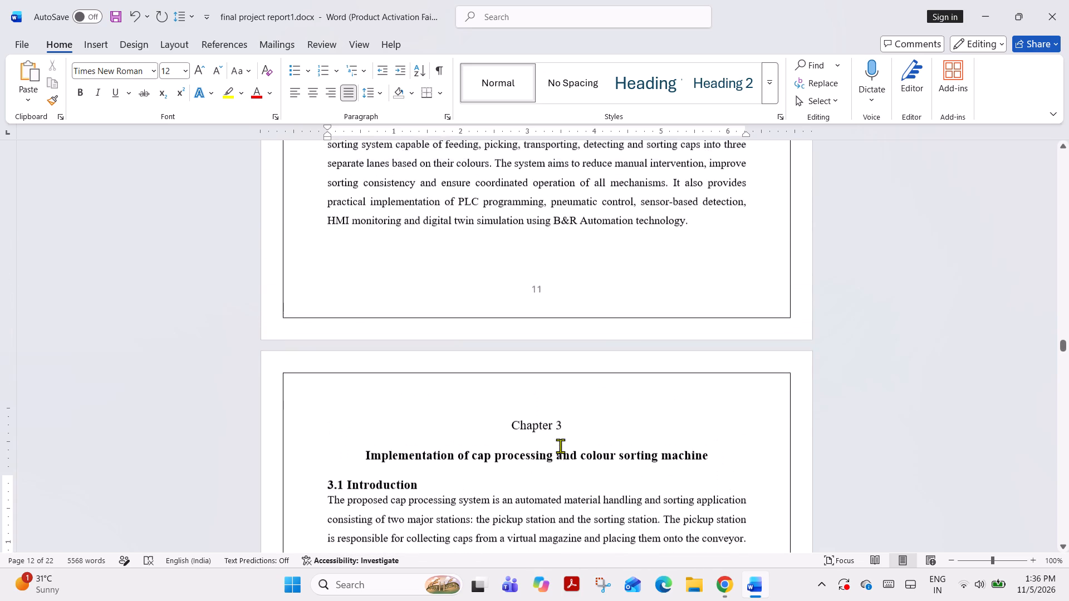
scroll(560, 446, up, 13)
scroll(560, 446, up, 13)
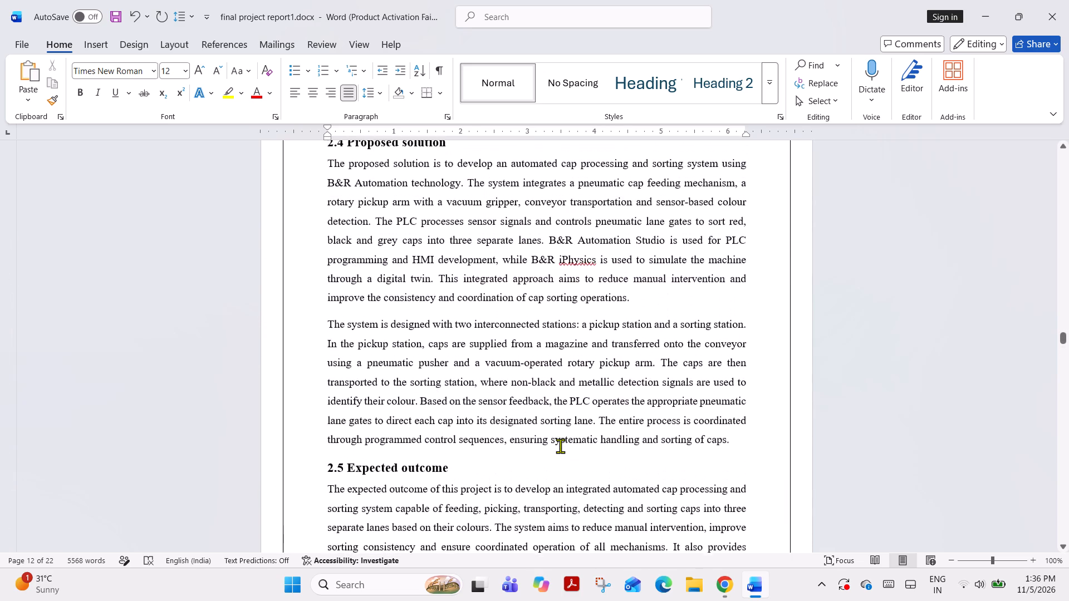
scroll(560, 446, up, 3)
click(633, 338)
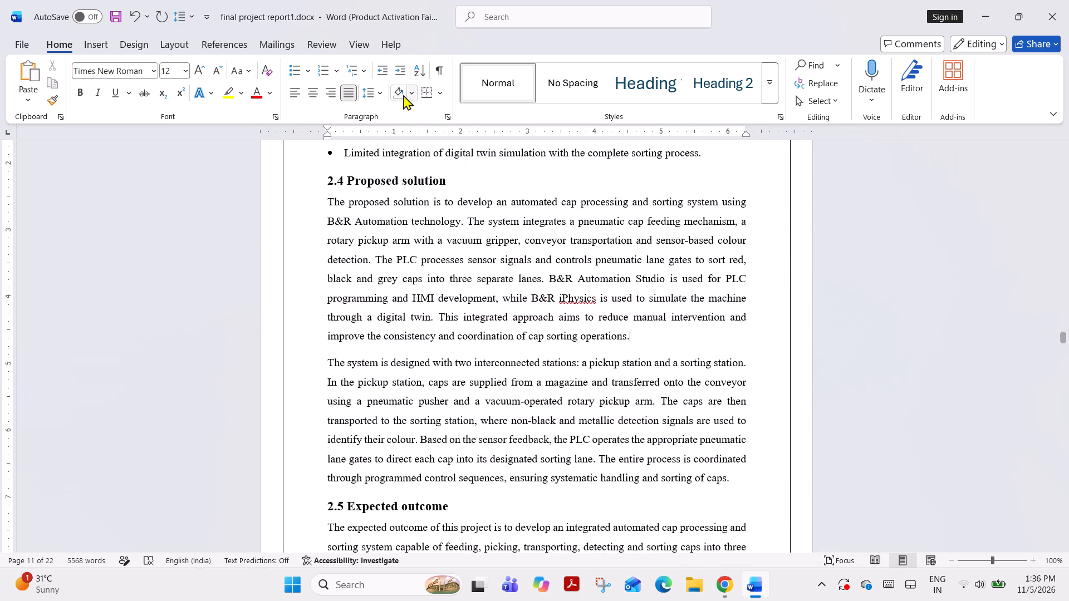
click(375, 96)
click(415, 268)
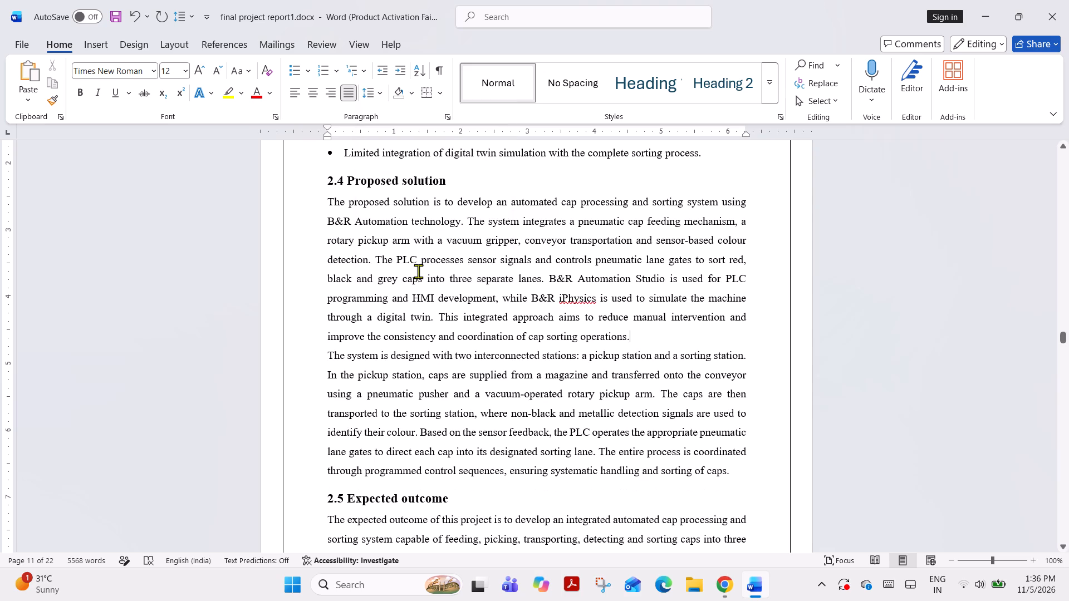
Remove the space after the literature review paragraph that ends with reference [9], just before the one starting with reference [10].
scroll(528, 393, up, 20)
scroll(528, 393, up, 2)
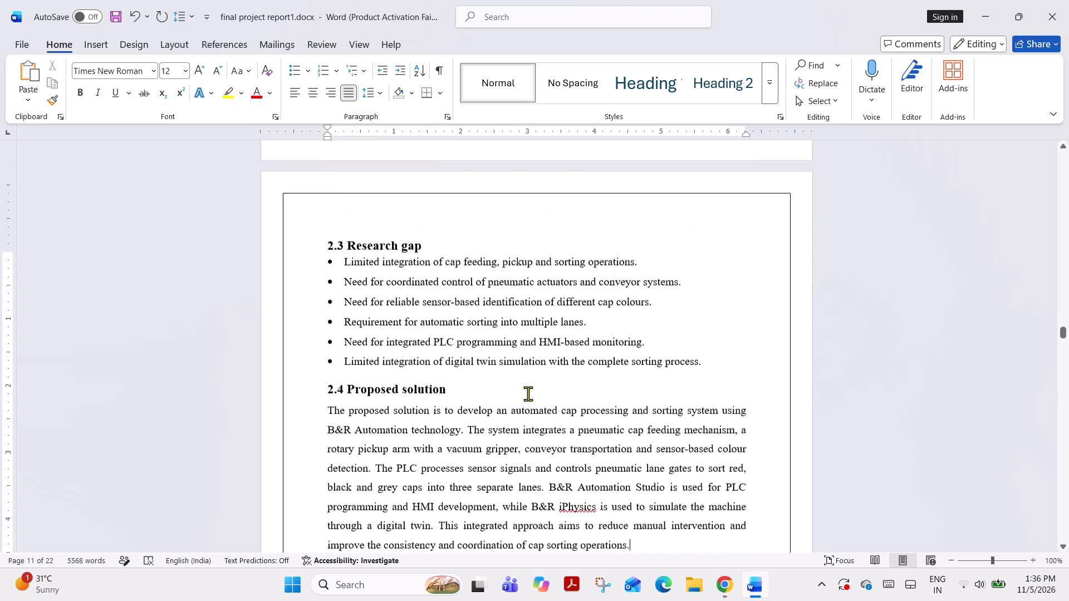
scroll(528, 393, up, 20)
scroll(528, 393, up, 15)
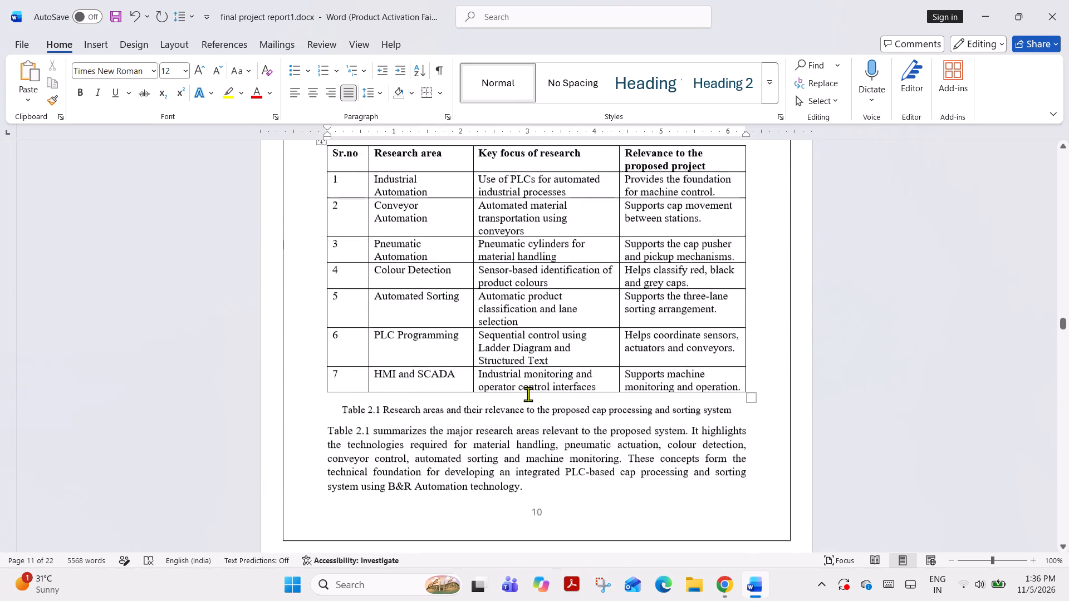
scroll(528, 394, up, 20)
scroll(528, 394, up, 16)
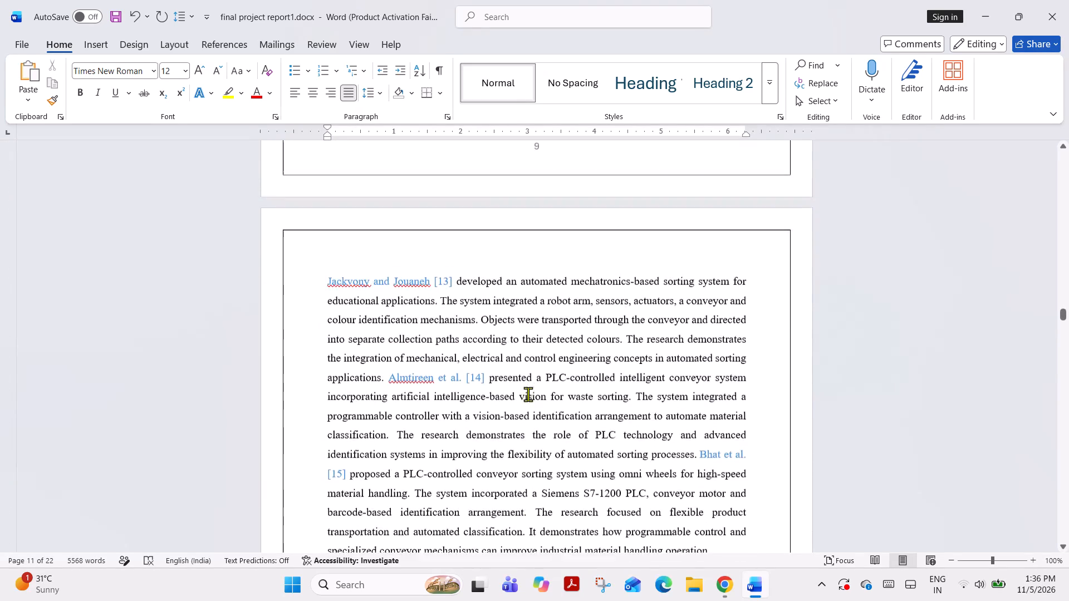
scroll(528, 394, up, 7)
drag(1060, 314, 1060, 308)
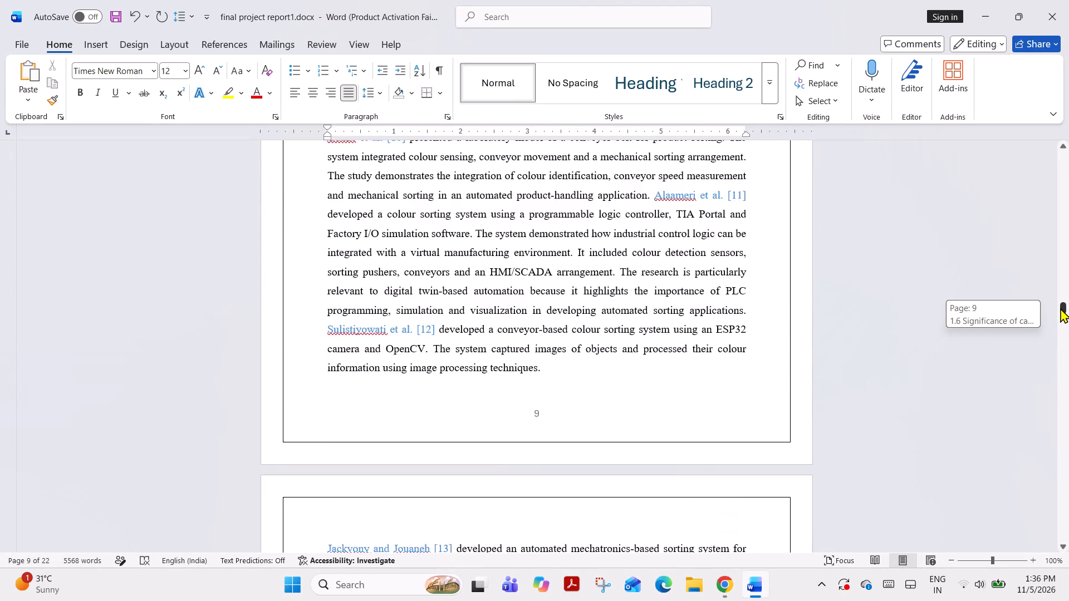
drag(1060, 308, 1060, 306)
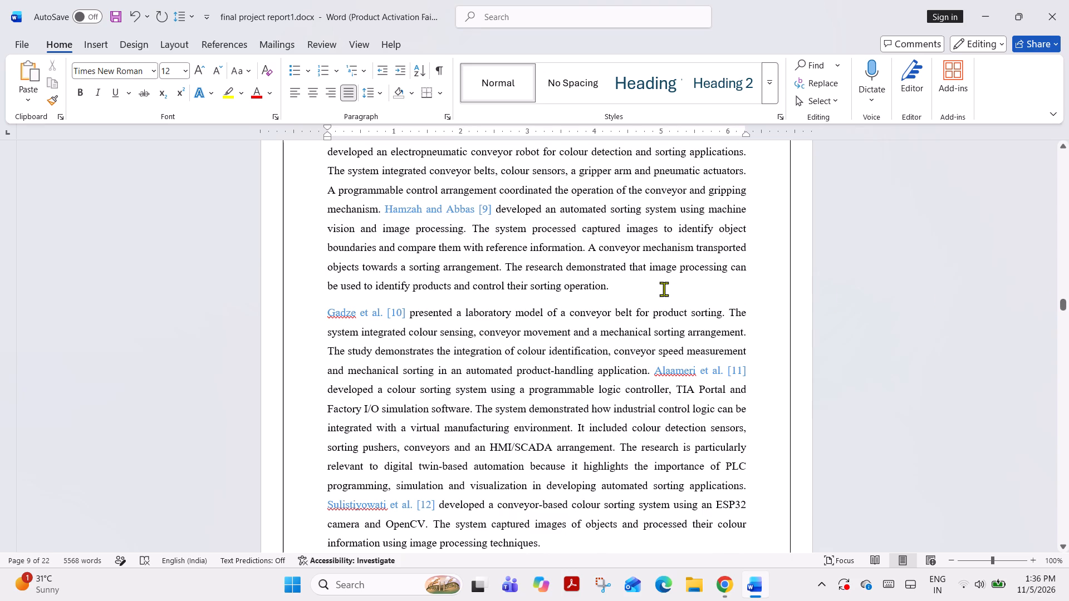
click(656, 288)
click(366, 91)
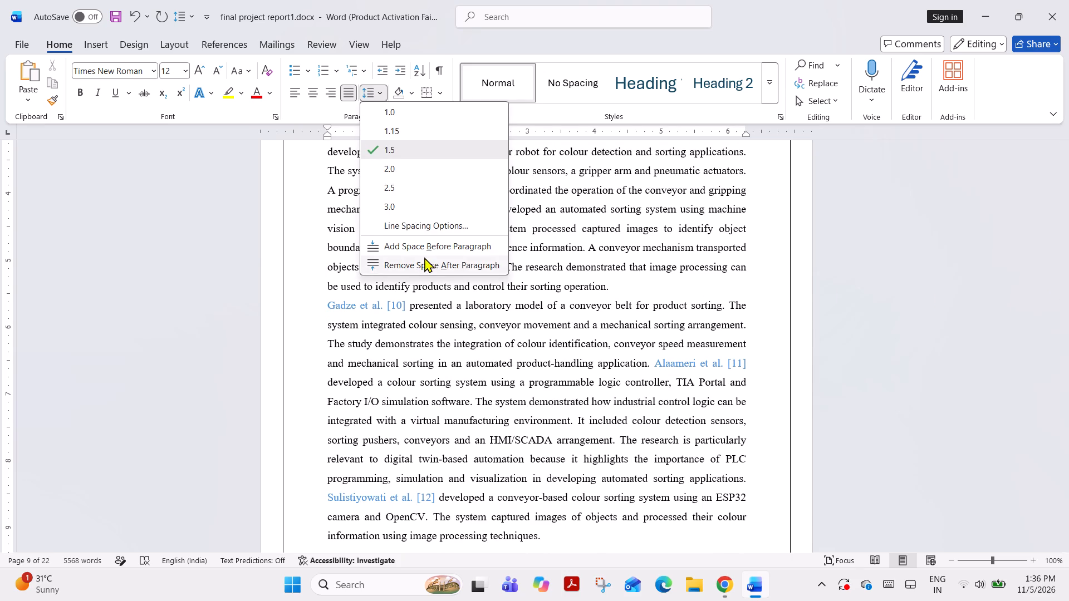
click(424, 257)
Remove the space after the literature review paragraph covering references [1] to [3], just before the one starting with reference [4].
scroll(921, 287, down, 20)
scroll(921, 287, down, 1)
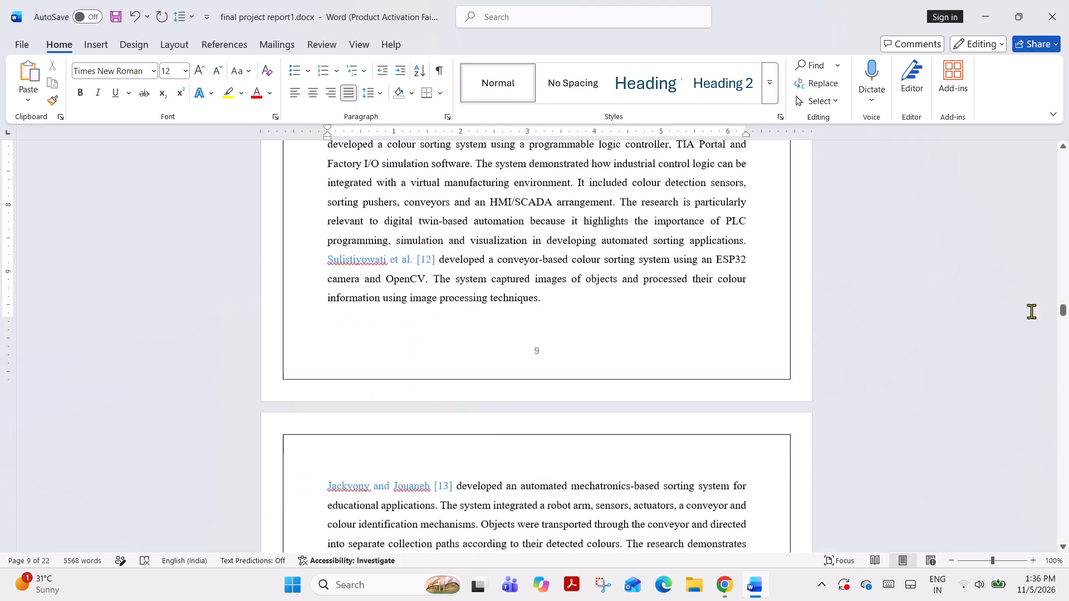
scroll(1031, 311, down, 20)
scroll(1031, 311, down, 12)
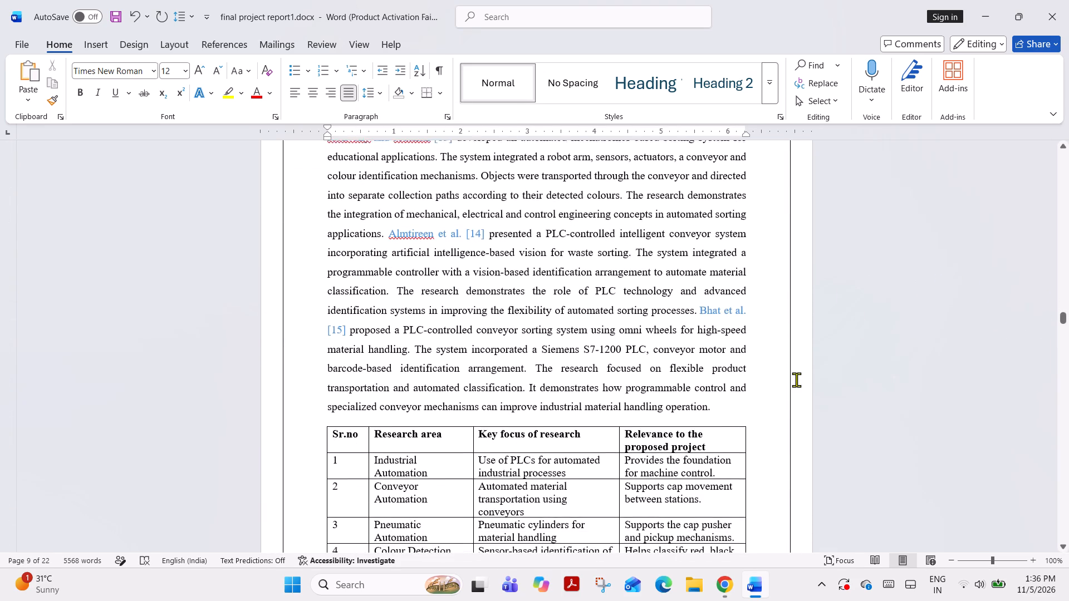
drag(1059, 316, 1058, 311)
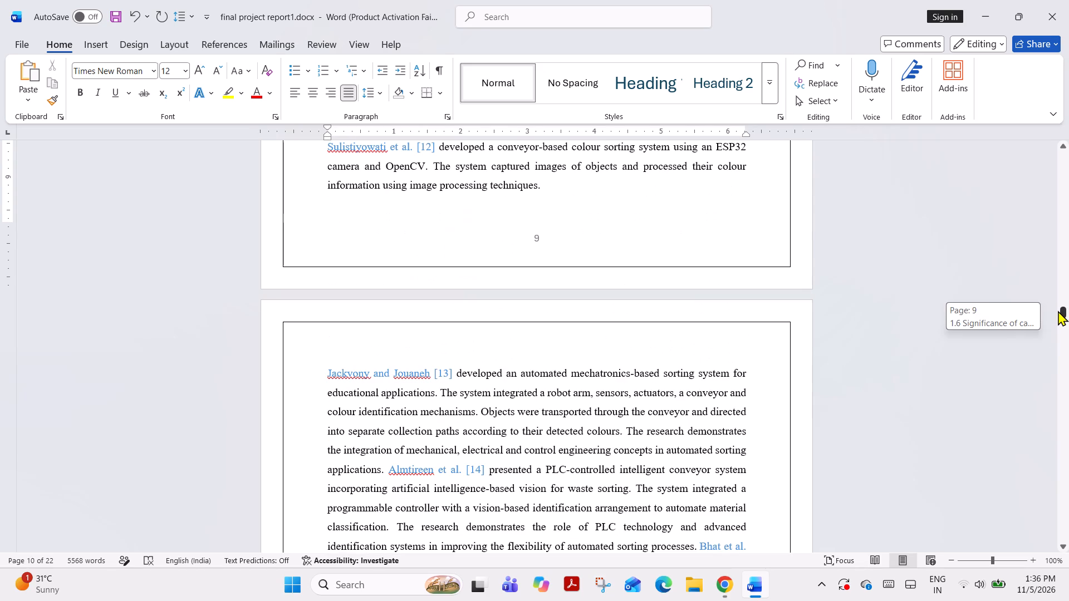
drag(1058, 311, 1057, 303)
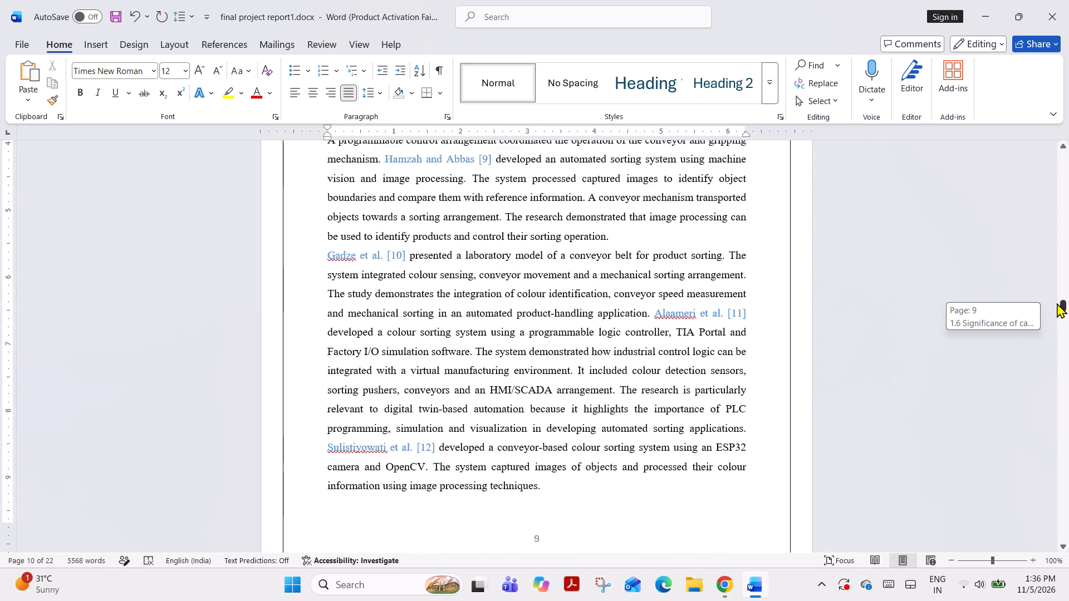
drag(1057, 303, 1055, 293)
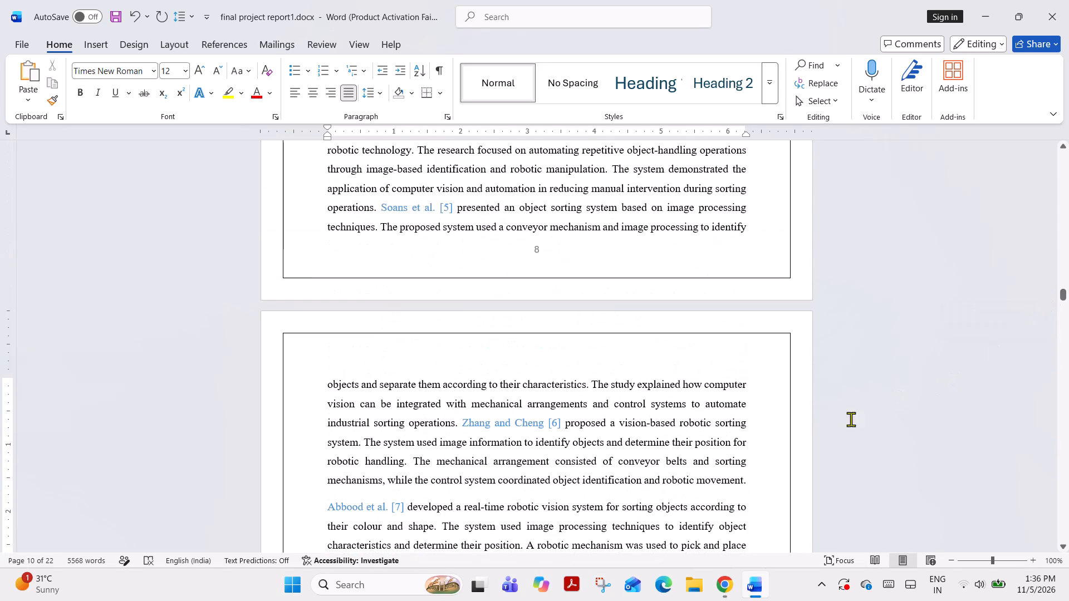
click(751, 479)
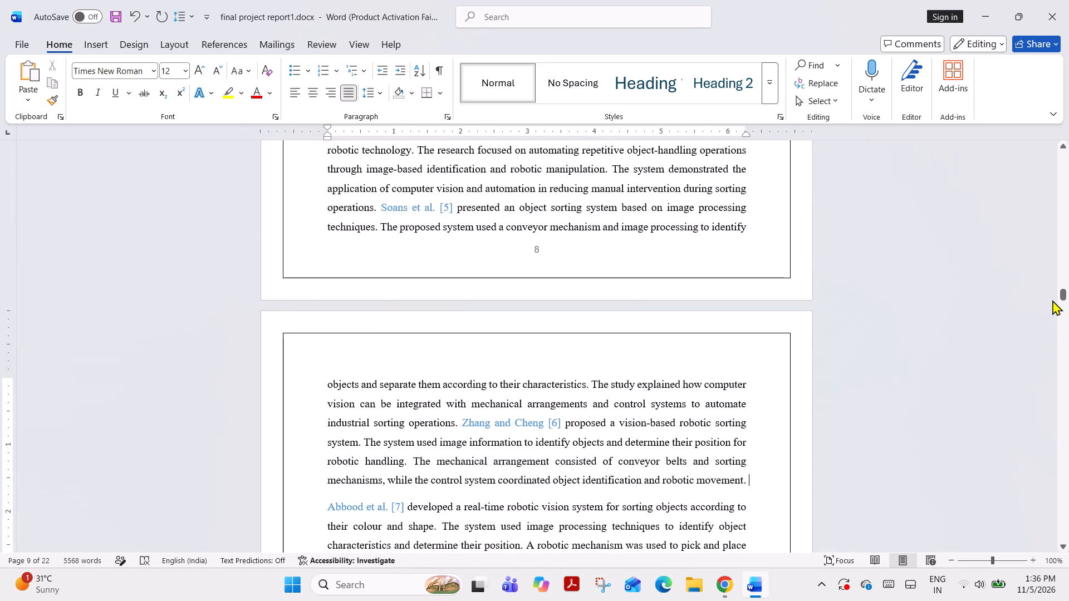
drag(1063, 297, 1062, 291)
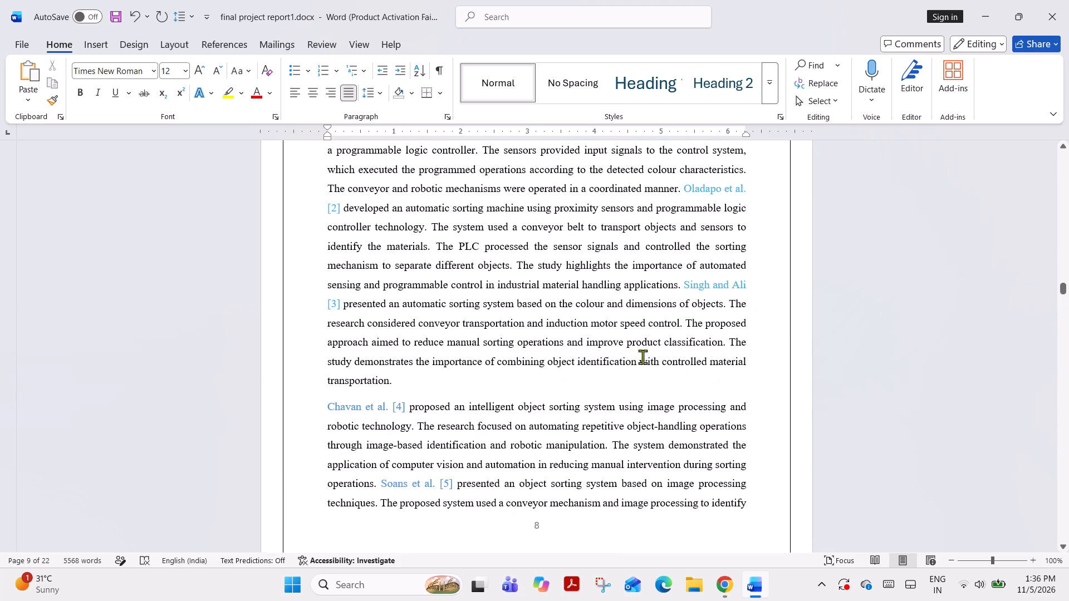
click(483, 382)
click(367, 105)
click(369, 93)
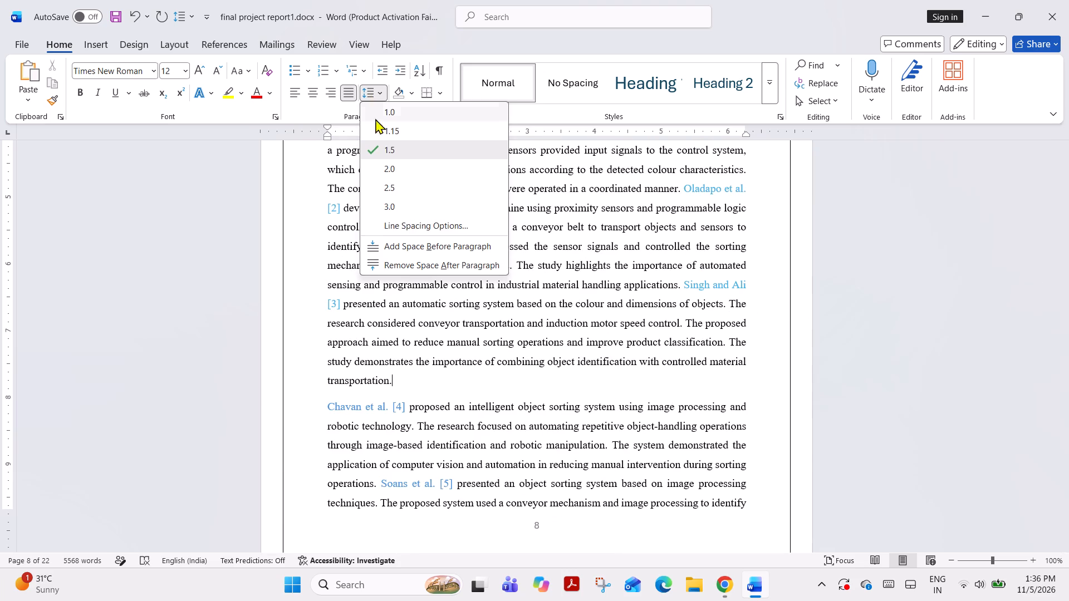
click(402, 260)
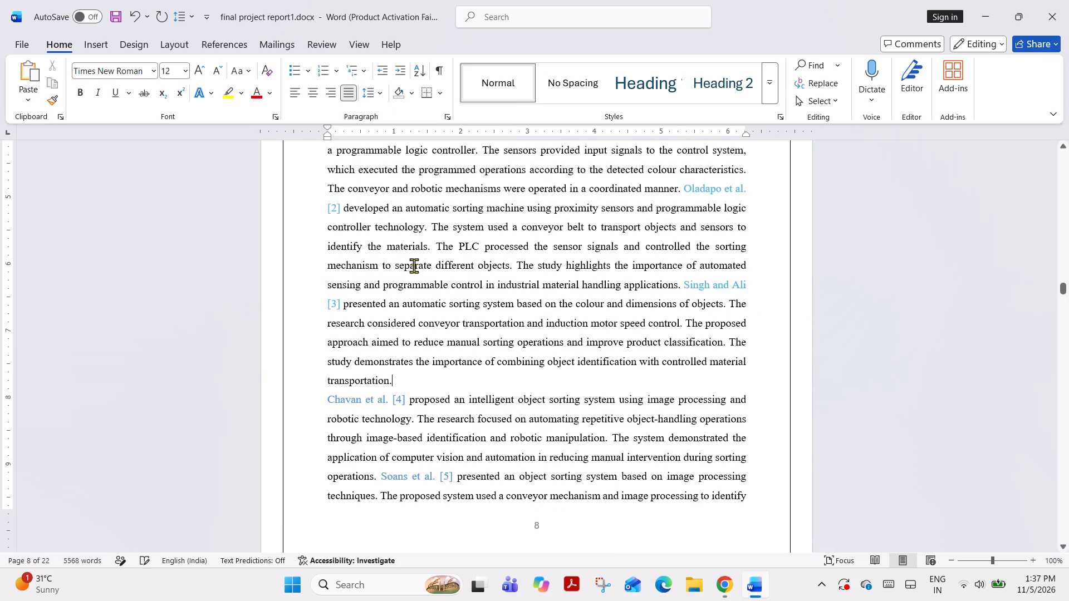
Remove the space after the "2.2 Literature Review" heading in Chapter 2.
scroll(678, 297, up, 20)
scroll(678, 297, up, 1)
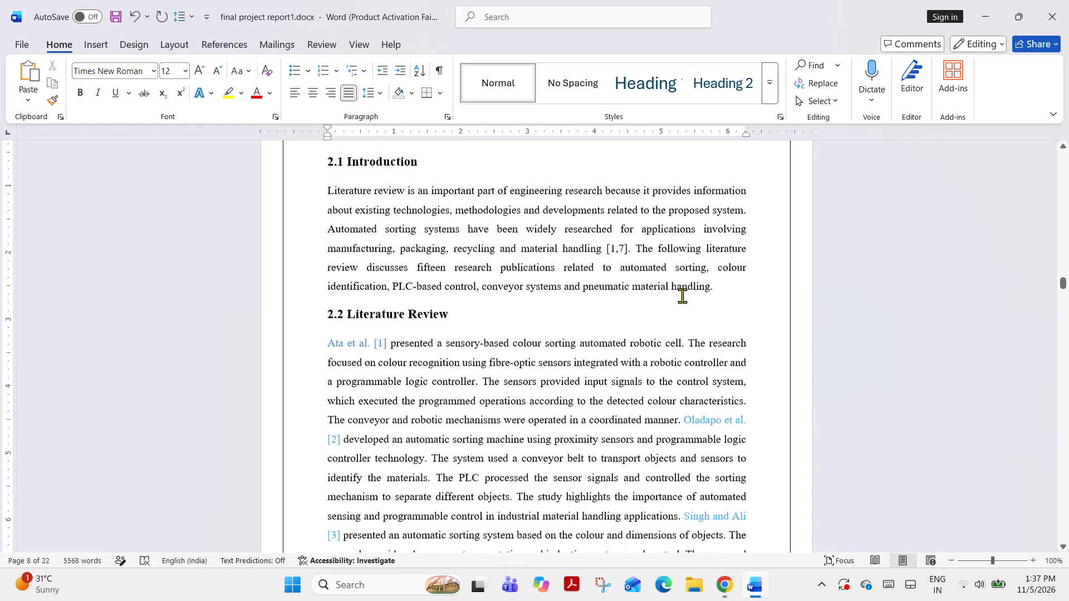
scroll(682, 295, up, 13)
click(444, 462)
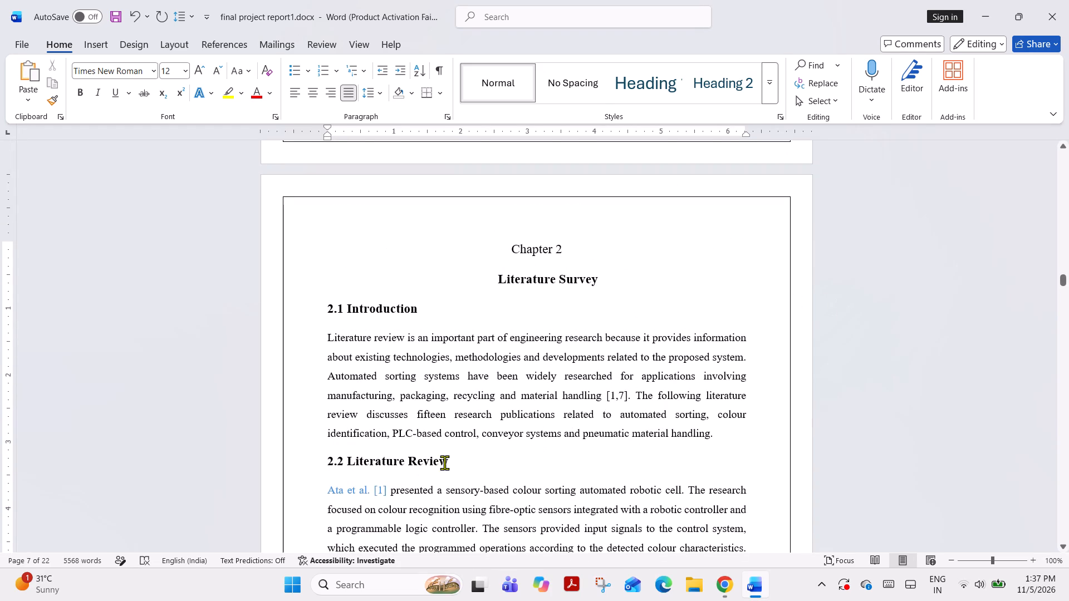
click(373, 96)
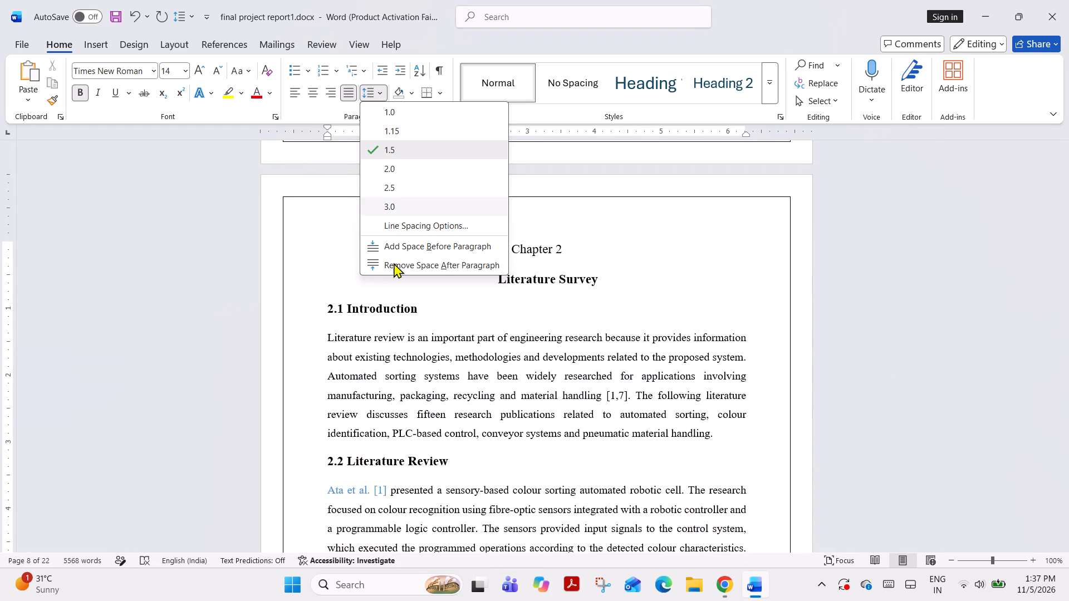
click(394, 263)
Remove the space after the "2.1 Introduction" heading in Chapter 2.
click(427, 314)
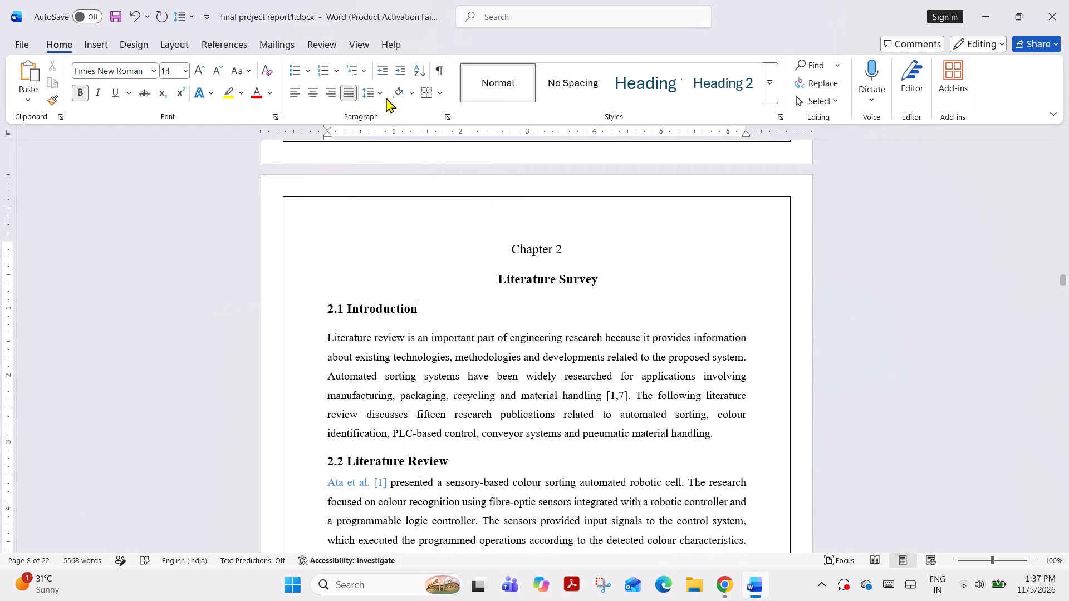
click(379, 95)
click(407, 267)
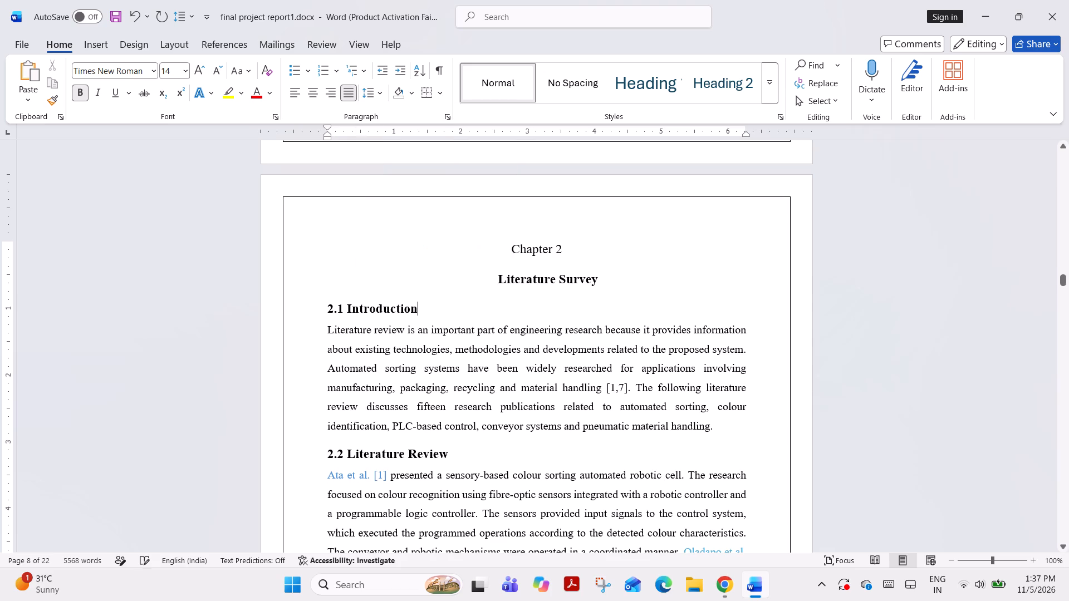
click(1063, 283)
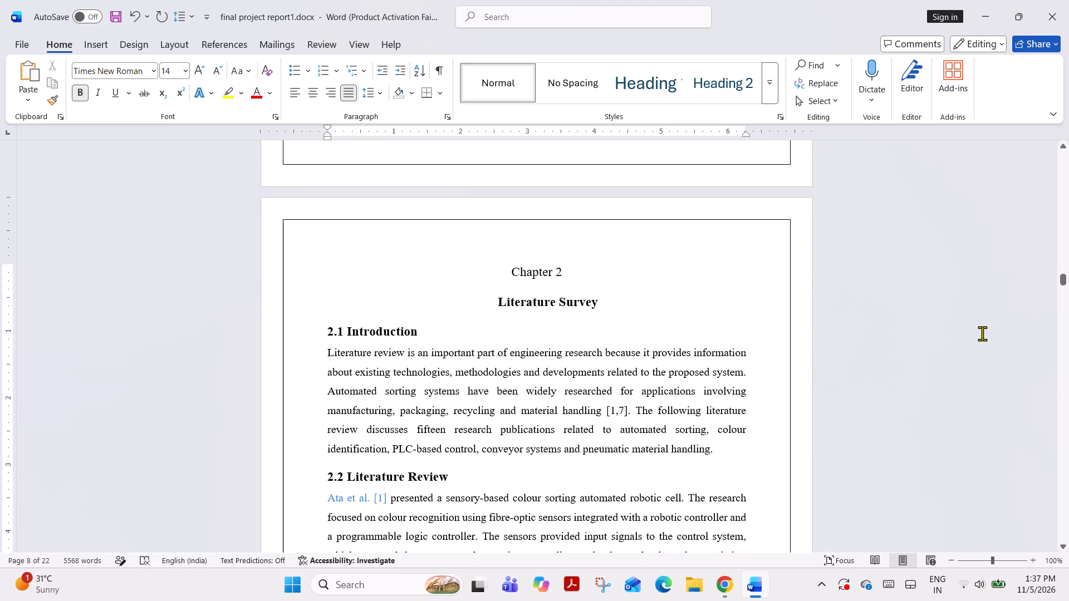
Remove the space after the "1.2 Conventional cap processing and colour sorting machine" heading in Chapter 1.
scroll(903, 373, up, 20)
scroll(903, 373, up, 10)
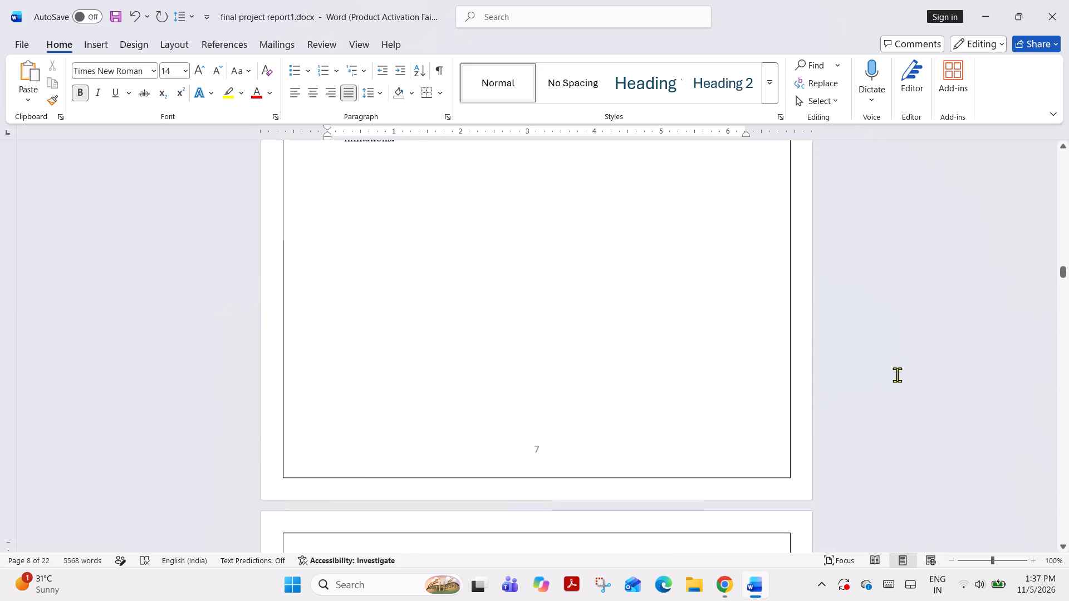
scroll(897, 375, up, 20)
scroll(897, 375, up, 10)
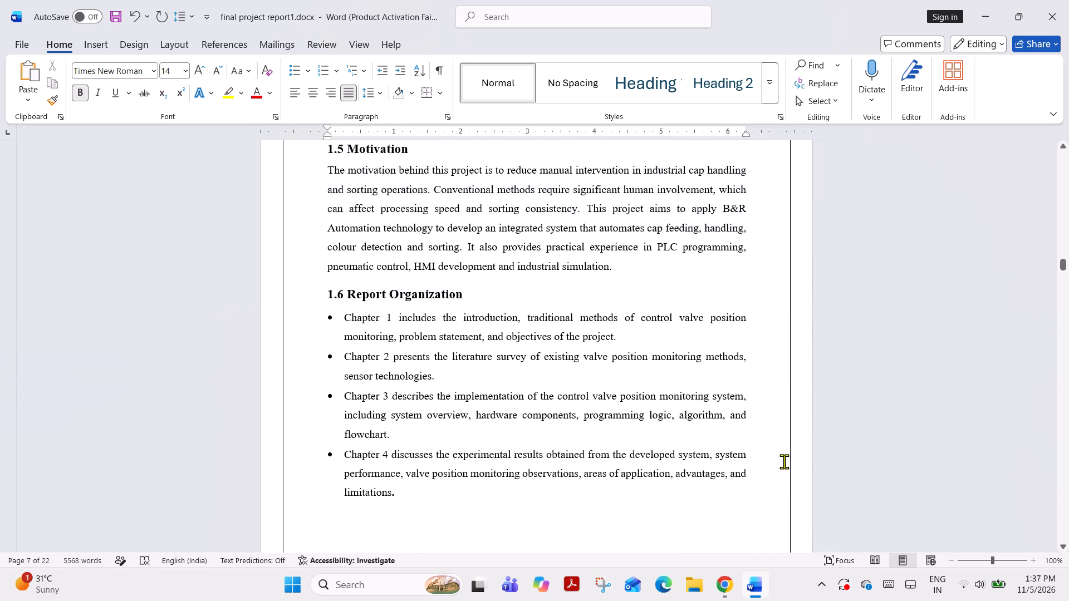
scroll(780, 451, up, 20)
scroll(780, 451, up, 9)
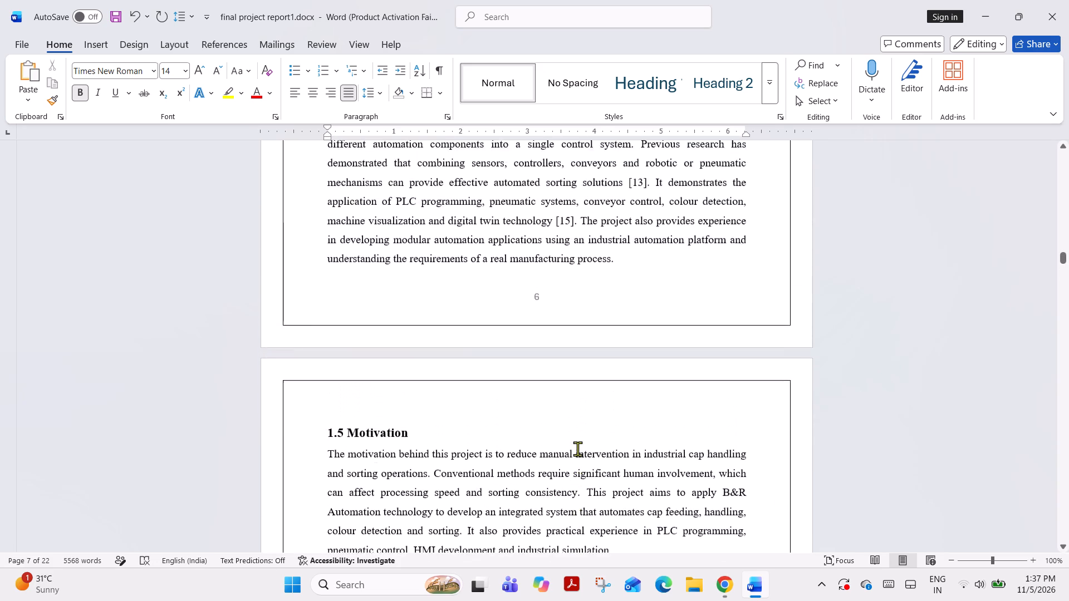
scroll(577, 449, up, 20)
scroll(577, 449, up, 3)
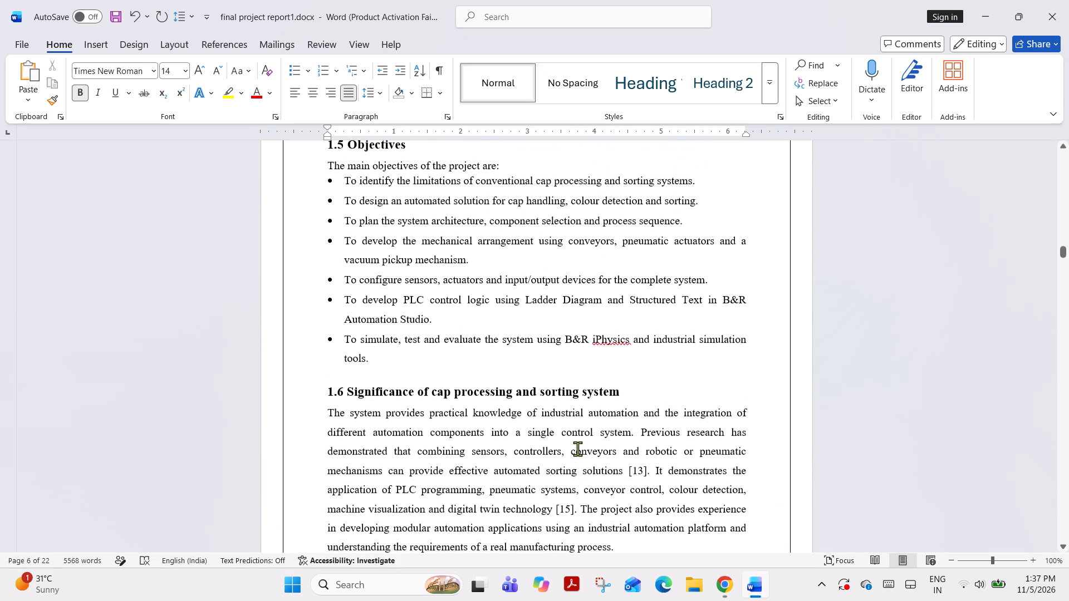
scroll(576, 437, up, 9)
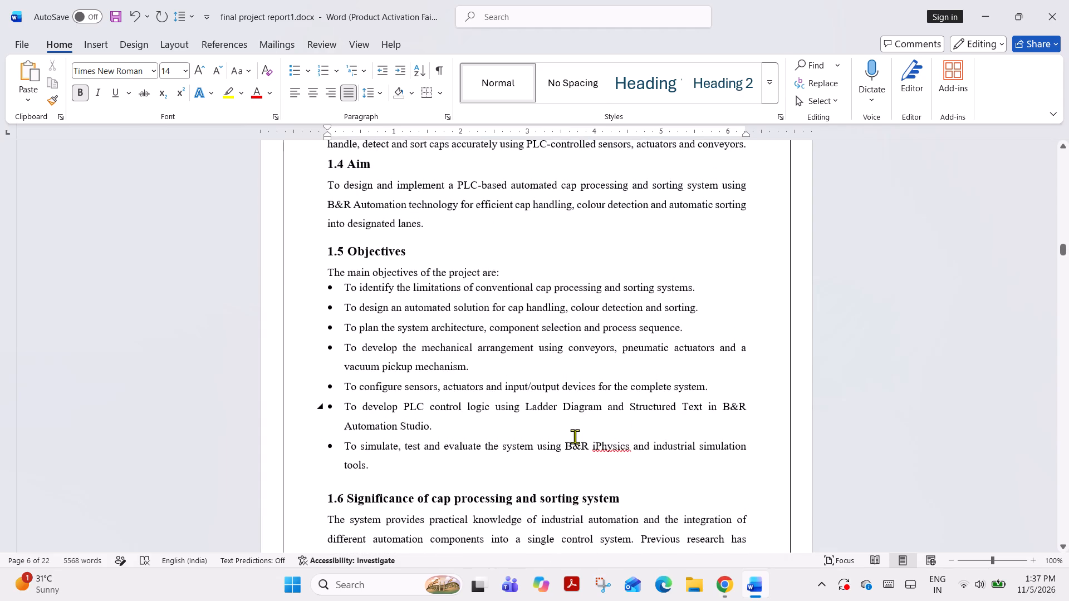
scroll(575, 437, up, 18)
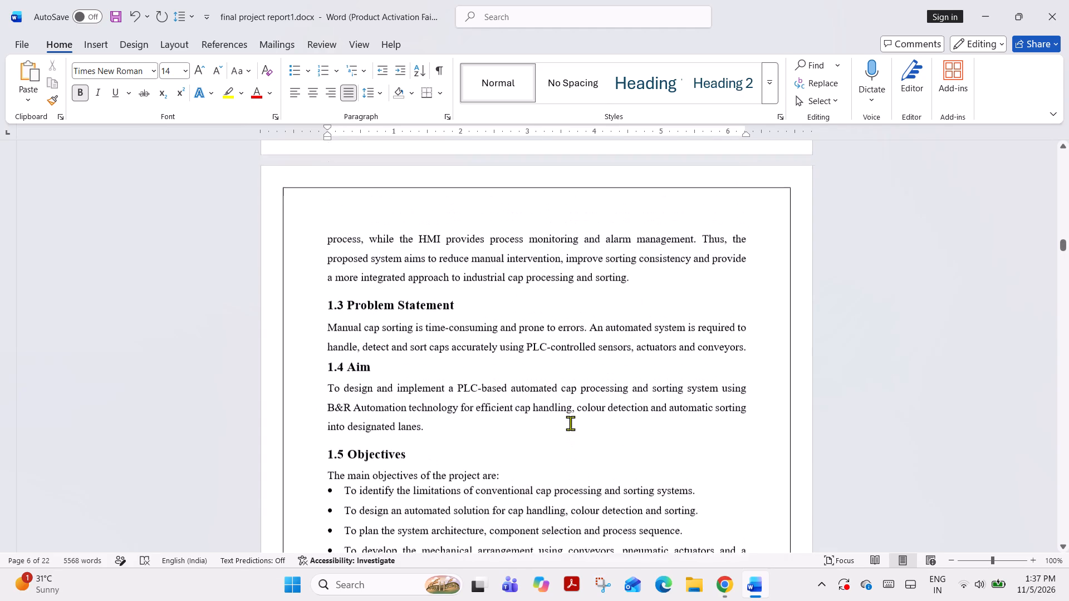
scroll(570, 423, up, 9)
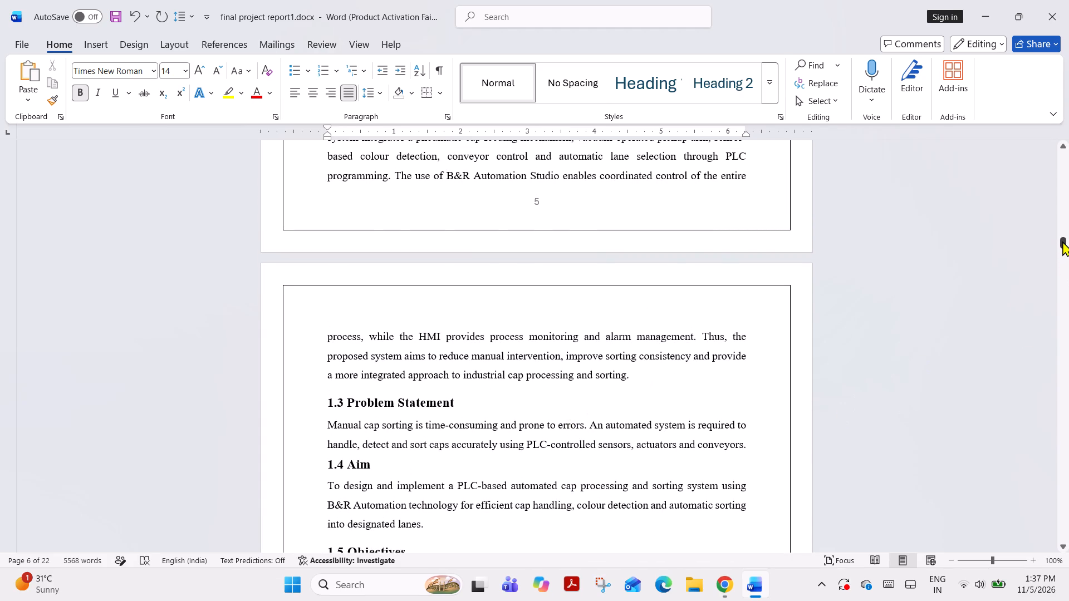
drag(1062, 241, 1061, 226)
click(667, 210)
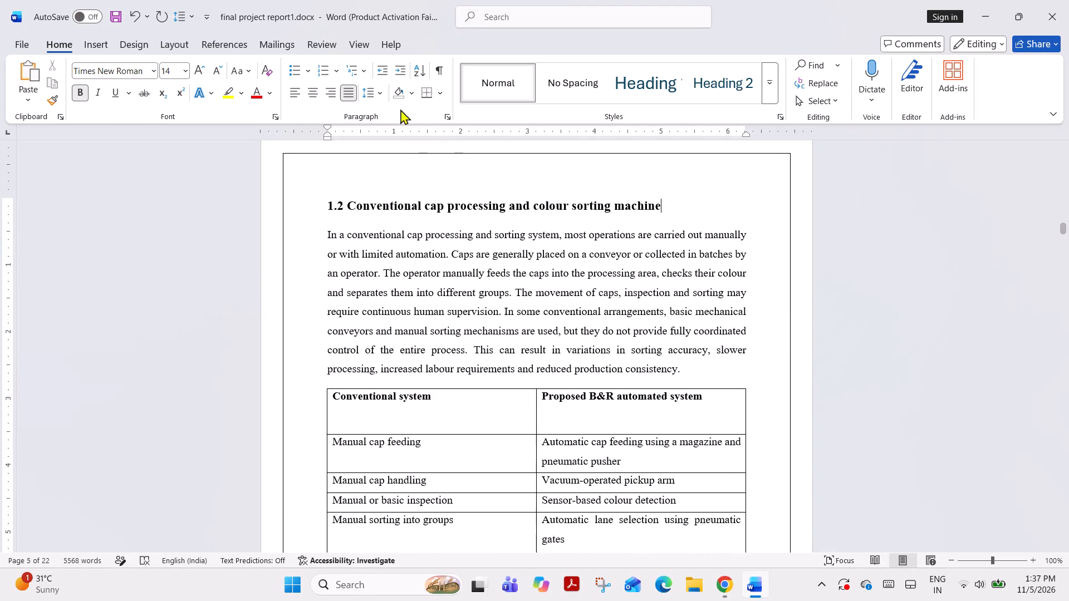
click(368, 92)
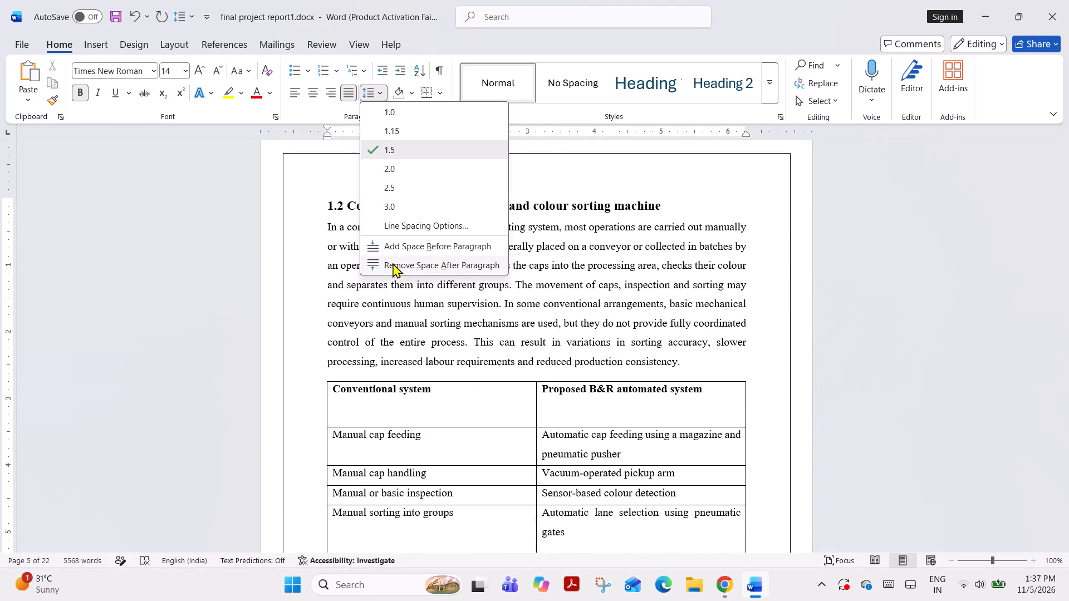
click(393, 263)
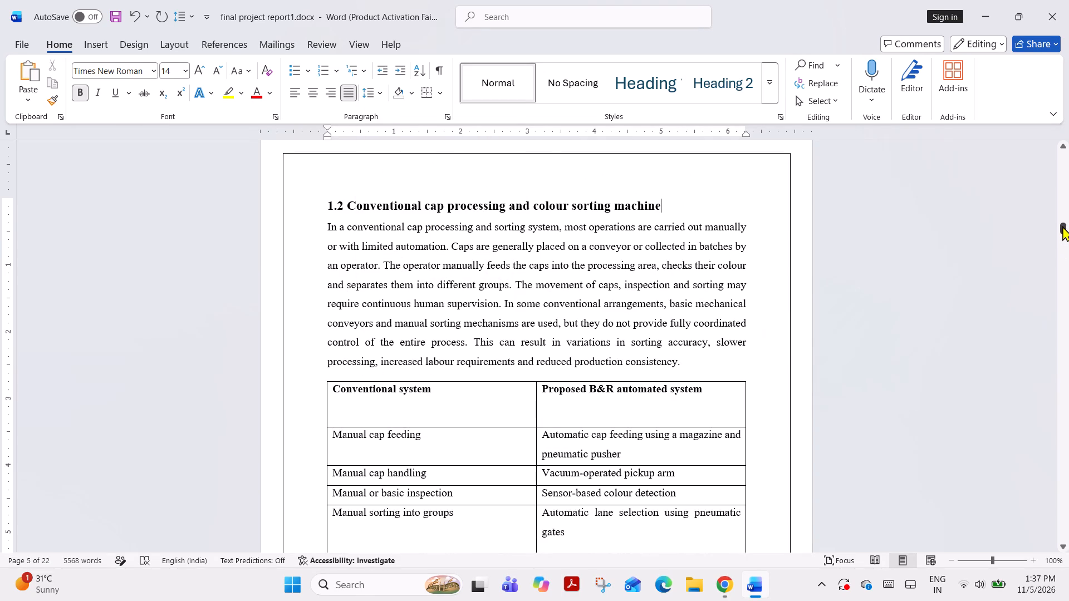
Delete the duplicate, smaller "1.1 Introduction" heading line directly above the first body paragraph of Chapter 1.
drag(1062, 226, 1061, 218)
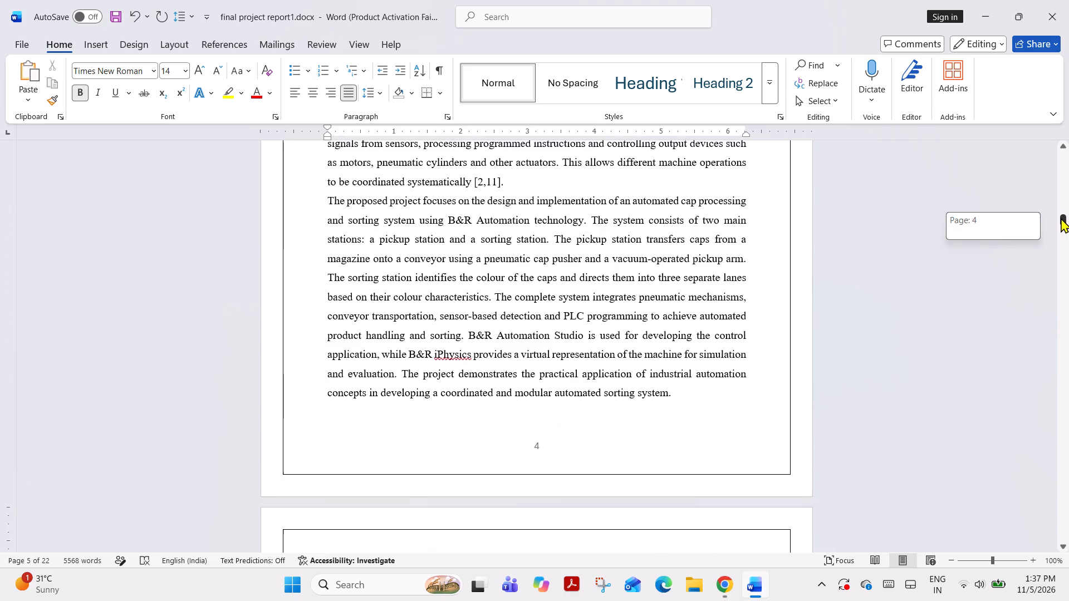
drag(1061, 218, 1056, 209)
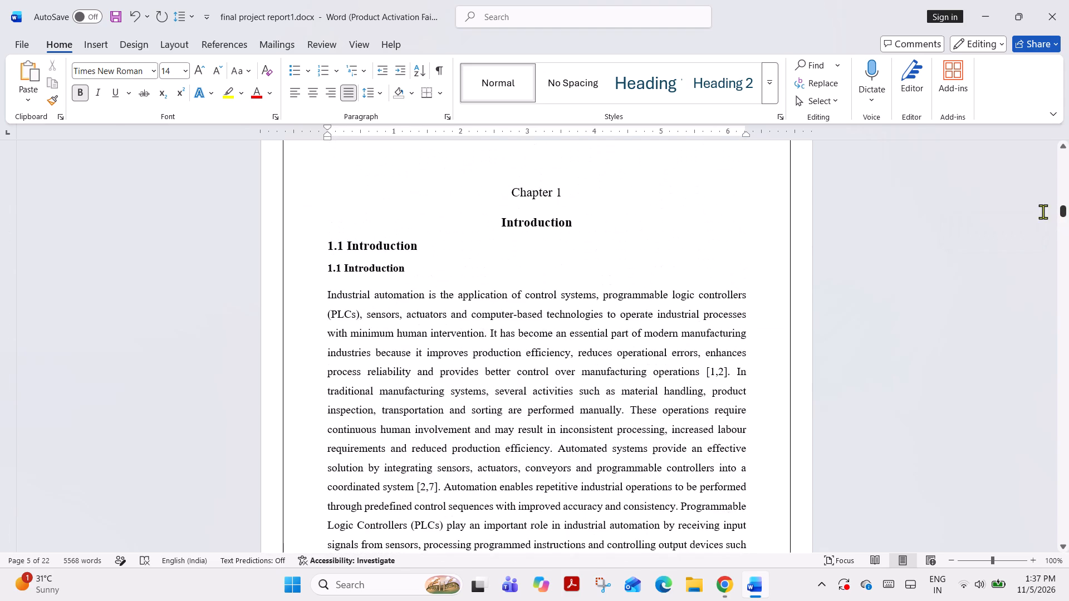
click(484, 273)
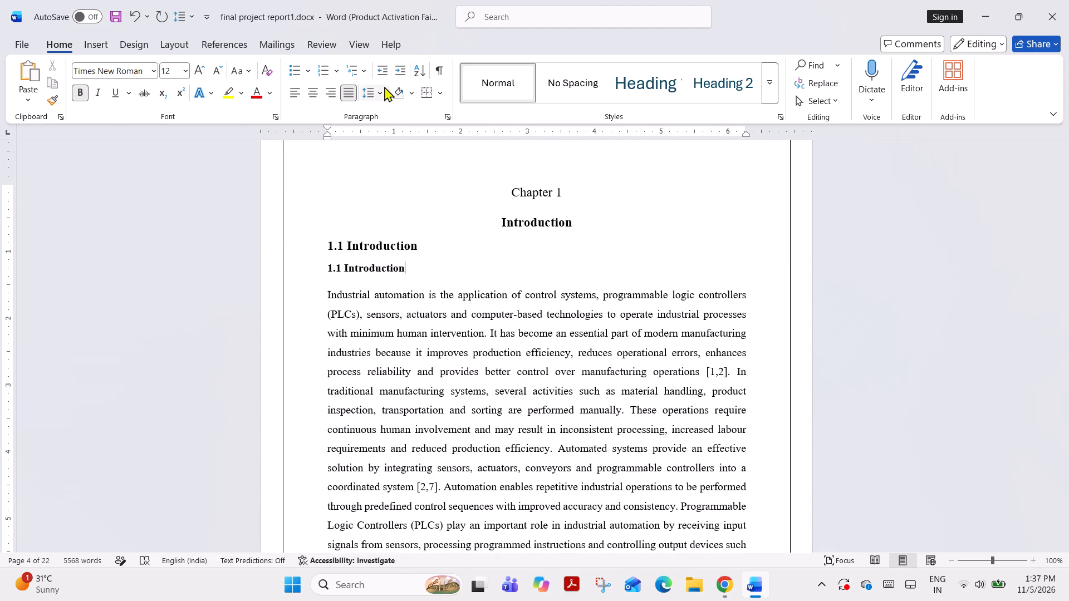
click(371, 98)
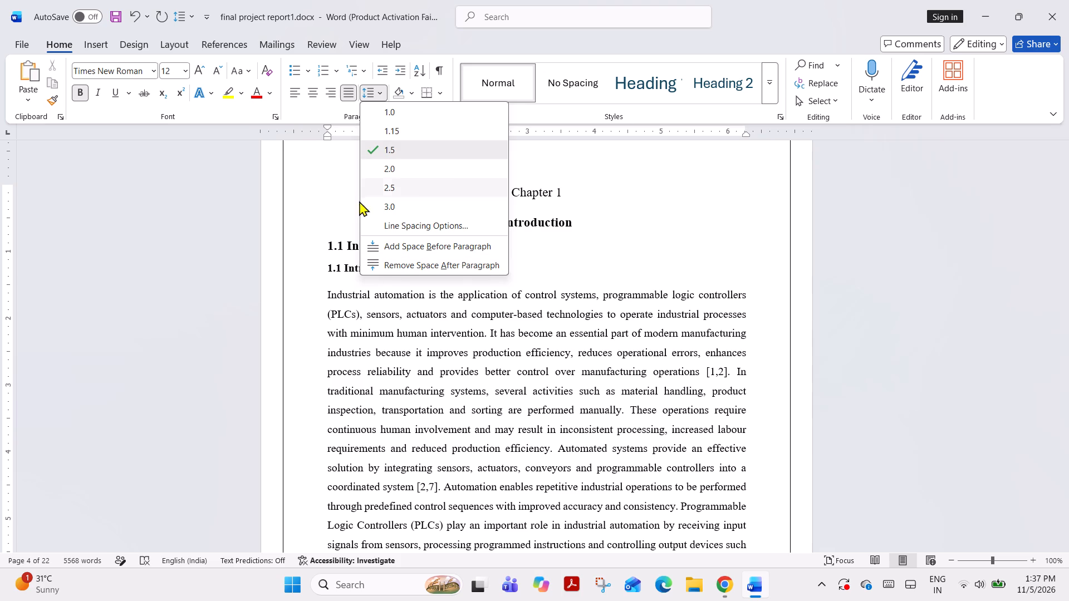
click(349, 282)
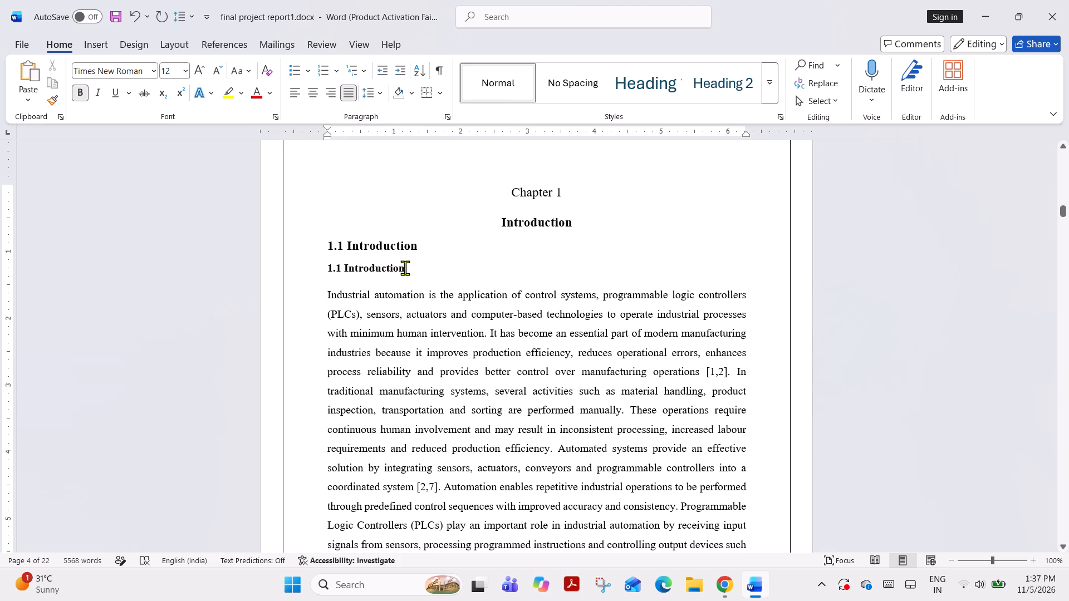
key(BackSpace)
key(BackSpace)
key(BackSpace)
key(BackSpace)
key(BackSpace)
key(BackSpace)
key(BackSpace)
key(BackSpace)
key(BackSpace)
key(BackSpace)
key(BackSpace)
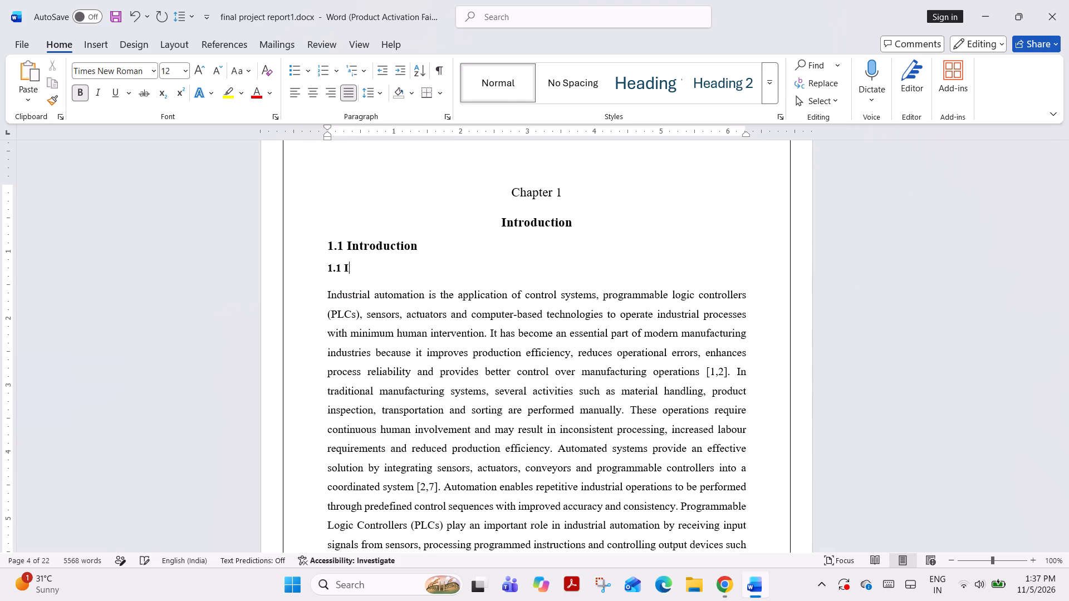
key(BackSpace)
key(BackSpace)
key(BackSpace)
key(BackSpace)
key(BackSpace)
key(BackSpace)
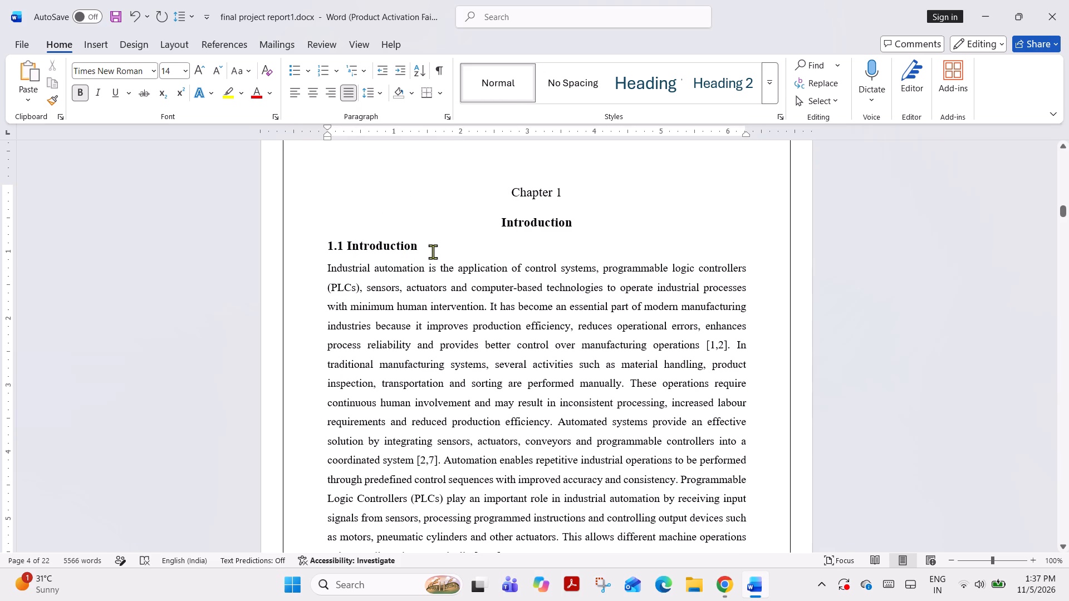
Examine the Abstract page in the document and in the print preview.
scroll(586, 298, up, 18)
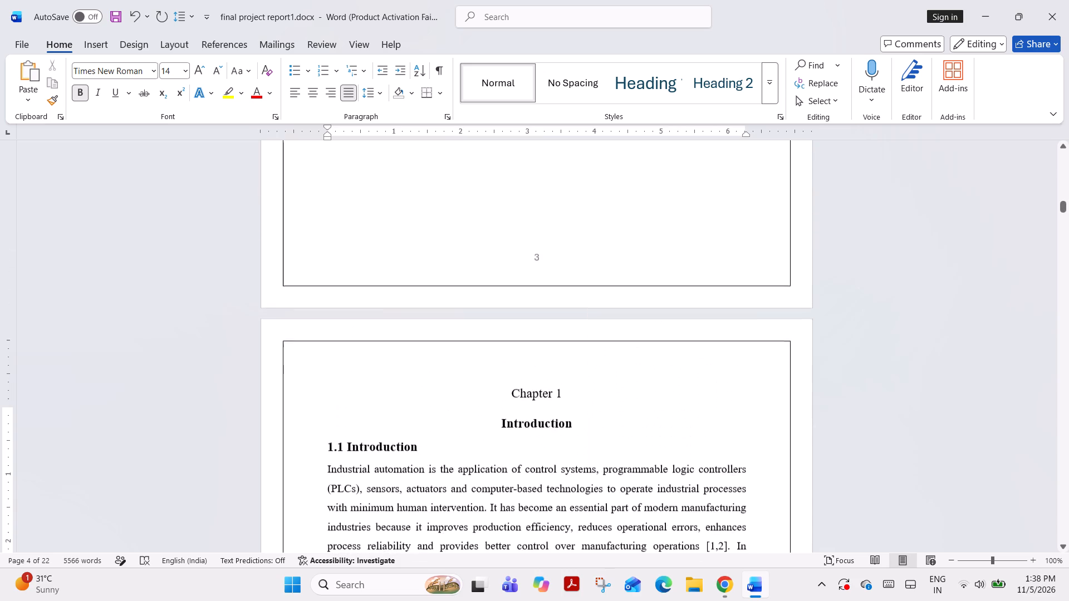
scroll(590, 294, up, 20)
scroll(590, 294, up, 19)
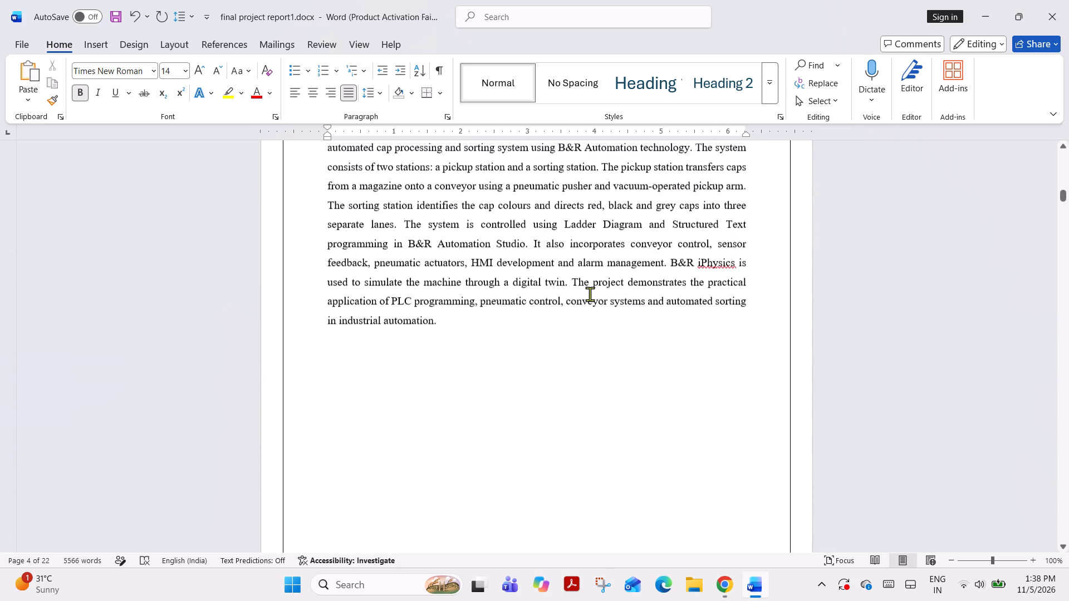
scroll(590, 294, up, 18)
scroll(705, 297, up, 4)
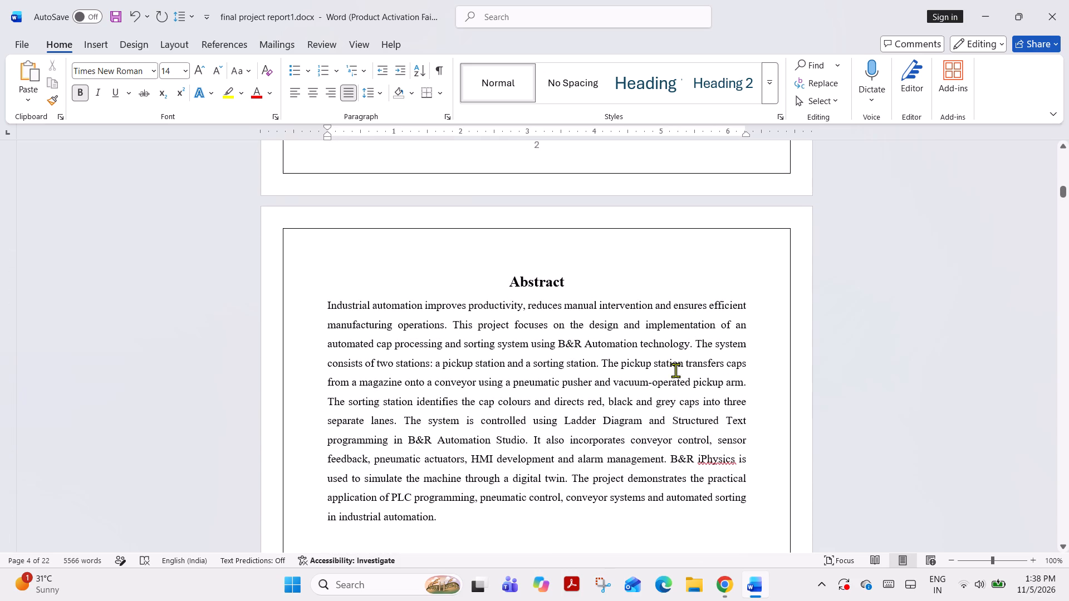
click(659, 391)
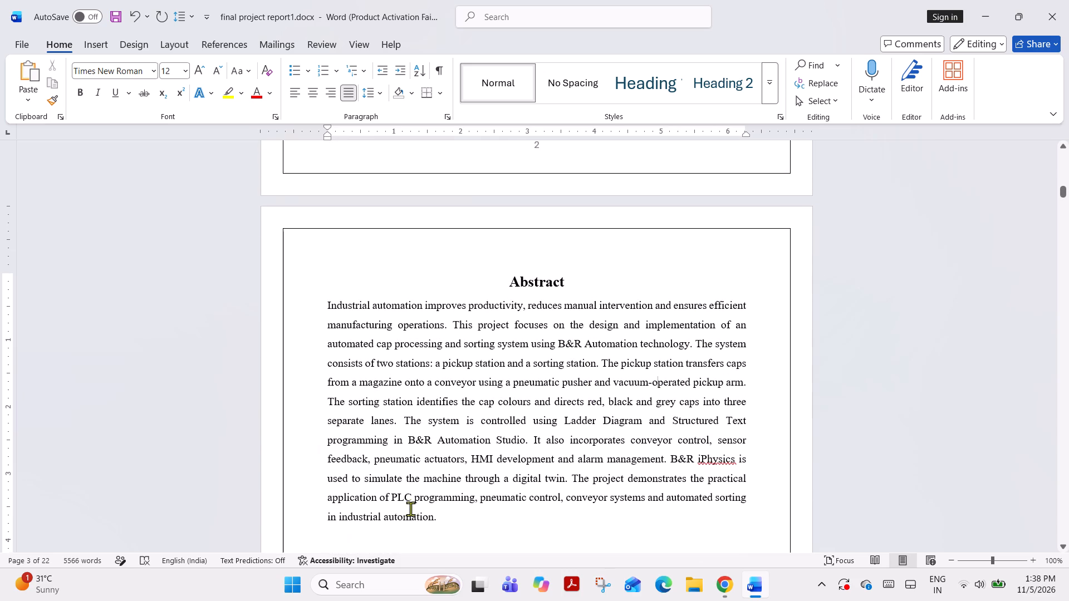
click(25, 44)
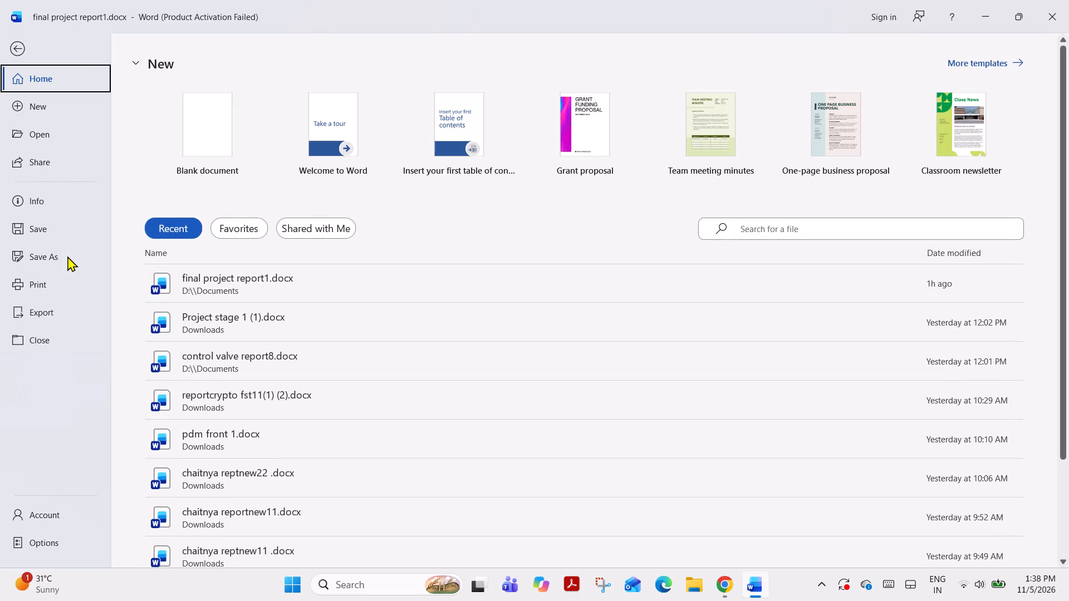
click(52, 288)
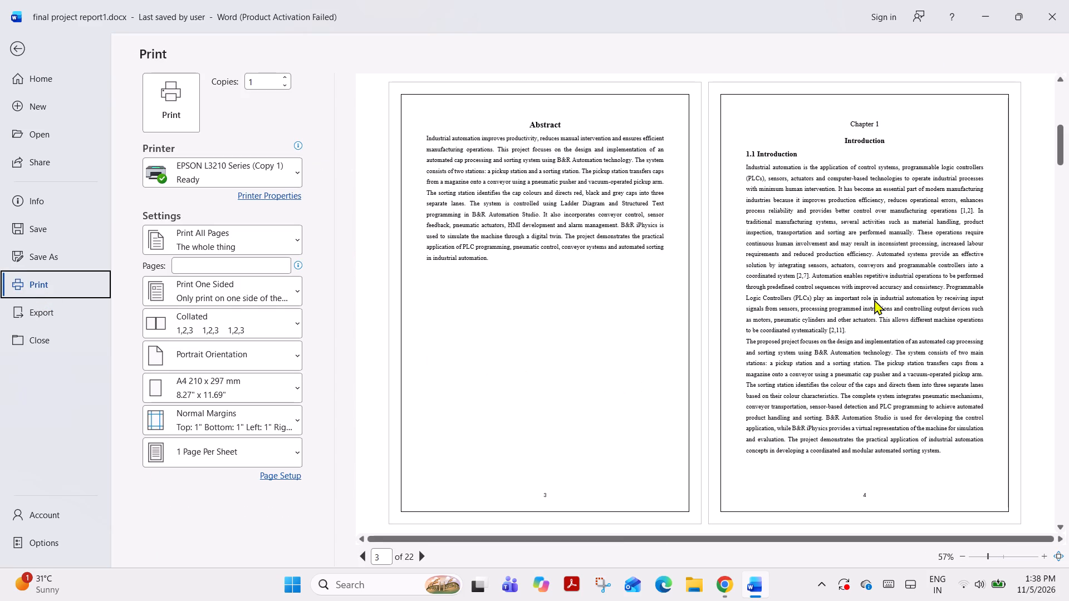
click(13, 51)
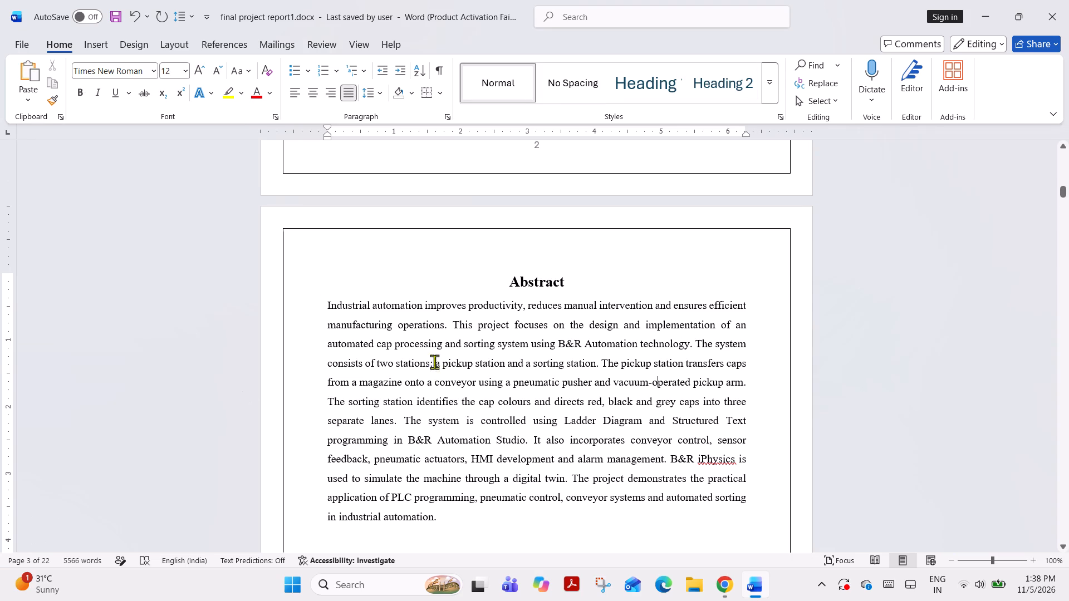
Set the print page range to 3-23 for the report.
click(415, 317)
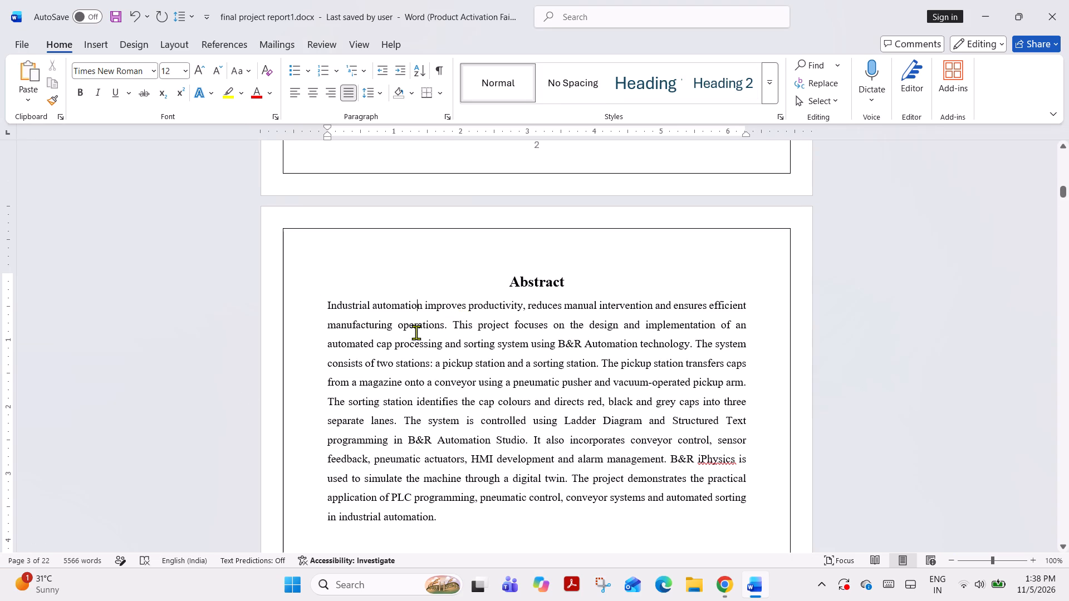
click(416, 332)
click(18, 39)
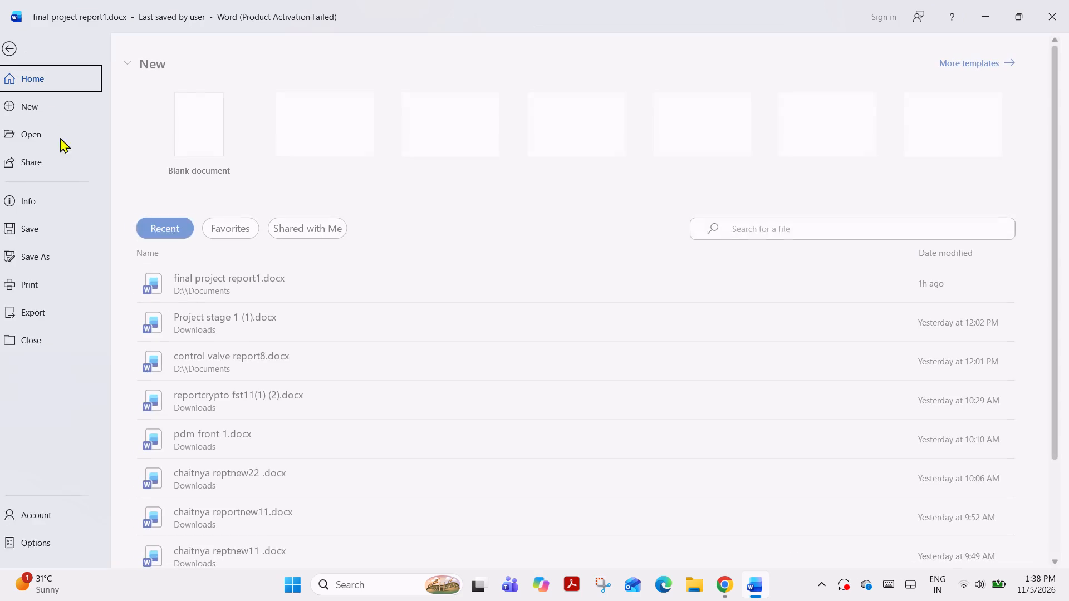
click(43, 282)
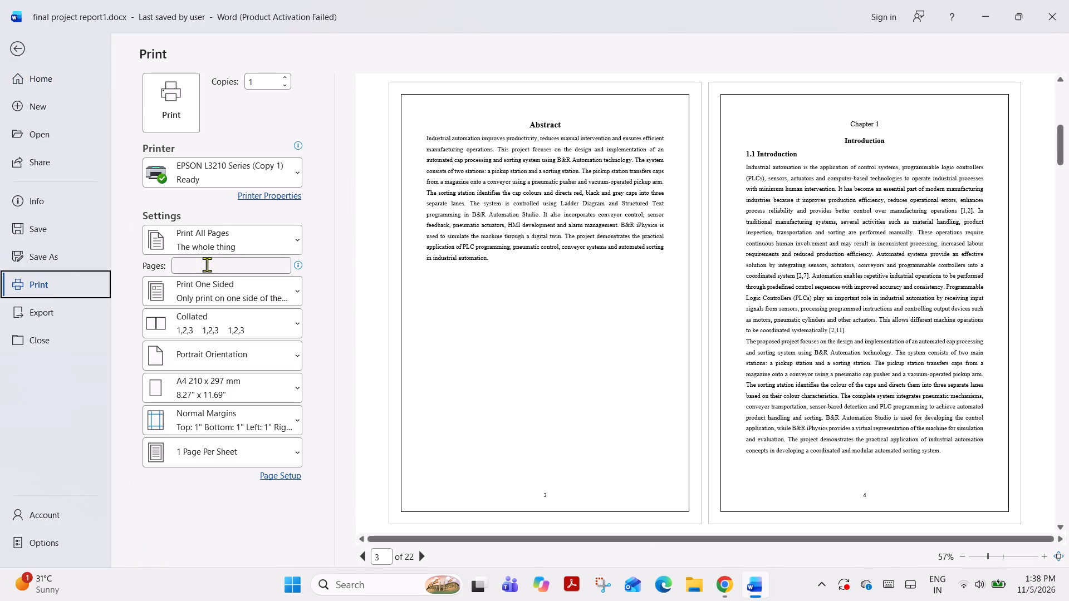
click(207, 267)
key(3)
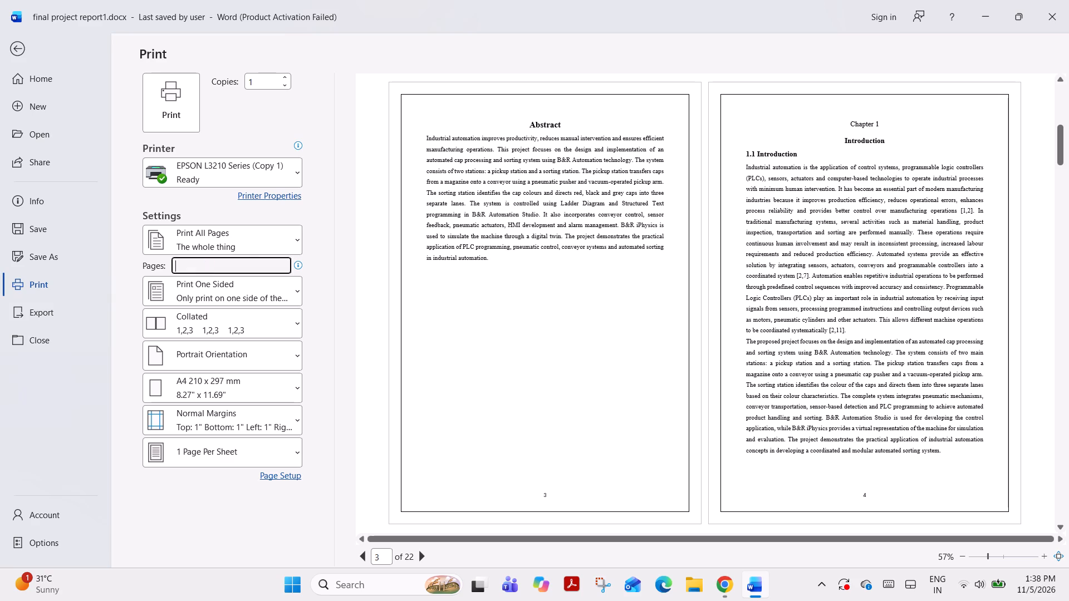
key(minus)
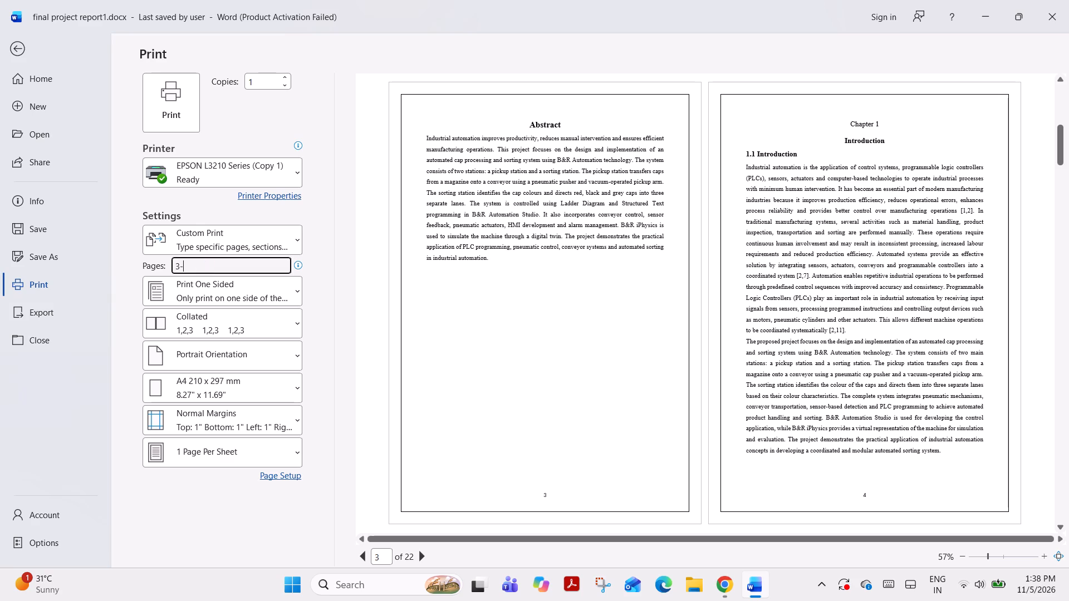
text(23)
click(18, 48)
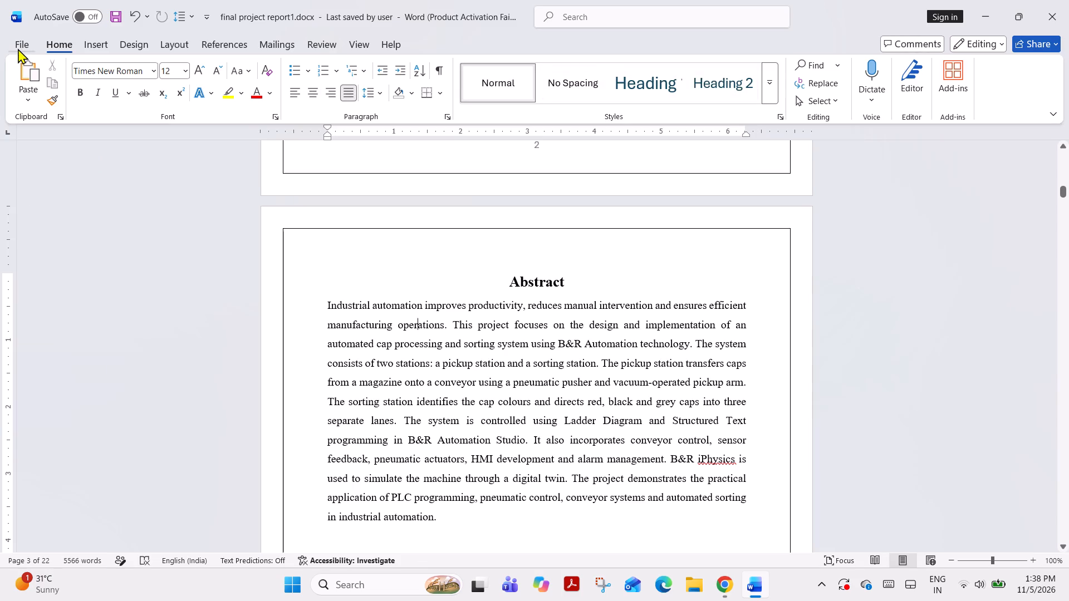
Correct the print page range to 3-22.
click(27, 45)
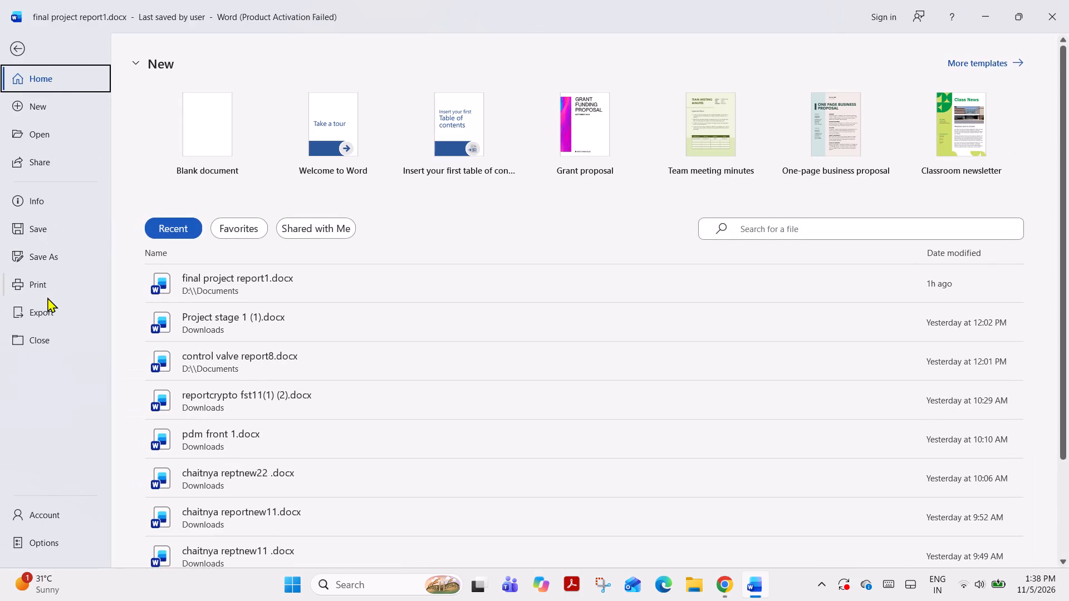
click(50, 289)
double_click(199, 267)
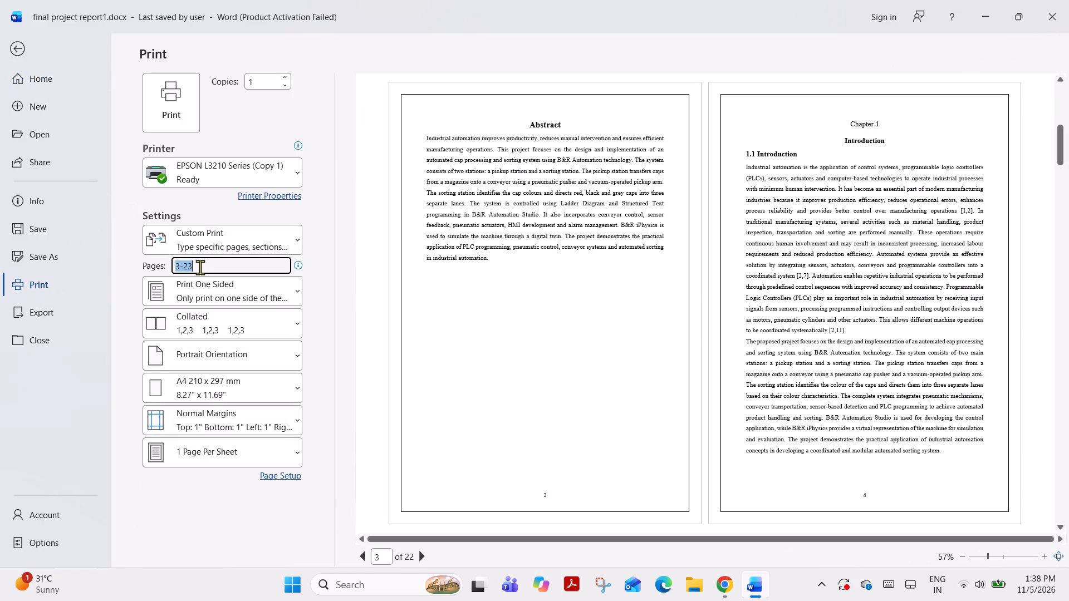
key(BackSpace)
key(2)
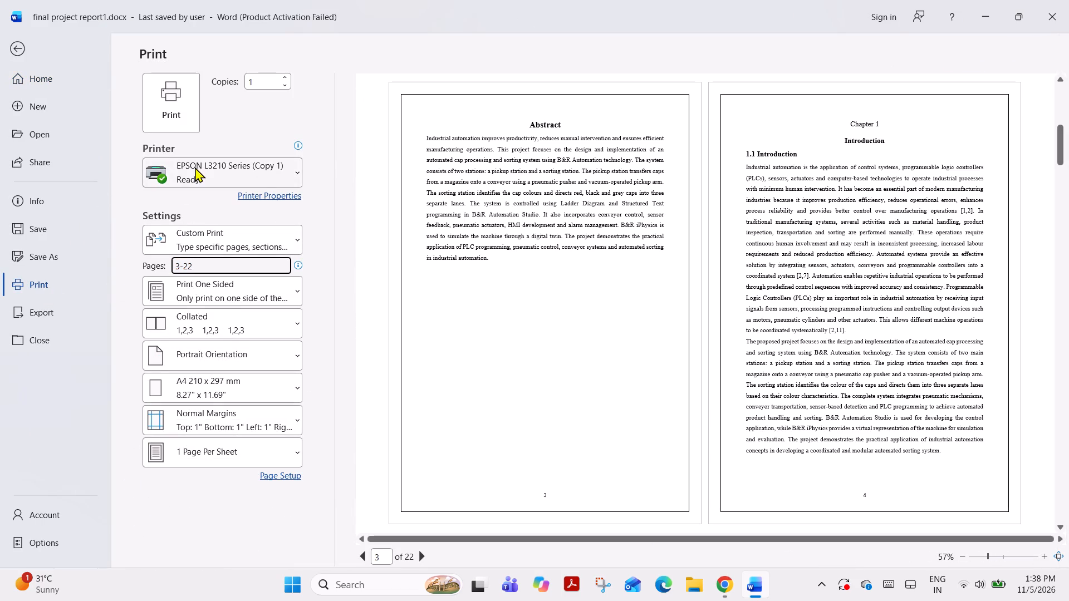
Choose Microsoft Print to PDF as the printer for the report.
click(195, 167)
click(228, 279)
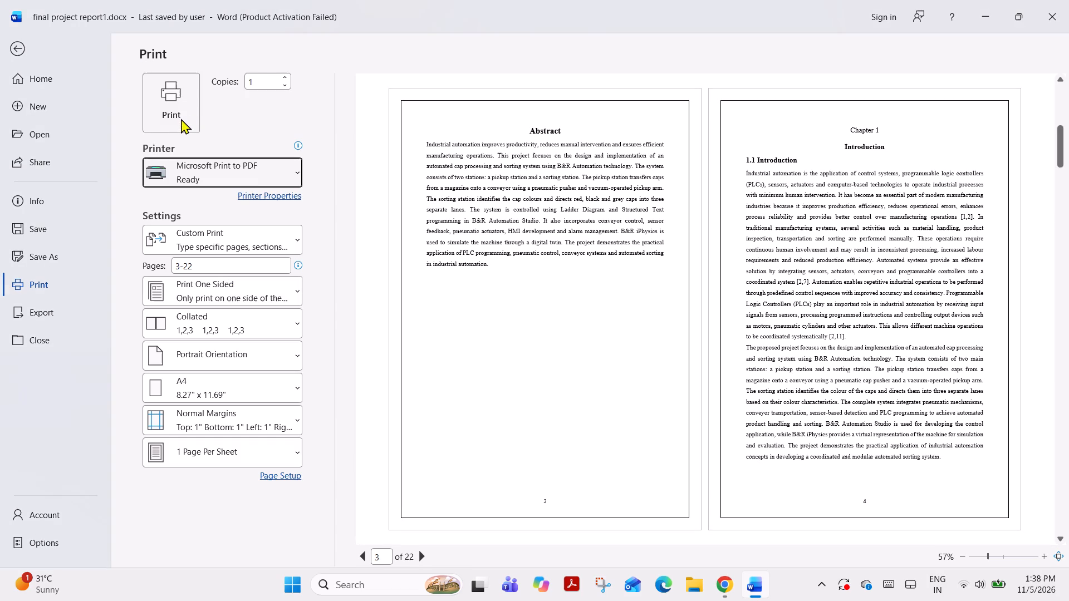
Print the selected report pages to a PDF file named re report1.pdf in the Downloads folder.
click(181, 119)
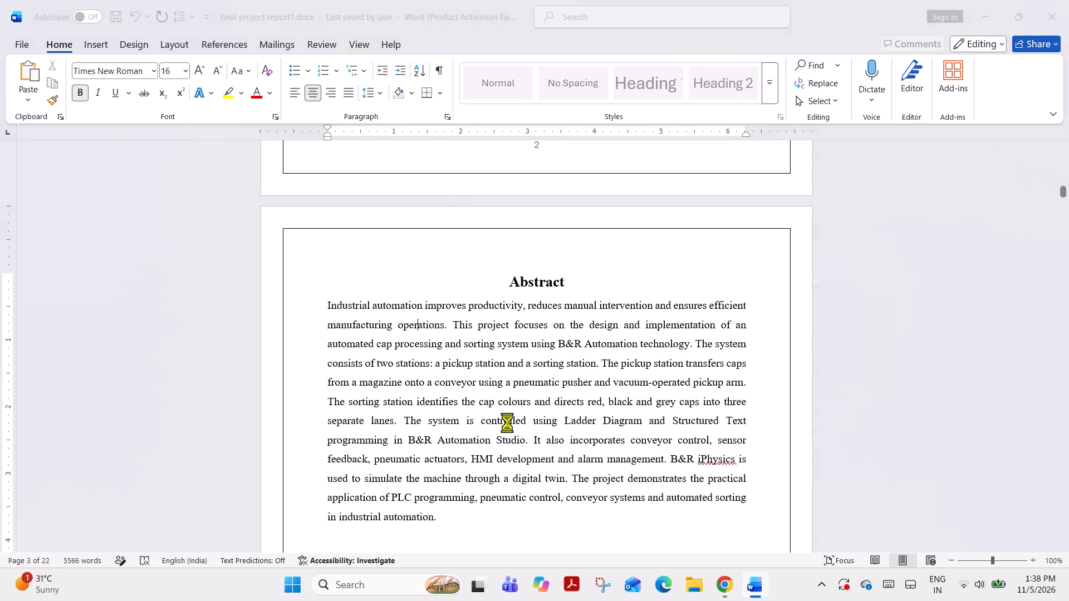
click(214, 127)
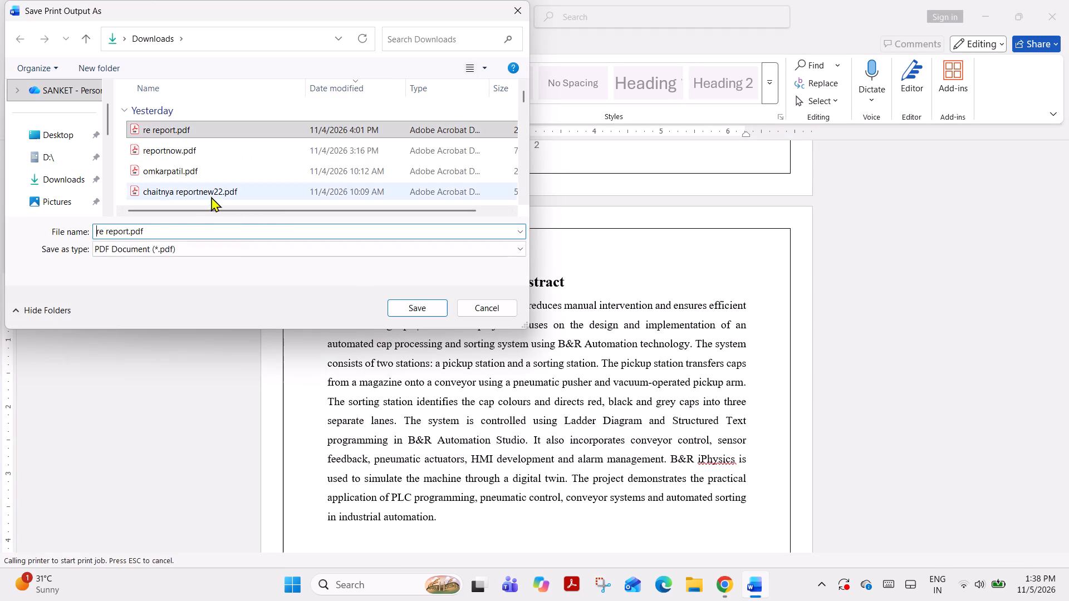
click(131, 229)
key(Left)
key(1)
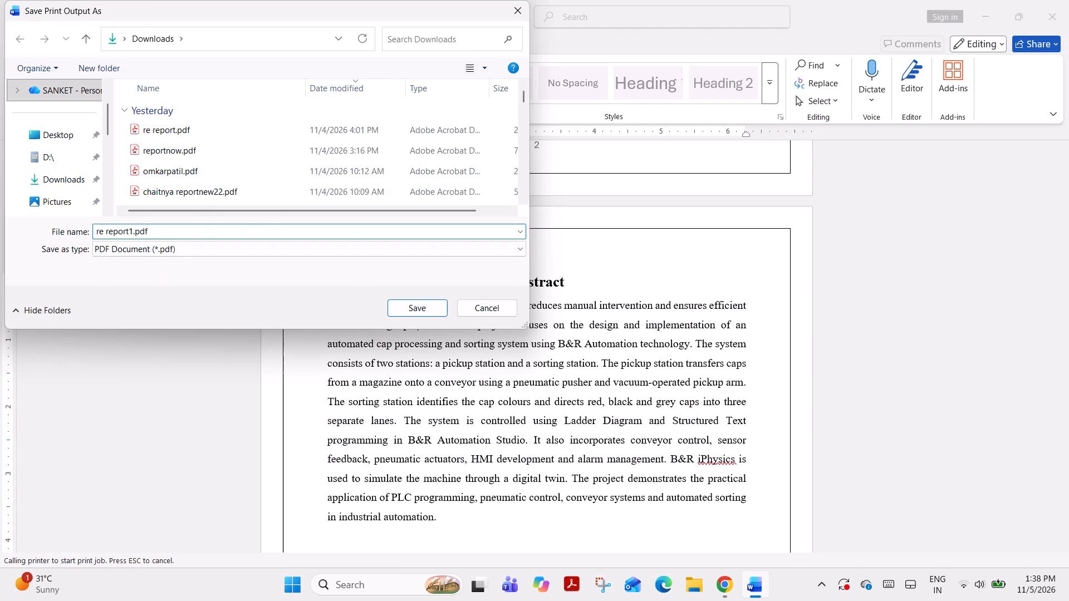
key(Return)
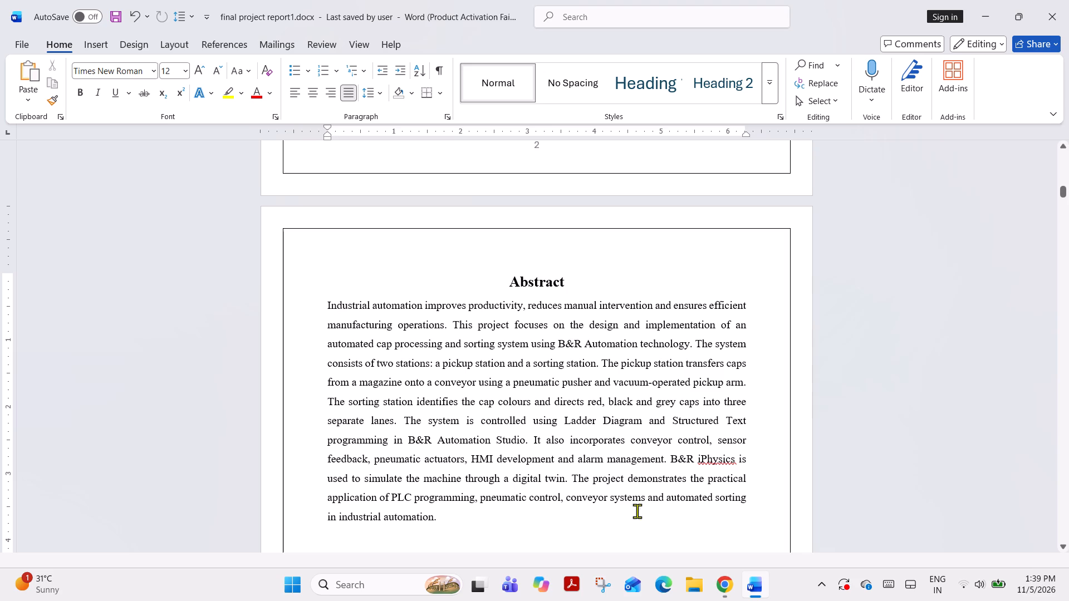
Switch to Chrome and open WhatsApp Web in a new tab.
click(731, 590)
click(198, 0)
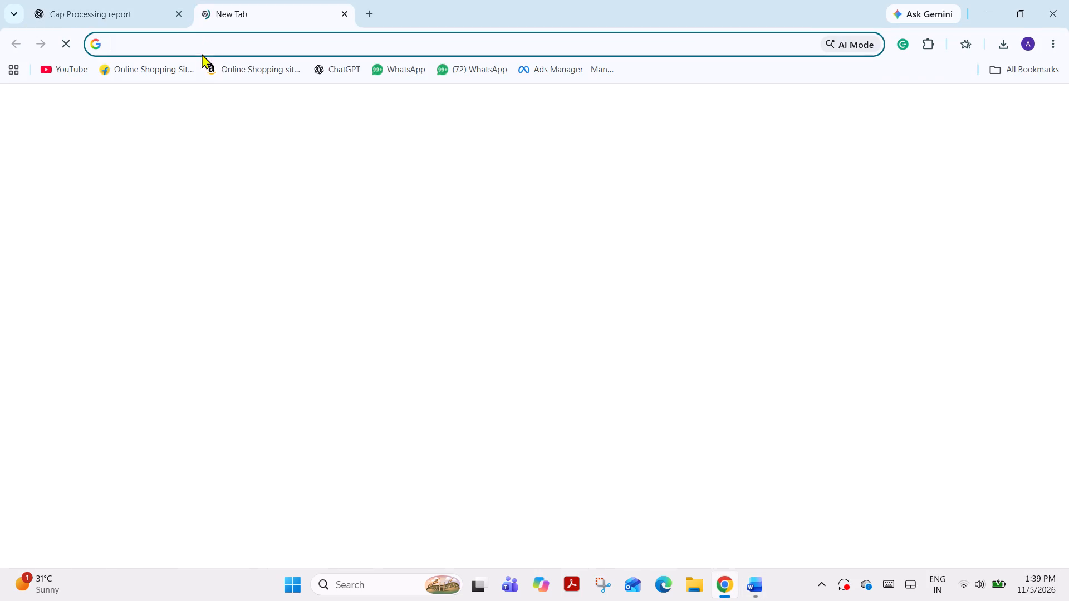
click(368, 66)
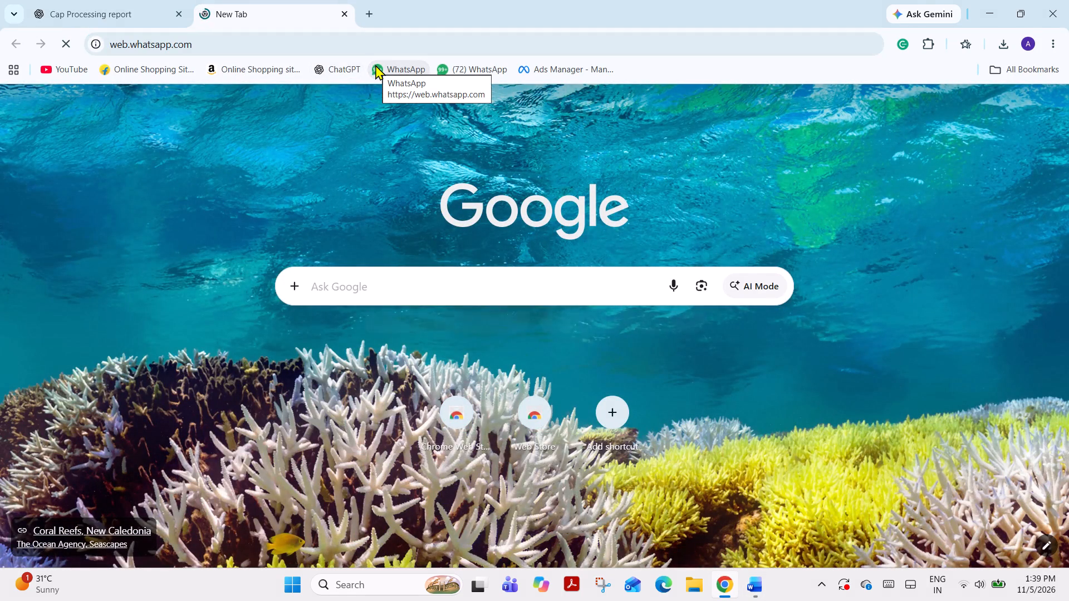
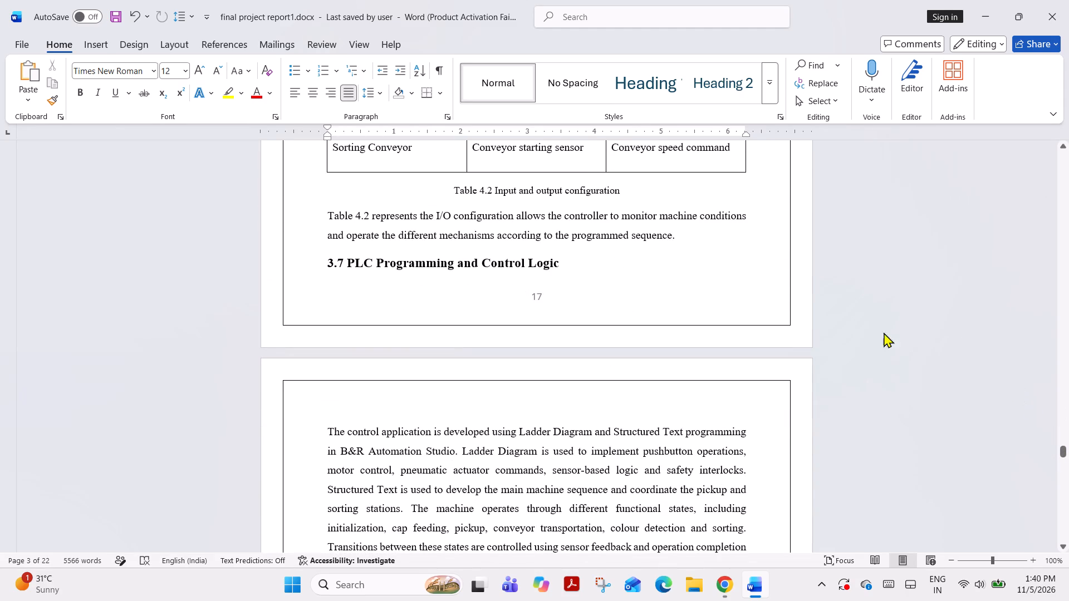
Insert a blank line before the "3.7 PLC Programming and Control Logic" heading to push it onto the following page.
click(326, 263)
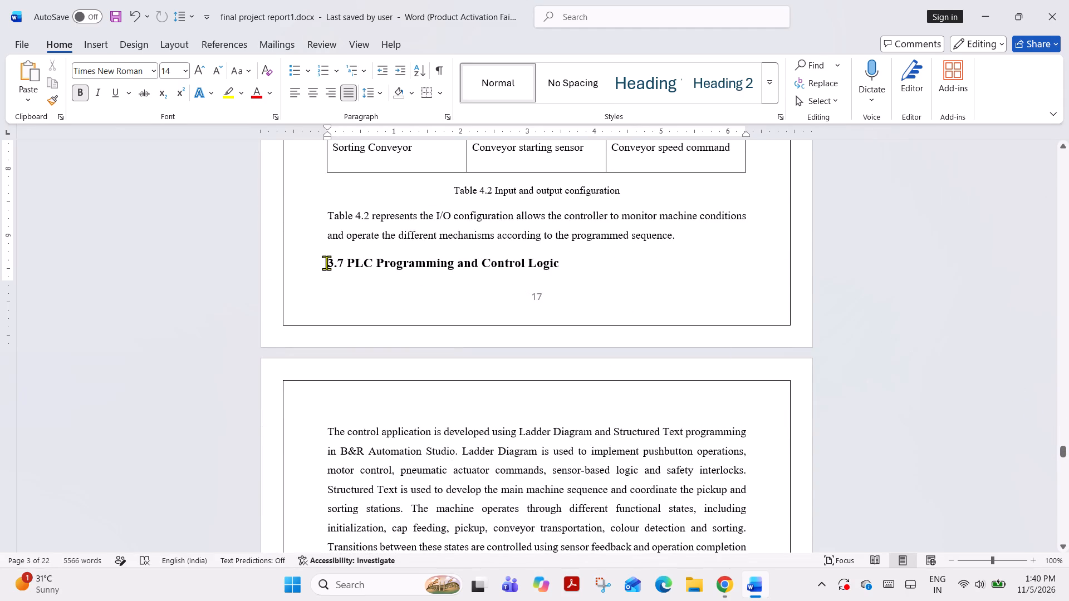
key(Return)
Add two blank lines after the HMI paragraph ending "identify system faults efficiently." to push the Chapter 4 title onto the following page.
scroll(933, 392, down, 8)
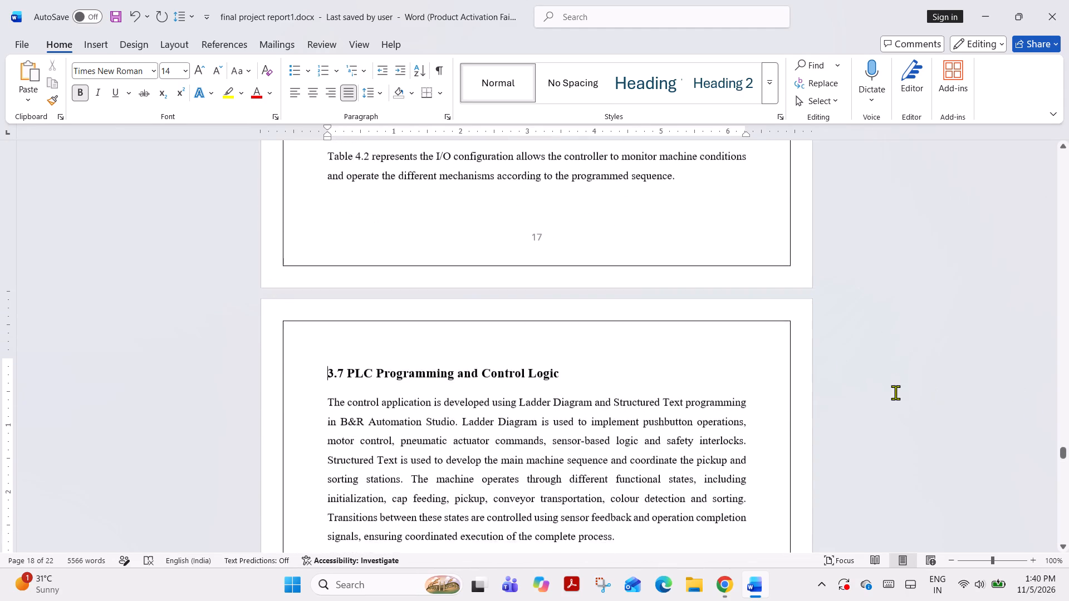
scroll(895, 392, down, 6)
drag(1065, 451, 1065, 456)
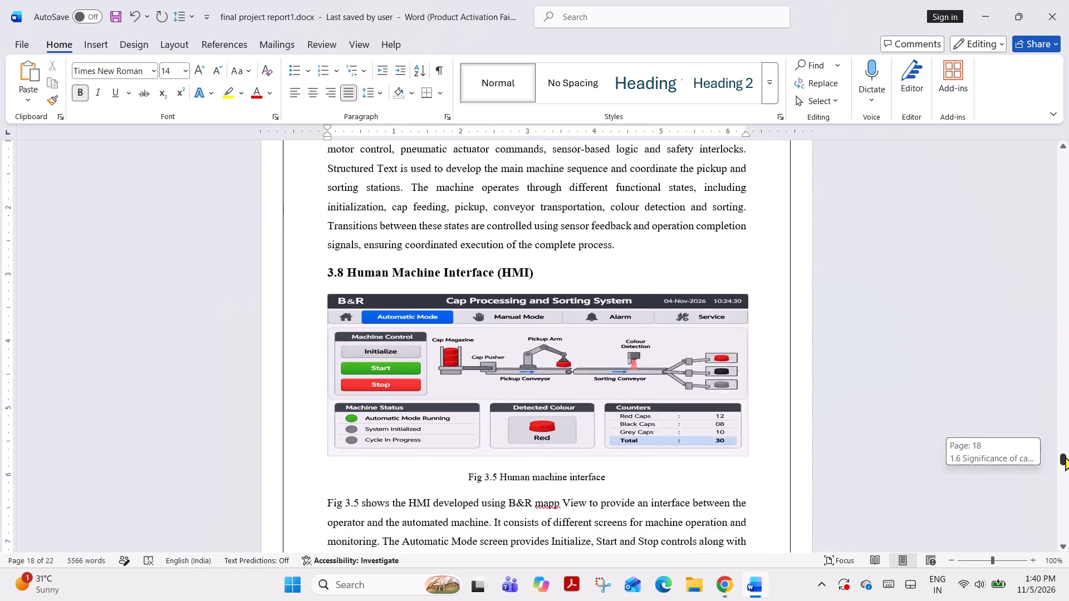
drag(1065, 456, 1060, 442)
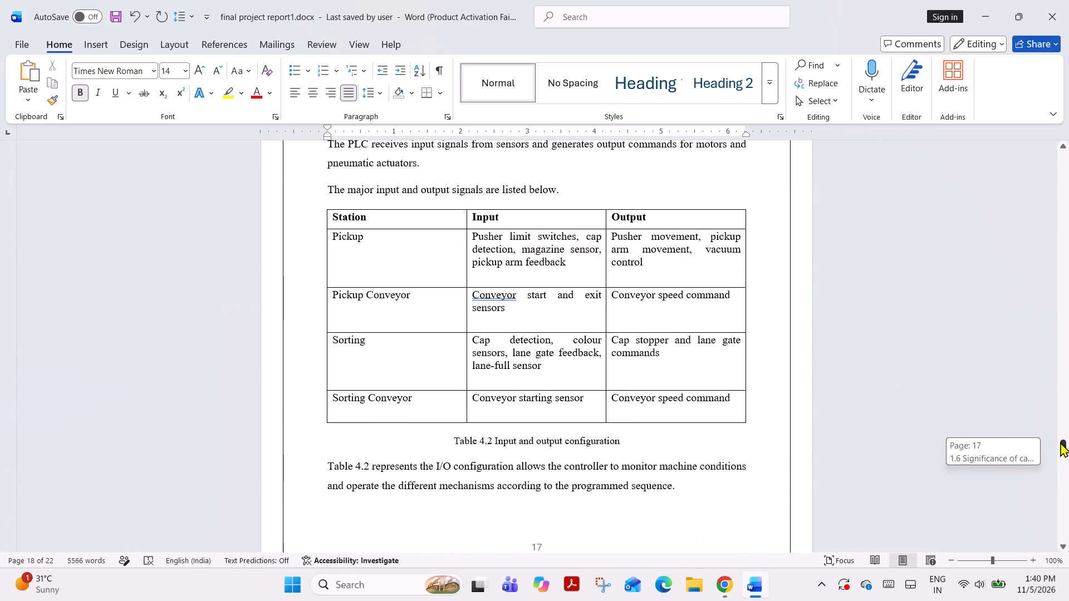
drag(1060, 442, 1057, 425)
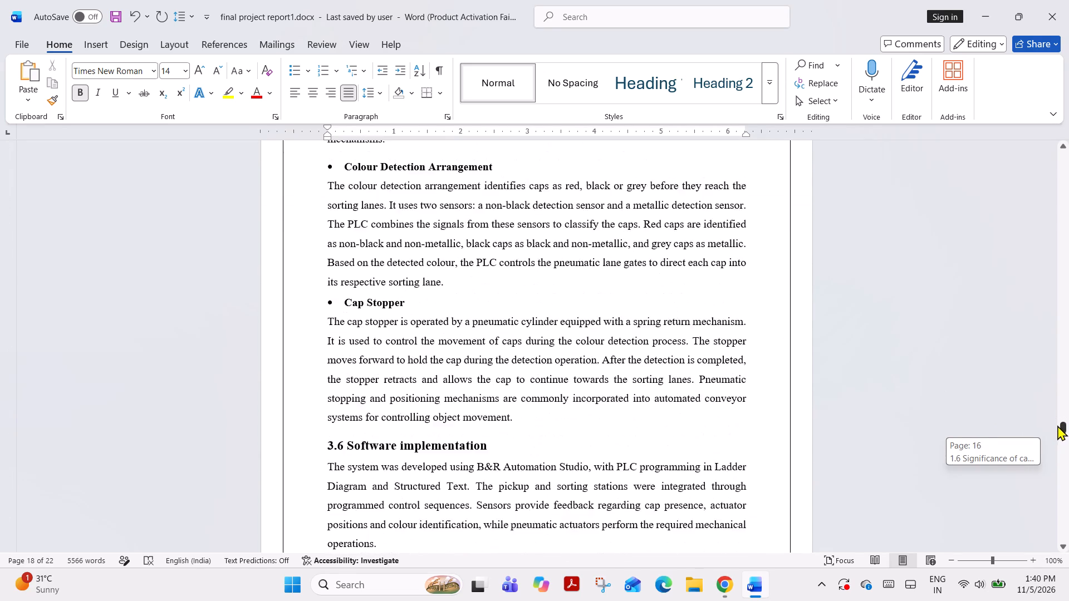
drag(1057, 425, 1067, 460)
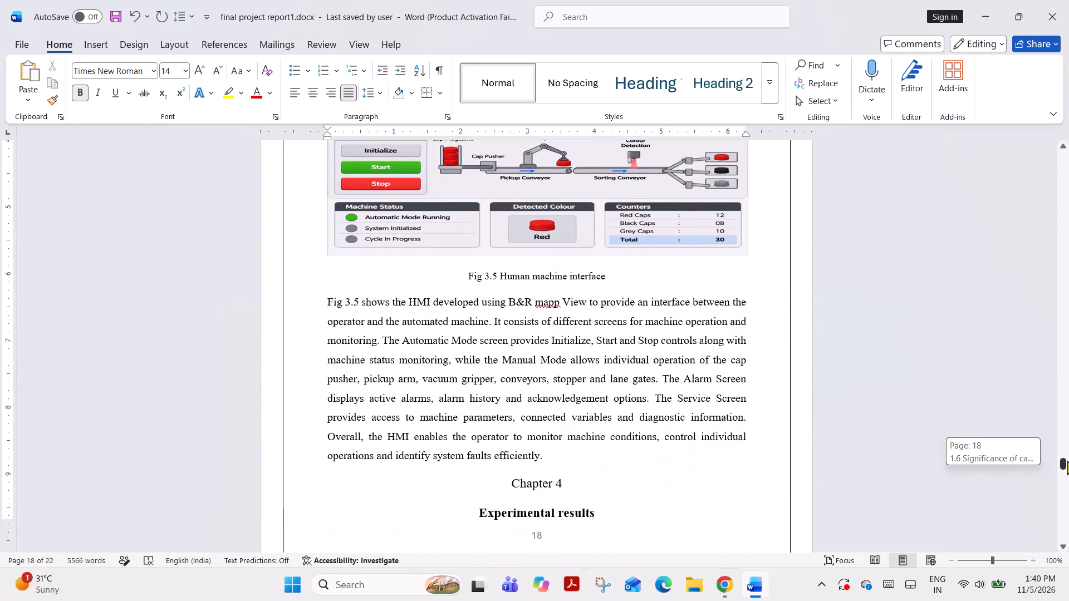
drag(1067, 460, 1067, 461)
click(579, 422)
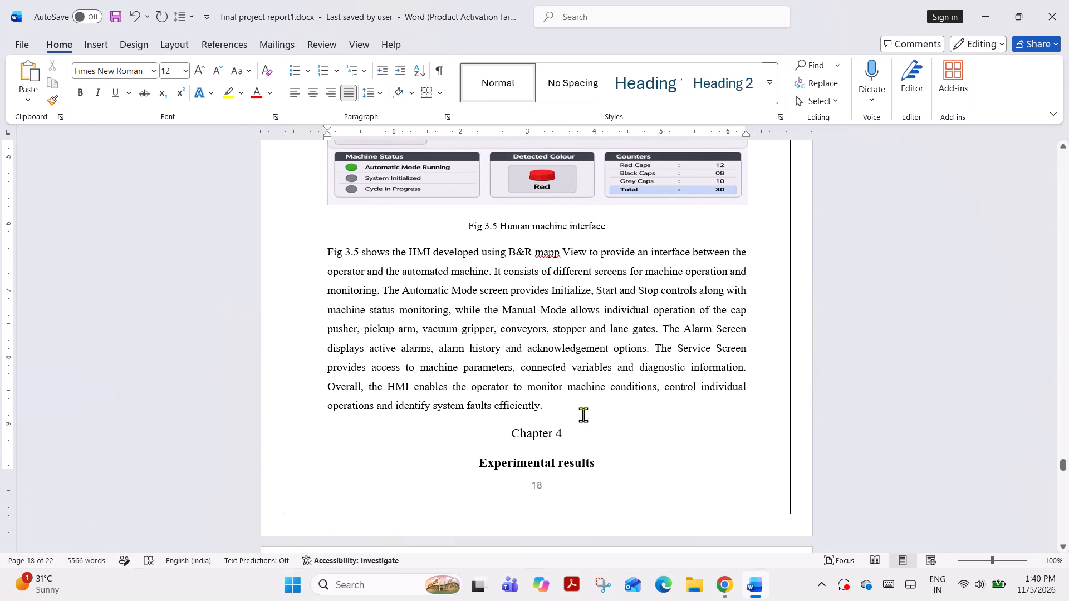
key(Return)
key(Return)
scroll(607, 442, down, 10)
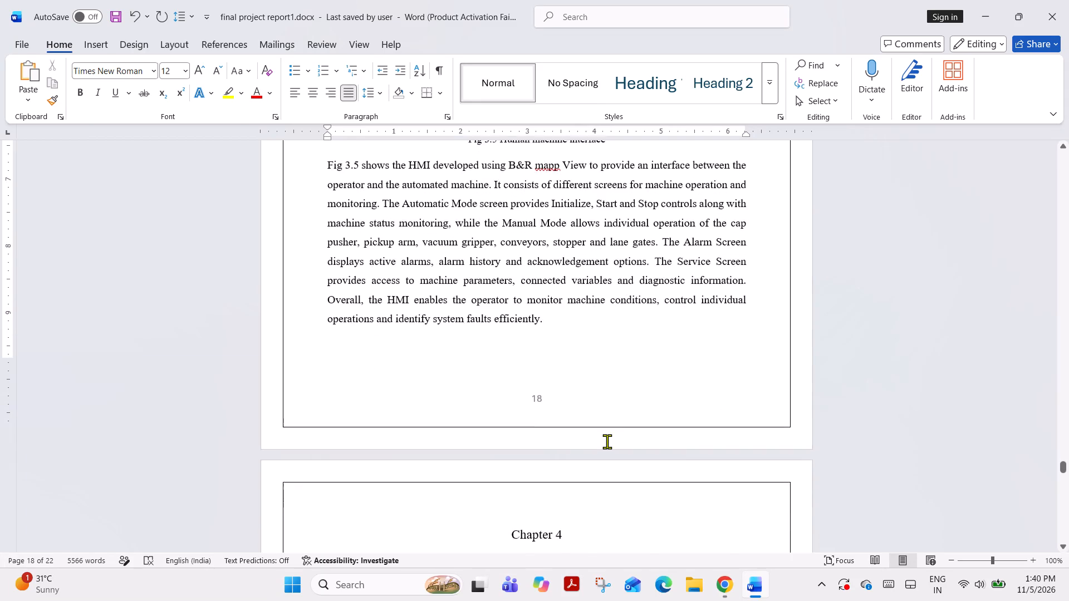
scroll(607, 441, down, 4)
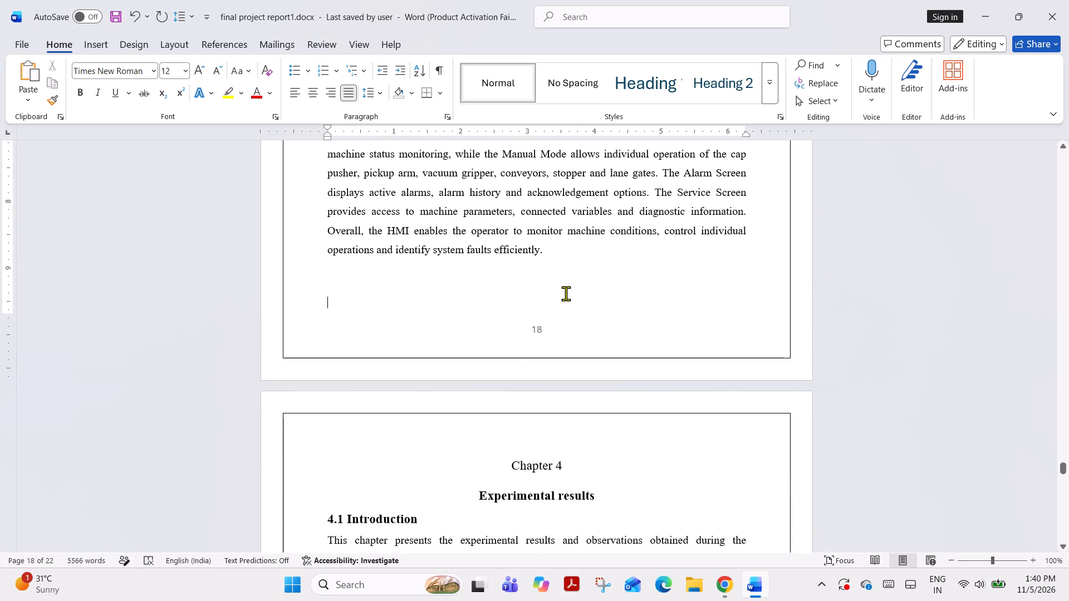
Insert the picture "Automated Cap Sorting Flowchart.png" from the Downloads folder at the end of section 3.8.
scroll(566, 295, up, 4)
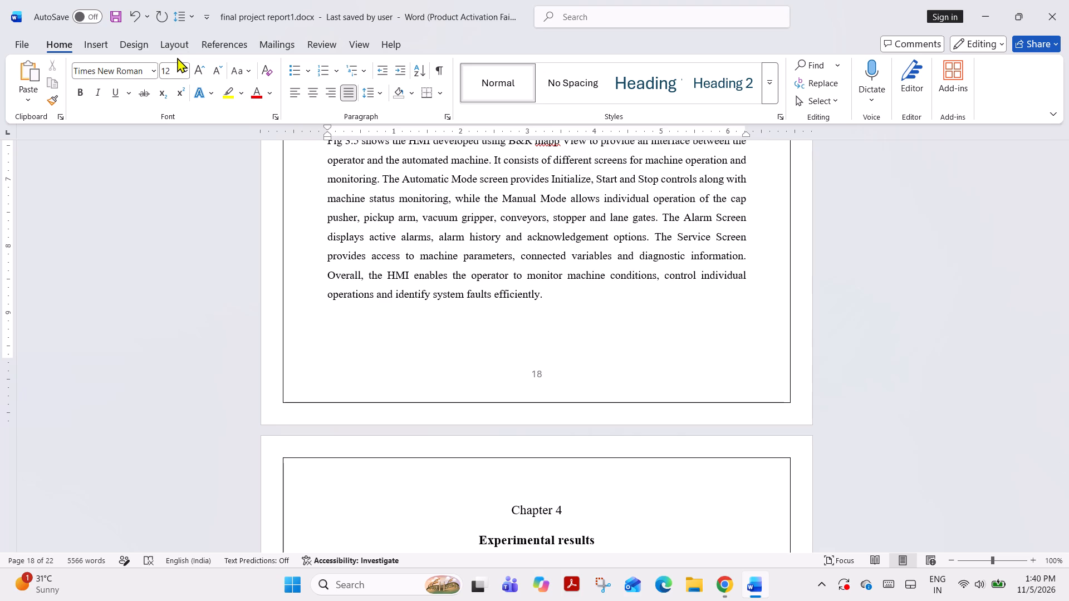
click(95, 48)
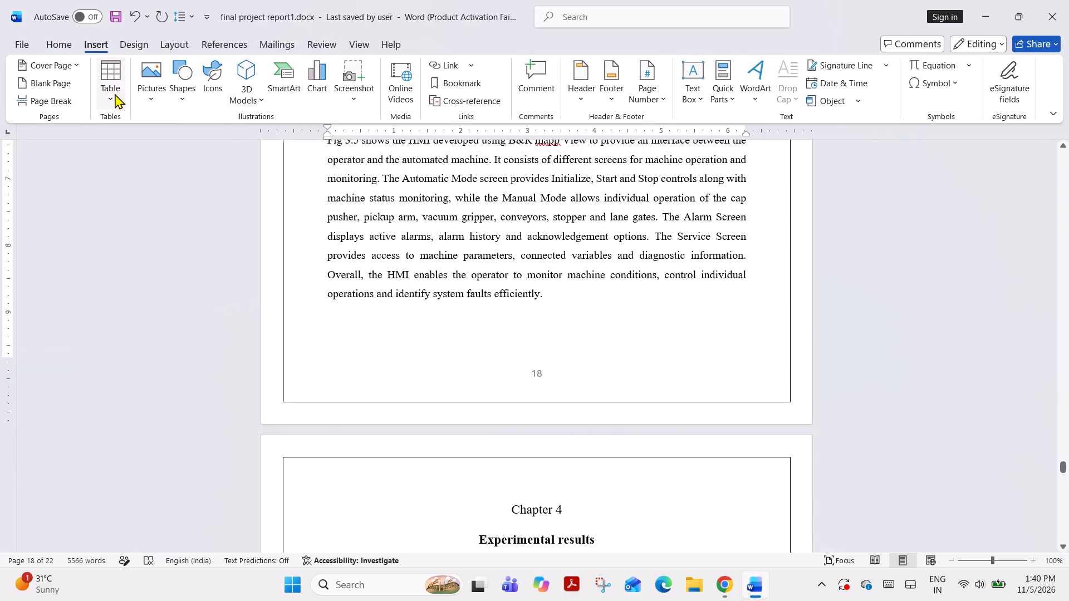
click(115, 101)
click(168, 78)
click(153, 83)
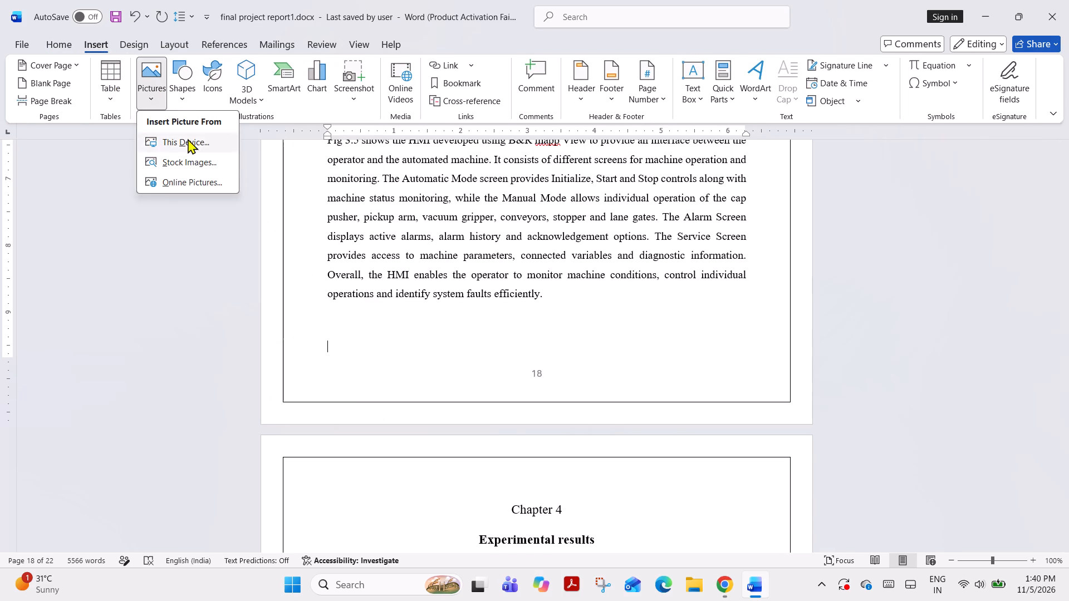
click(185, 143)
click(237, 146)
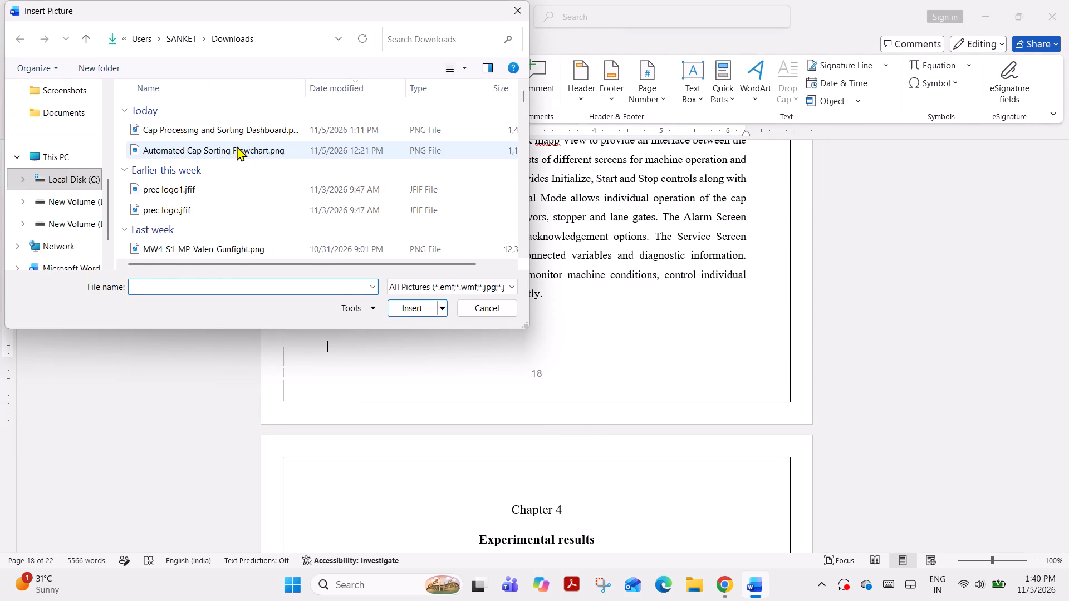
click(415, 307)
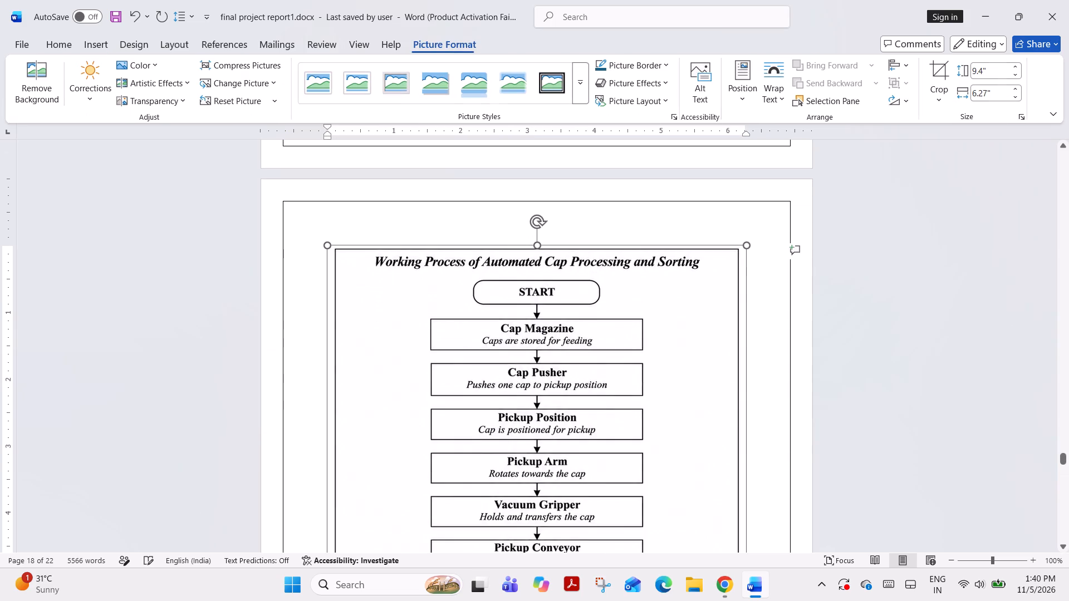
Reduce the height of the flowchart picture slightly from its bottom edge.
scroll(572, 351, down, 20)
scroll(572, 351, down, 10)
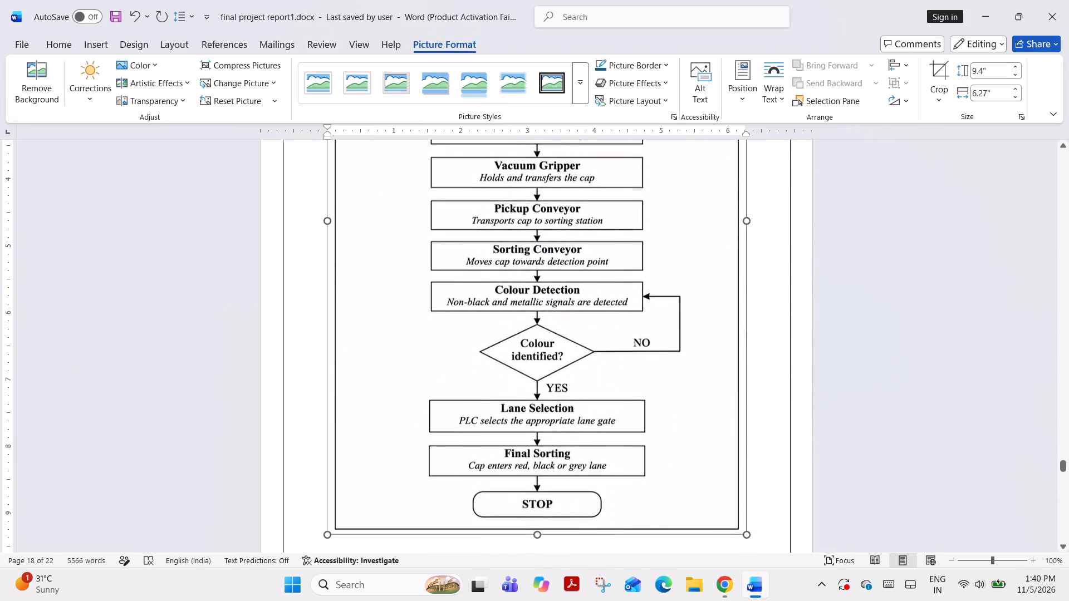
scroll(589, 356, down, 20)
scroll(589, 356, down, 1)
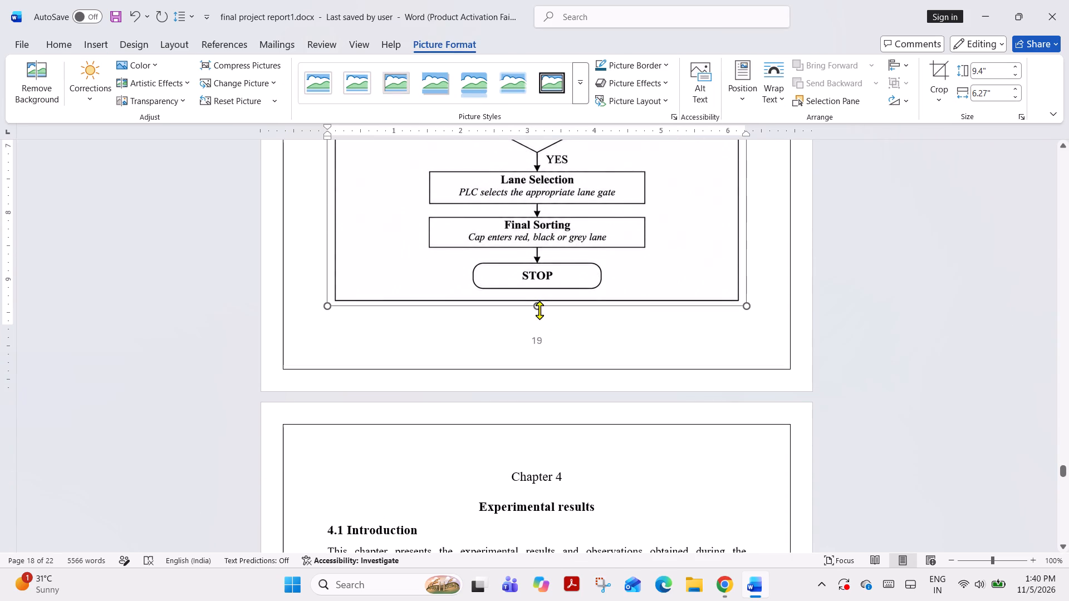
drag(538, 308, 542, 254)
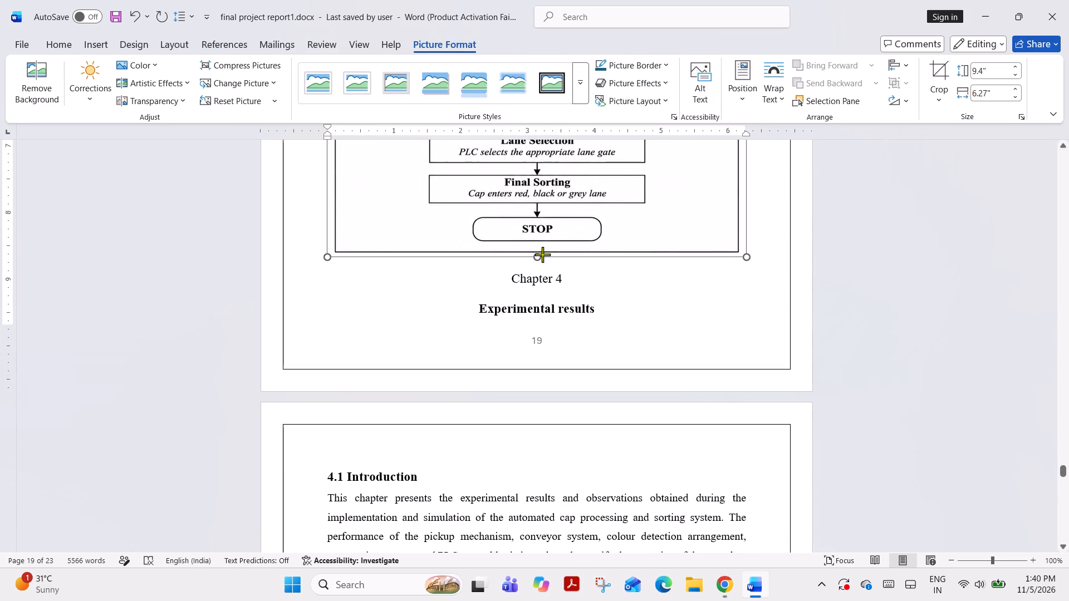
drag(542, 254, 547, 298)
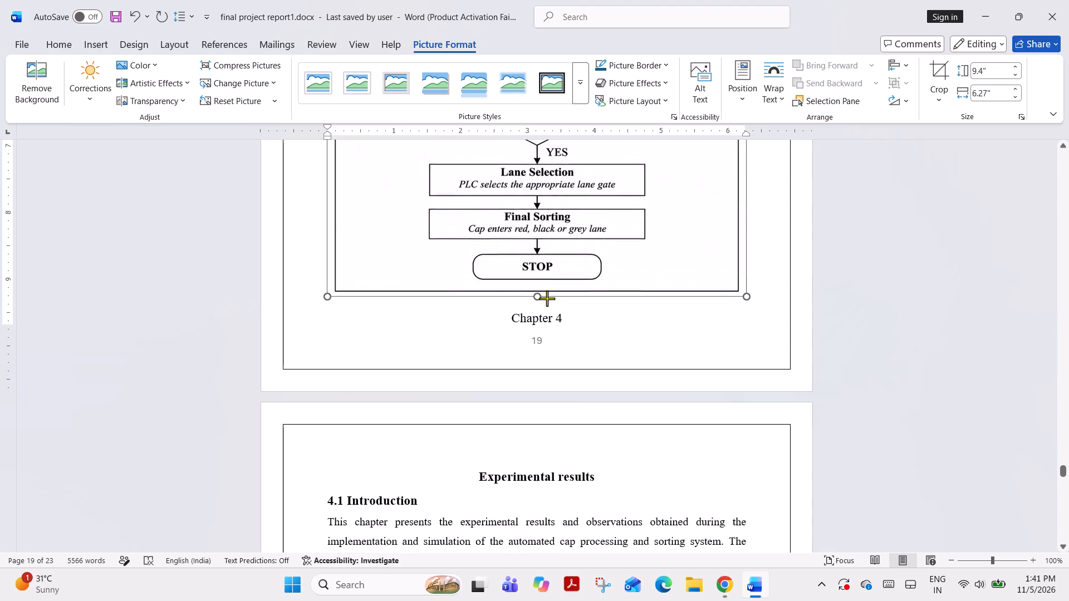
drag(547, 298, 547, 302)
Insert a blank line directly above the flowchart picture.
scroll(550, 299, up, 8)
click(346, 205)
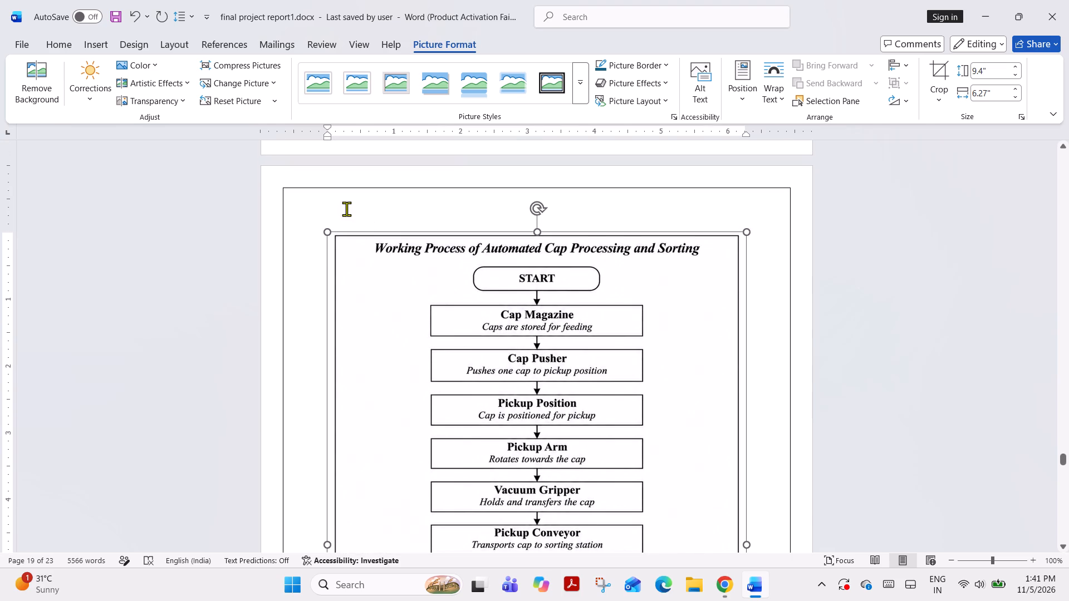
click(325, 221)
drag(320, 247, 323, 242)
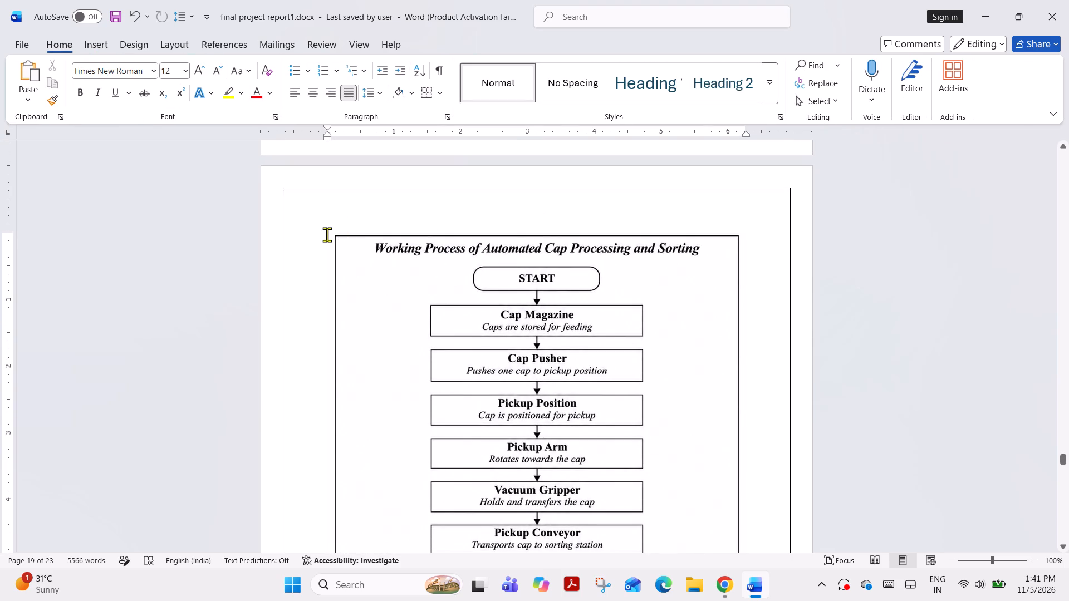
key(Return)
Enter the heading text "3.9 Flowchart" on the line above the flowchart picture.
click(324, 211)
key(d)
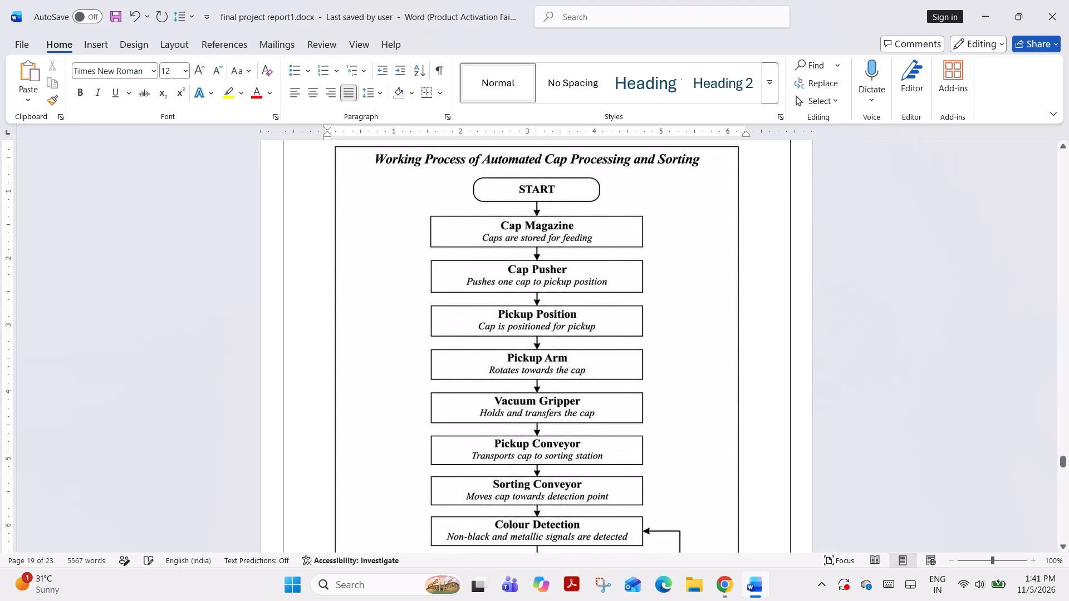
scroll(355, 189, up, 5)
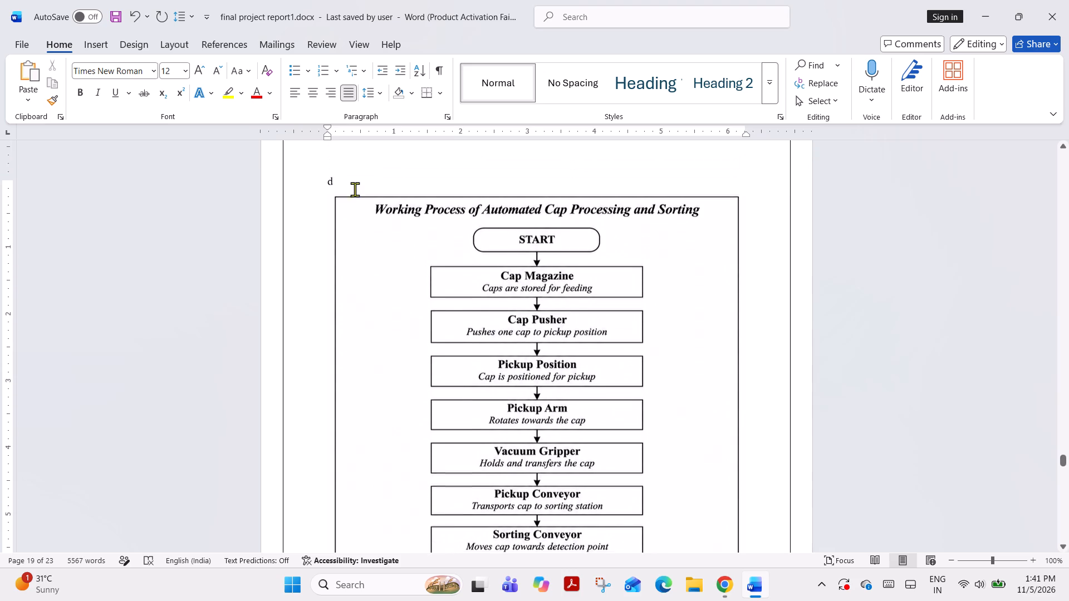
key(BackSpace)
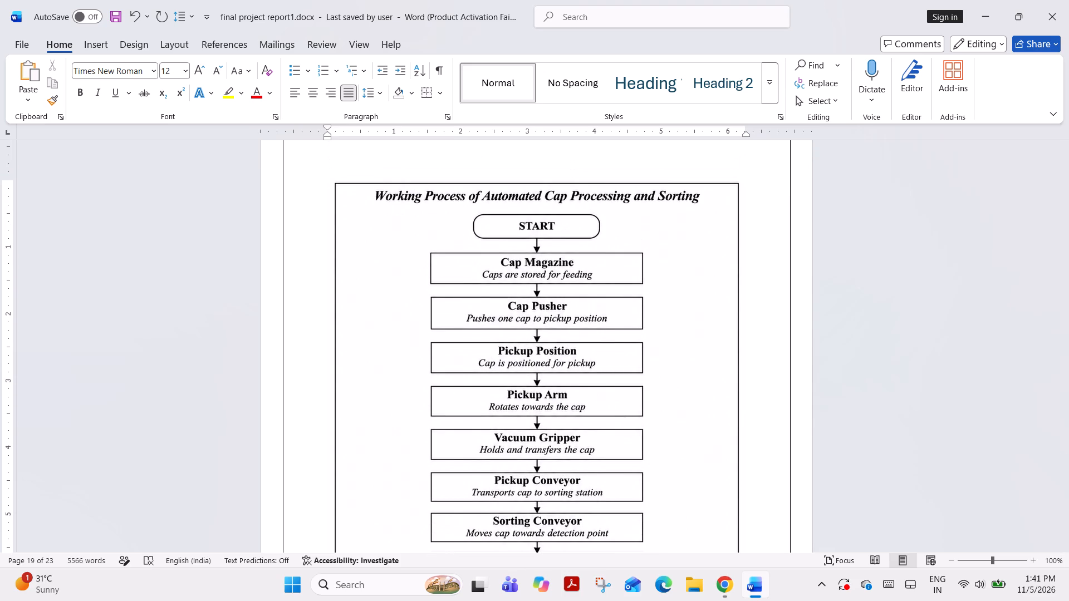
key(3)
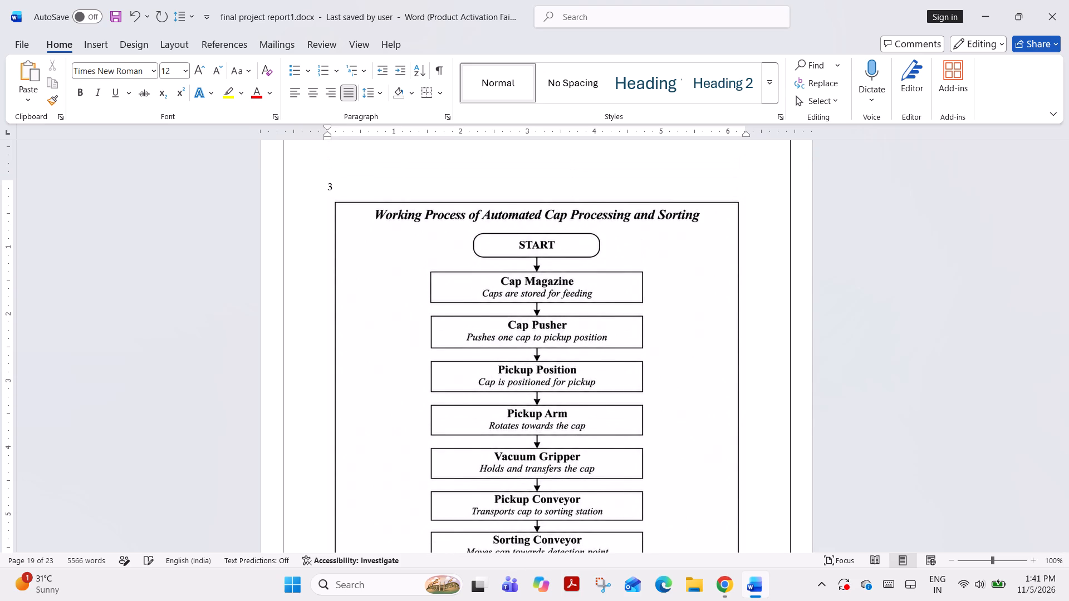
key(period)
text(9)
key(space)
key(space)
key(shift+f)
key(BackSpace)
key(BackSpace)
key(shift+f)
text(lowchart)
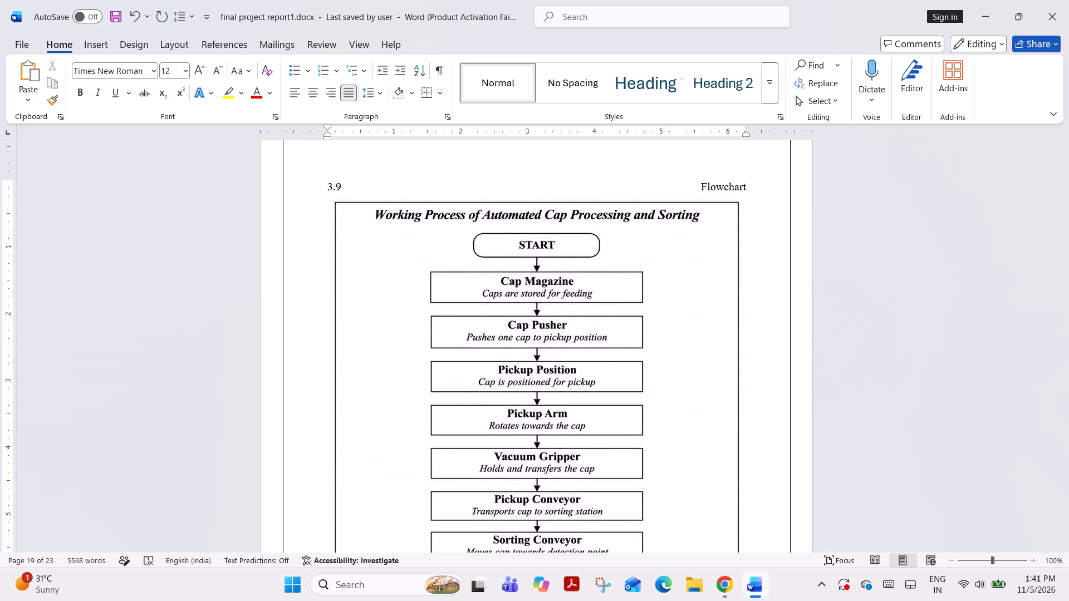
Left-align the "3.9 Flowchart" line.
click(692, 191)
click(298, 92)
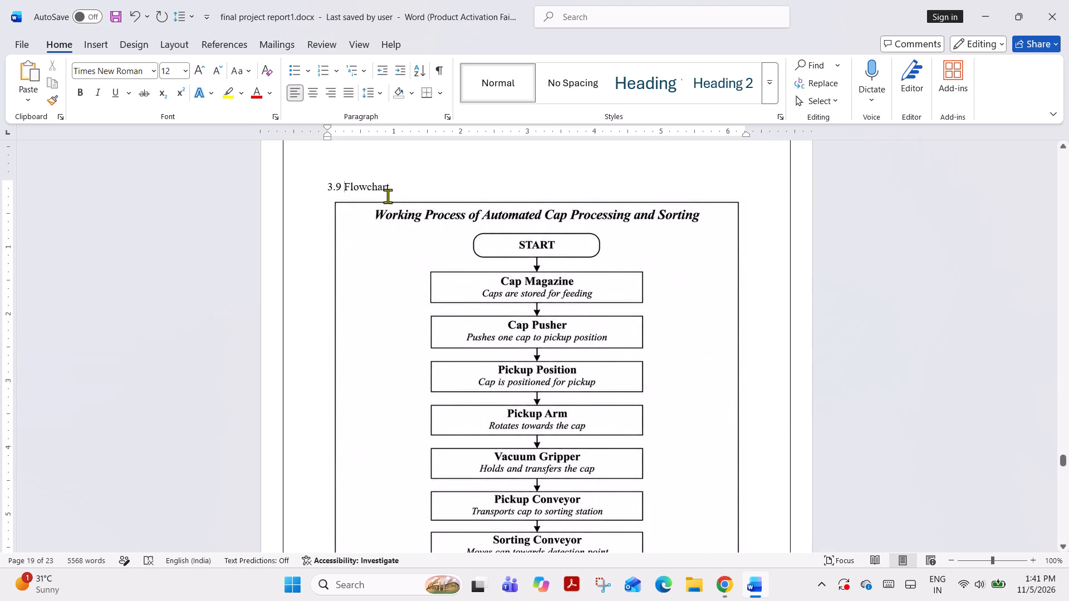
Format the "3.9 Flowchart" heading as bold at font size 14.
click(398, 191)
drag(329, 184, 385, 182)
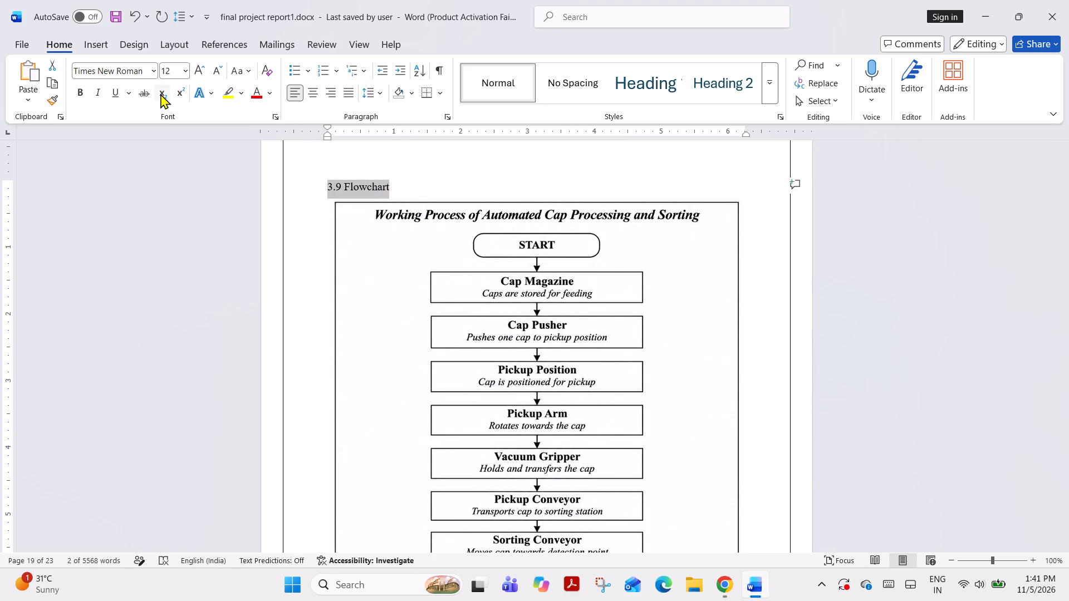
click(80, 92)
click(178, 71)
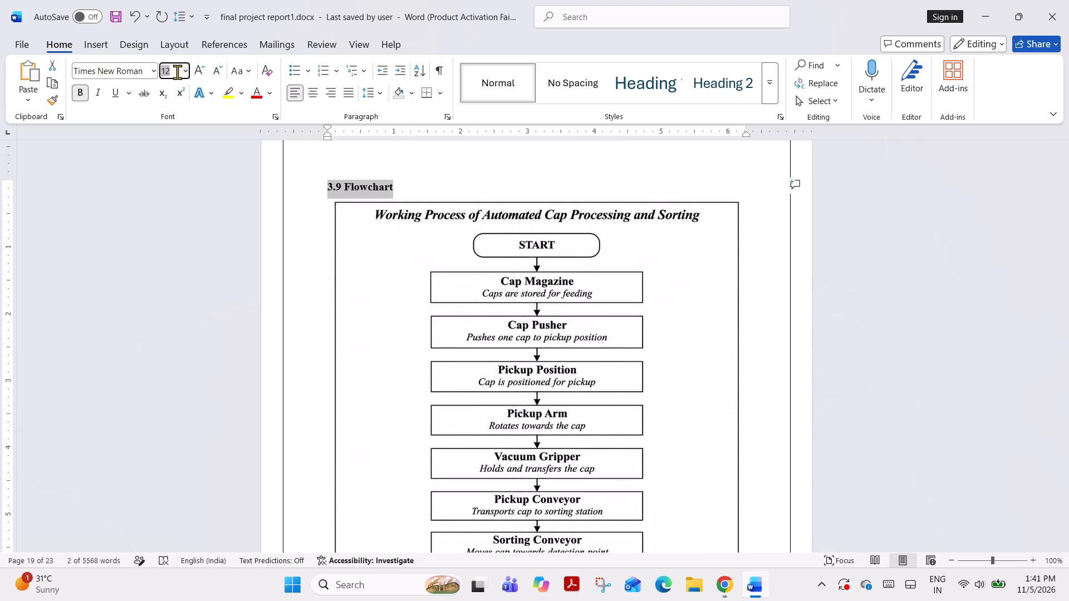
text(14)
key(Return)
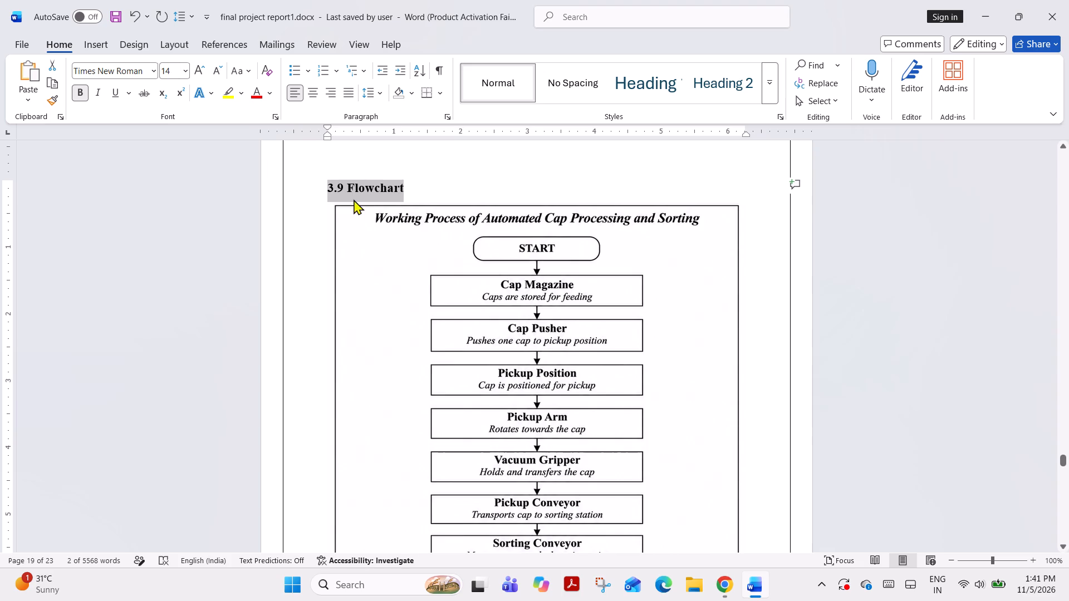
click(461, 181)
Crop the flowchart picture from the top to remove its "Working Process of Automated Cap Processing and Sorting" title and upper border line.
scroll(499, 243, down, 5)
click(519, 184)
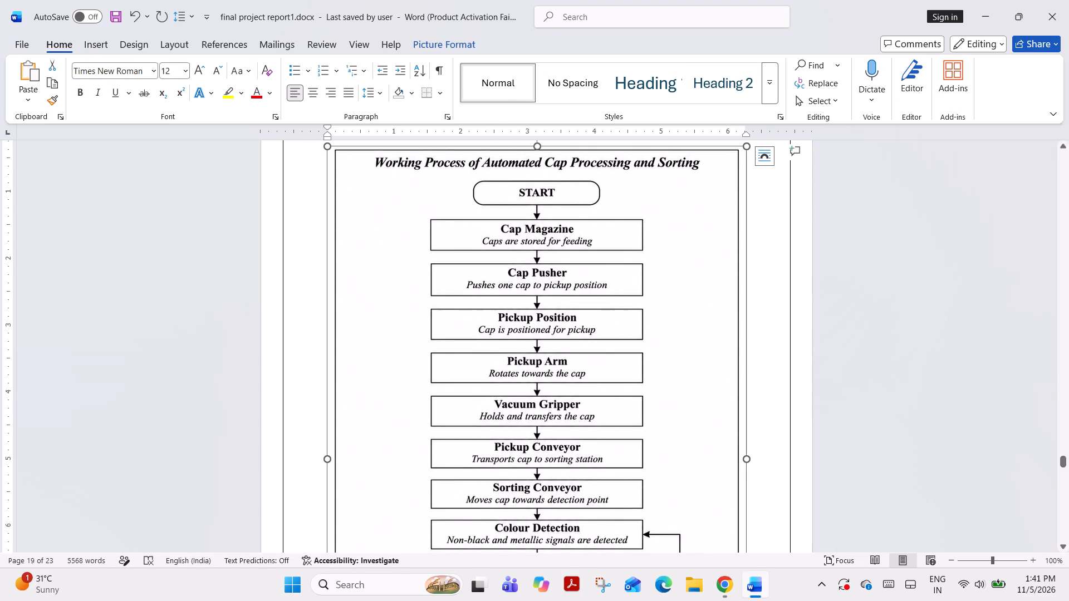
click(666, 222)
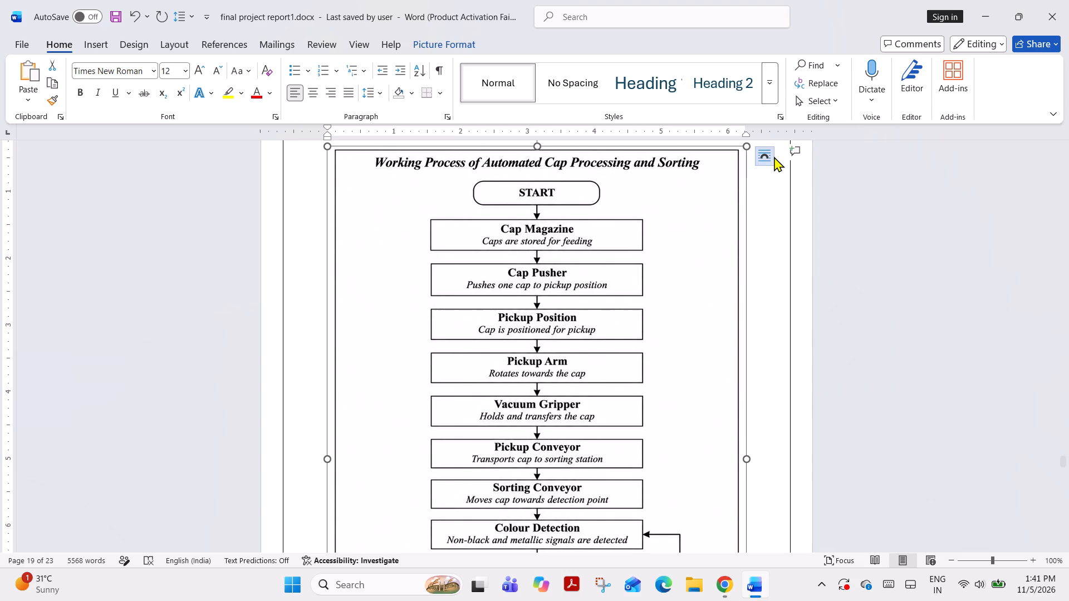
right_click(689, 222)
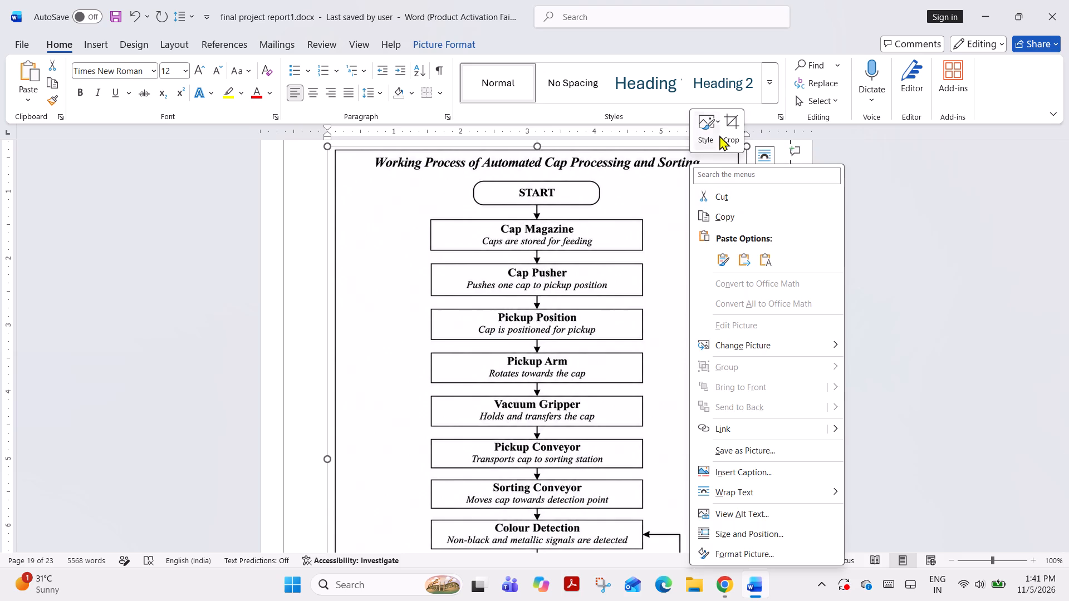
drag(721, 130, 730, 129)
click(730, 129)
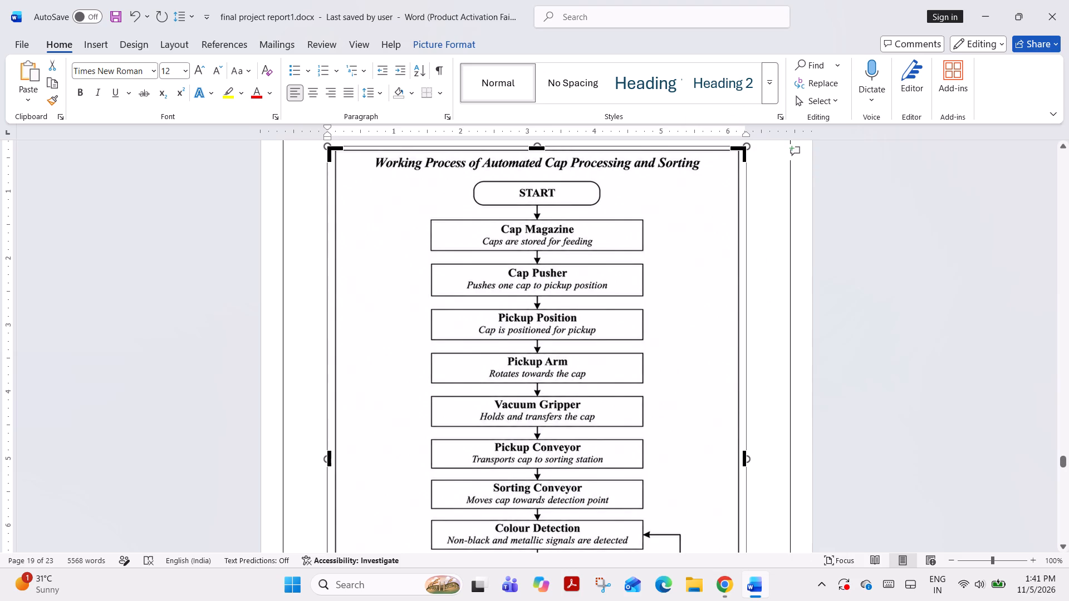
drag(540, 149, 542, 173)
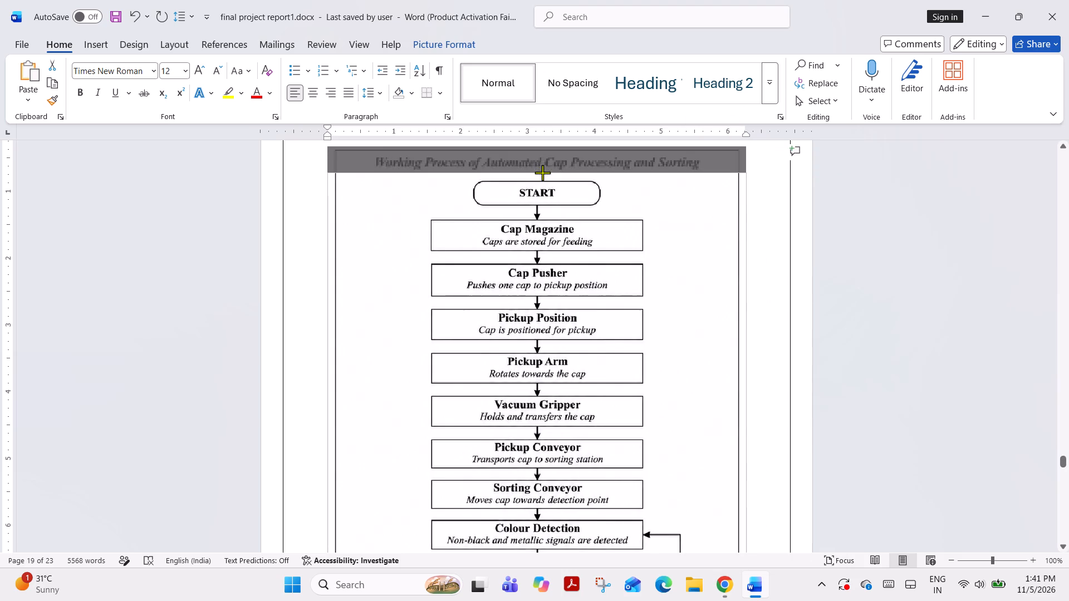
drag(542, 173, 543, 173)
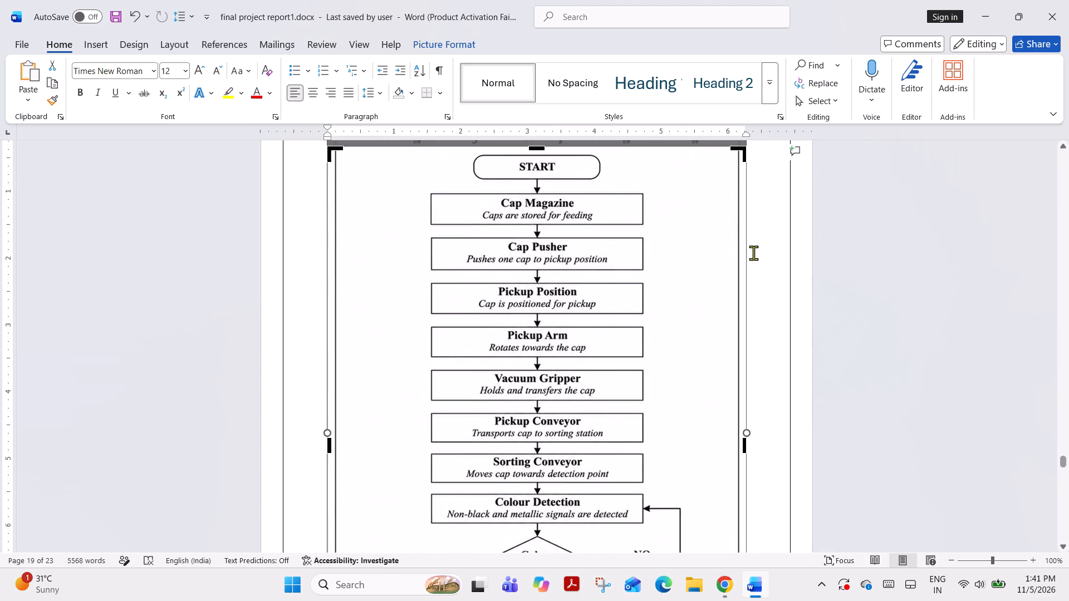
click(754, 253)
Crop the remaining border lines off the left, right and bottom sides of the flowchart picture.
scroll(640, 361, up, 19)
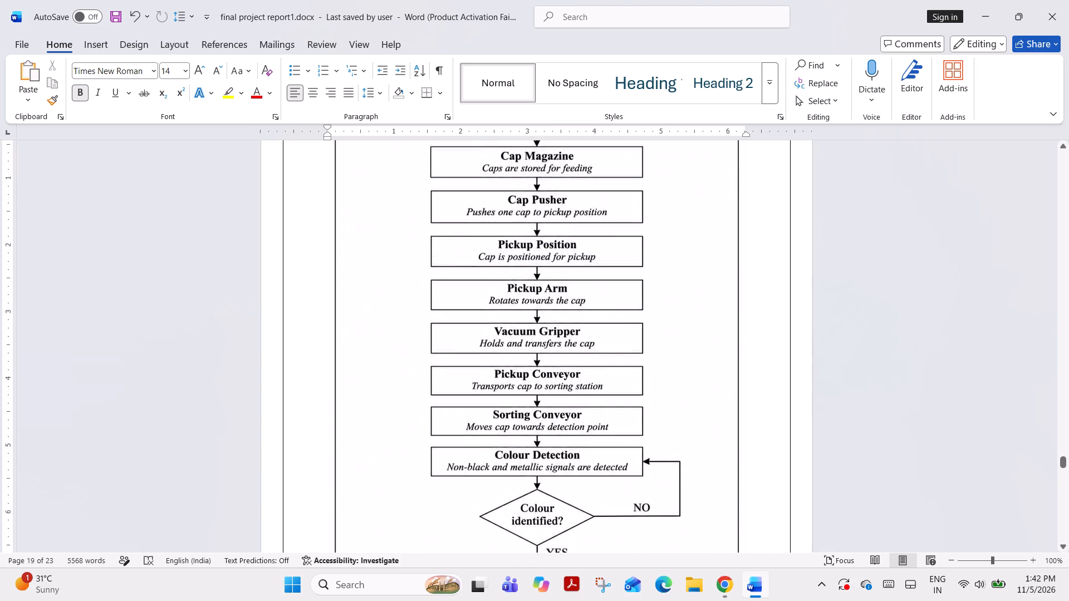
scroll(640, 361, up, 9)
click(388, 403)
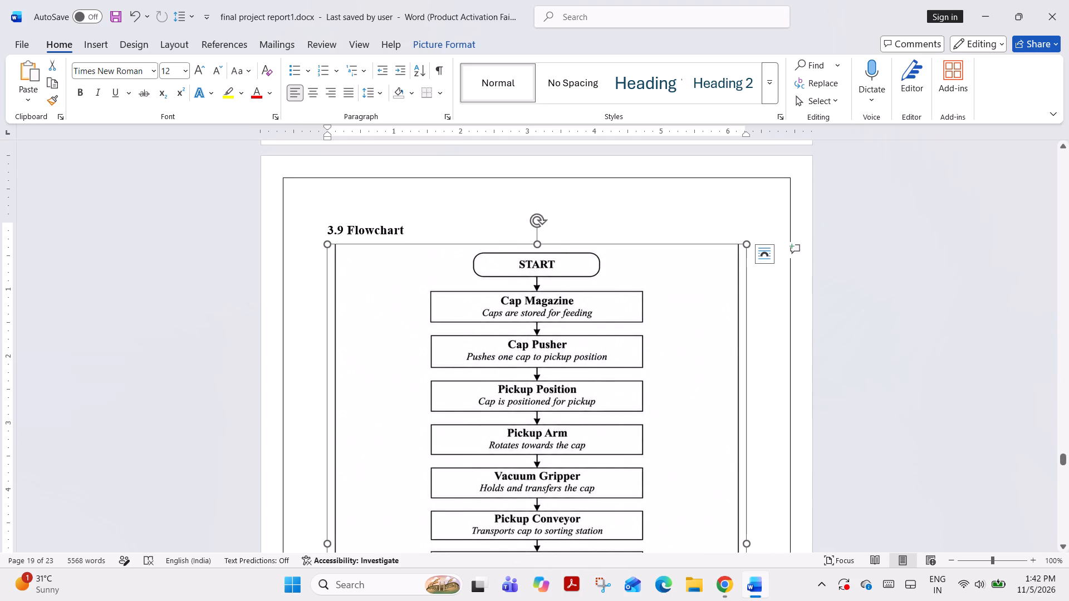
scroll(377, 467, down, 6)
right_click(645, 257)
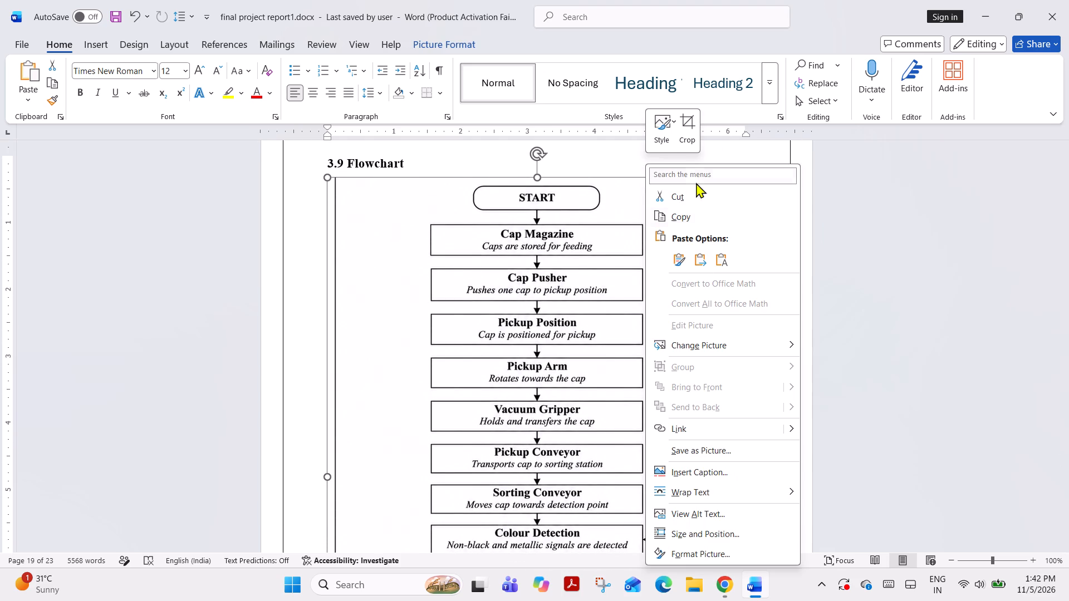
click(684, 134)
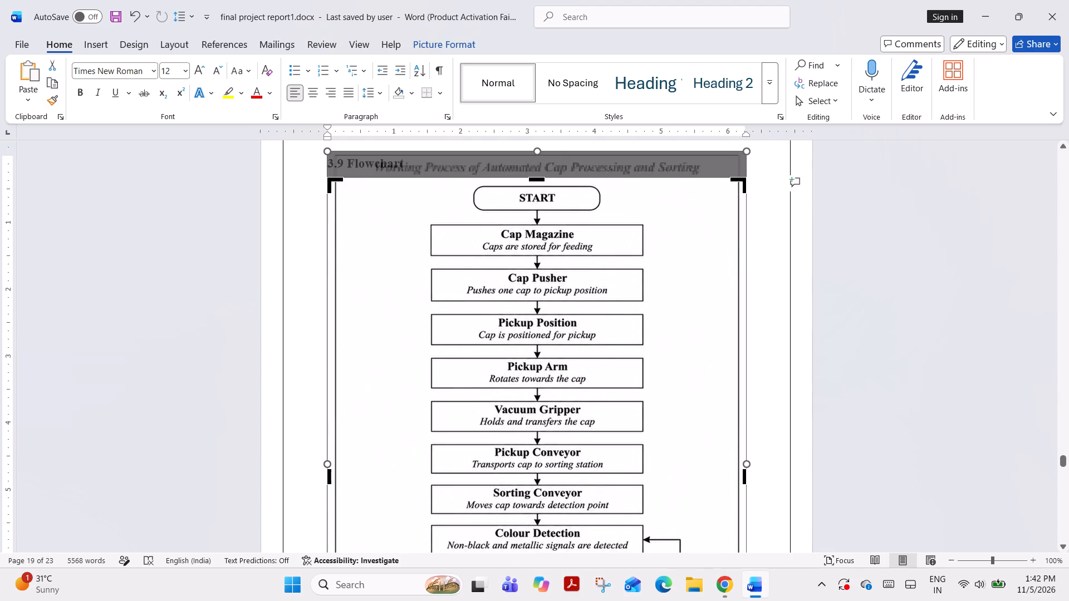
drag(328, 472, 339, 471)
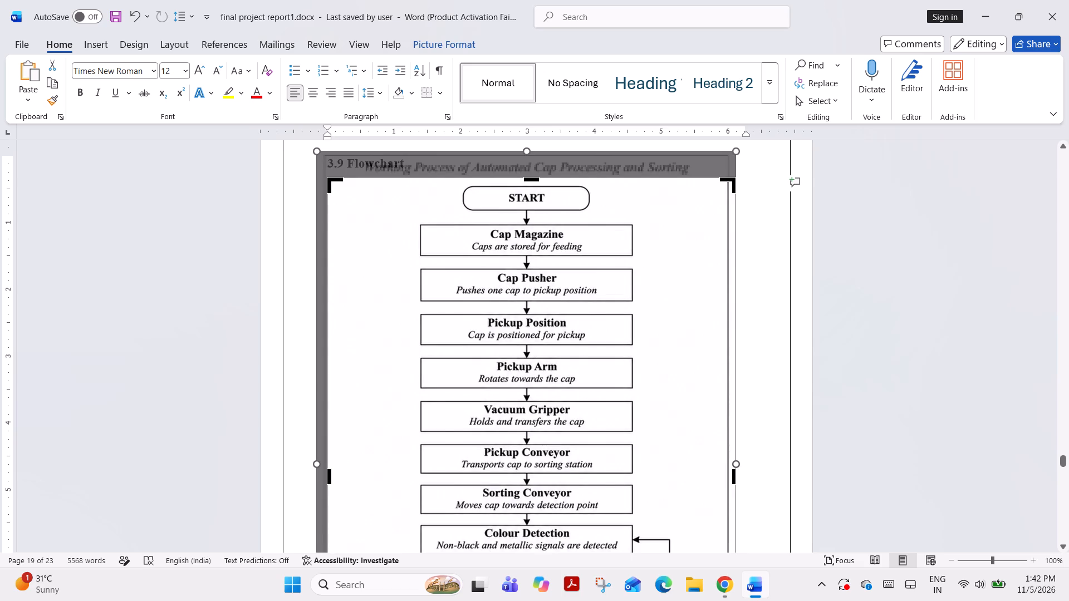
drag(734, 477, 720, 479)
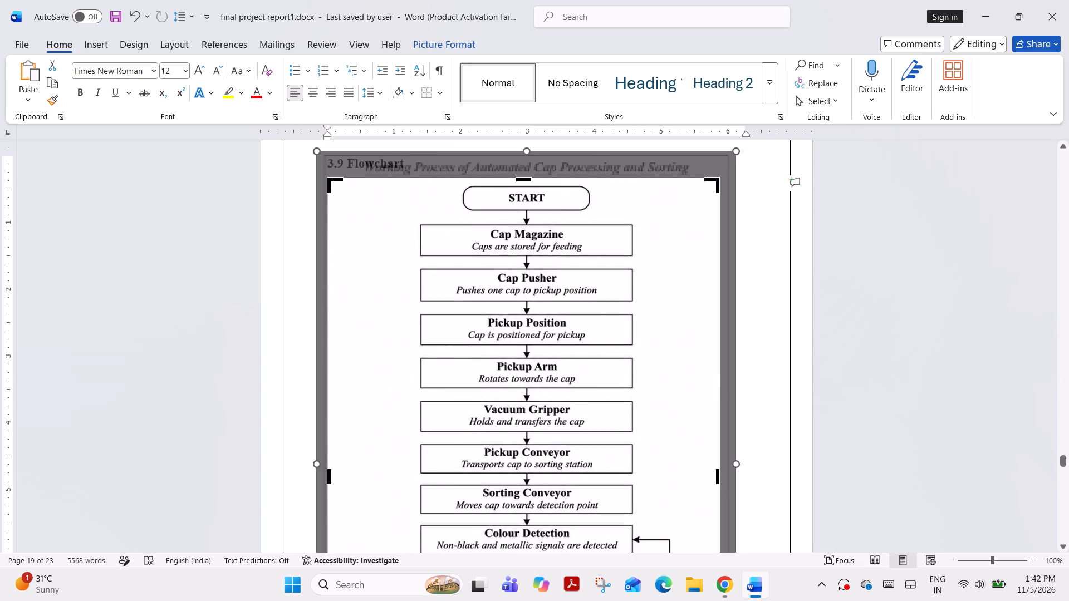
scroll(707, 481, down, 6)
scroll(703, 485, down, 20)
scroll(703, 485, down, 2)
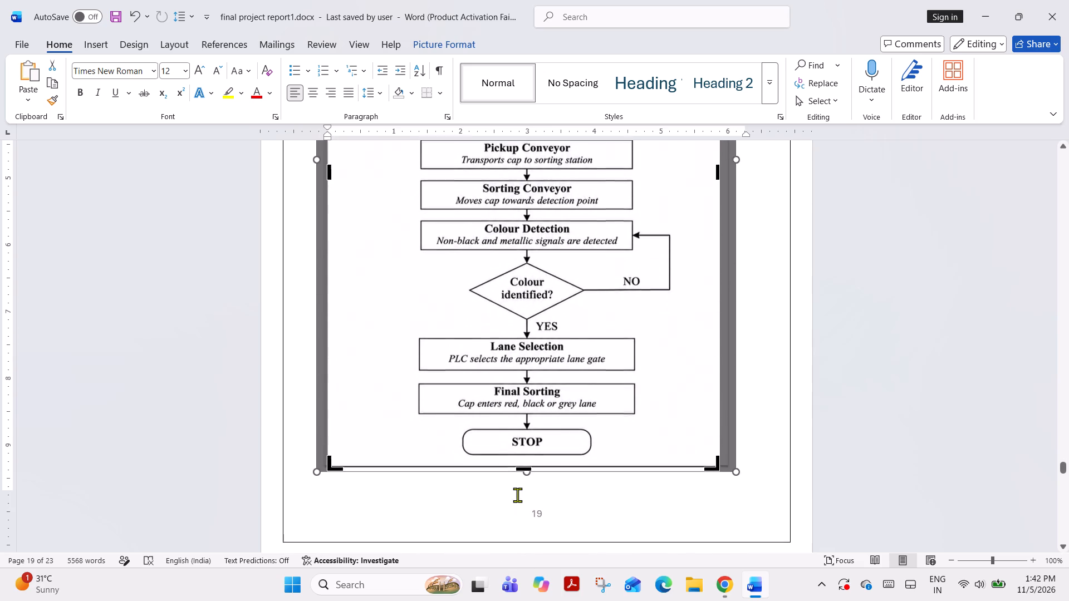
drag(527, 462, 527, 456)
click(775, 272)
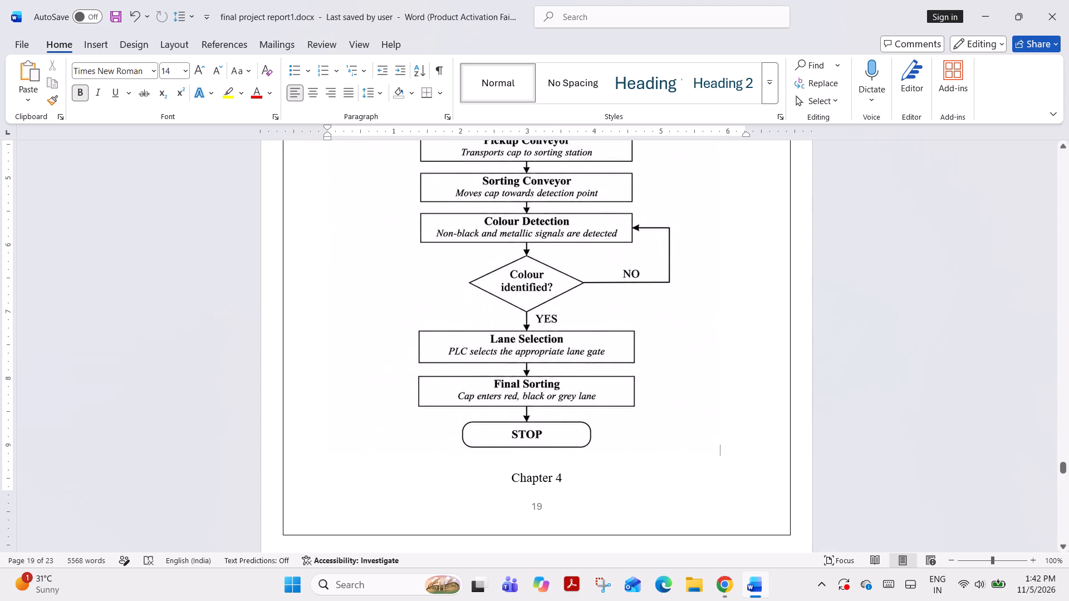
Insert an empty line between the flowchart picture and the "Chapter 4" heading.
click(506, 475)
key(Return)
Enter the caption "Fig 3.6 Flowchart" on the empty line below the flowchart picture.
click(537, 354)
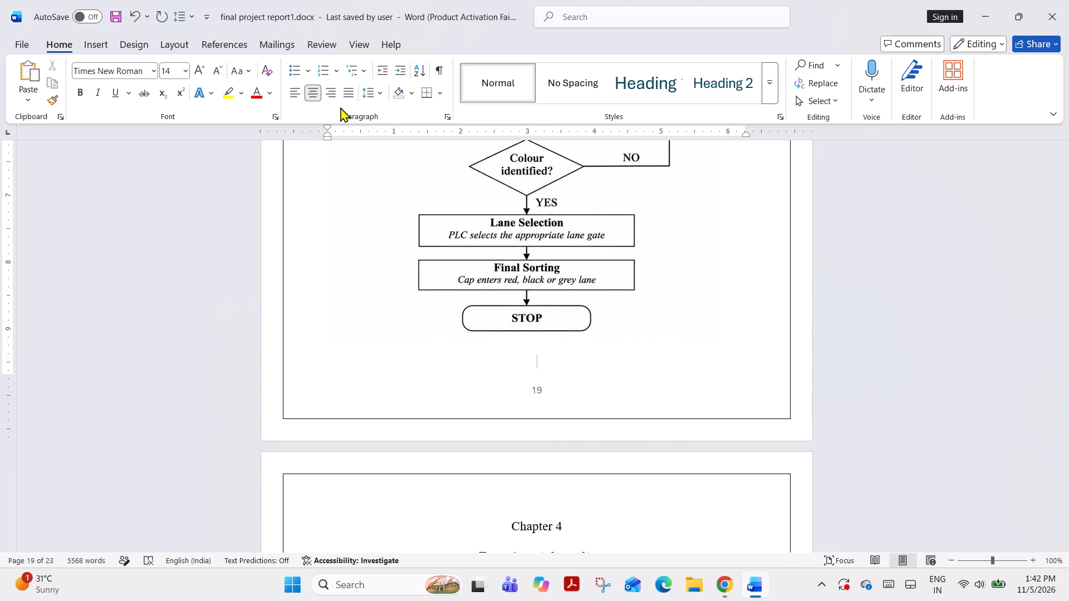
text(fi)
key(BackSpace)
key(BackSpace)
text(Fig)
key(3)
key(BackSpace)
key(space)
text(3)
key(period)
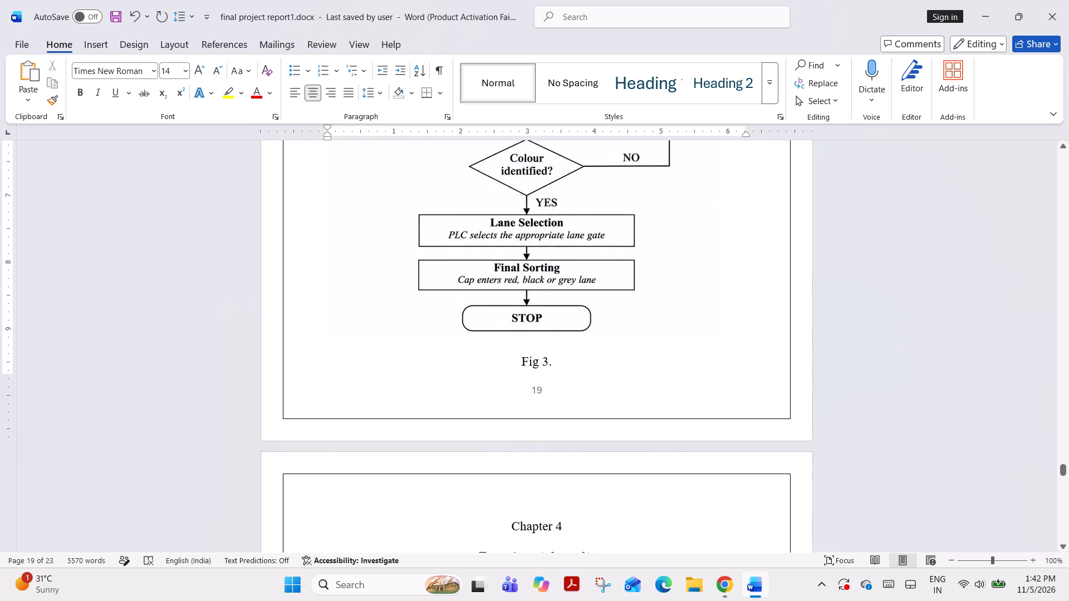
scroll(850, 448, up, 19)
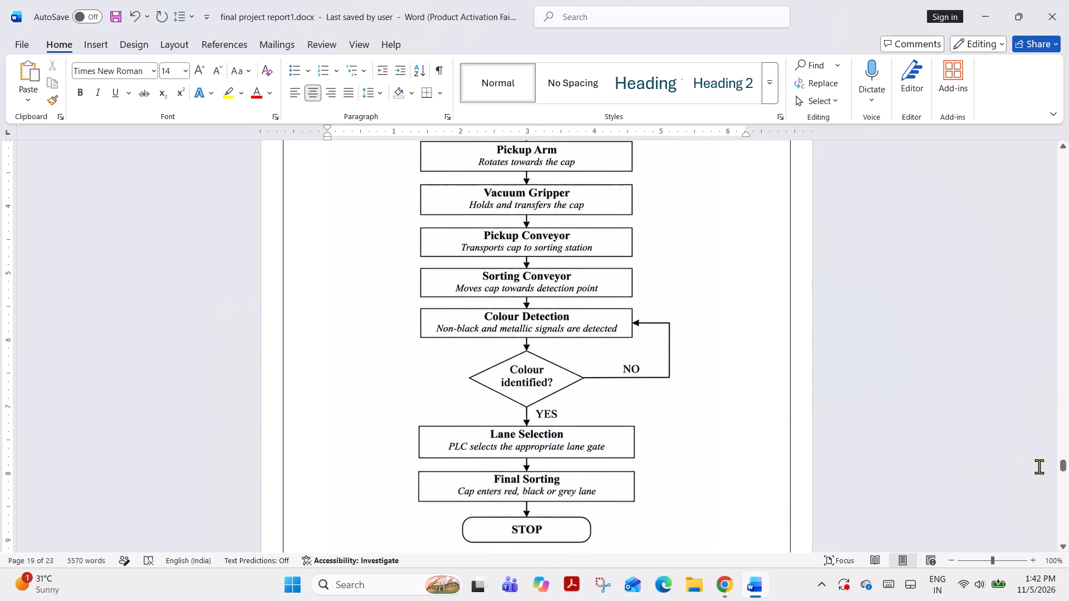
click(1065, 464)
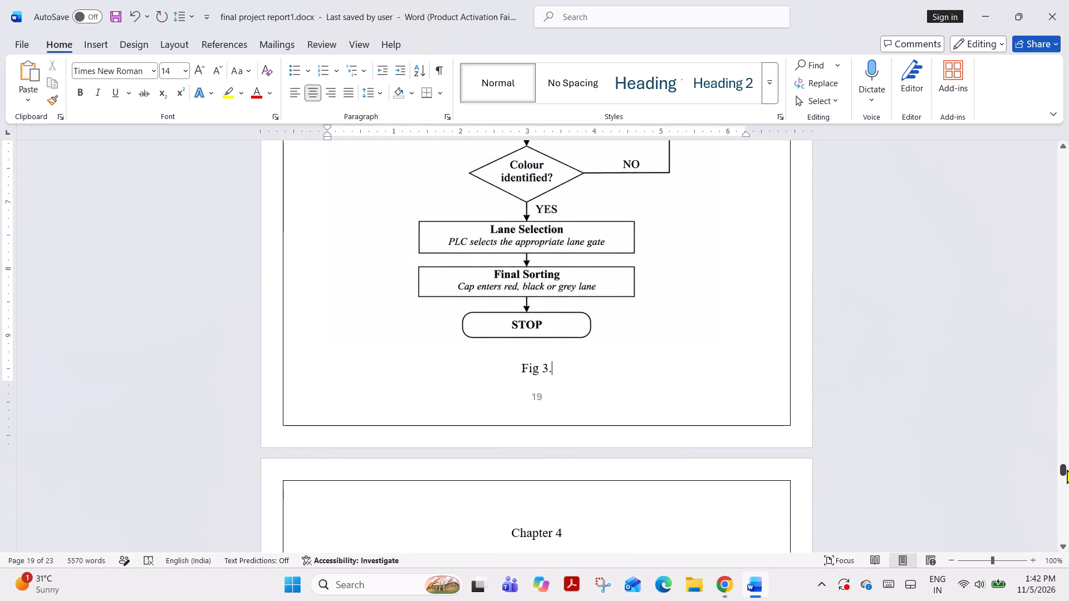
text(6)
key(space)
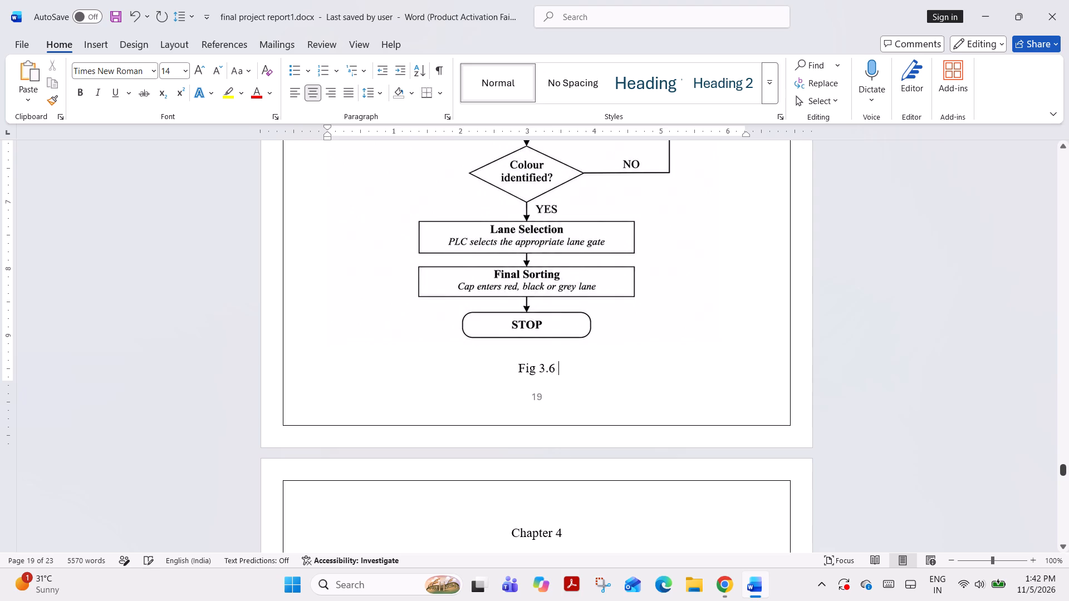
text(Flowchart)
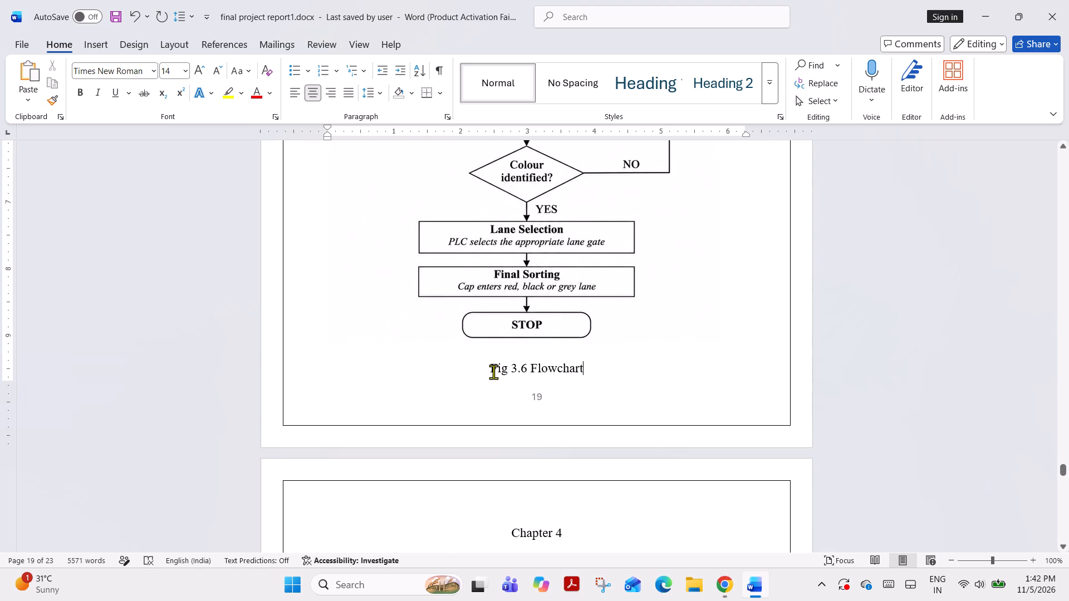
Set the font size of the "Fig 3.6 Flowchart" caption to 12.
drag(490, 370, 581, 366)
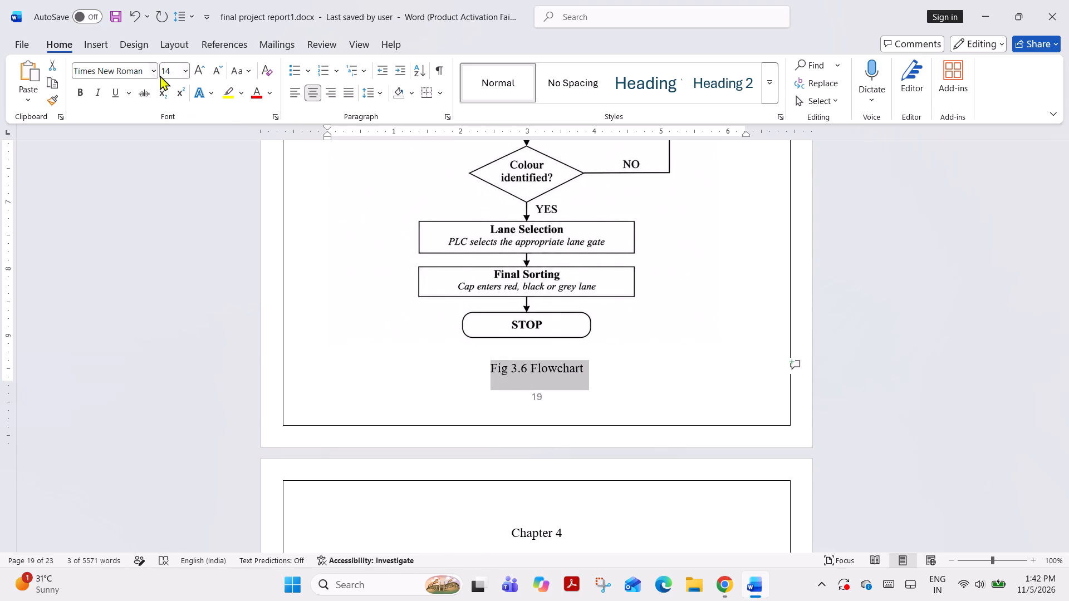
click(163, 70)
text(12)
key(Return)
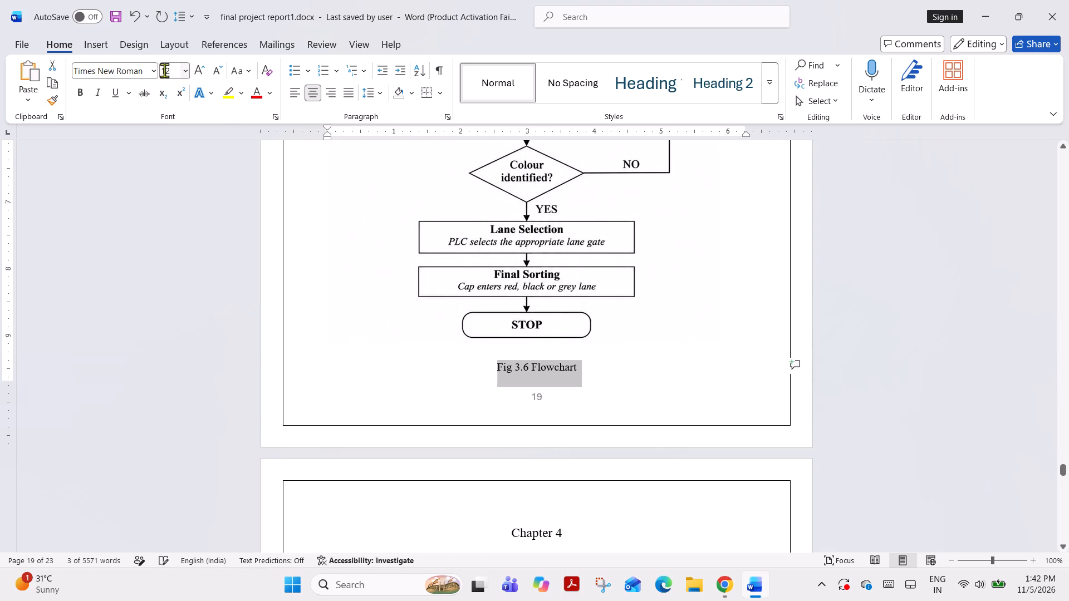
click(385, 388)
Review the layout of the flowchart page and the preceding section 3.8 Human Machine Interface (HMI) with its figure caption.
scroll(421, 357, down, 2)
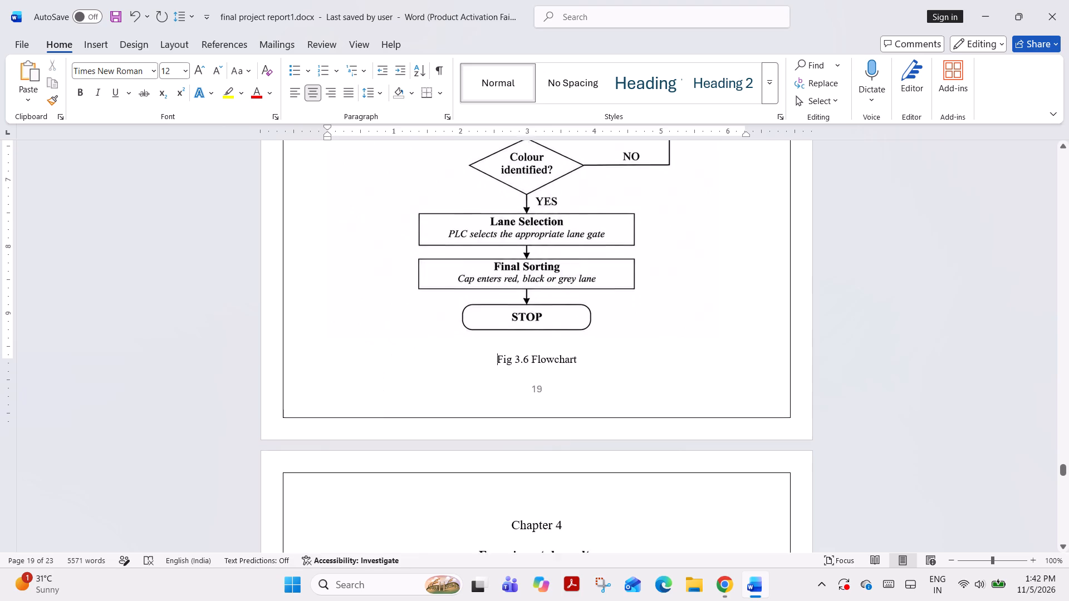
scroll(421, 359, down, 7)
scroll(439, 351, up, 20)
scroll(439, 351, up, 2)
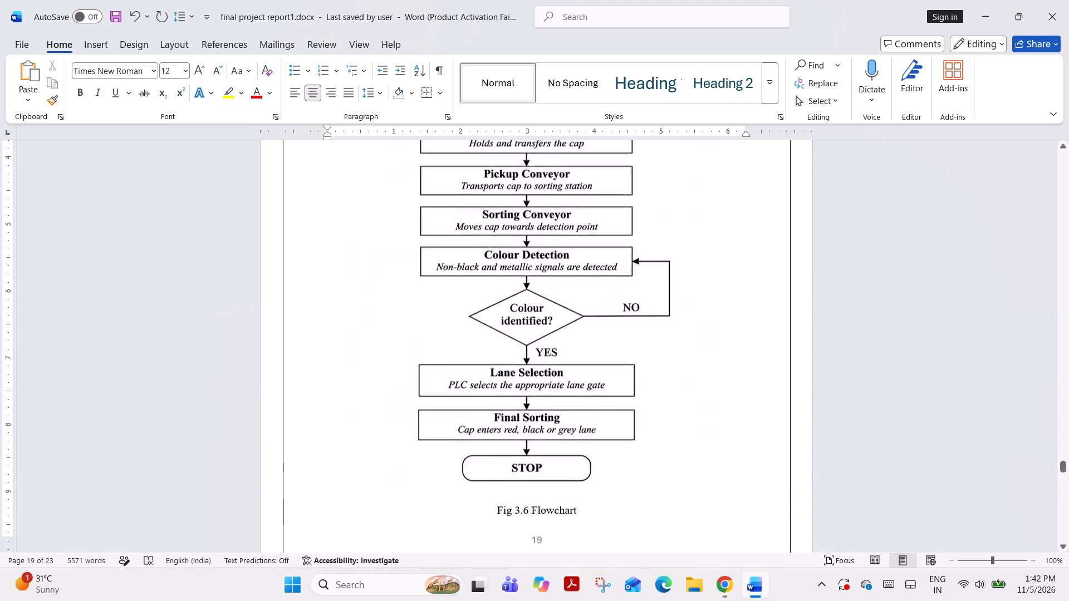
scroll(443, 329, up, 20)
scroll(443, 329, up, 14)
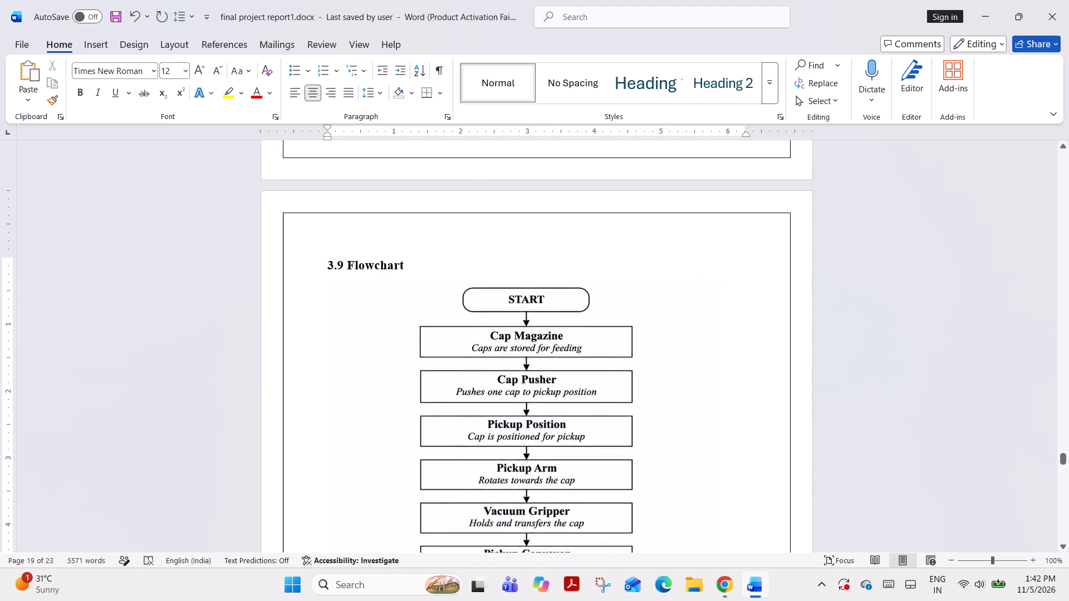
scroll(445, 312, up, 4)
scroll(445, 312, up, 20)
scroll(445, 312, up, 4)
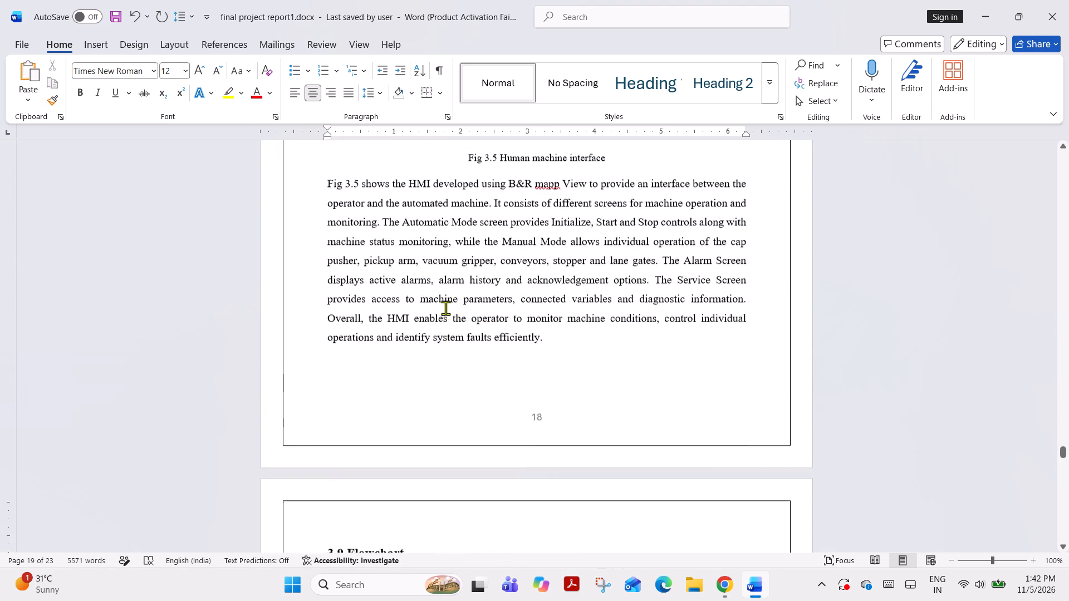
scroll(445, 308, up, 14)
scroll(445, 308, up, 8)
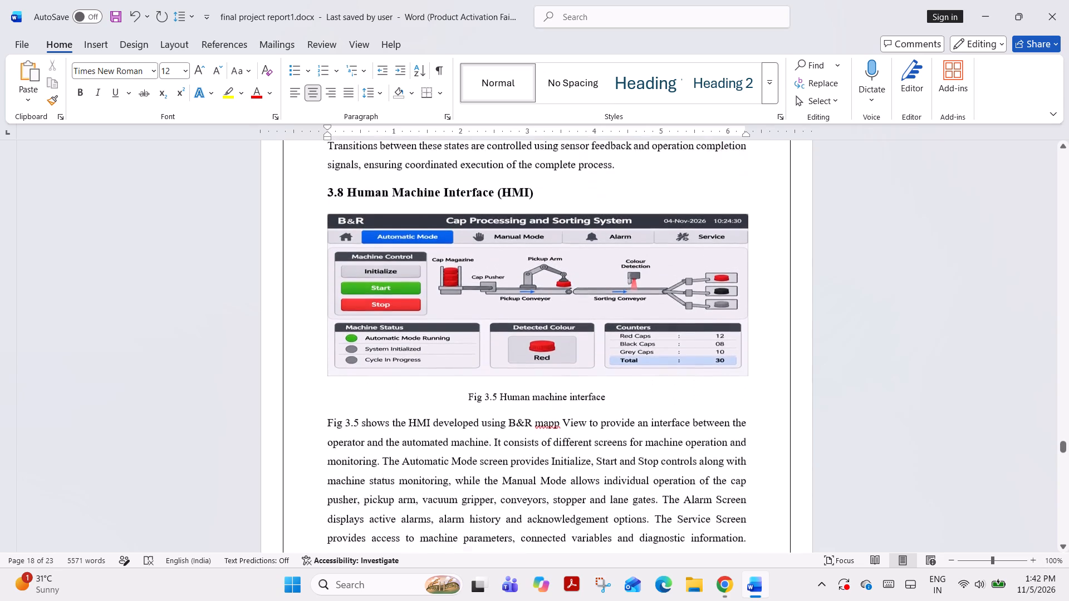
Join the sentence "The major input and output signals are listed below." to the preceding paragraph in section 3.7 Input and Output Configuration, separated by a space.
scroll(445, 308, up, 16)
scroll(445, 308, up, 13)
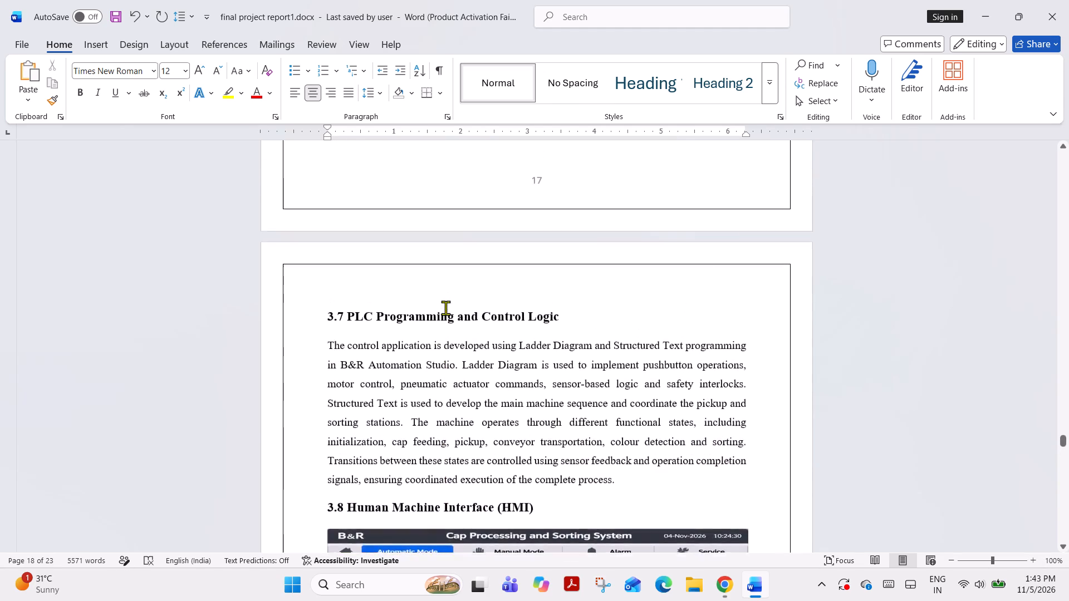
scroll(445, 308, up, 1)
scroll(445, 308, up, 20)
scroll(445, 308, up, 13)
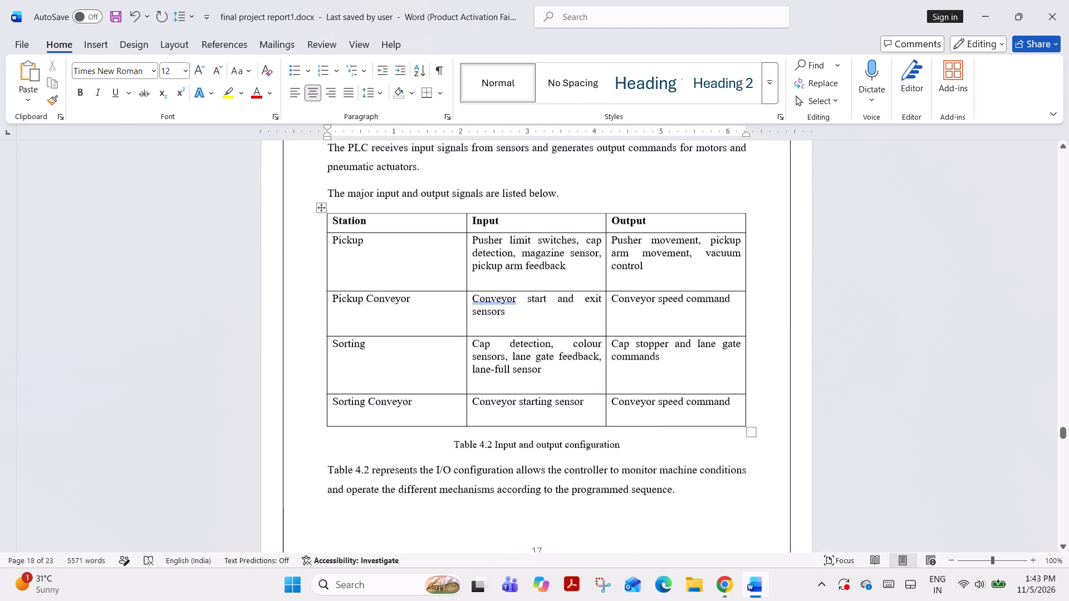
scroll(445, 308, up, 2)
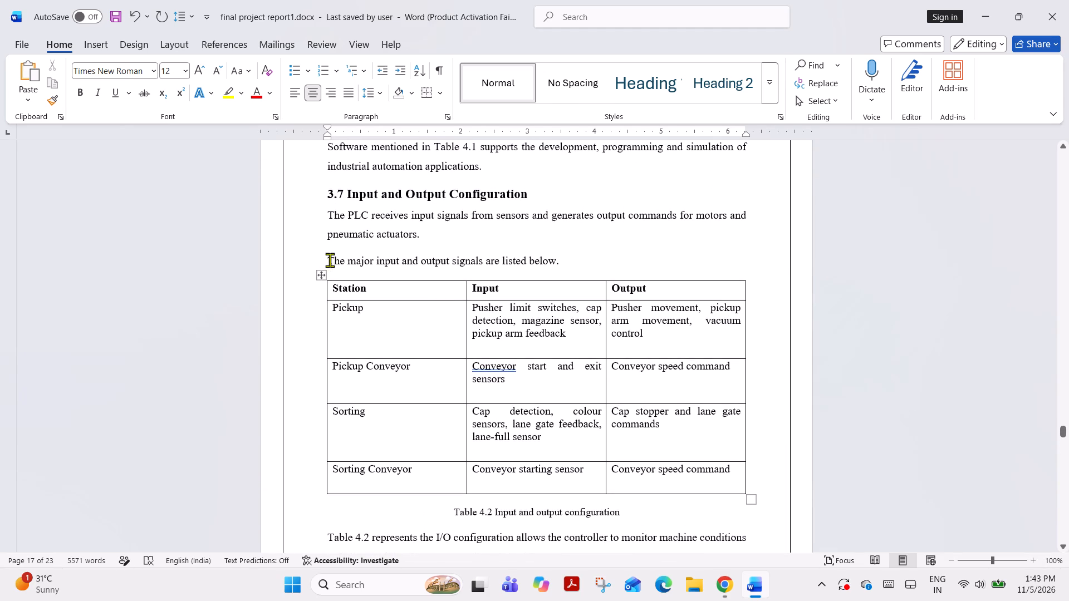
drag(330, 260, 495, 259)
click(425, 262)
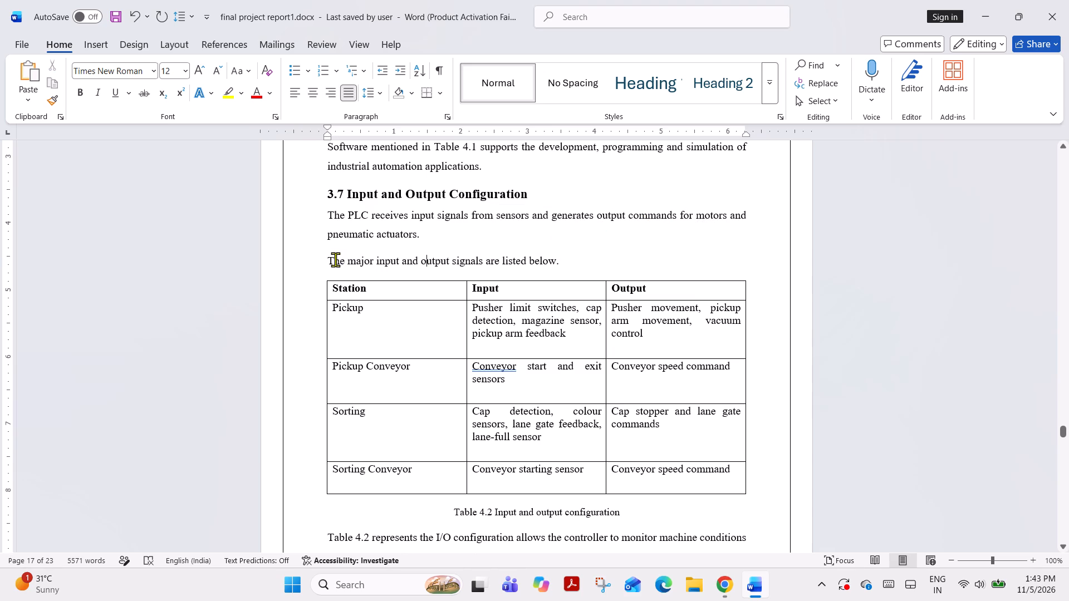
click(332, 259)
click(327, 262)
key(BackSpace)
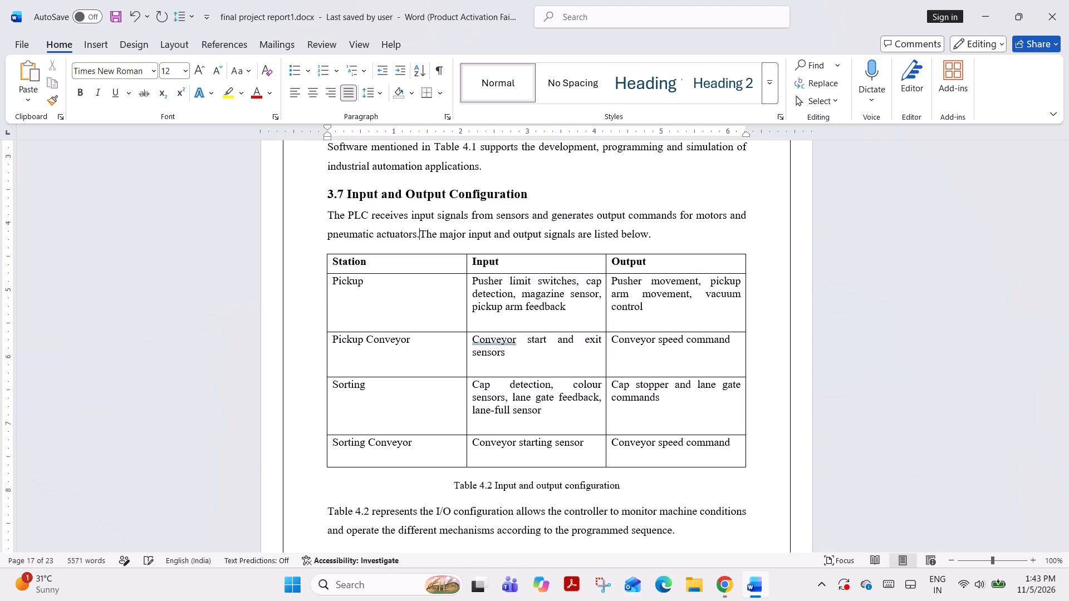
key(space)
Review the page layout of the report's earlier pages, from Chapter 1 through section 2.4 Proposed solution.
scroll(534, 280, up, 16)
scroll(531, 269, up, 5)
scroll(529, 323, up, 6)
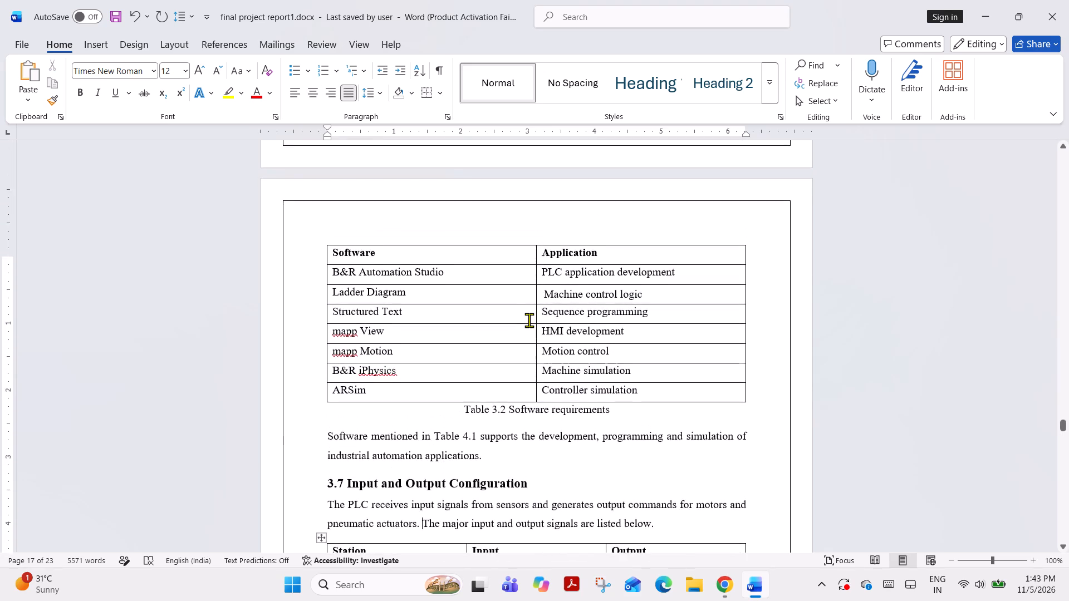
scroll(529, 320, up, 14)
click(1057, 421)
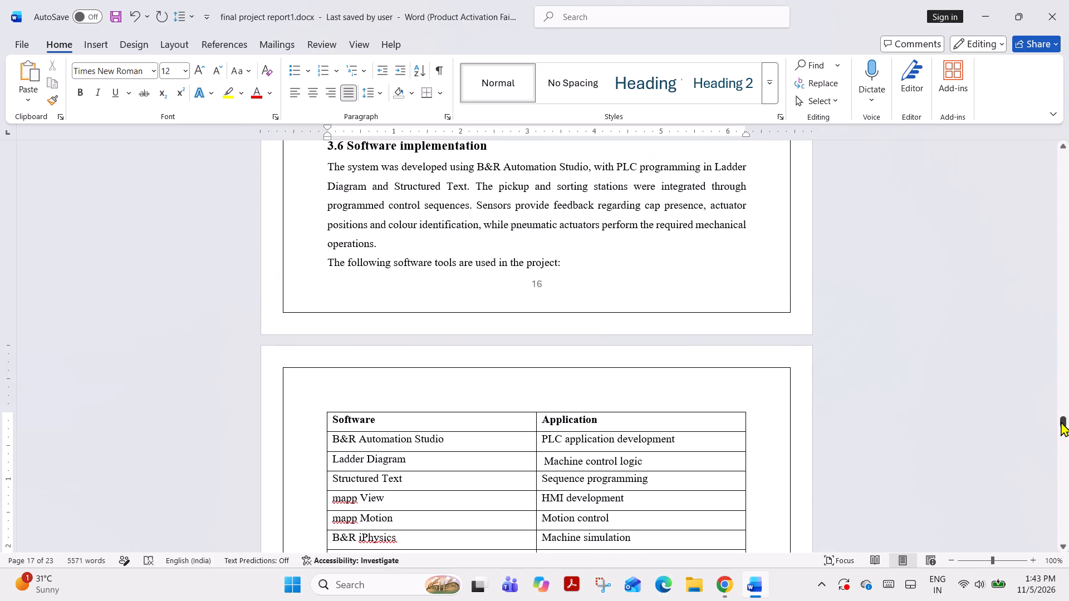
drag(1064, 423, 1060, 342)
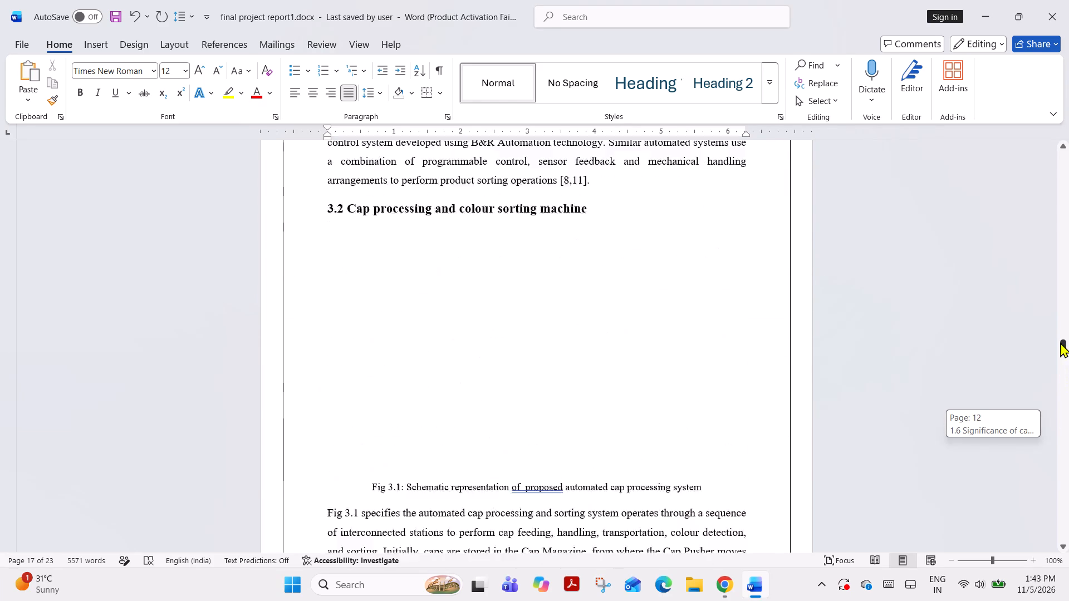
drag(1060, 342, 1042, 226)
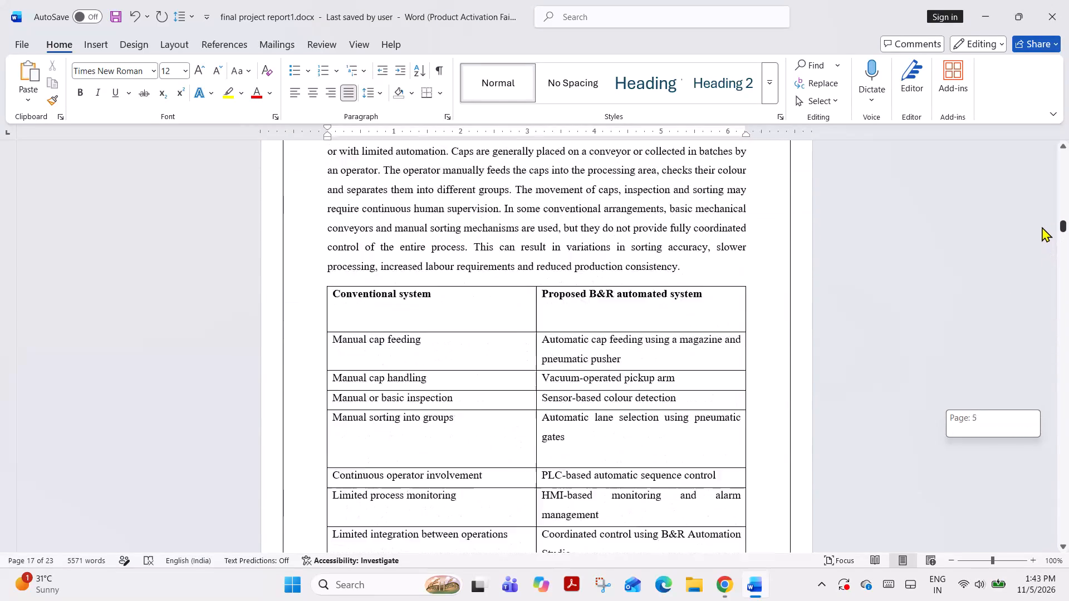
drag(1042, 226, 1054, 203)
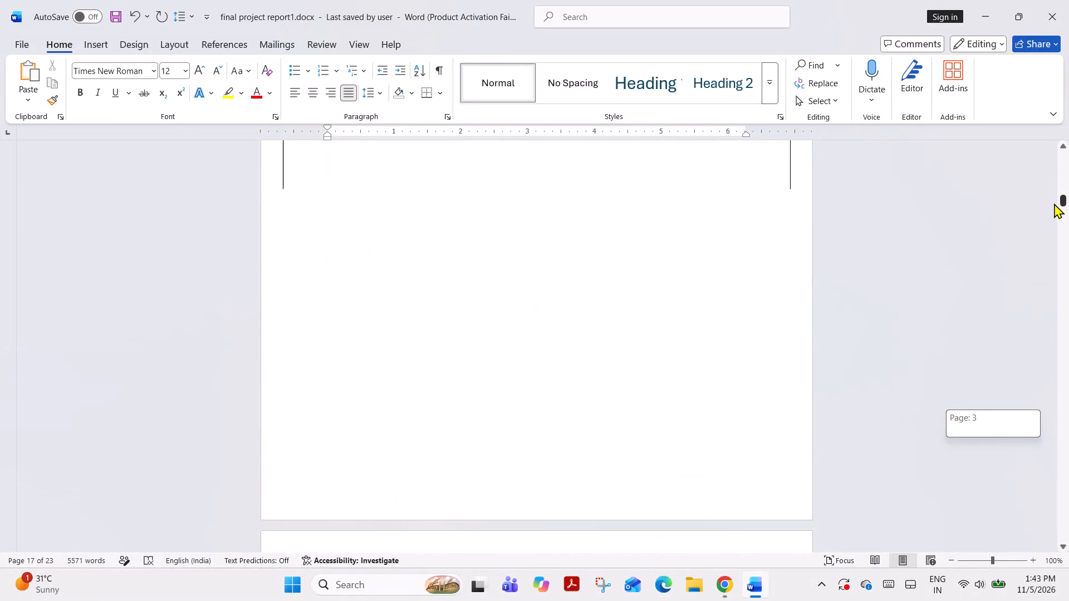
drag(1054, 203, 1057, 220)
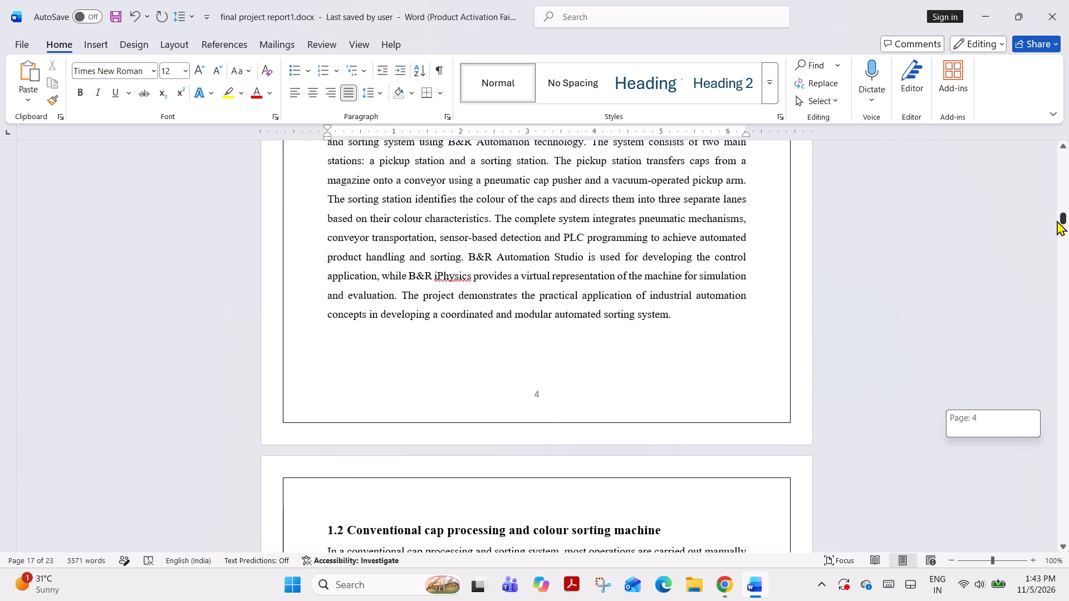
drag(1057, 220, 1060, 237)
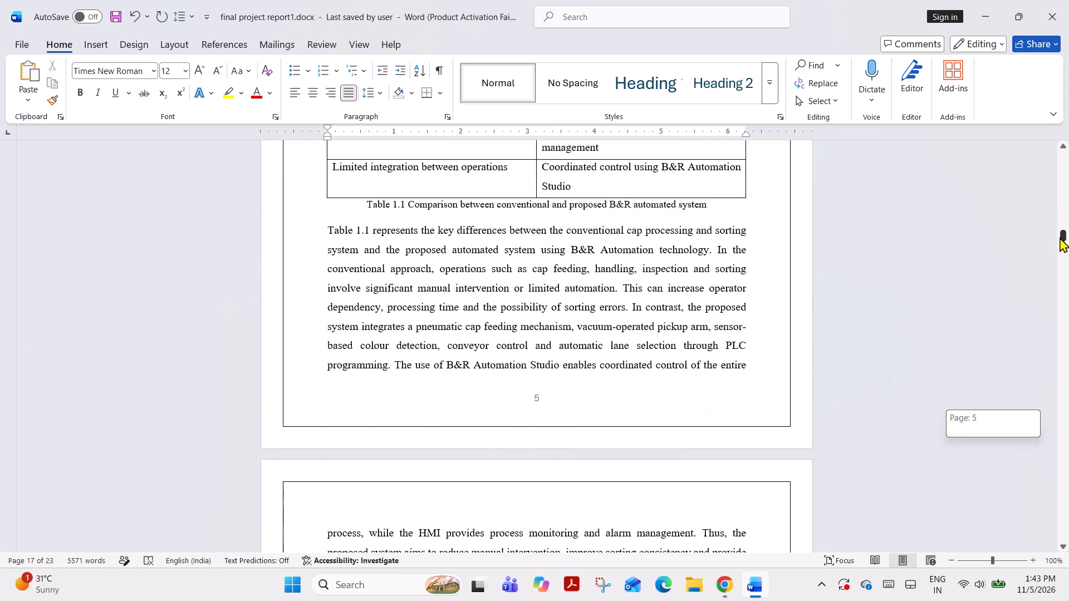
drag(1060, 237, 1061, 250)
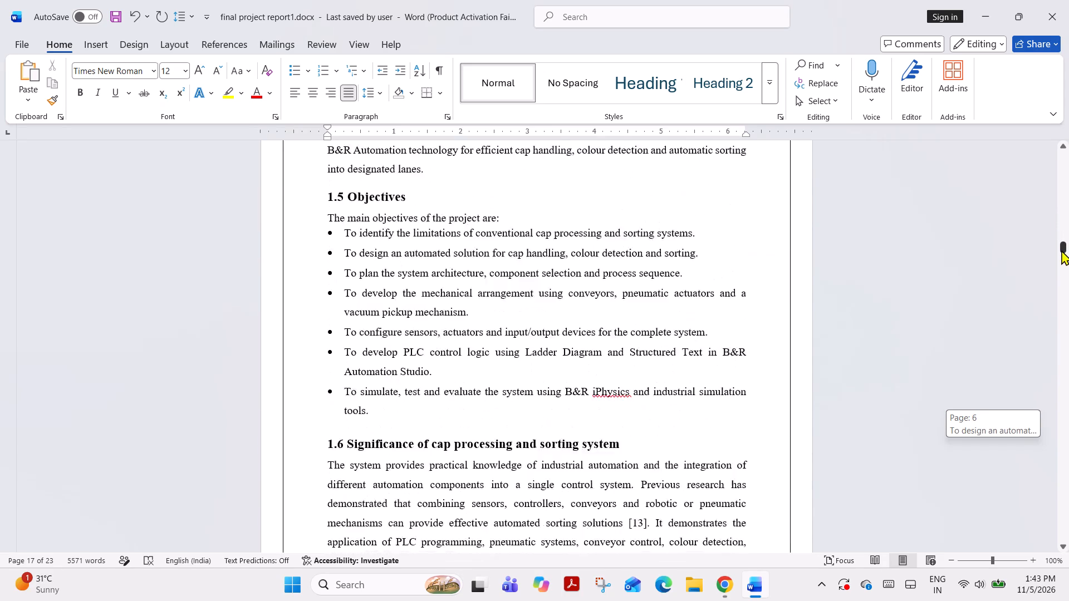
drag(1061, 250, 1064, 265)
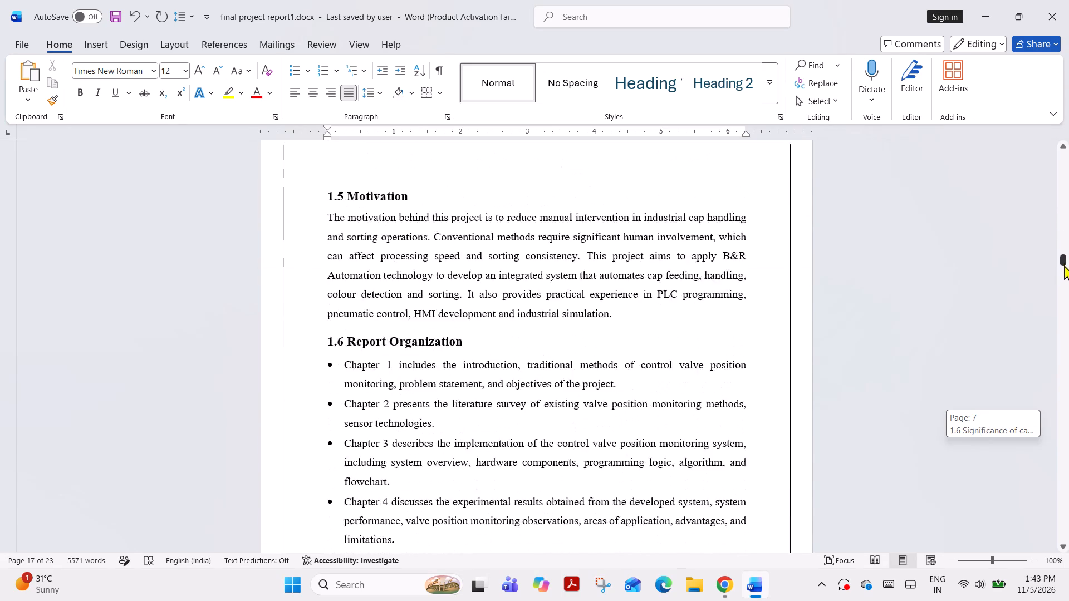
drag(1064, 265, 1067, 278)
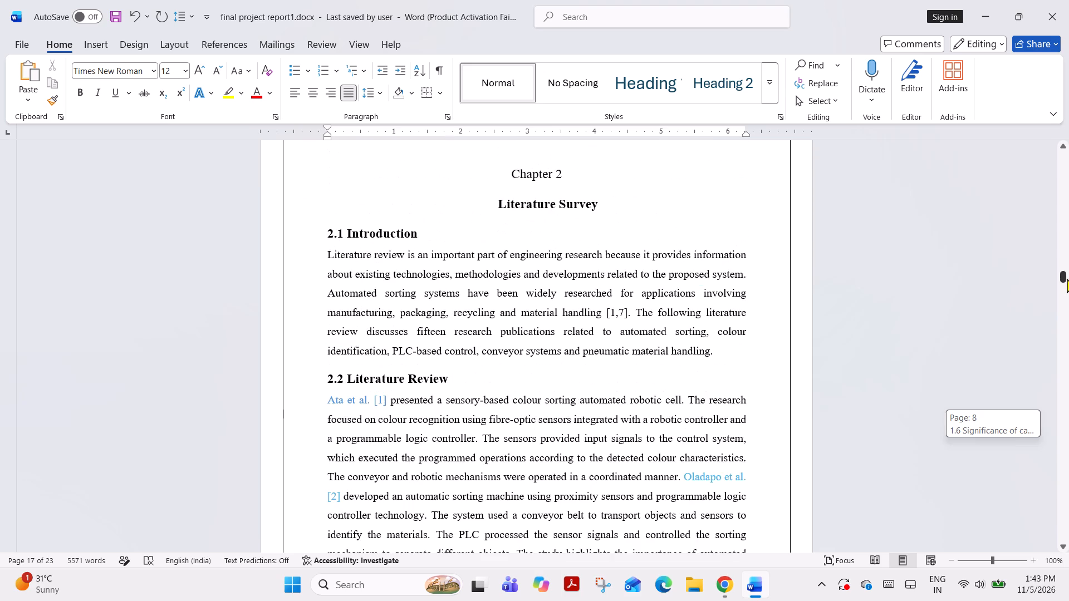
drag(1067, 278, 1068, 307)
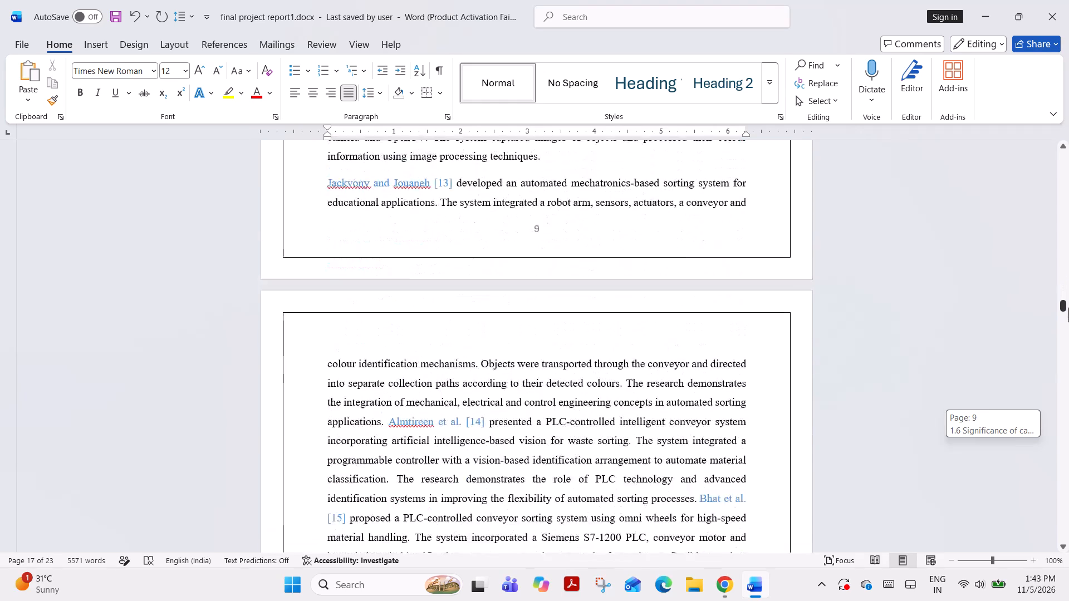
drag(1068, 307, 1068, 326)
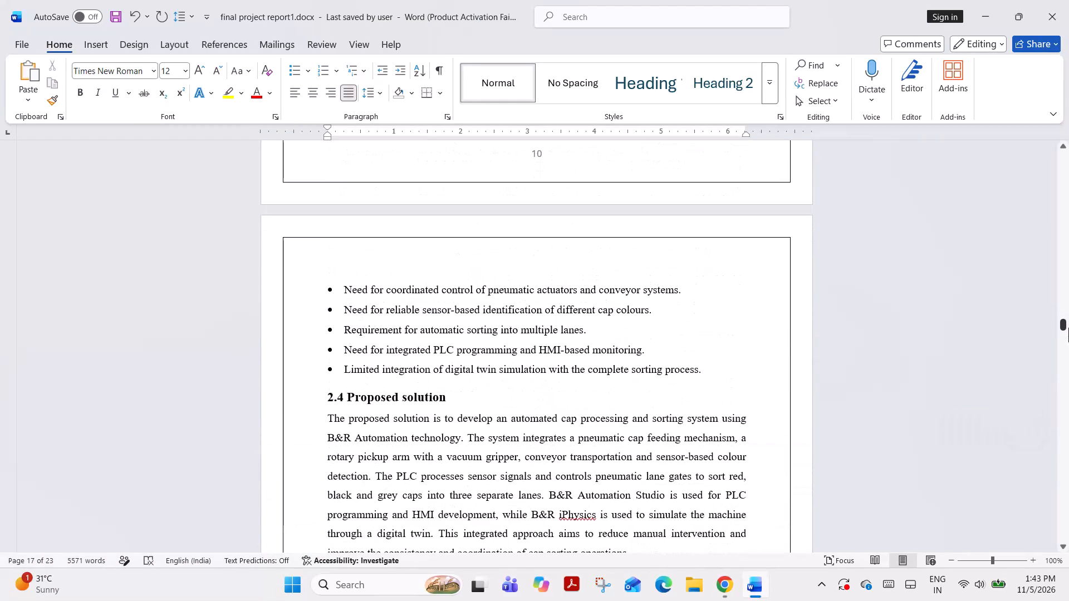
scroll(964, 364, down, 3)
scroll(763, 340, down, 12)
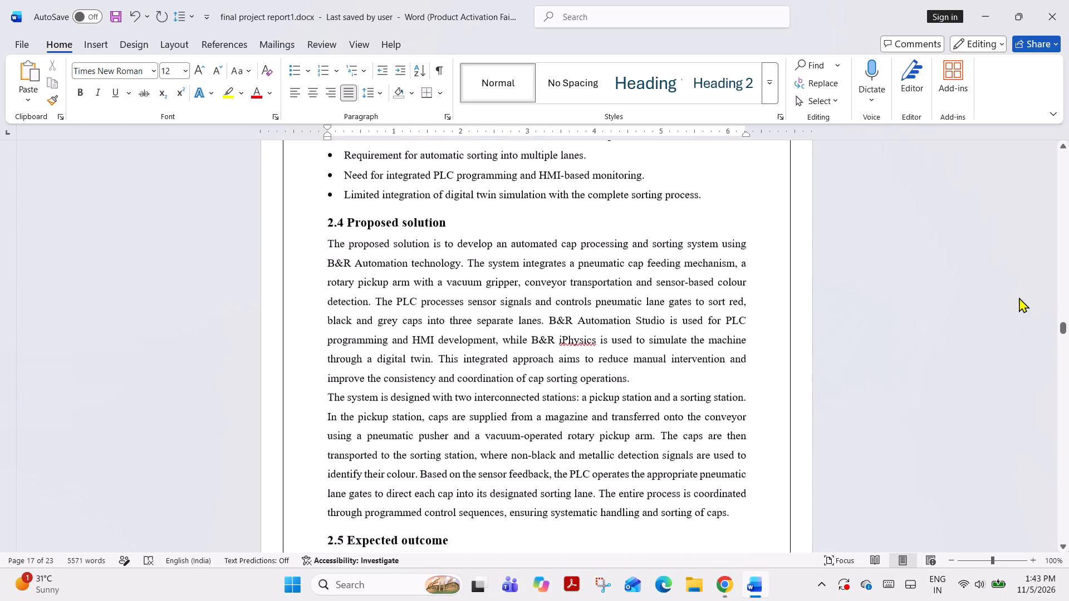
Insert two empty lines above the "Chapter 3" heading to move it and its title onto a new page.
drag(1062, 324, 1062, 327)
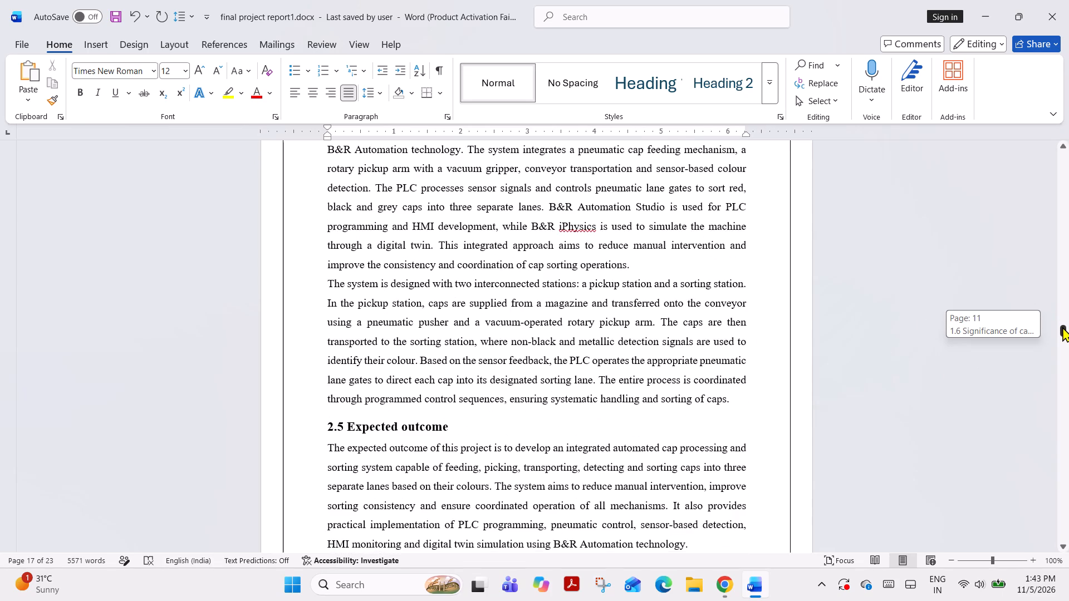
drag(1062, 327, 1063, 331)
click(533, 352)
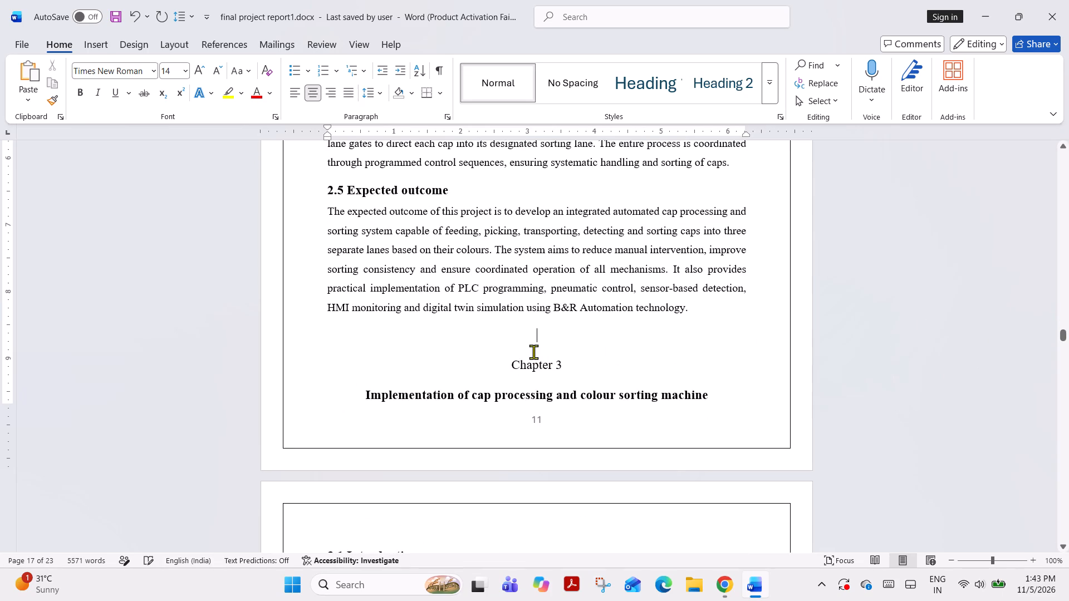
key(Return)
key(Return)
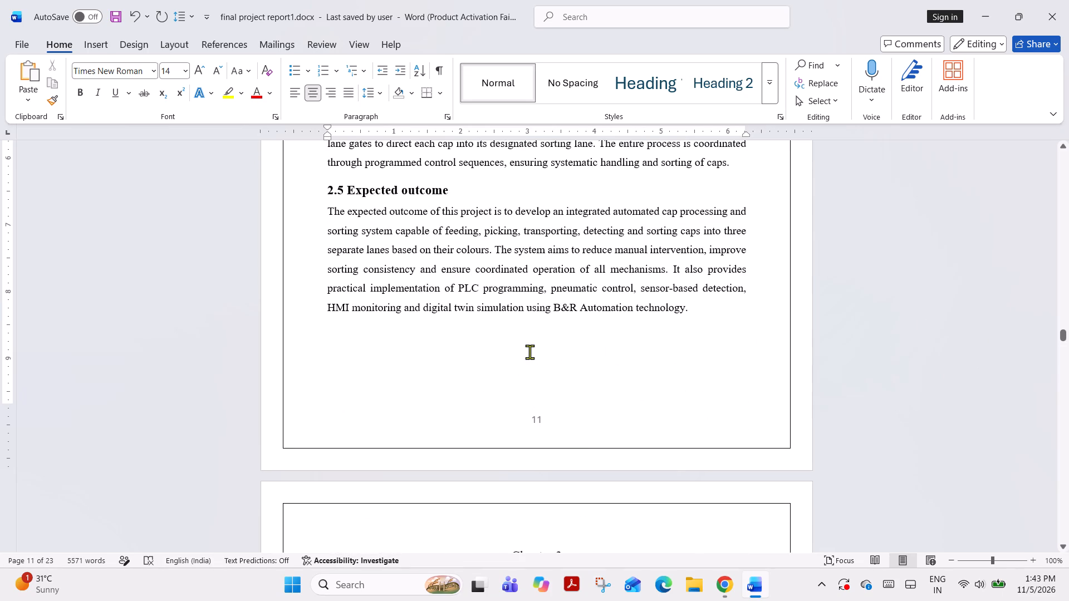
scroll(565, 449, down, 12)
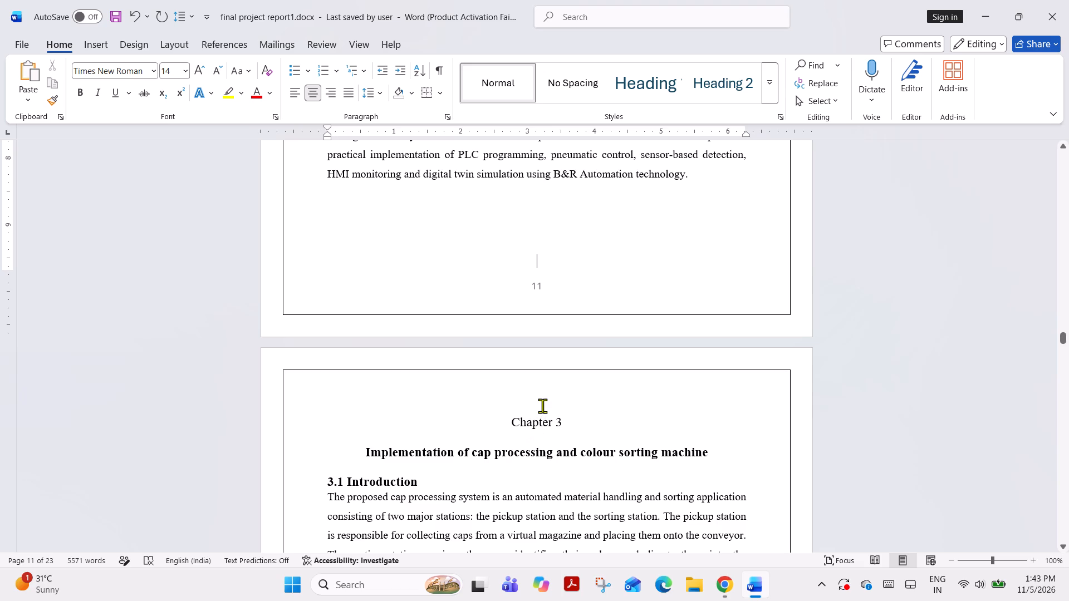
Review the layout of the Chapter 3 pages, from 3.1 Introduction to the input and output configuration table.
click(1062, 332)
drag(1063, 331, 1065, 336)
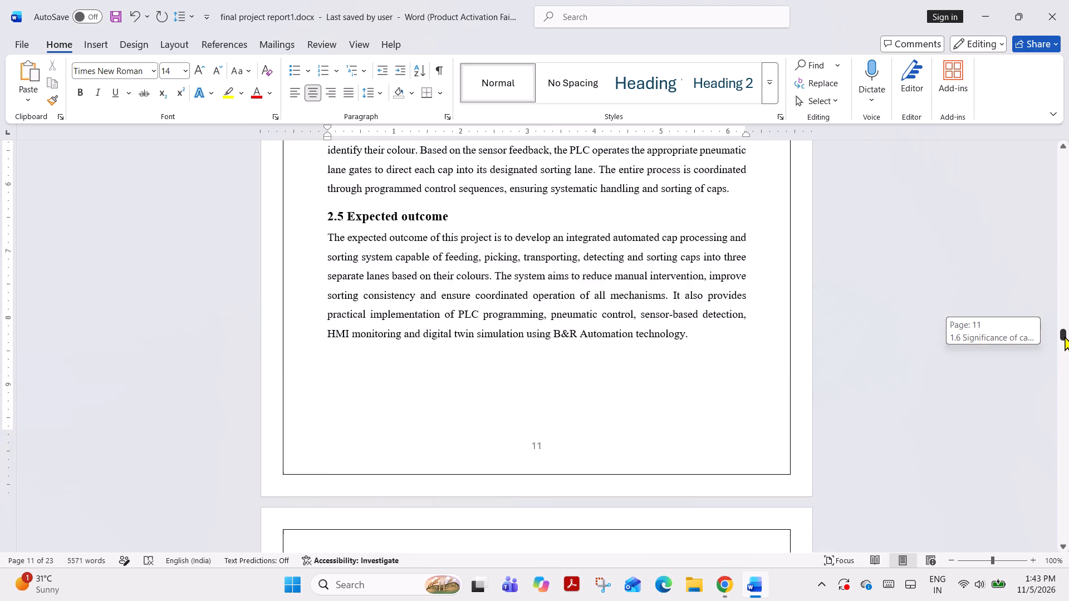
drag(1065, 336, 1066, 345)
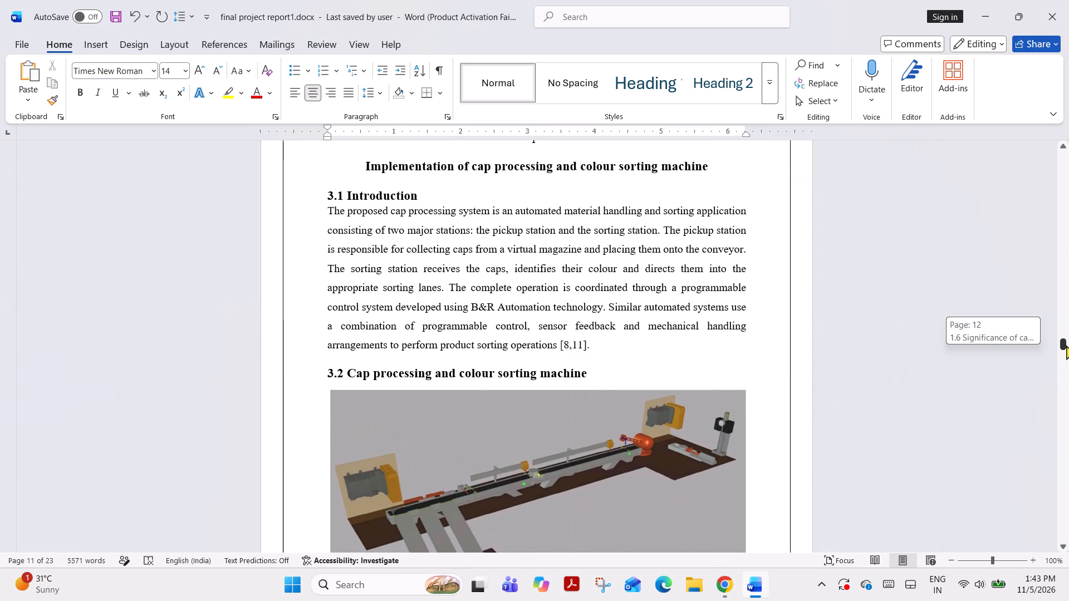
drag(1066, 345, 1068, 357)
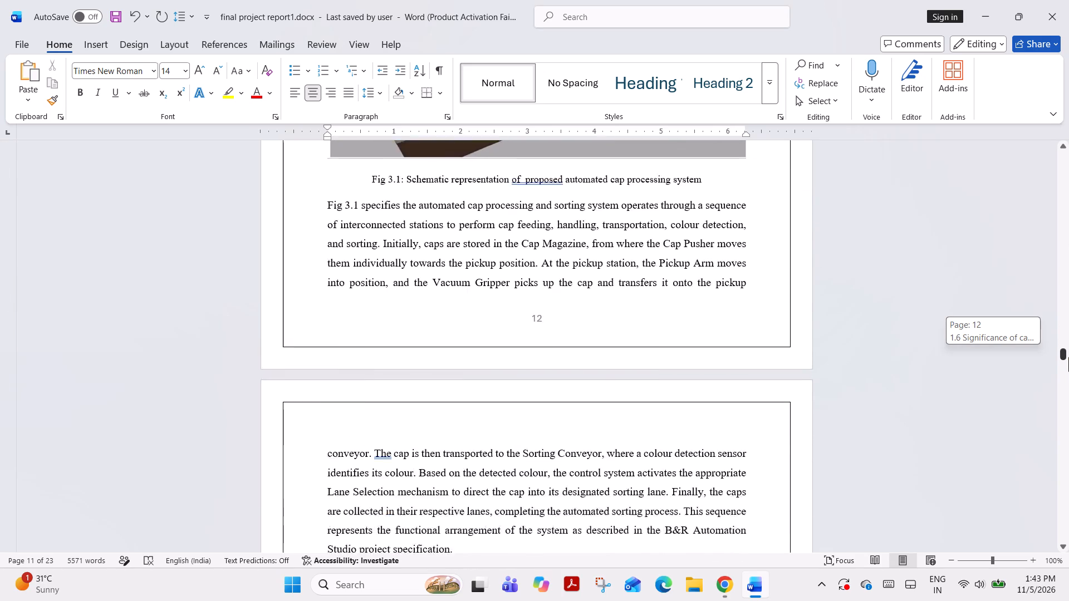
drag(1068, 357, 1068, 371)
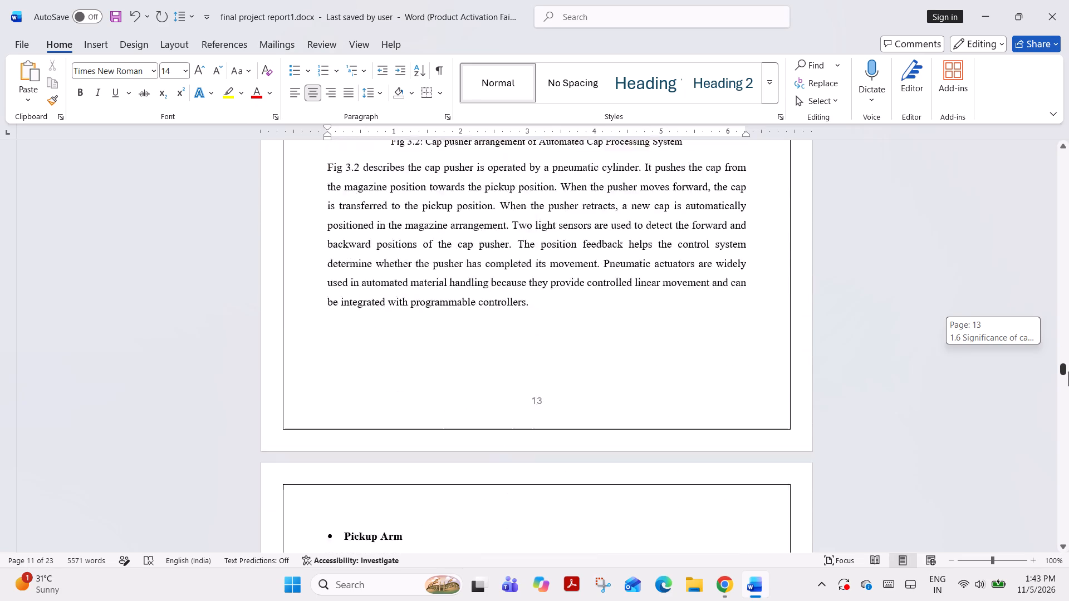
drag(1068, 371, 1068, 387)
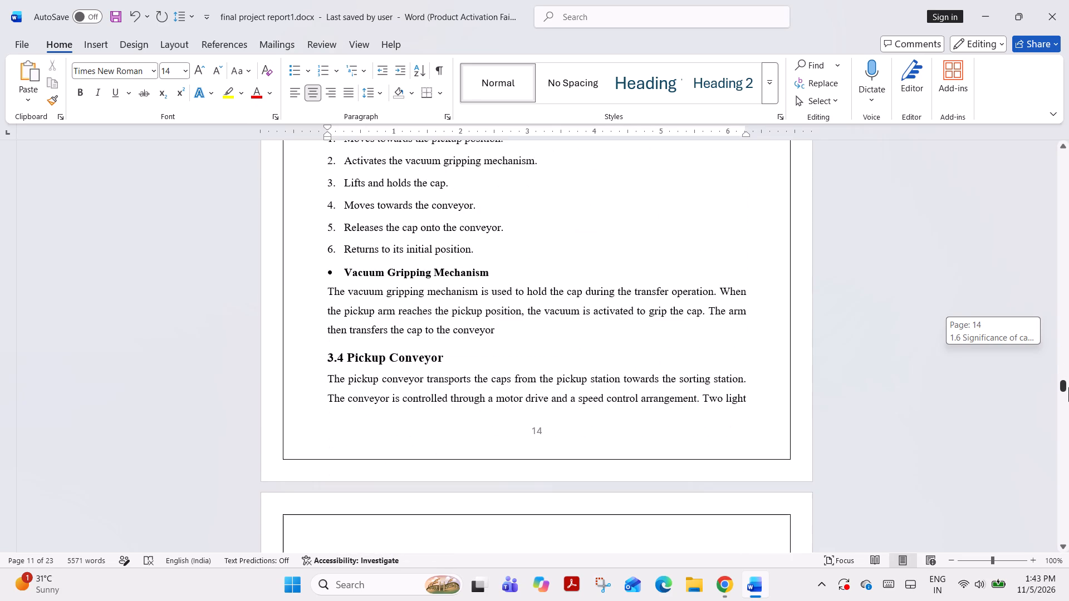
drag(1068, 387, 1068, 393)
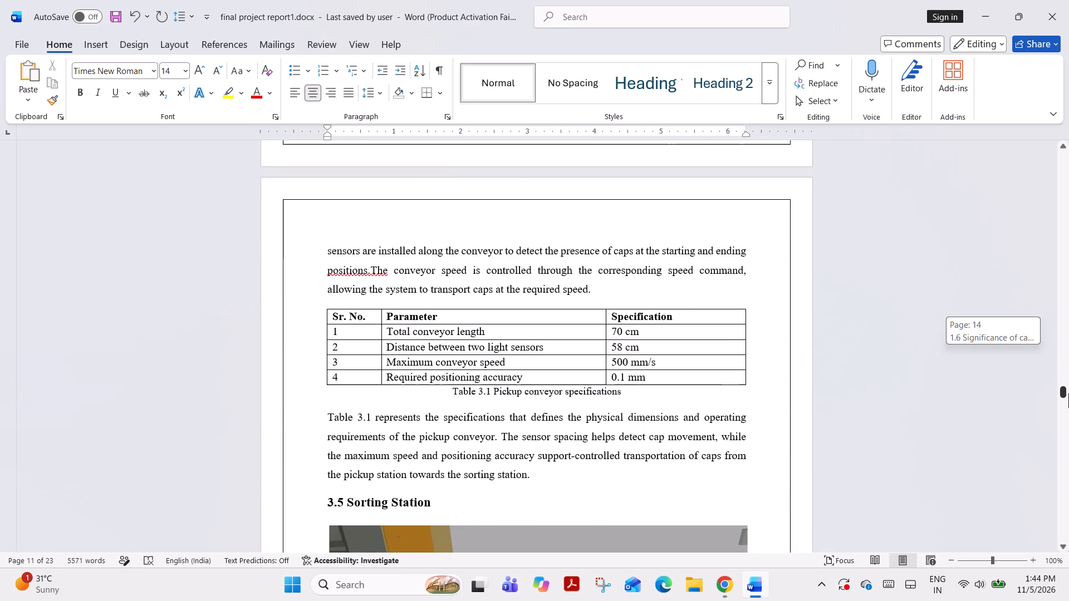
drag(1068, 393, 1068, 398)
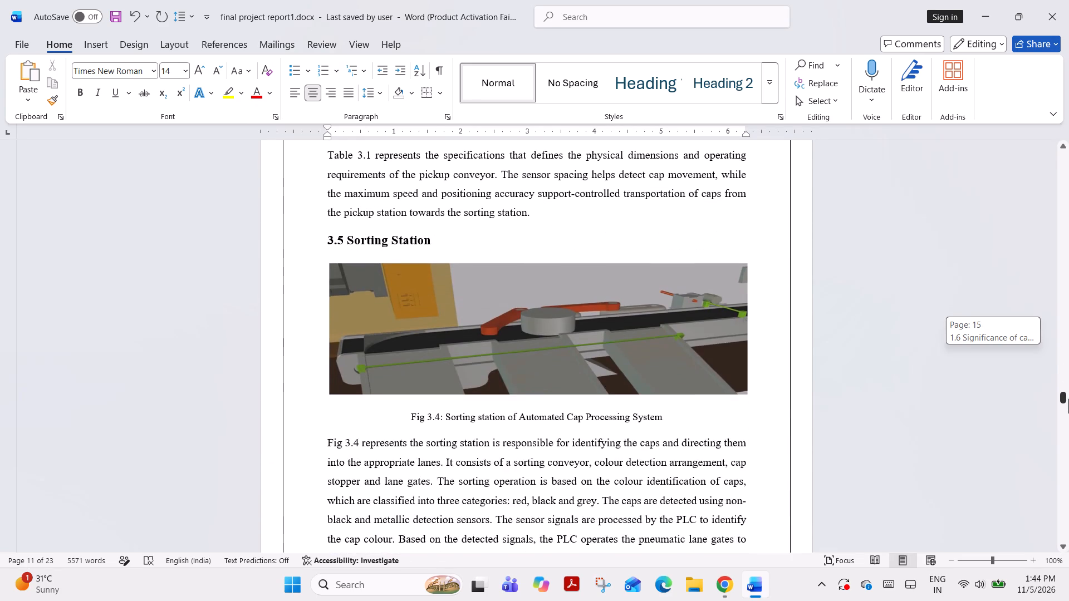
drag(1068, 398, 1068, 416)
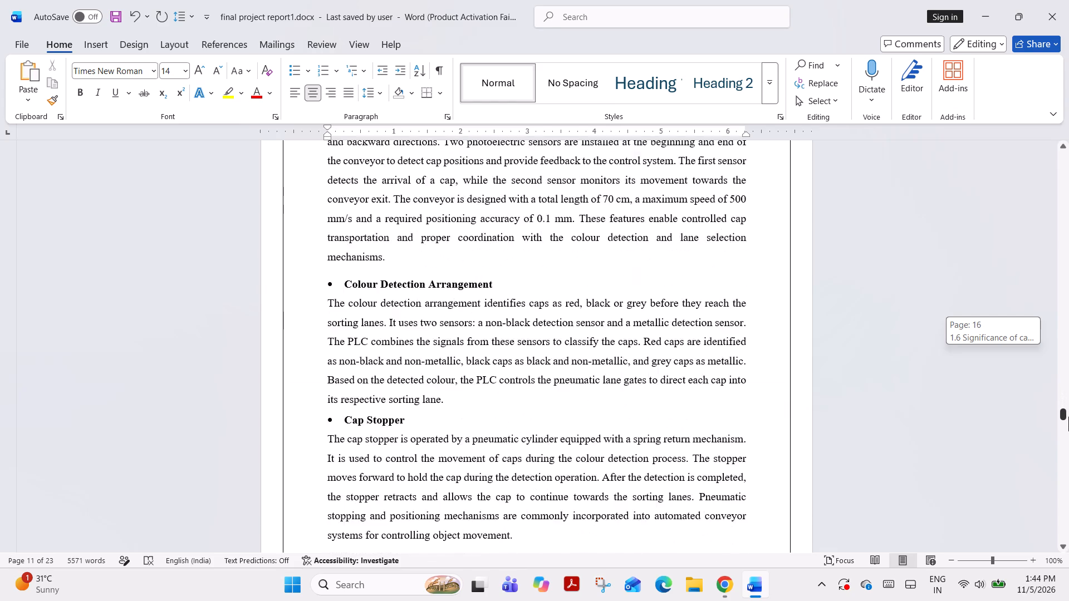
drag(1068, 416, 1068, 435)
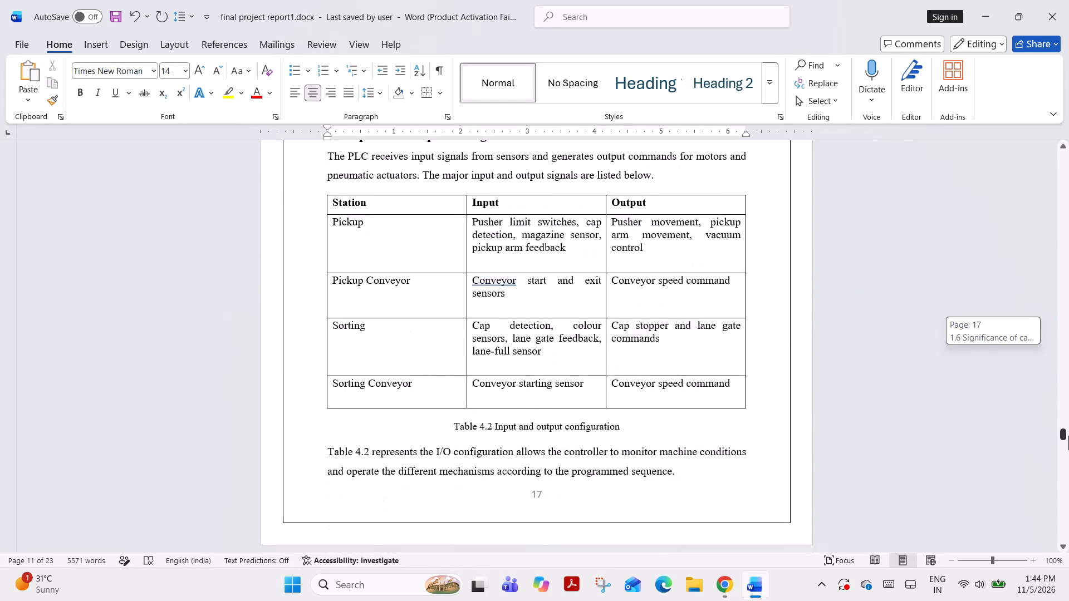
Delete the empty line above the heading "3.7 PLC Programming and Control Logic".
drag(1068, 435, 1068, 442)
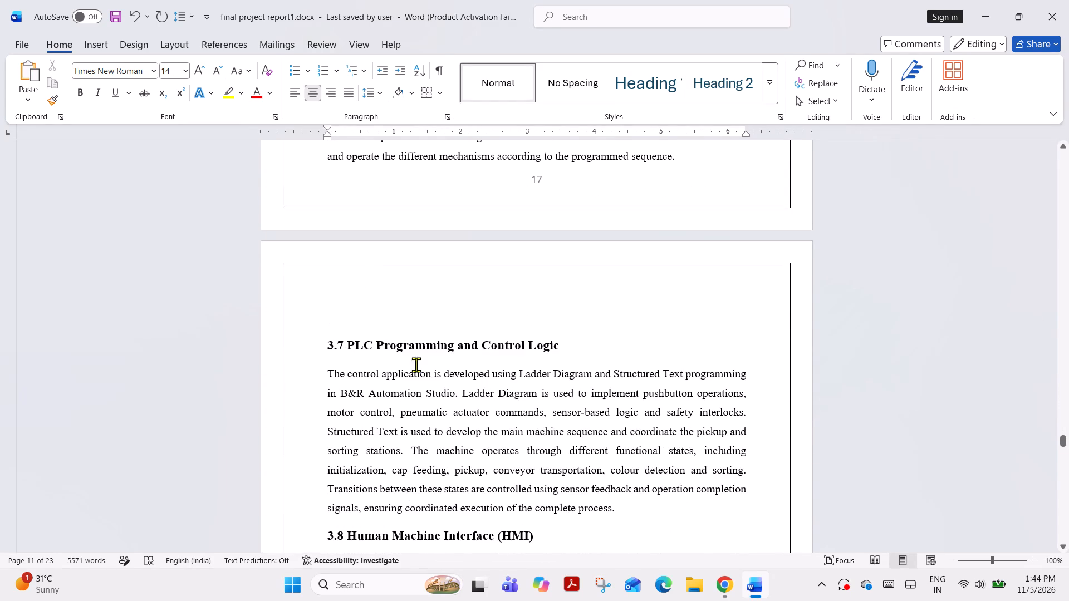
click(326, 347)
key(BackSpace)
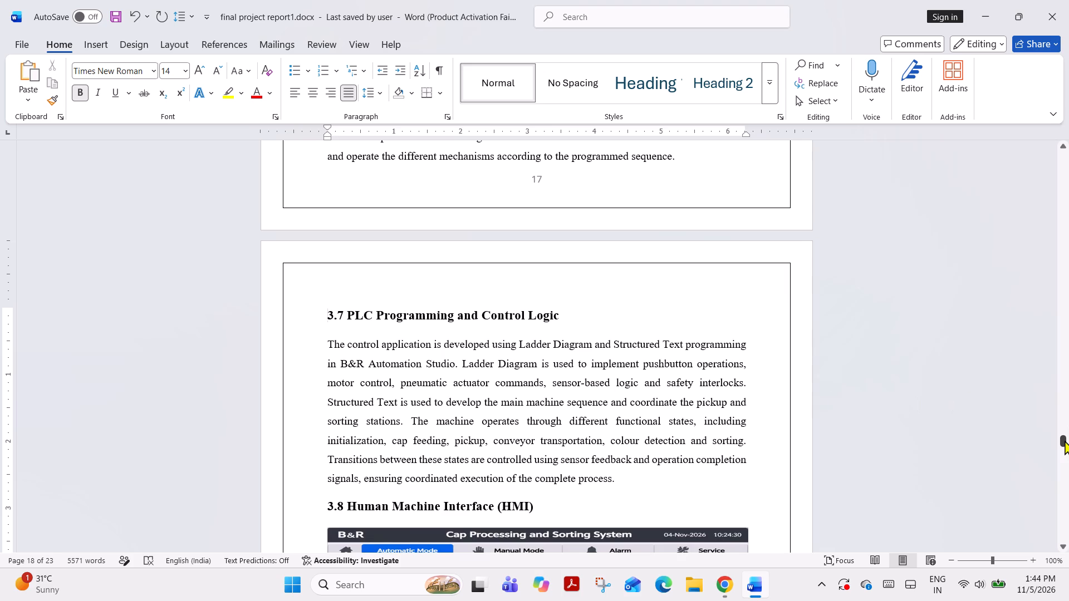
Review the page layout from section 3.7 through the flowchart, Chapters 4 and 5, and the reference list.
drag(1065, 440, 1066, 459)
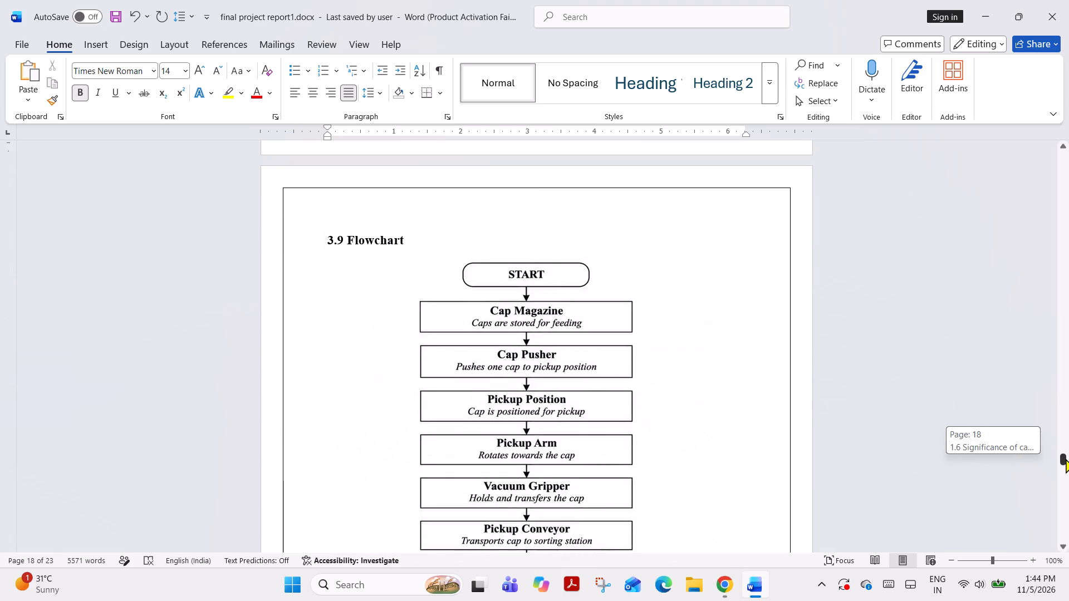
drag(1066, 459, 1068, 475)
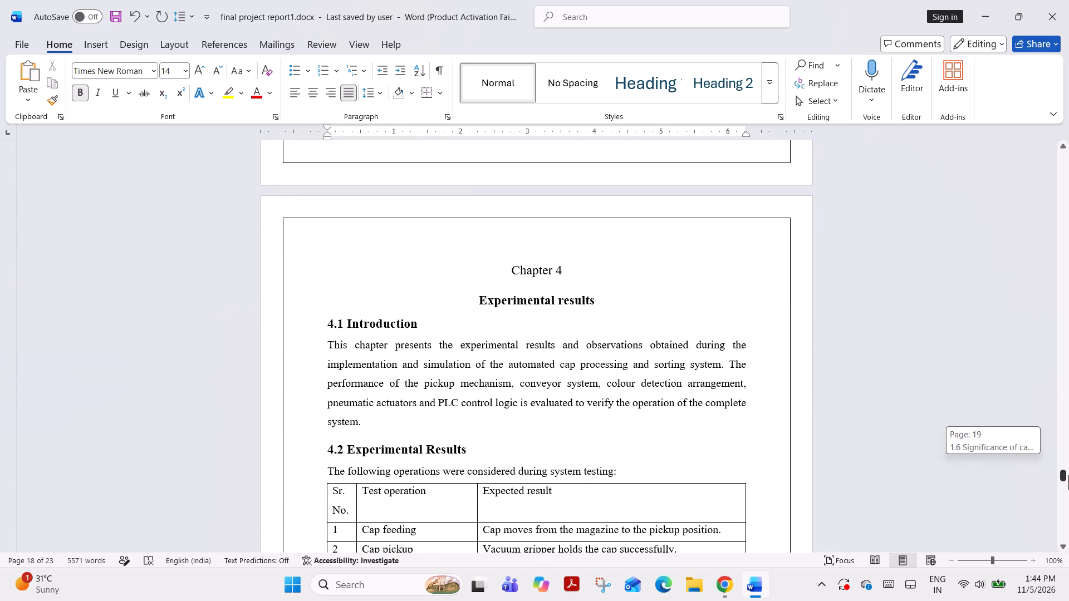
drag(1068, 475, 1068, 479)
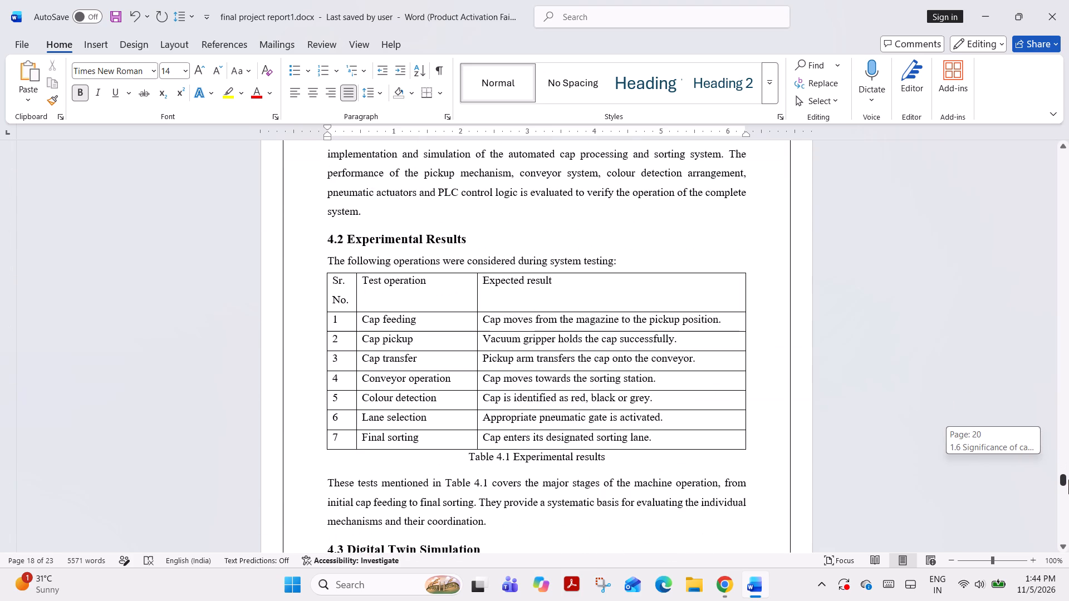
drag(1068, 479, 1068, 492)
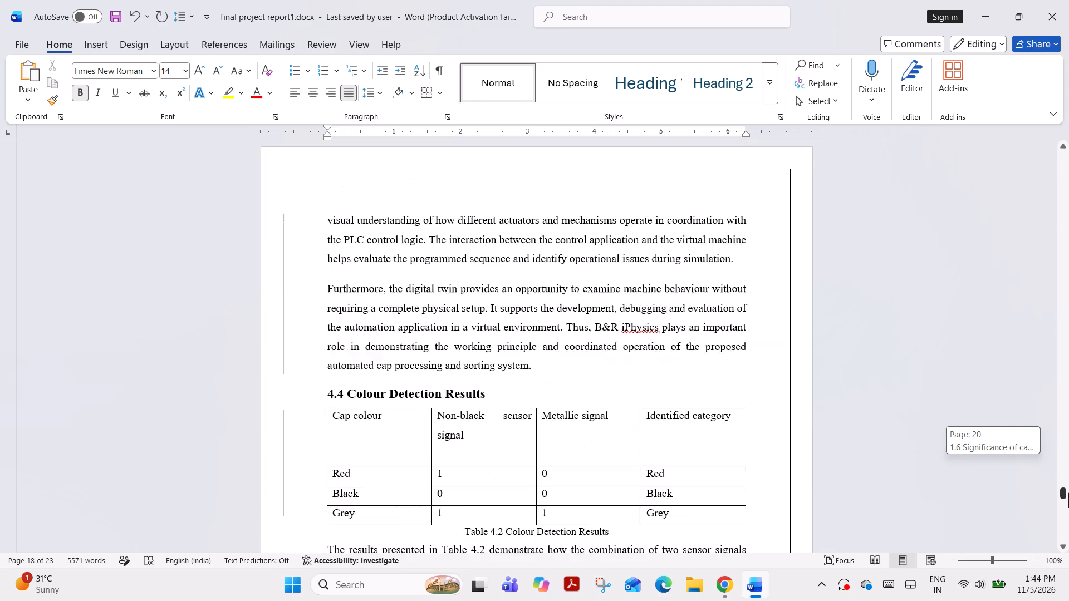
drag(1068, 492, 1068, 505)
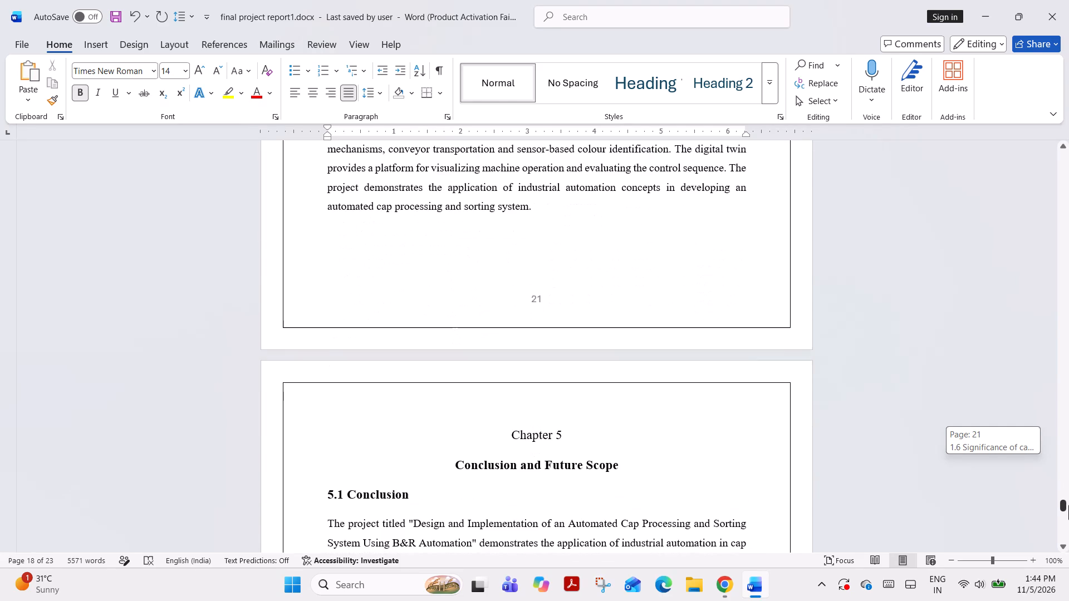
drag(1068, 505, 1068, 504)
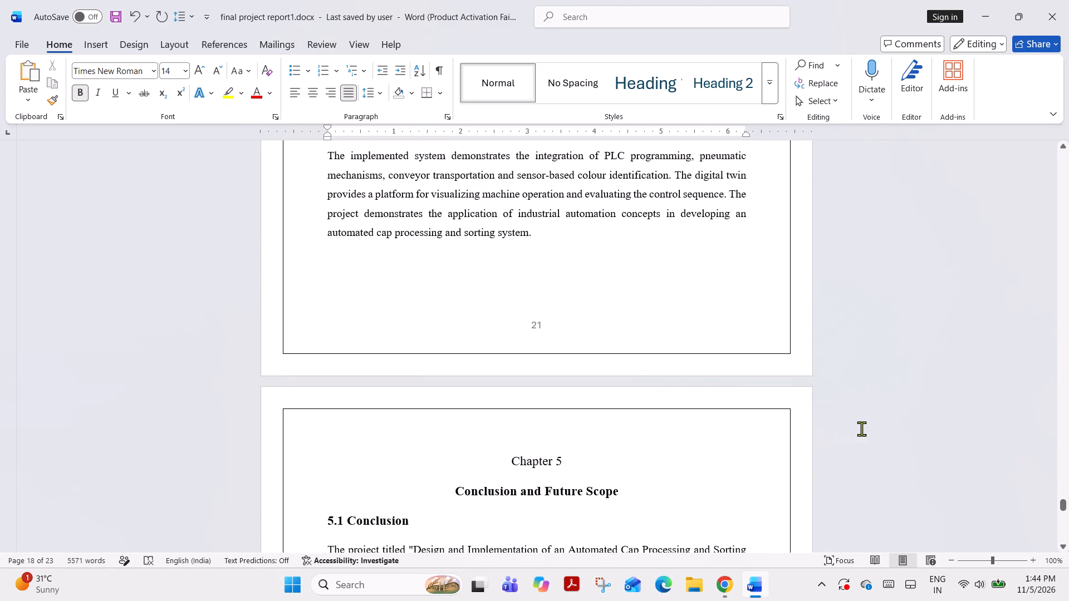
click(872, 422)
drag(1062, 506, 1064, 514)
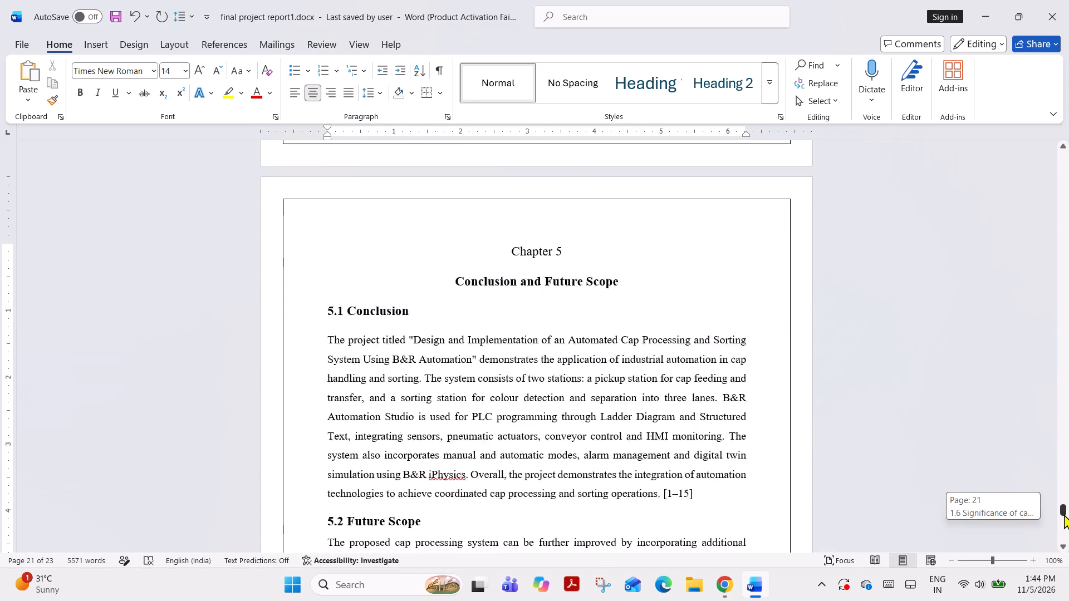
drag(1064, 514, 1068, 530)
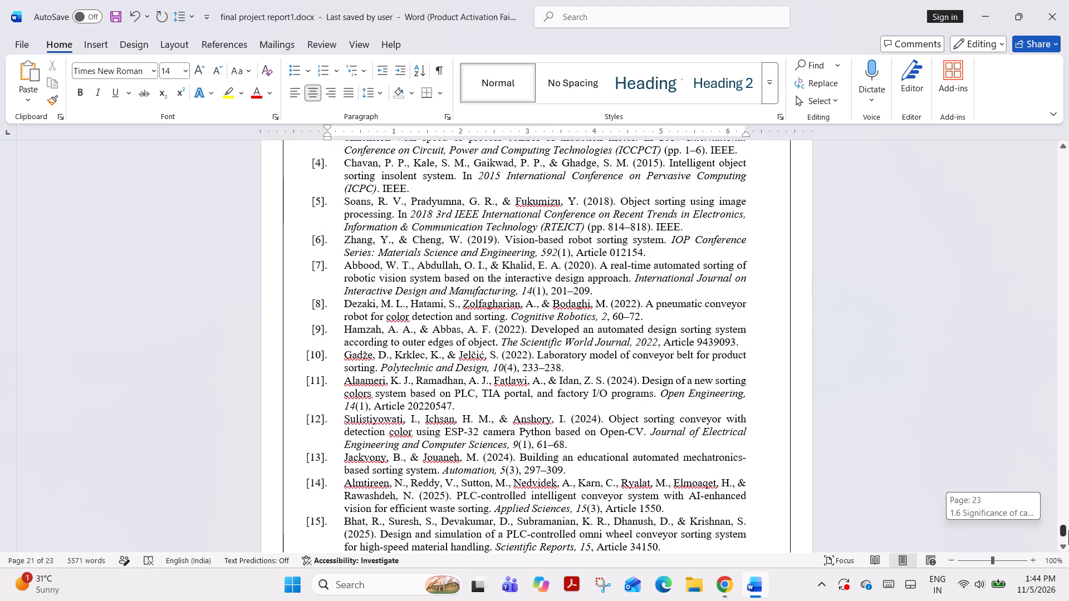
drag(1068, 530, 1068, 538)
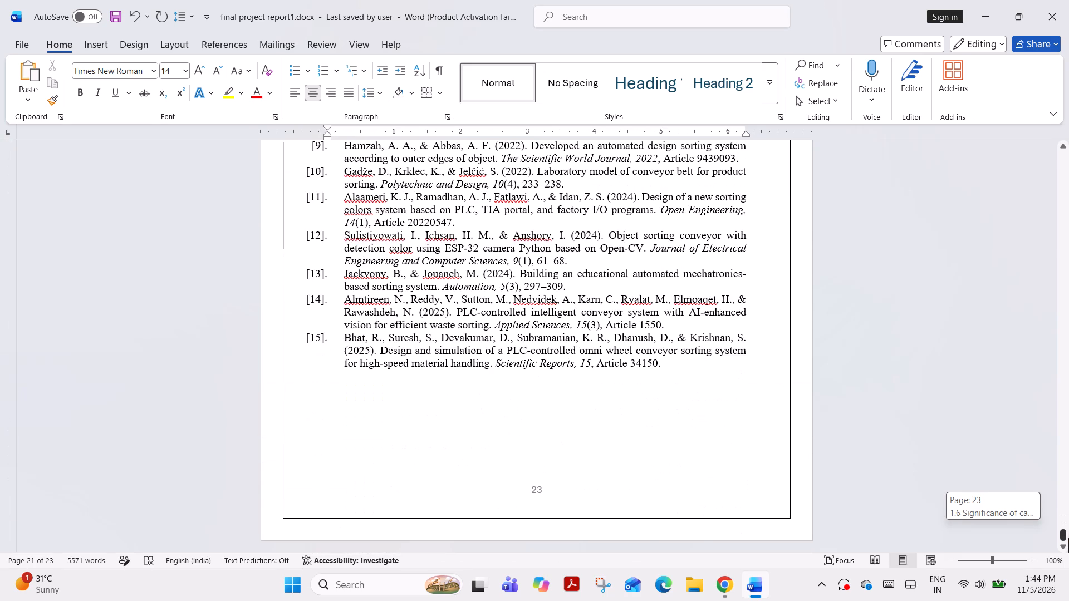
drag(1068, 538, 1062, 497)
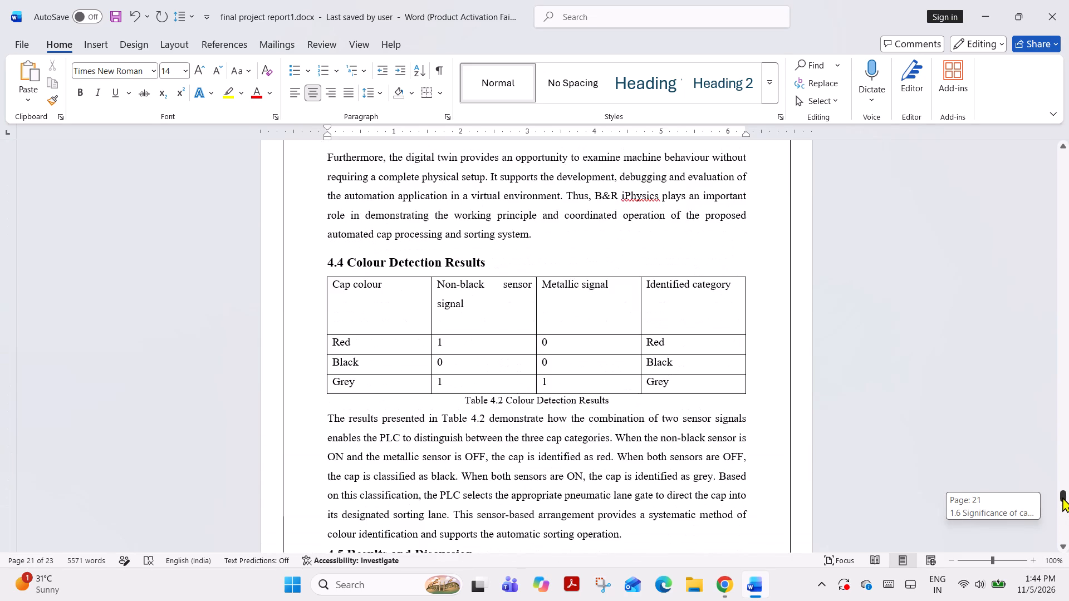
drag(1062, 497, 1061, 480)
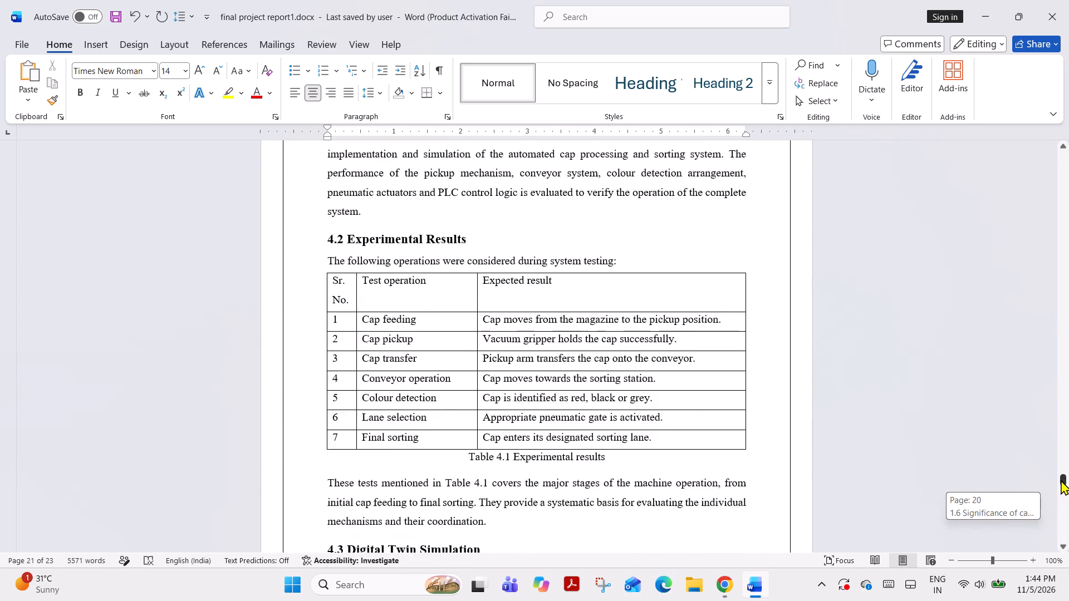
drag(1061, 480, 1061, 479)
Print the report with Microsoft Print to PDF, picking re report1.pdf in Downloads as the basis for the output name and opening that name for editing.
click(21, 45)
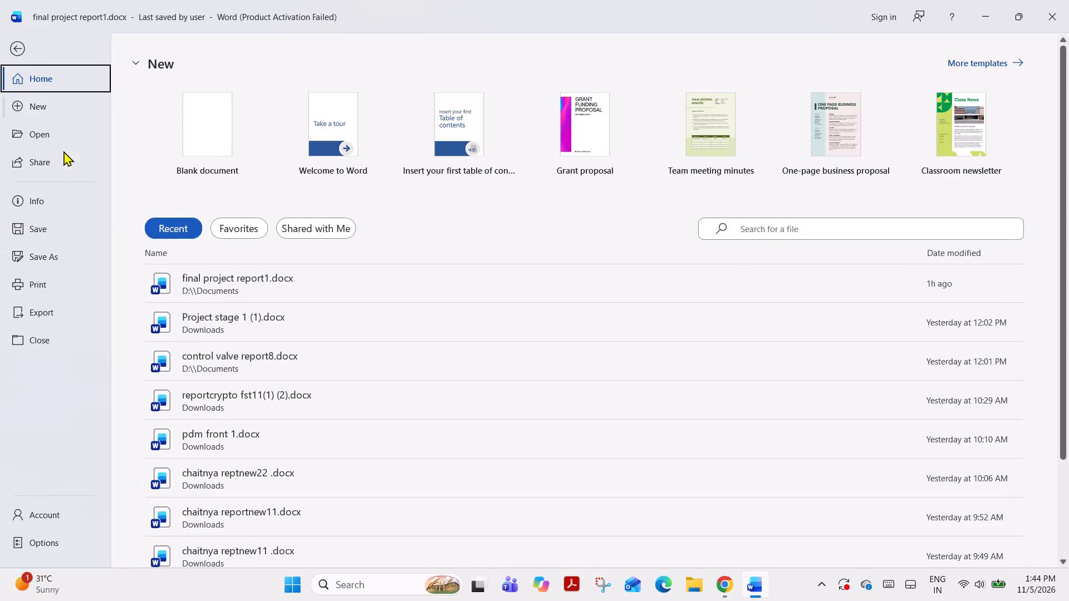
click(37, 288)
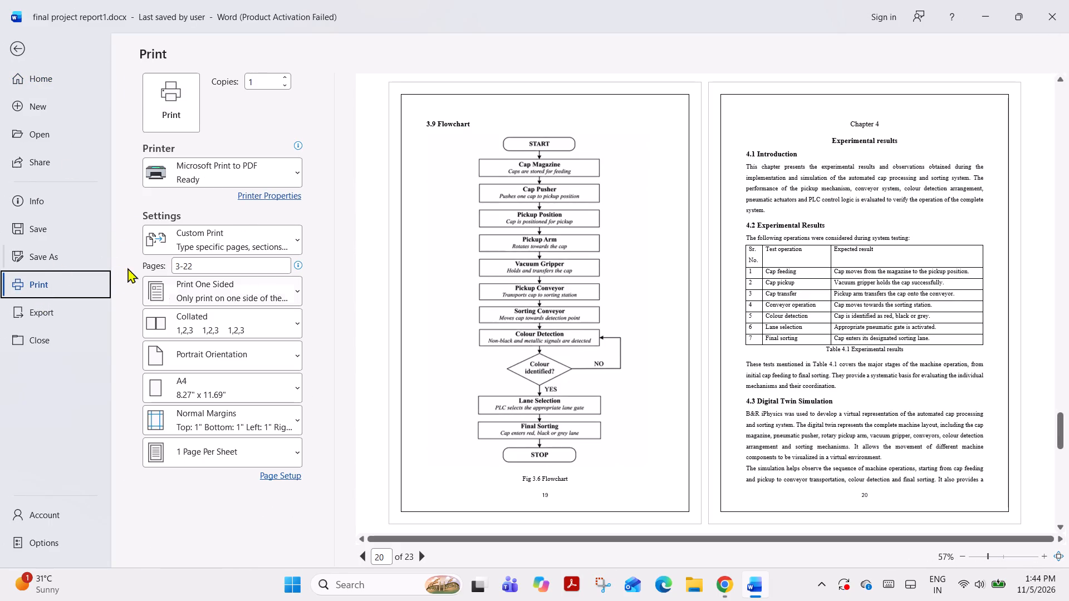
click(174, 122)
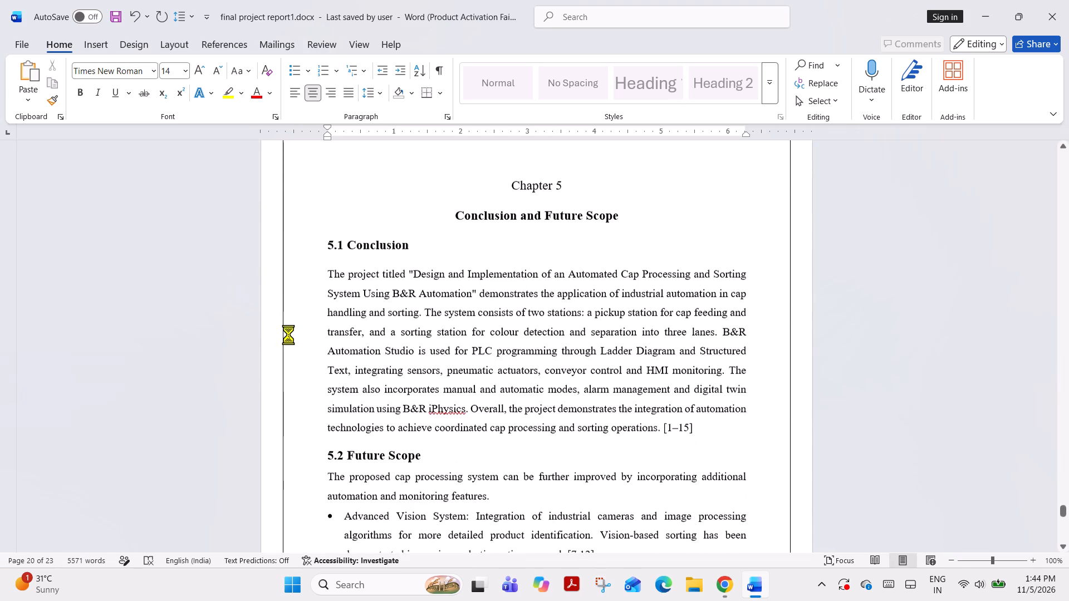
click(166, 137)
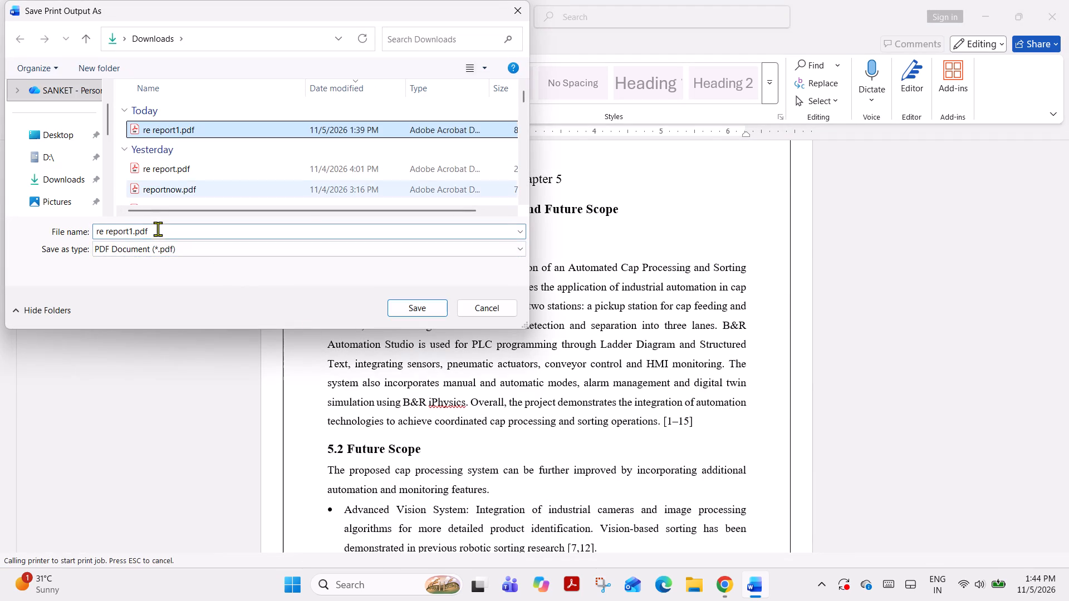
click(132, 231)
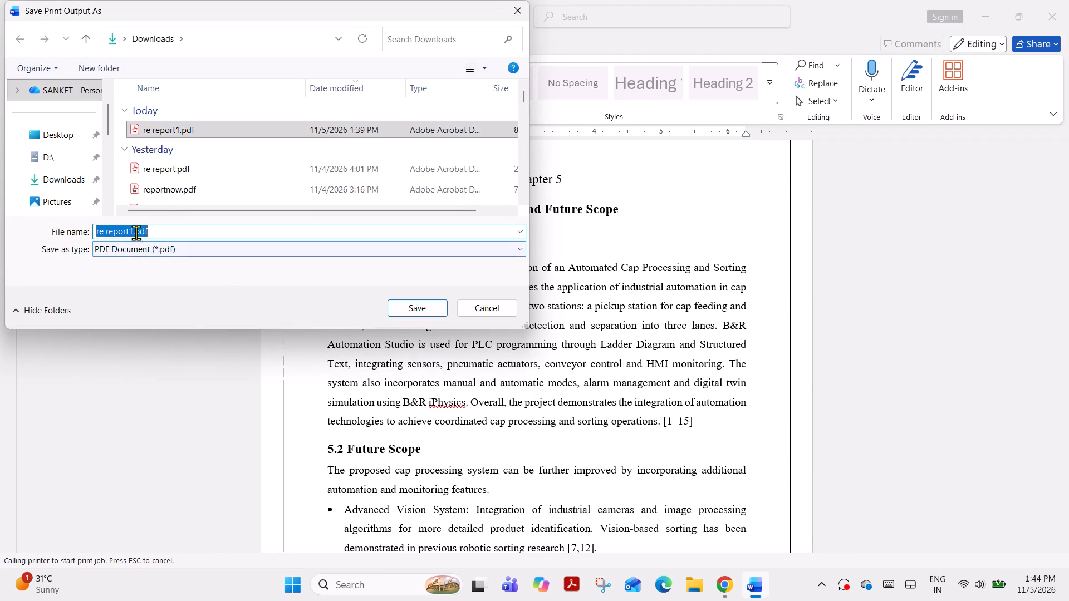
click(134, 231)
key(Left)
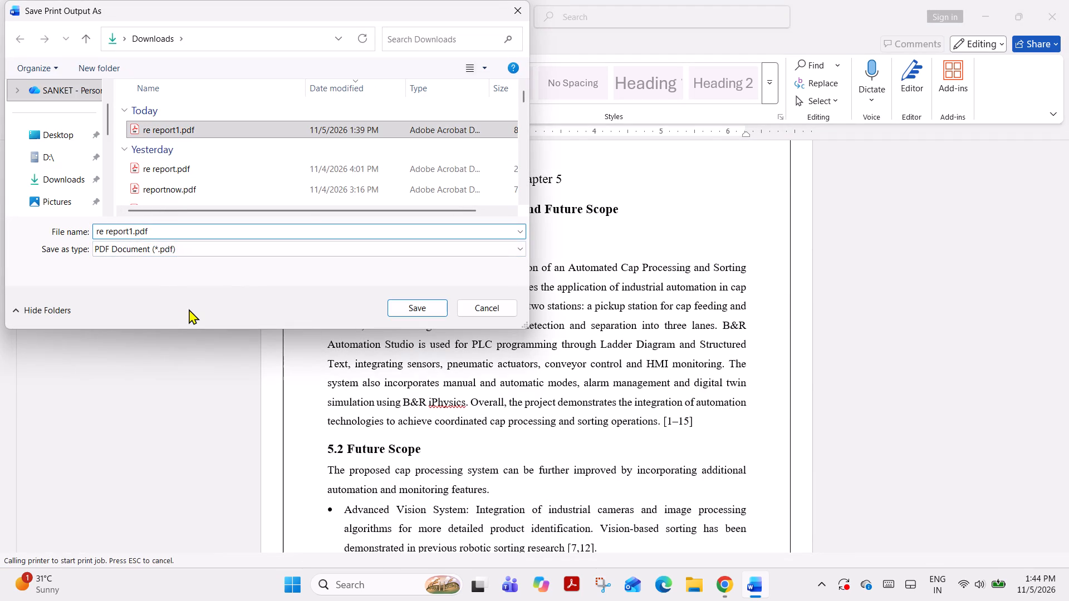
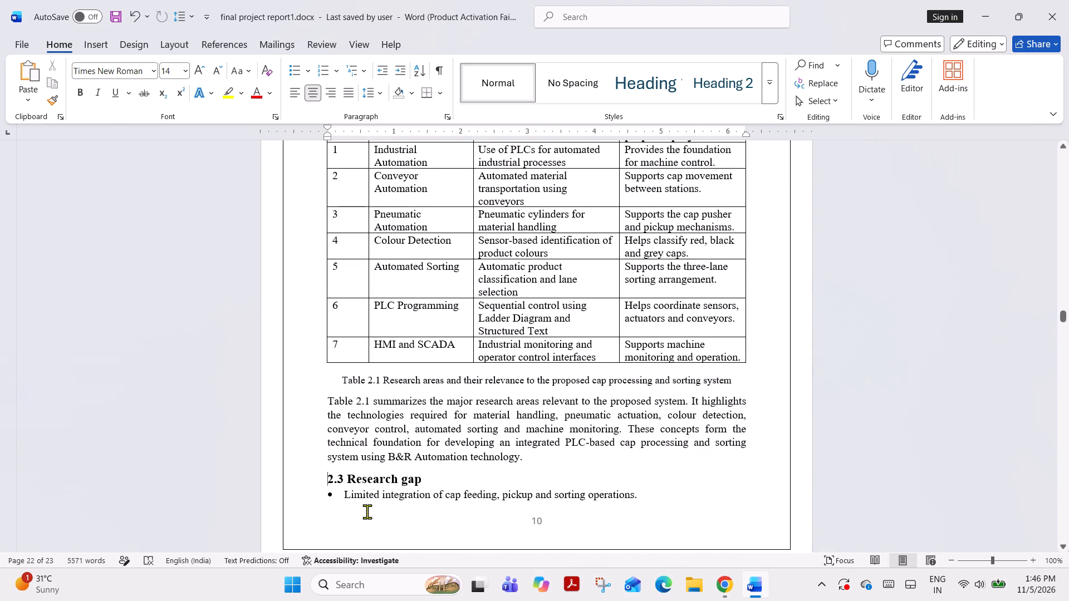
Insert two empty lines above the heading "2.3 Research gap" so that the section starts on the following page.
key(Return)
key(Return)
Delete the extra empty lines above the "Chapter 3" title at the top of its page.
scroll(414, 509, down, 14)
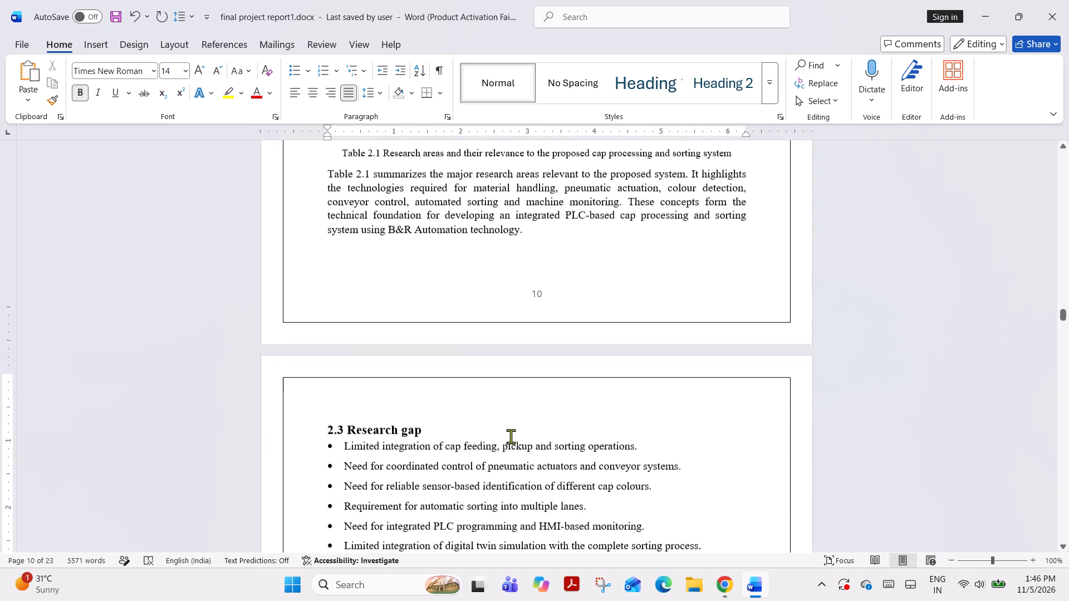
drag(1061, 312, 1061, 313)
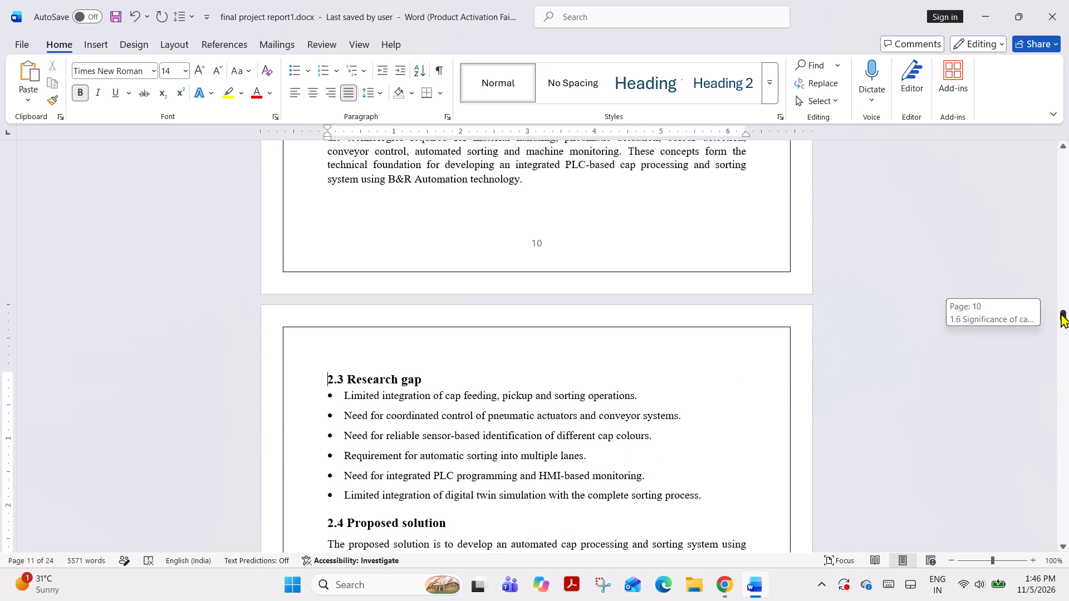
drag(1061, 313, 1062, 331)
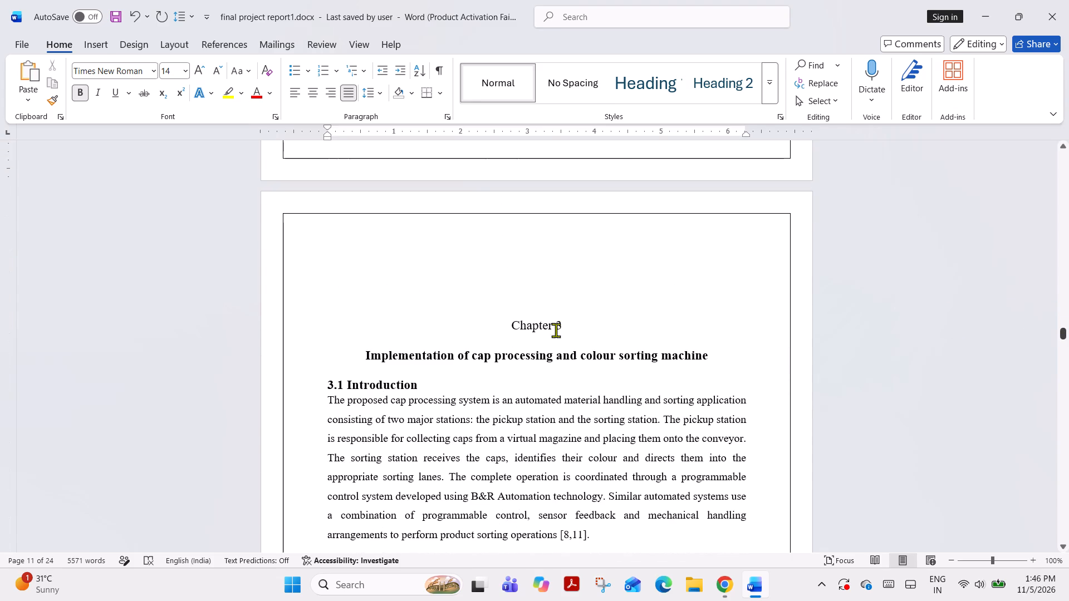
click(524, 313)
key(BackSpace)
key(BackSpace)
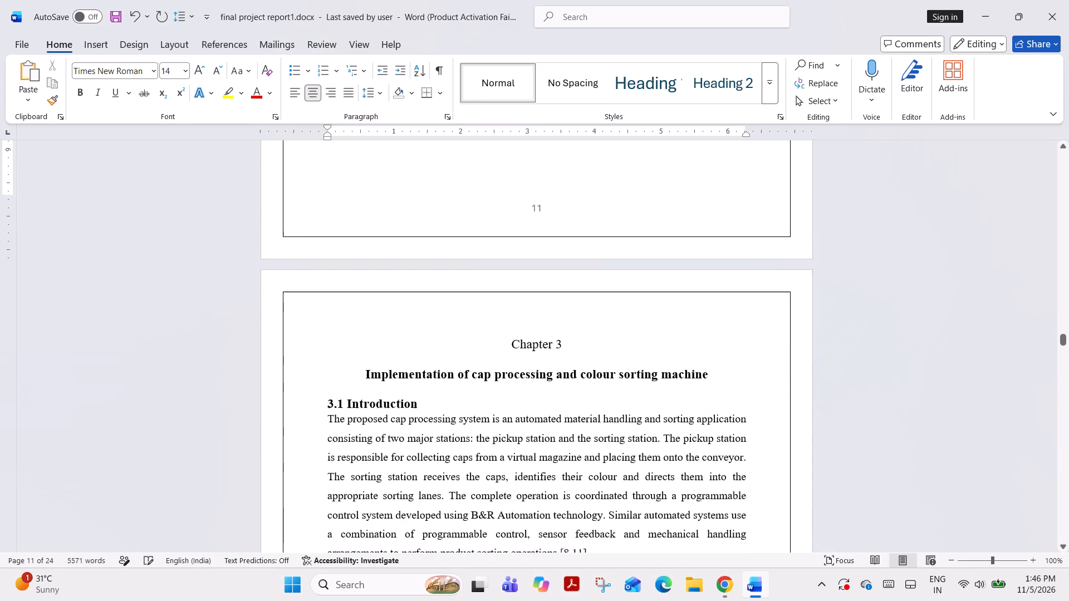
Review the page layout from the end of Chapter 2 through Chapters 3, 4 and 5 to the references.
scroll(297, 176, up, 5)
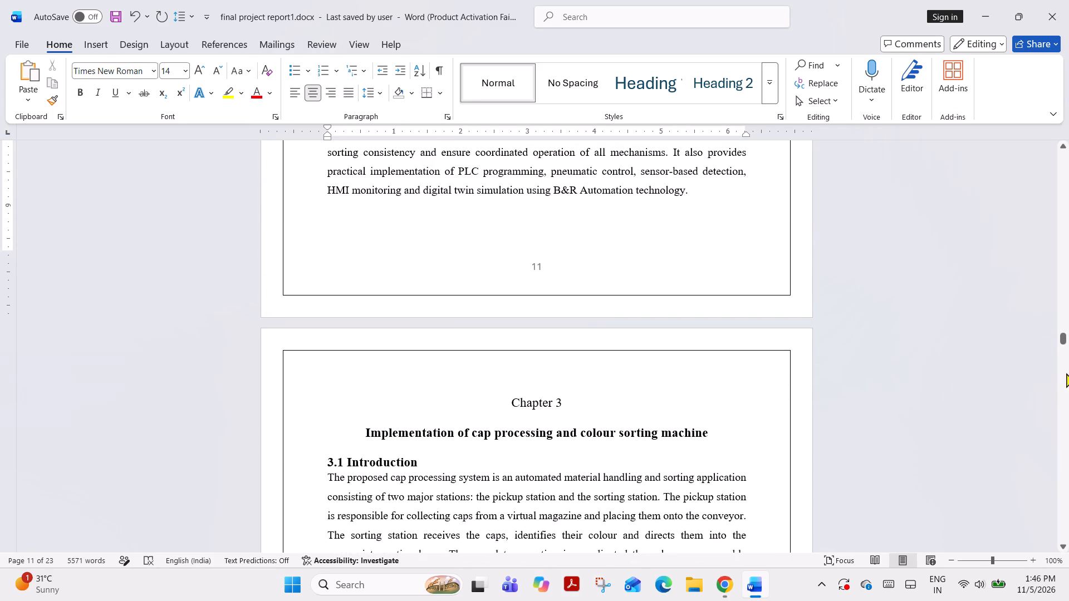
drag(1066, 340, 1068, 357)
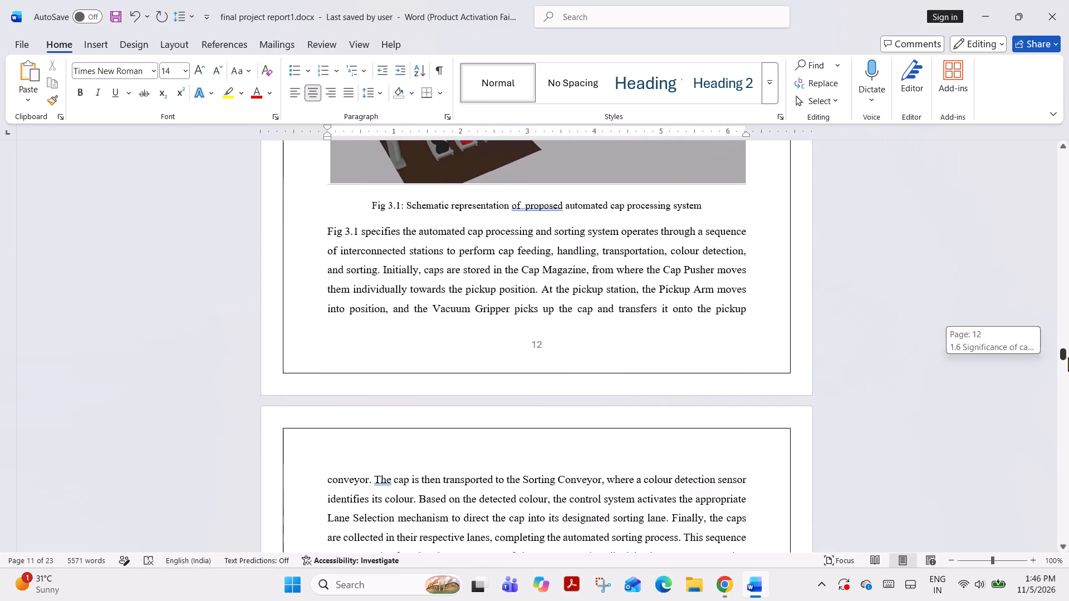
drag(1068, 357, 1068, 383)
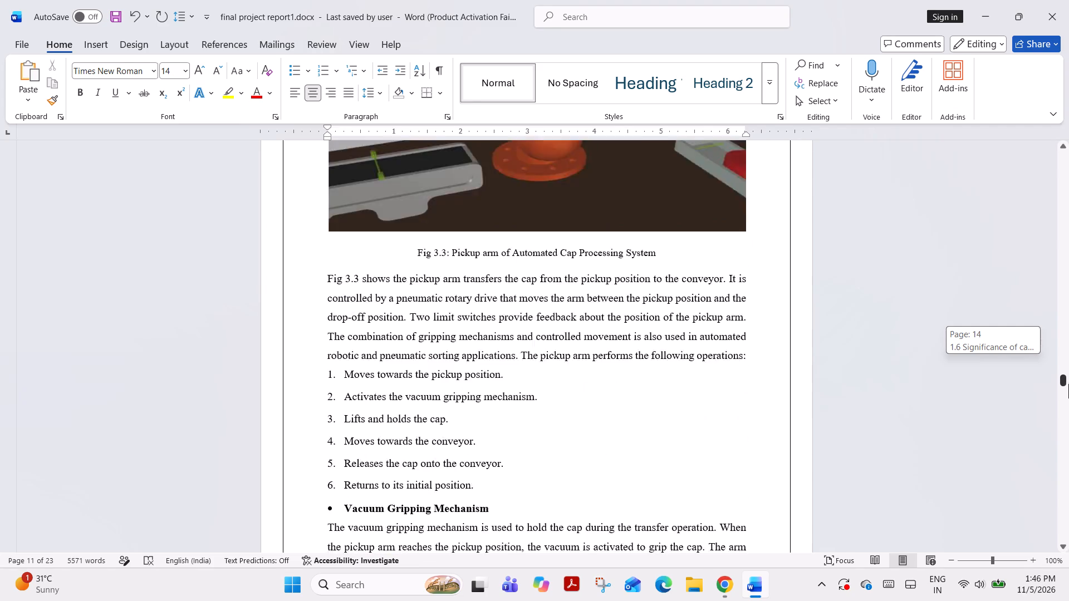
drag(1068, 383, 1068, 405)
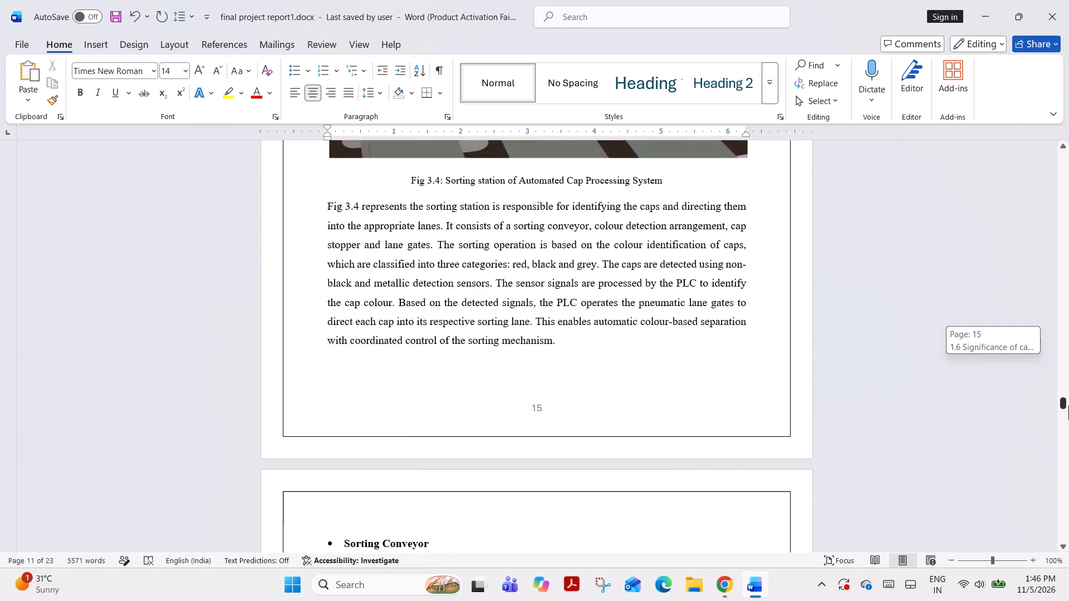
drag(1068, 405, 1068, 427)
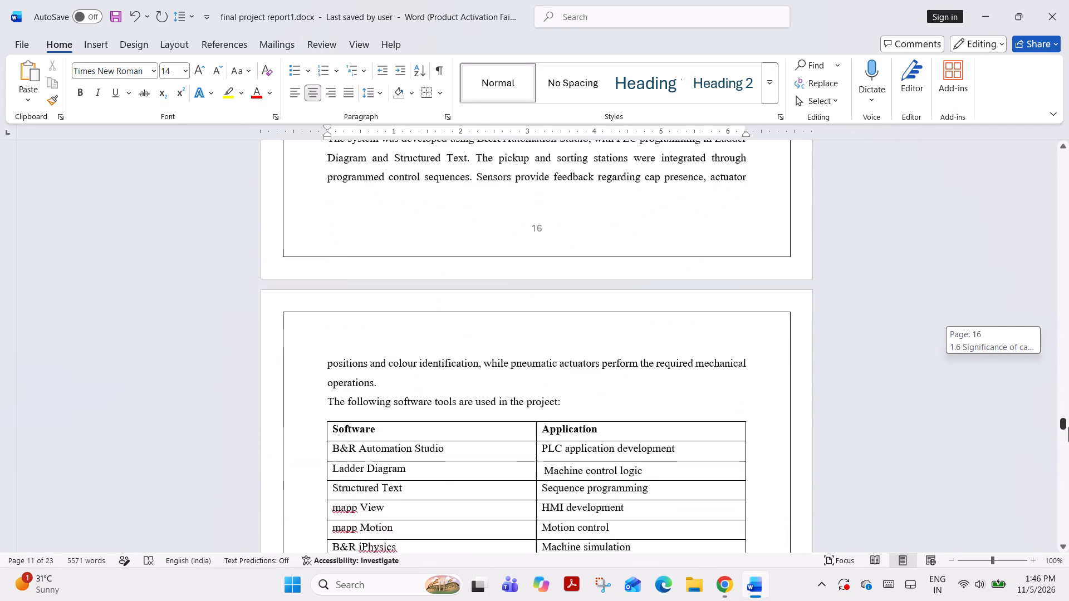
drag(1068, 427, 1068, 439)
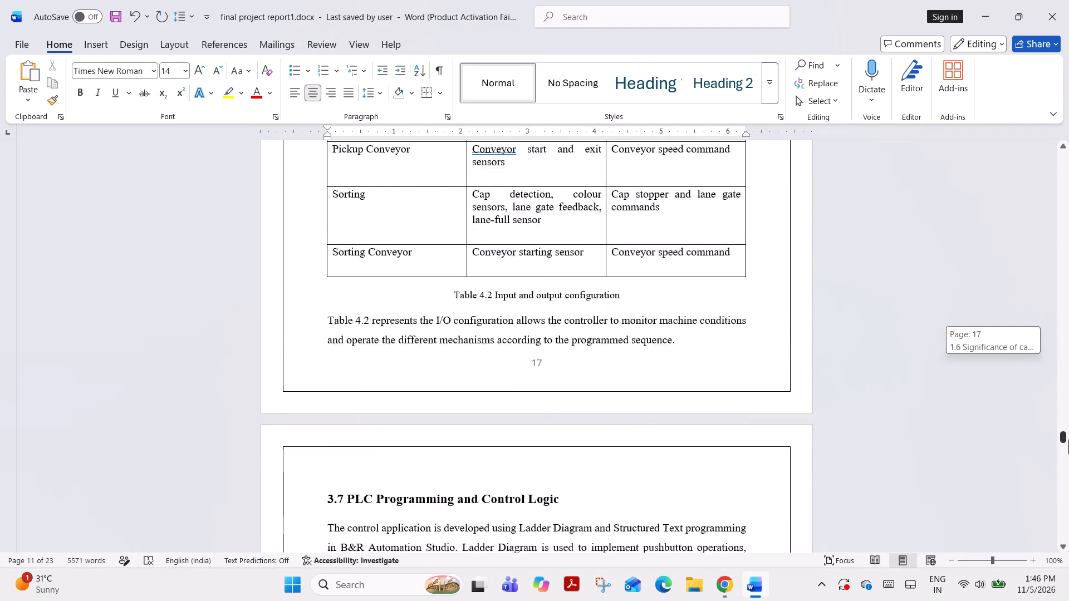
drag(1068, 439, 1068, 459)
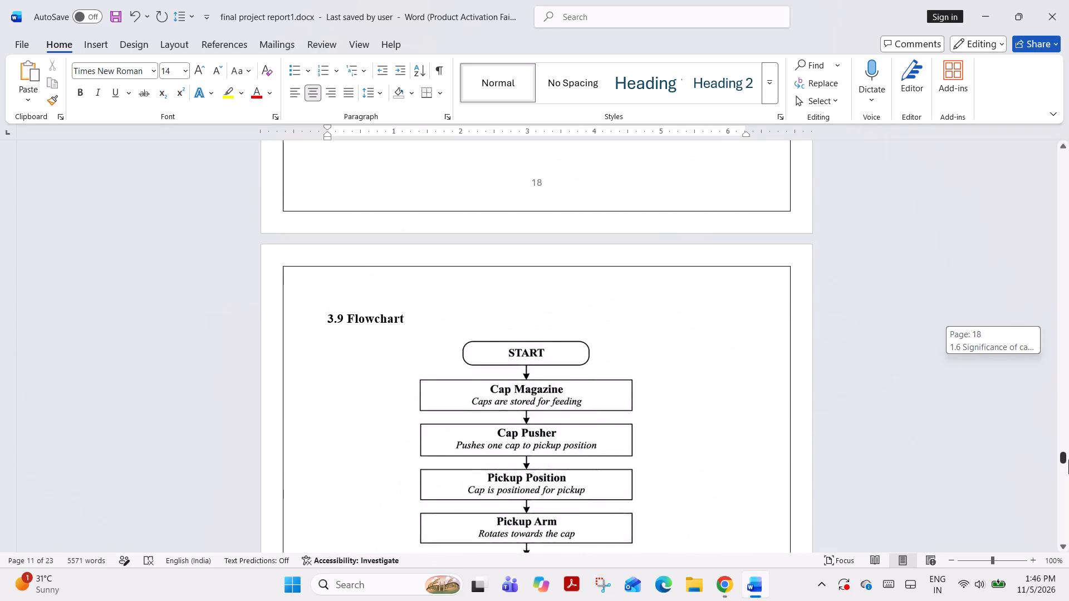
drag(1068, 459, 1068, 490)
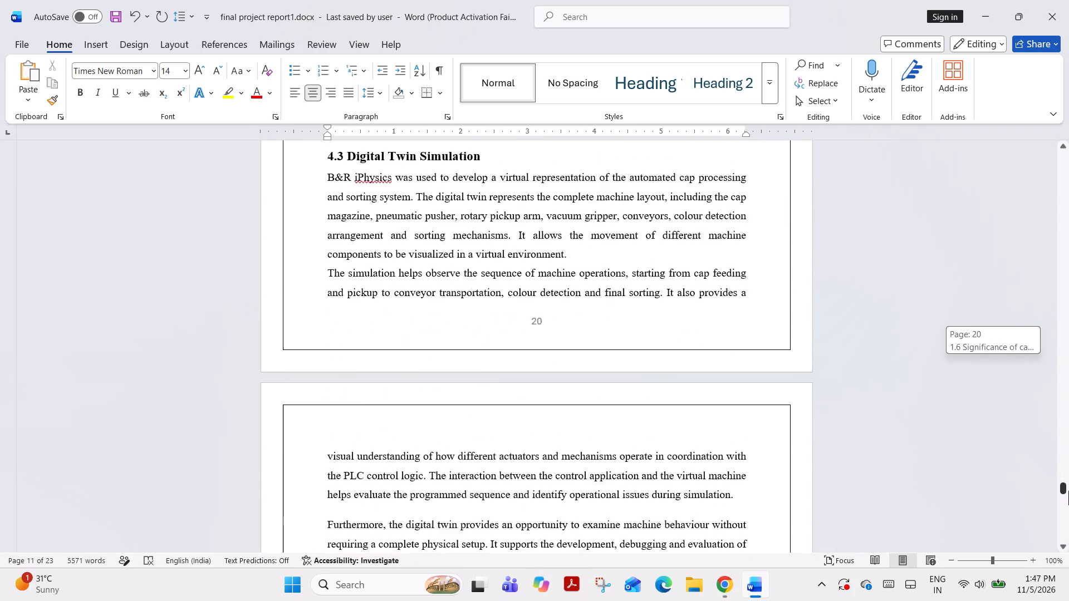
drag(1068, 490, 1068, 511)
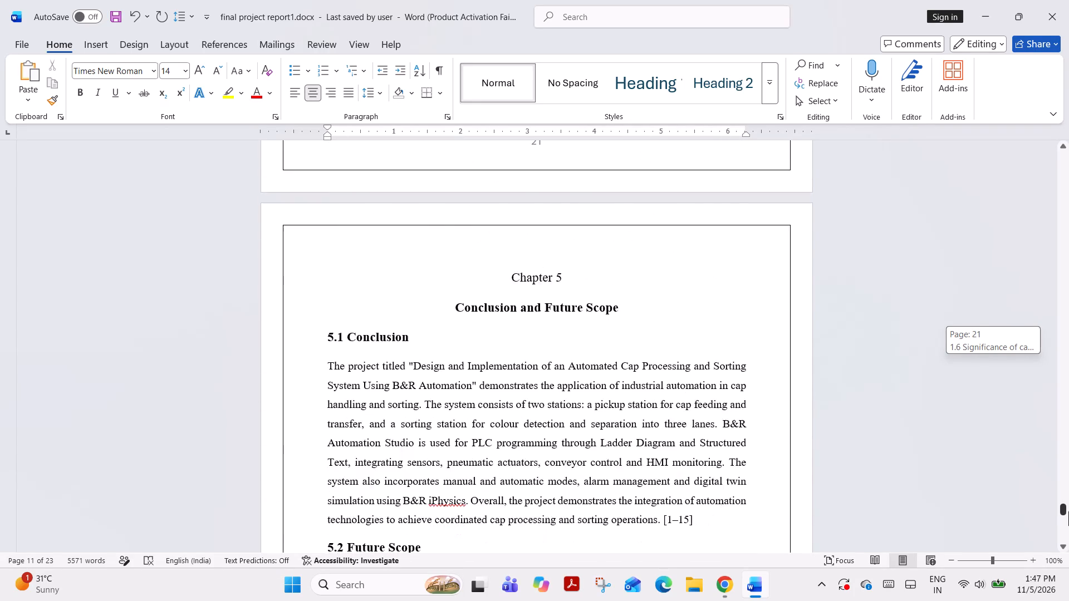
drag(1068, 511, 1068, 525)
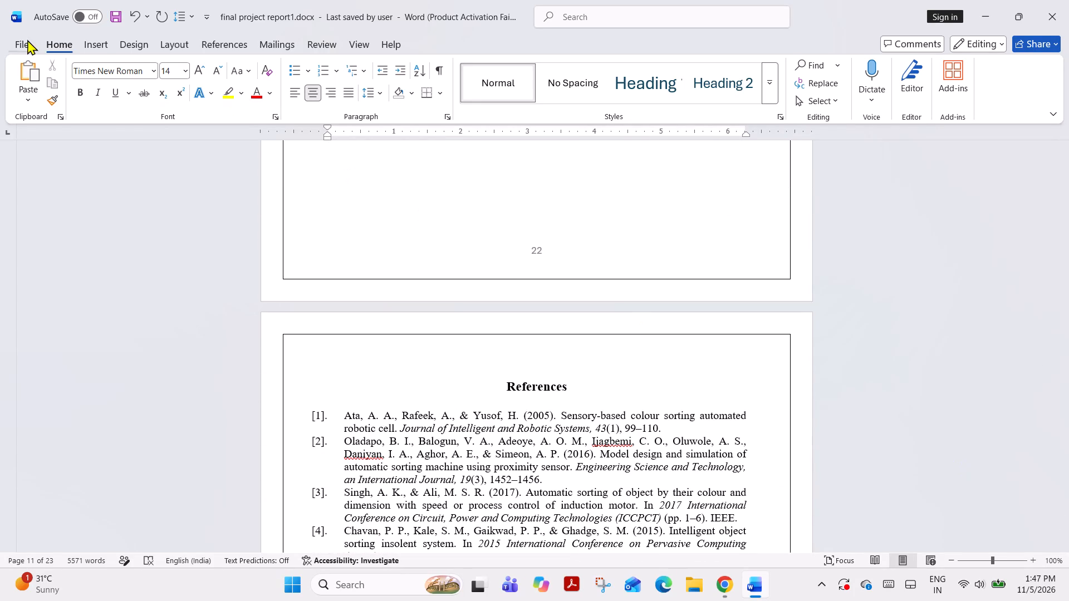
Open the print settings and preview for the corrected report.
click(21, 44)
click(28, 279)
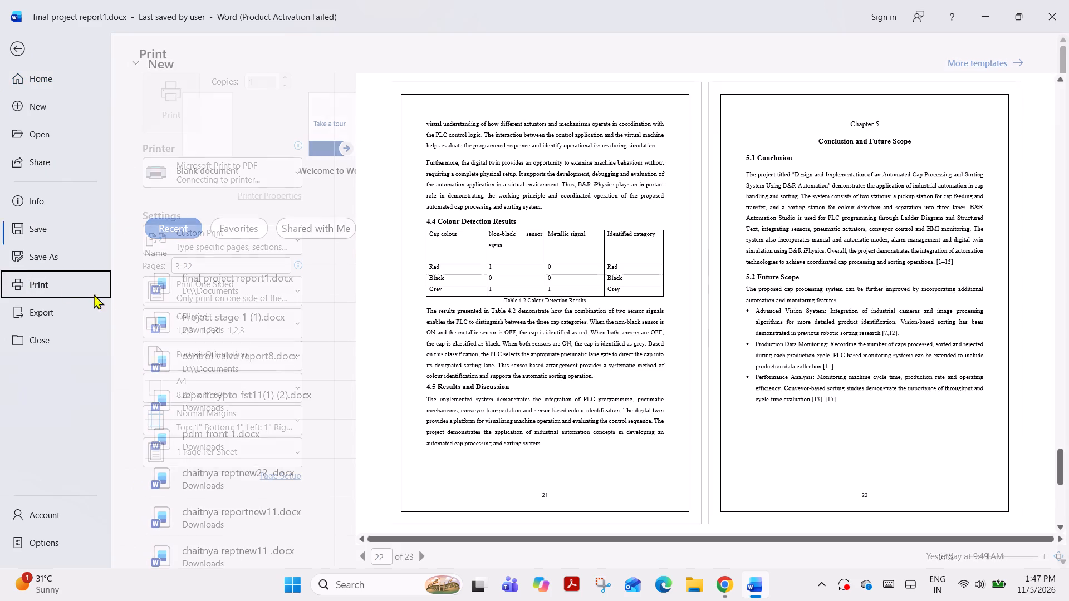
Print the report with Microsoft Print to PDF and save the output in Downloads as "re report3.pdf".
click(172, 116)
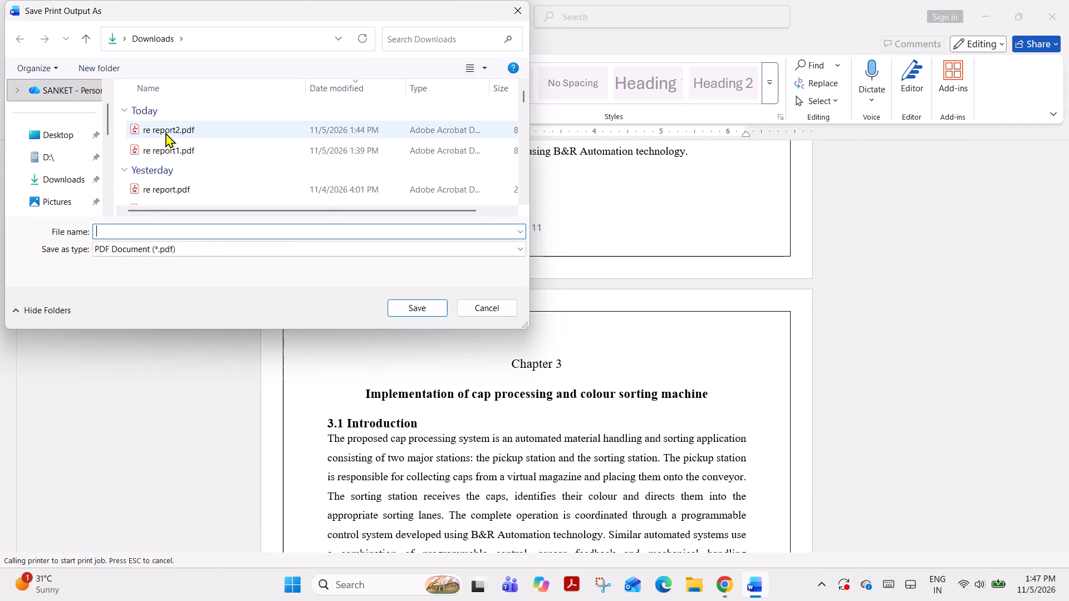
click(165, 132)
double_click(133, 227)
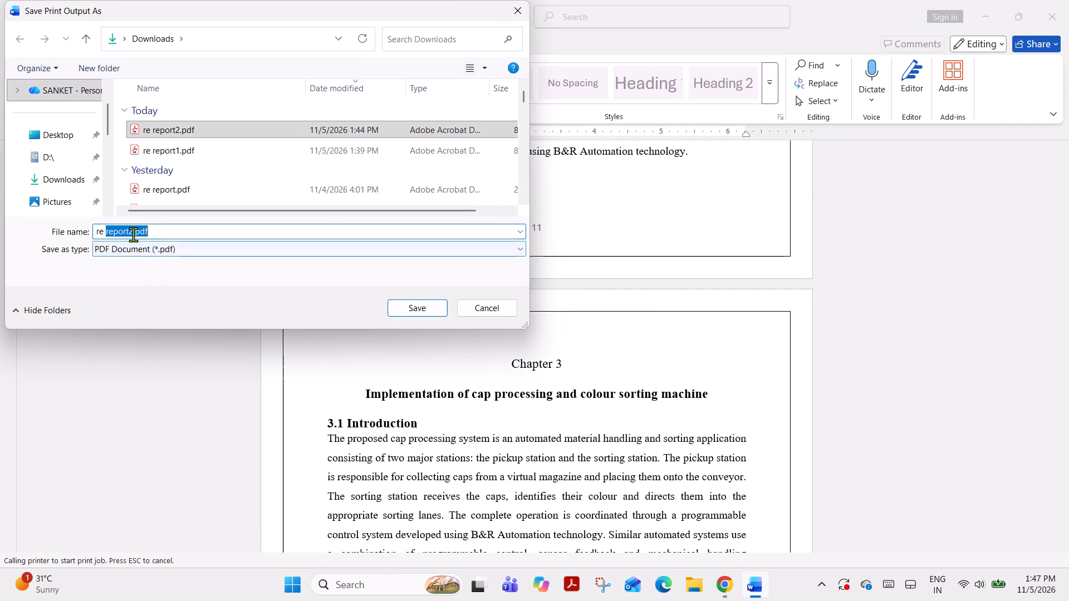
click(133, 229)
key(BackSpace)
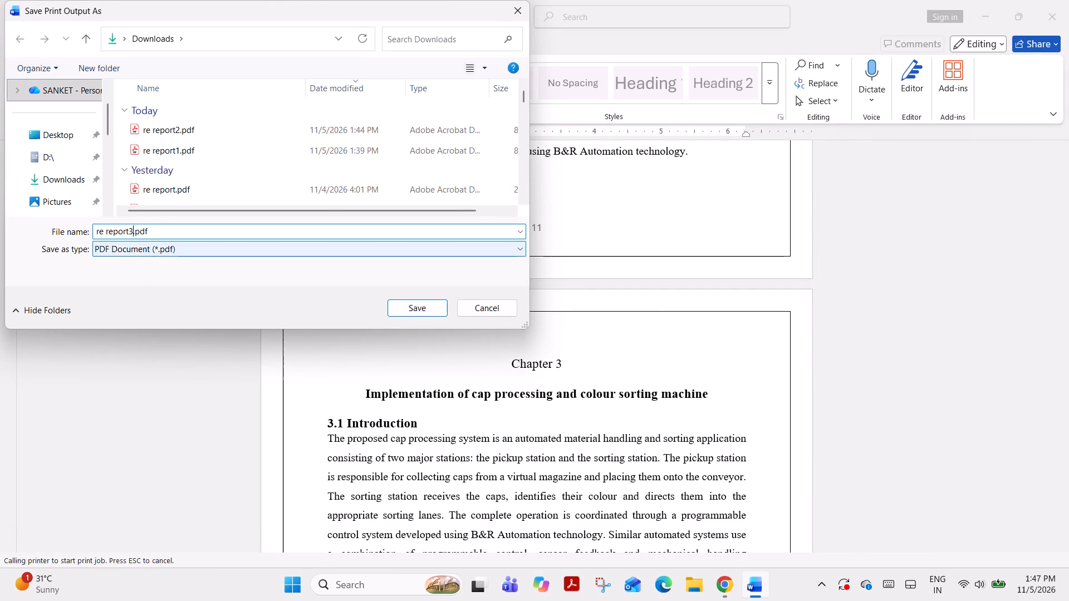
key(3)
key(Return)
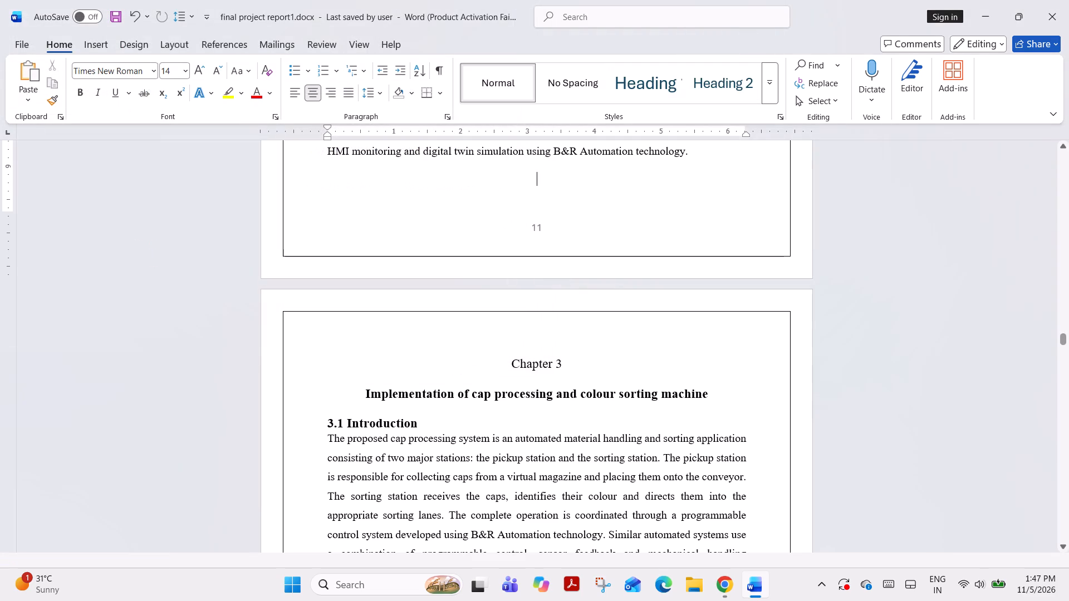
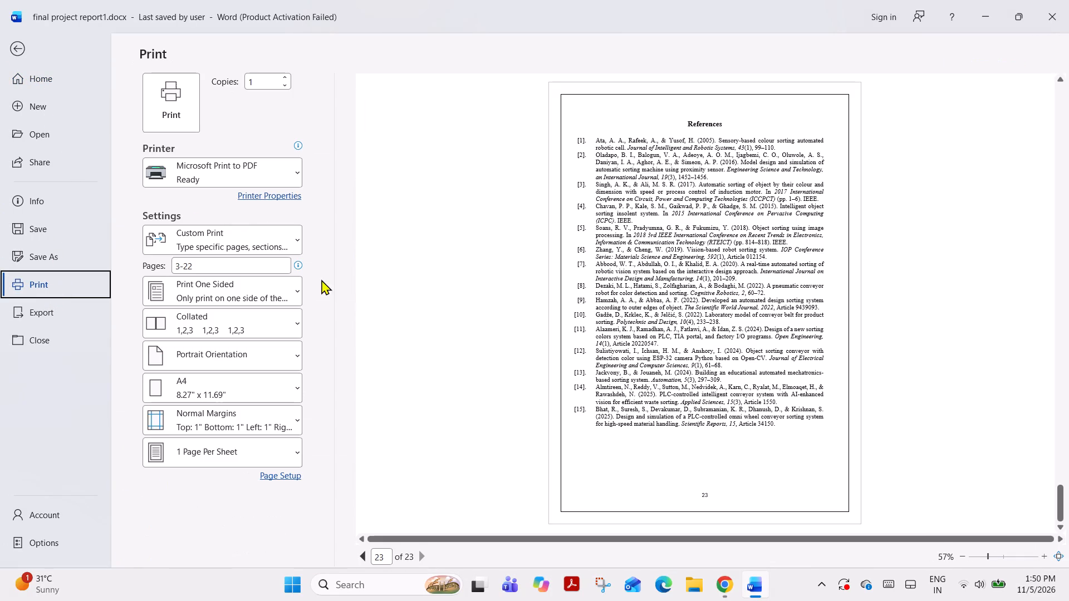
Set the print range to pages 3-23 and start printing the report with Microsoft Print to PDF.
double_click(217, 259)
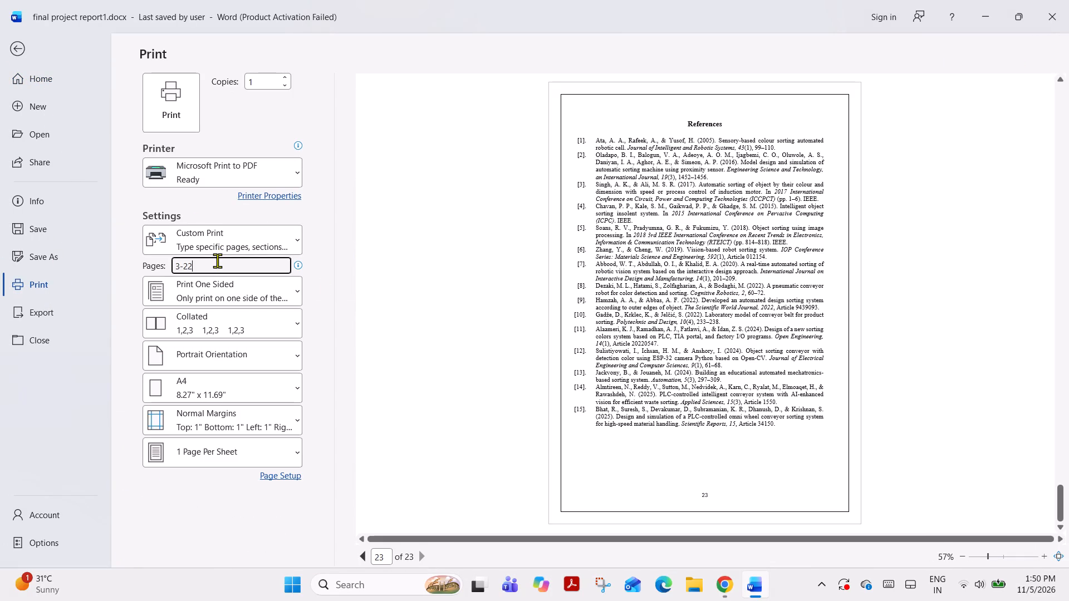
key(BackSpace)
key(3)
key(Return)
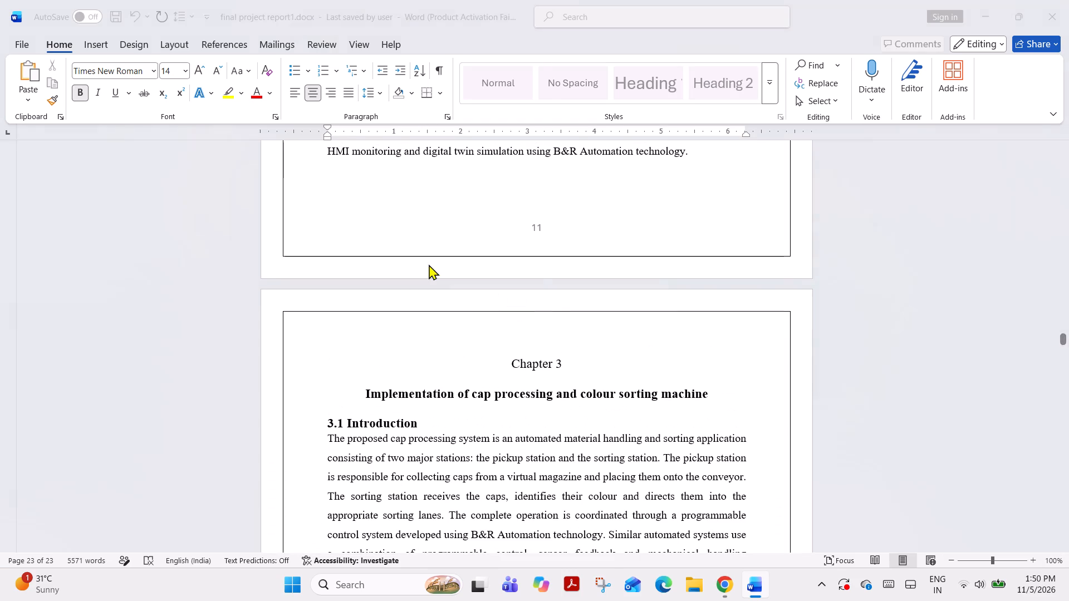
Name the PDF print output "re report4.pdf" in the Downloads folder, based on the existing file name "re report3.pdf".
click(178, 134)
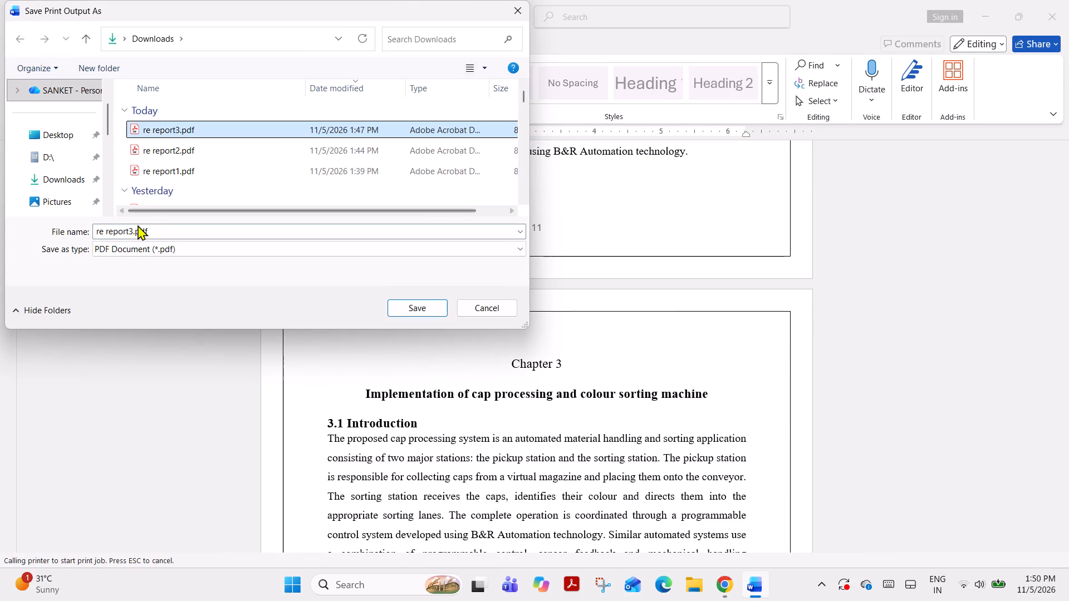
double_click(136, 227)
click(134, 238)
click(133, 233)
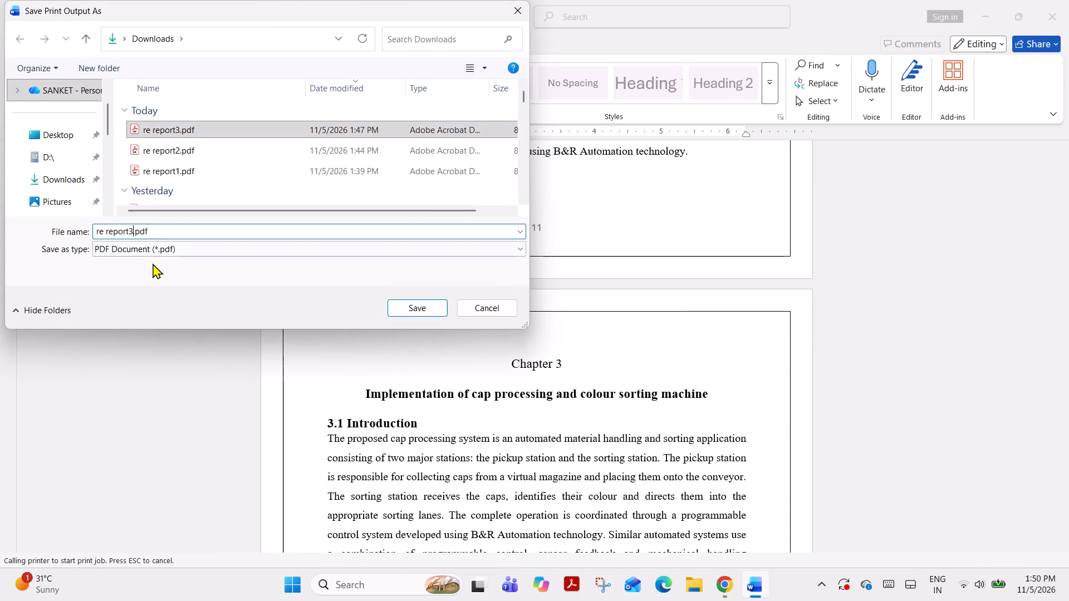
key(BackSpace)
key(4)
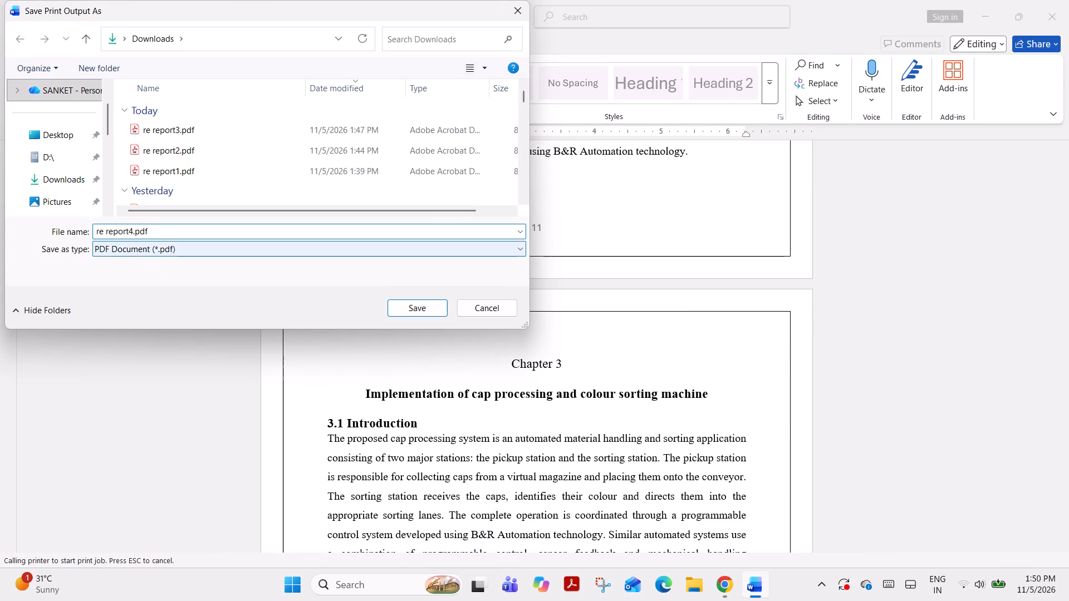
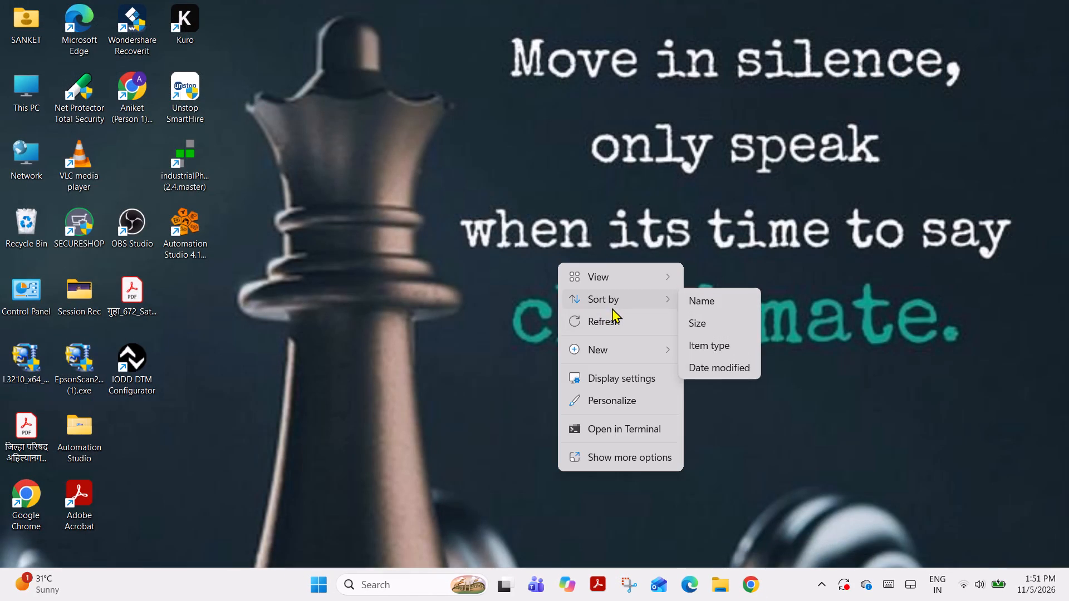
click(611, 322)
Bring up the Windows shutdown options from the desktop and choose "Shut down" as the action for the computer.
key(alt+F4)
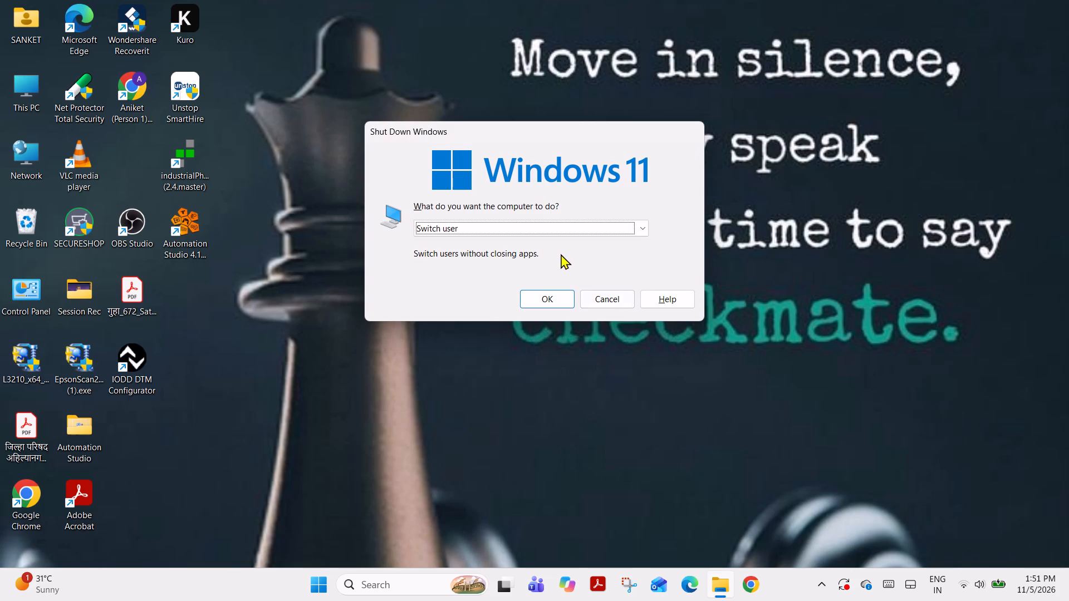
click(555, 227)
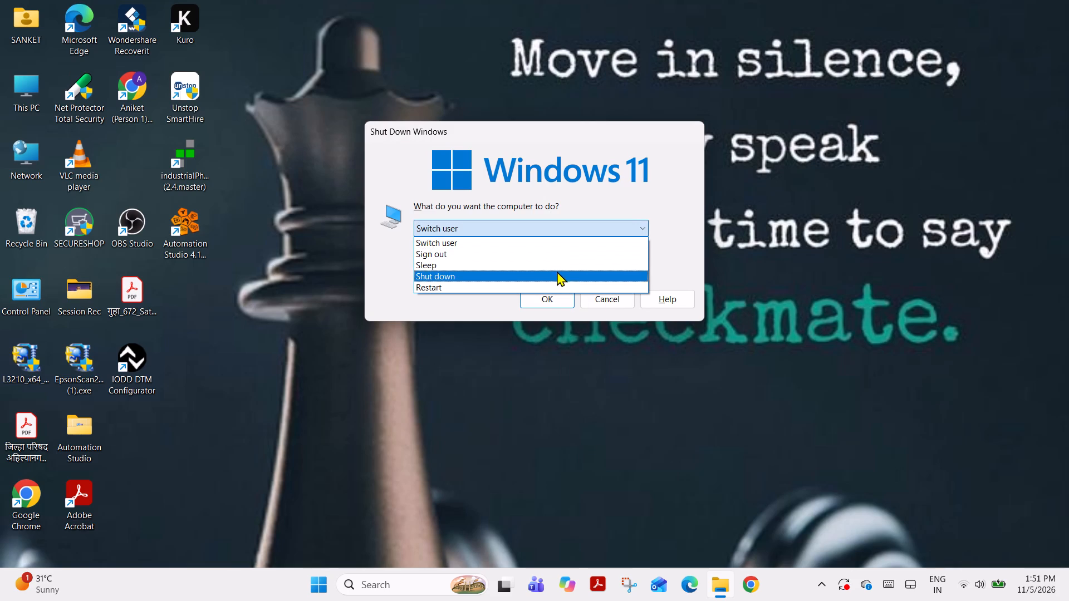
click(558, 273)
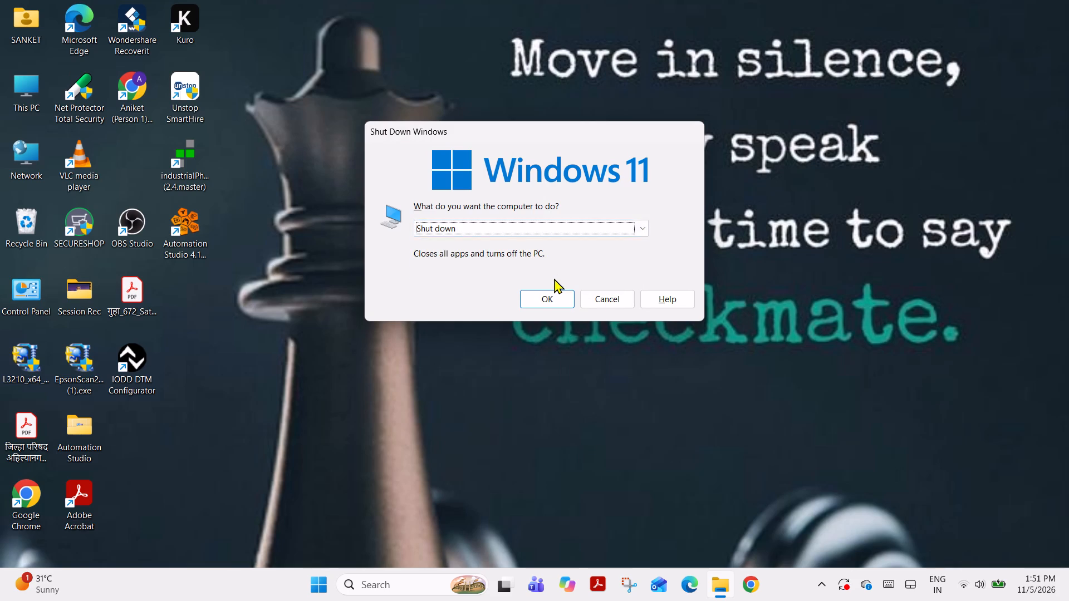